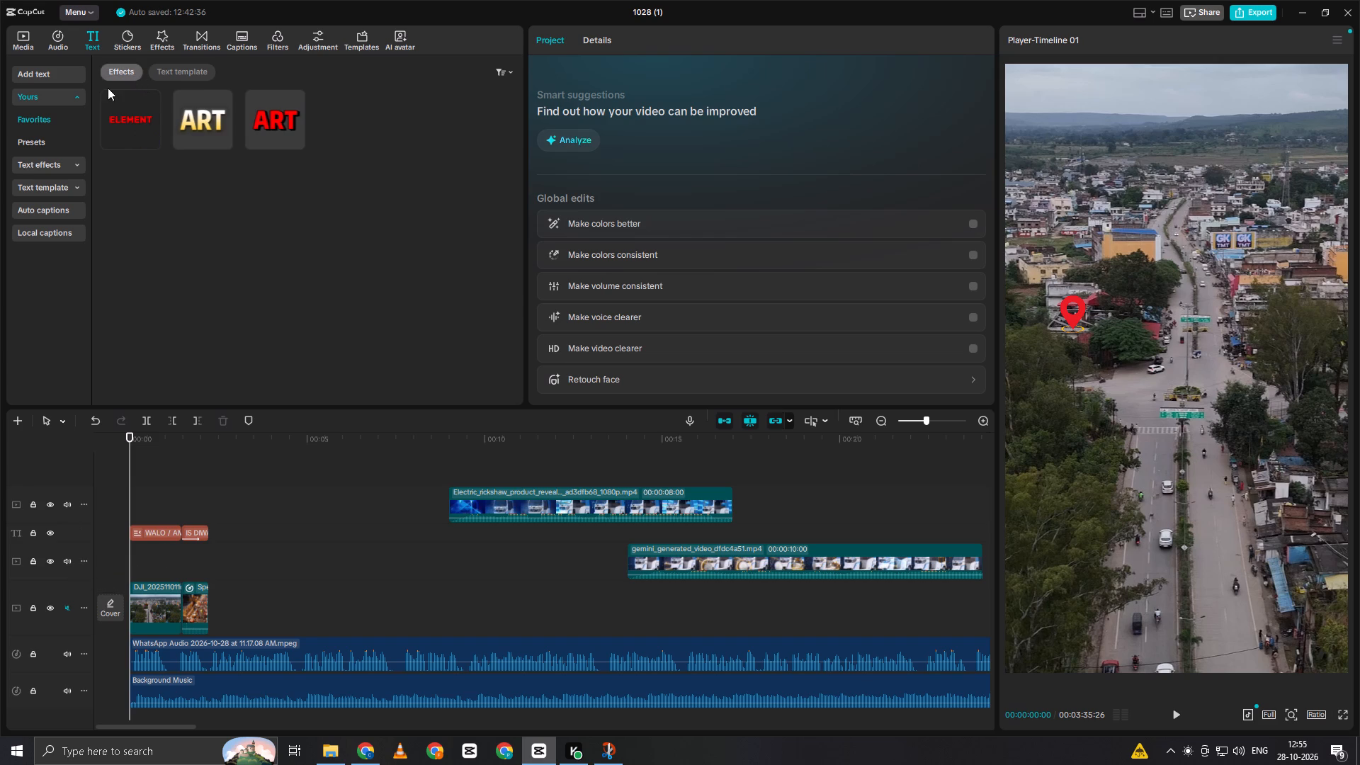
Import the two newest video files, 84fdbf74 and 7d0e44e9, from the Downloads folder into the project media.
{"action": "left_click", "coordinate": [6, 28]}
{"action": "left_click", "coordinate": [14, 33]}
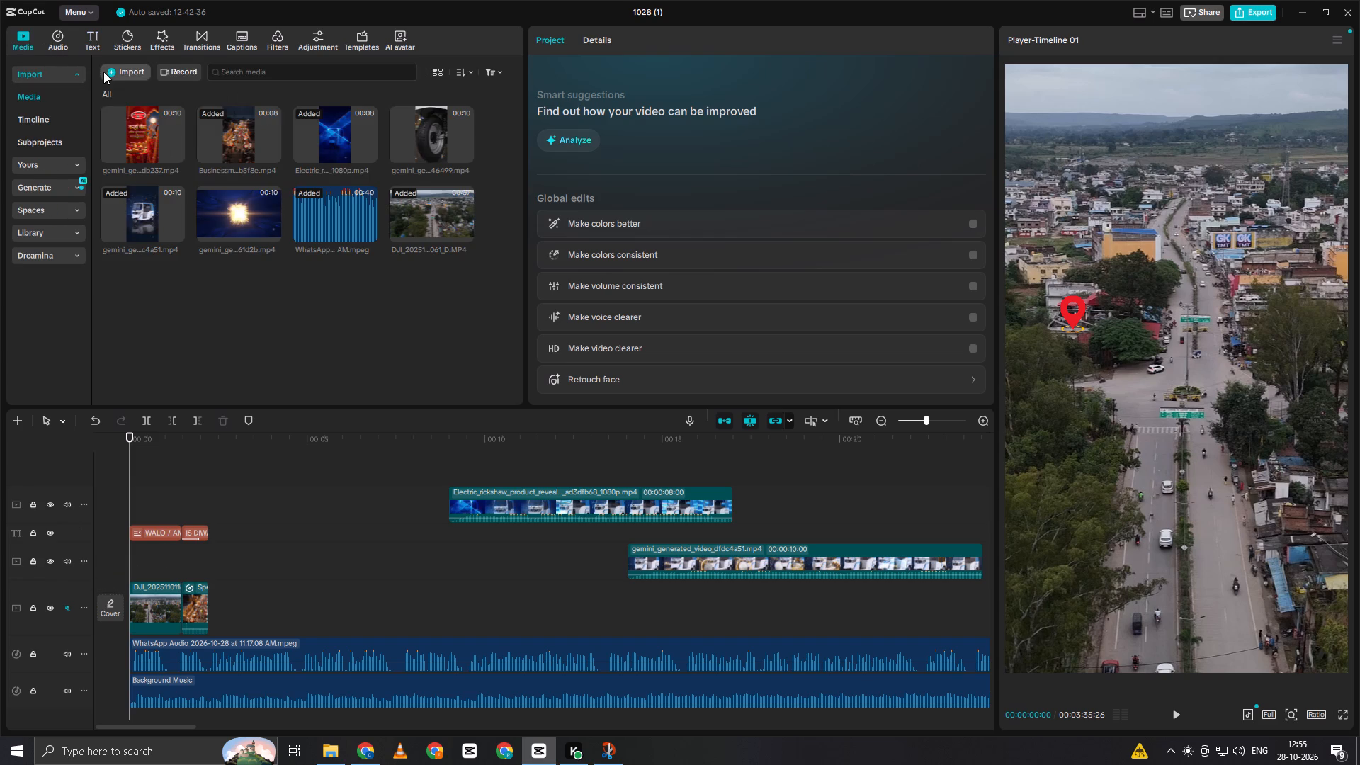
{"action": "left_click", "coordinate": [103, 72]}
{"action": "left_click", "coordinate": [140, 94]}
{"action": "scroll", "coordinate": [357, 152], "scroll_direction": "down", "scroll_amount": 4}
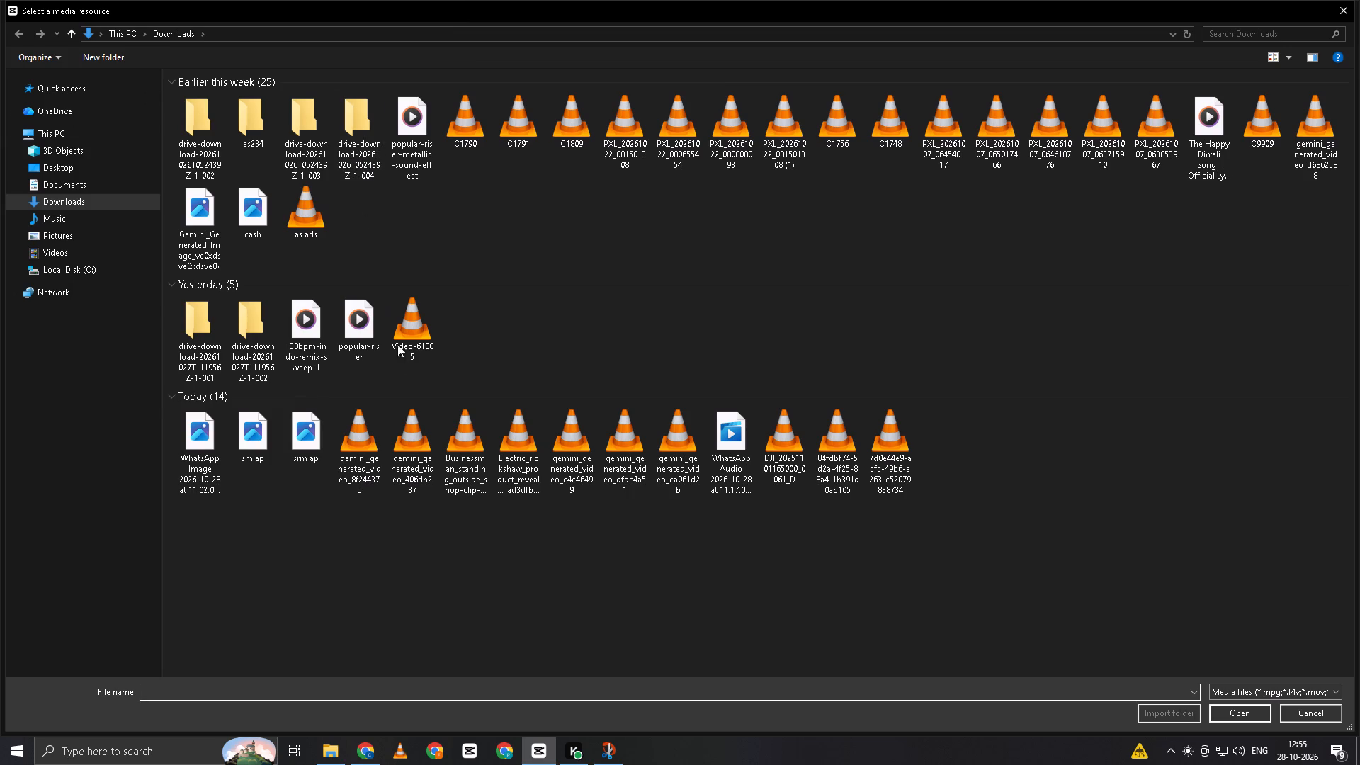
{"action": "left_click", "coordinate": [832, 450]}
{"action": "left_click", "coordinate": [885, 449], "text": "ctrl"}
{"action": "key", "text": "Return"}
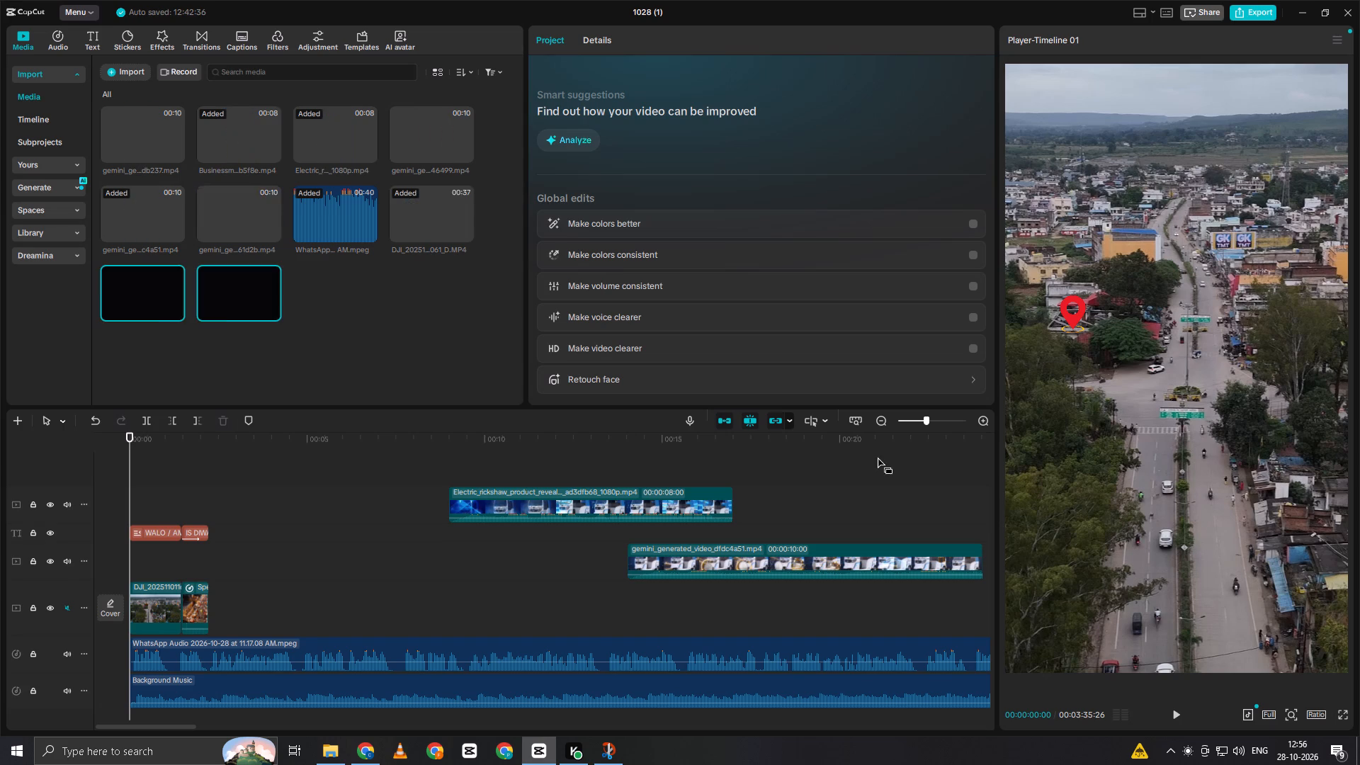
Preview the two newly imported clips to compare their shots of the driver, rickshaw and family.
{"action": "left_click", "coordinate": [144, 296]}
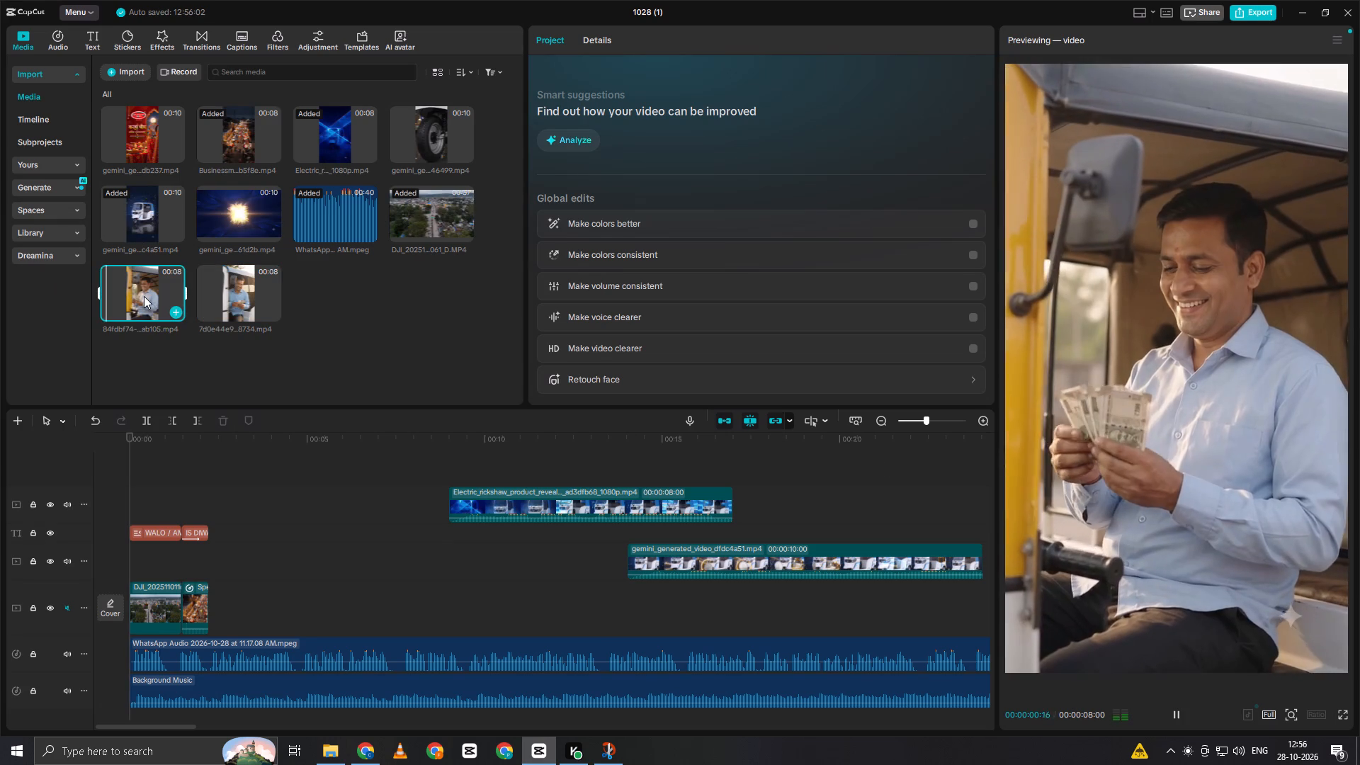
{"action": "key", "text": "space"}
{"action": "left_click", "coordinate": [217, 285]}
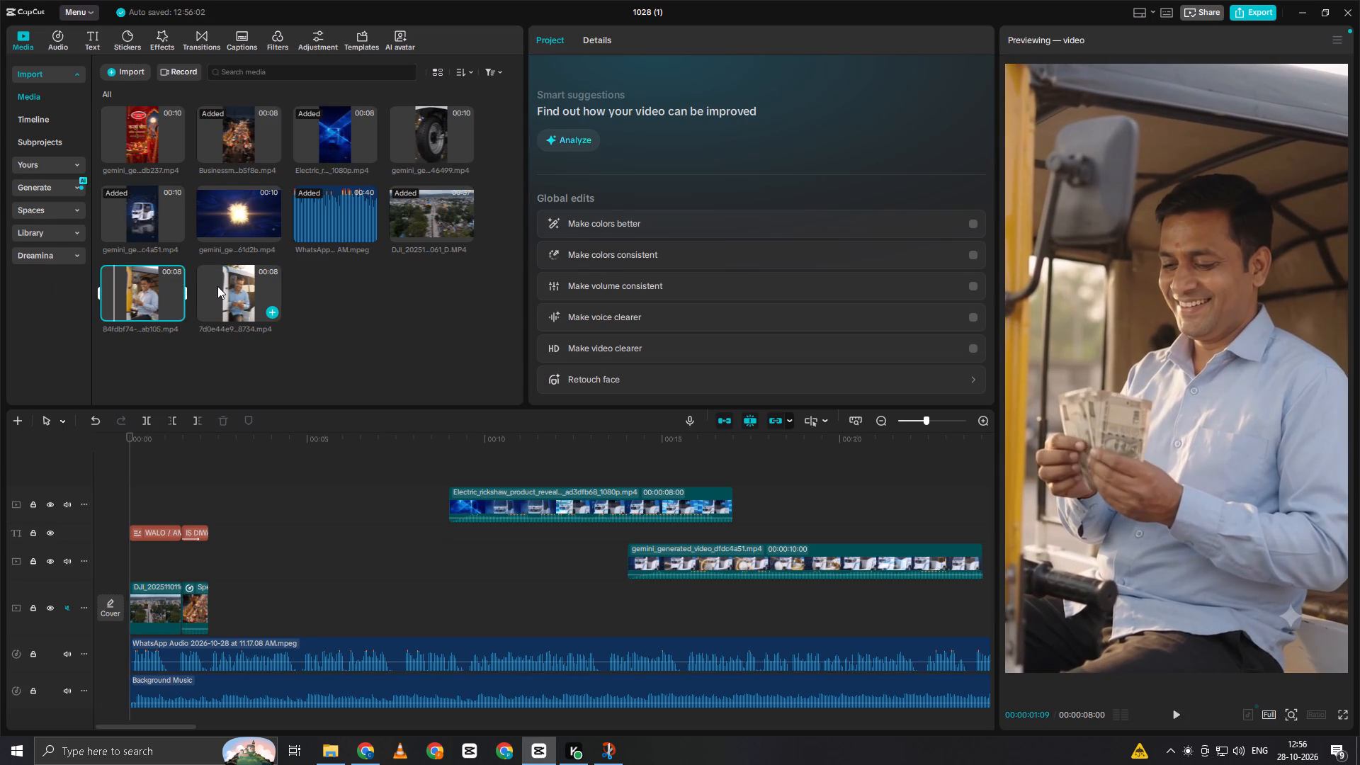
{"action": "key", "text": "space"}
{"action": "key", "text": "space"}
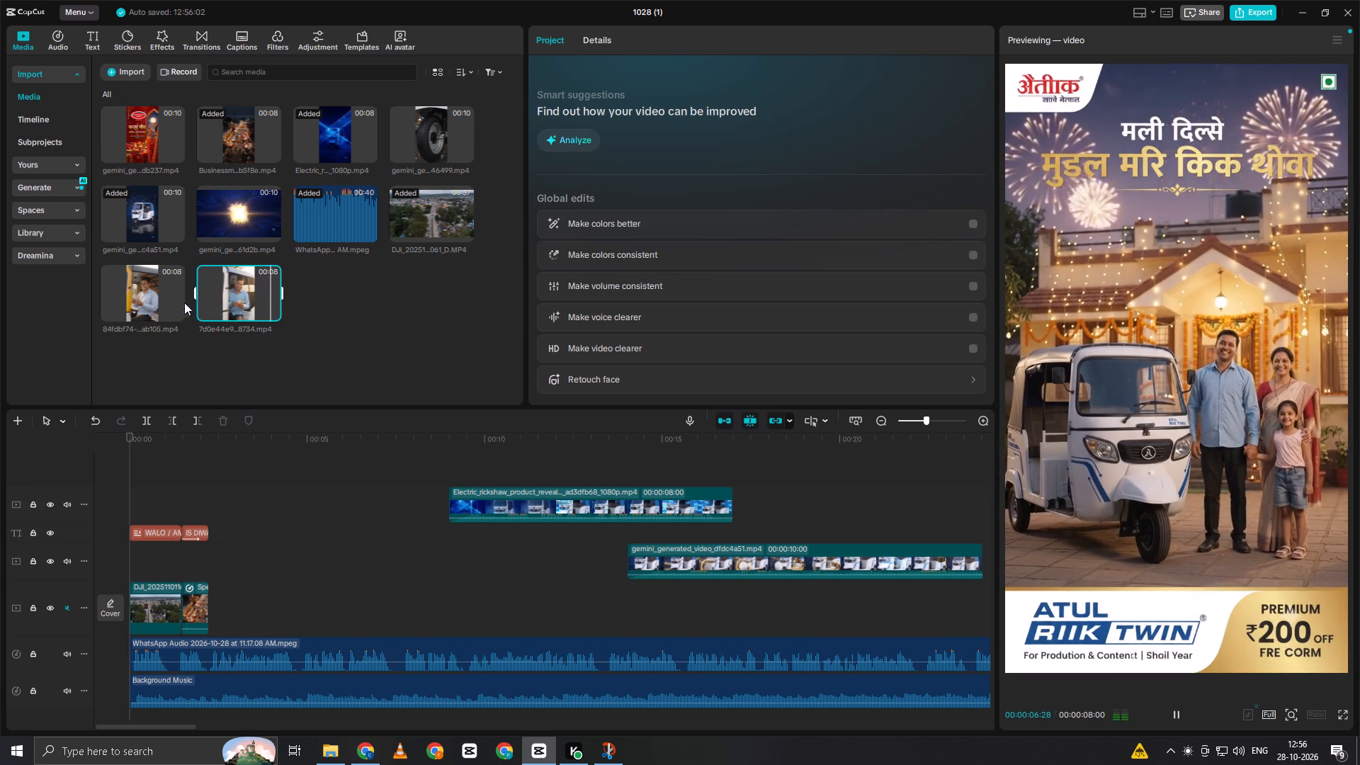
{"action": "key", "text": "space"}
{"action": "left_click", "coordinate": [126, 290]}
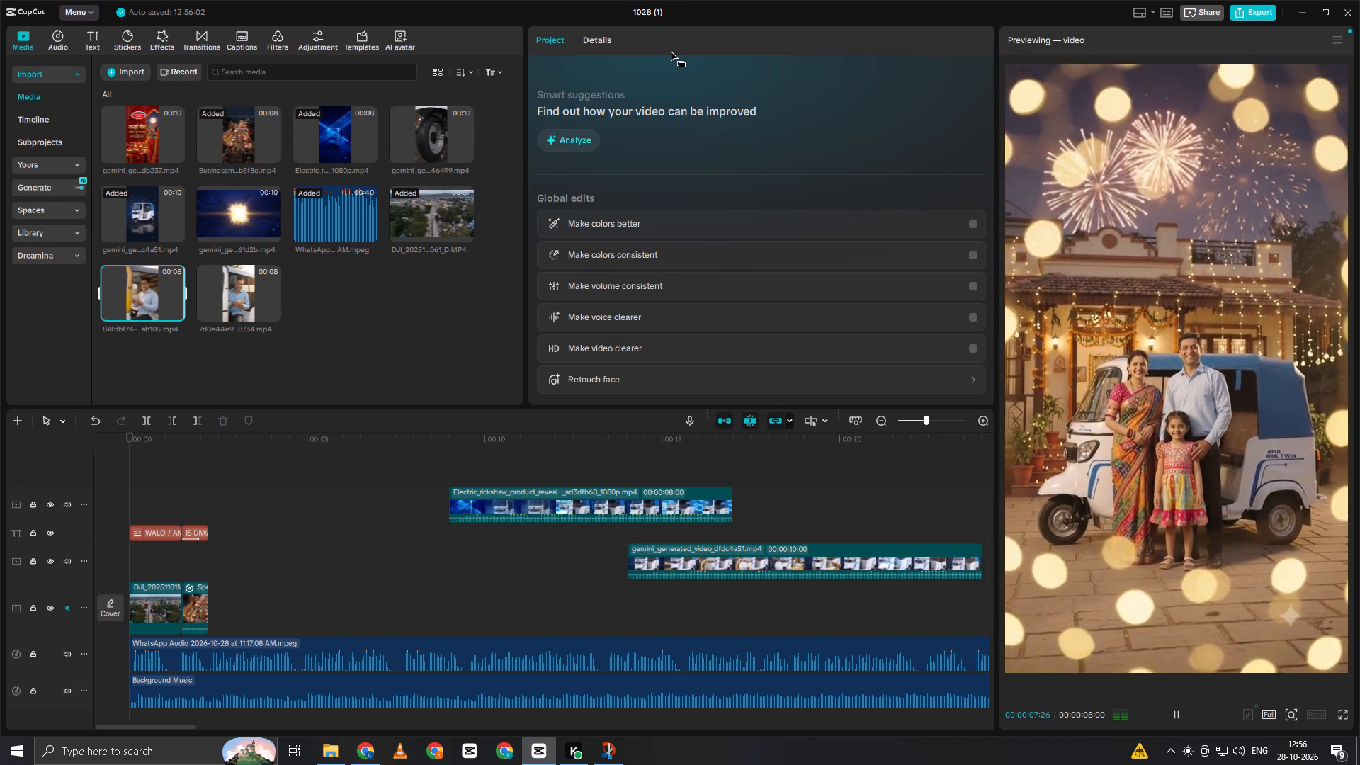
{"action": "key", "text": "space"}
{"action": "key", "text": "space"}
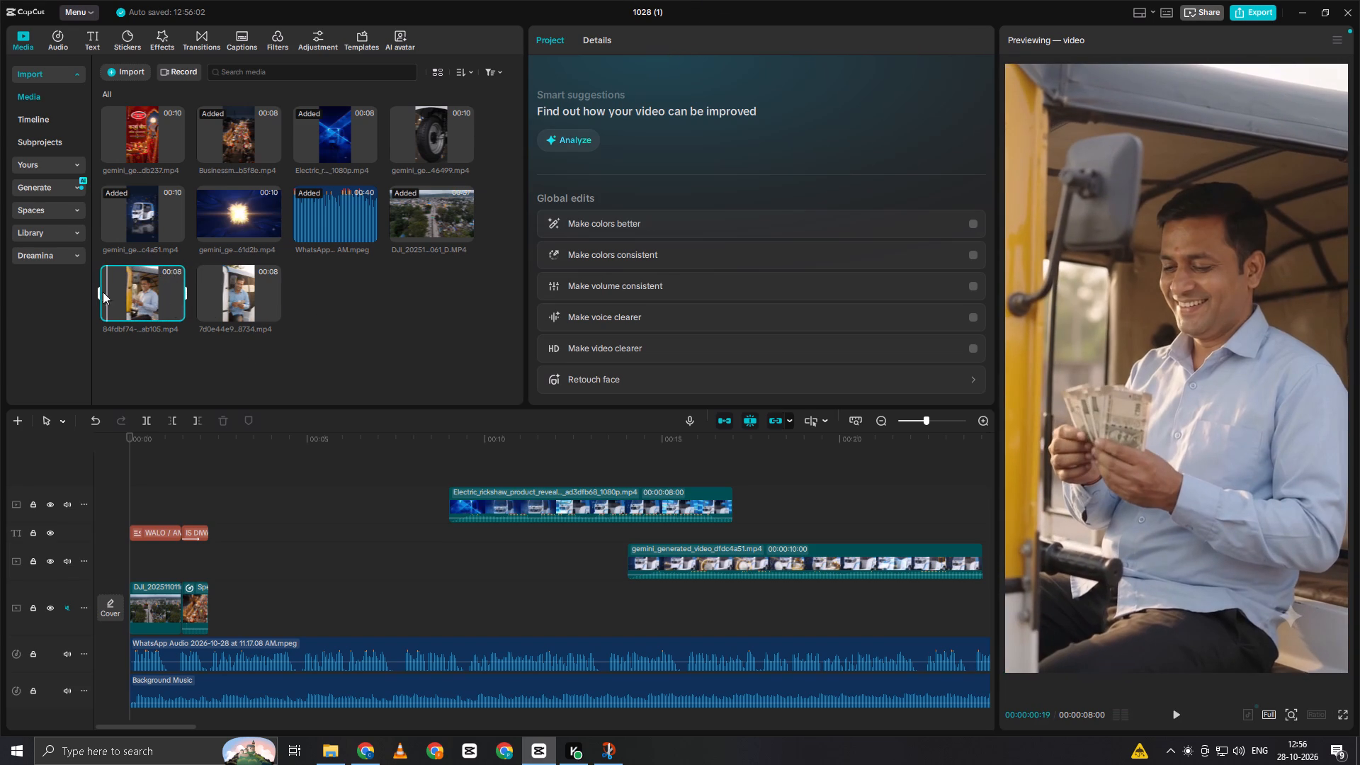
{"action": "left_click", "coordinate": [149, 292]}
Play the timeline's opening and the closing part of the voice-over to check which sections still need footage.
{"action": "left_click", "coordinate": [186, 567]}
{"action": "left_click_drag", "start_coordinate": [183, 567], "coordinate": [144, 578]}
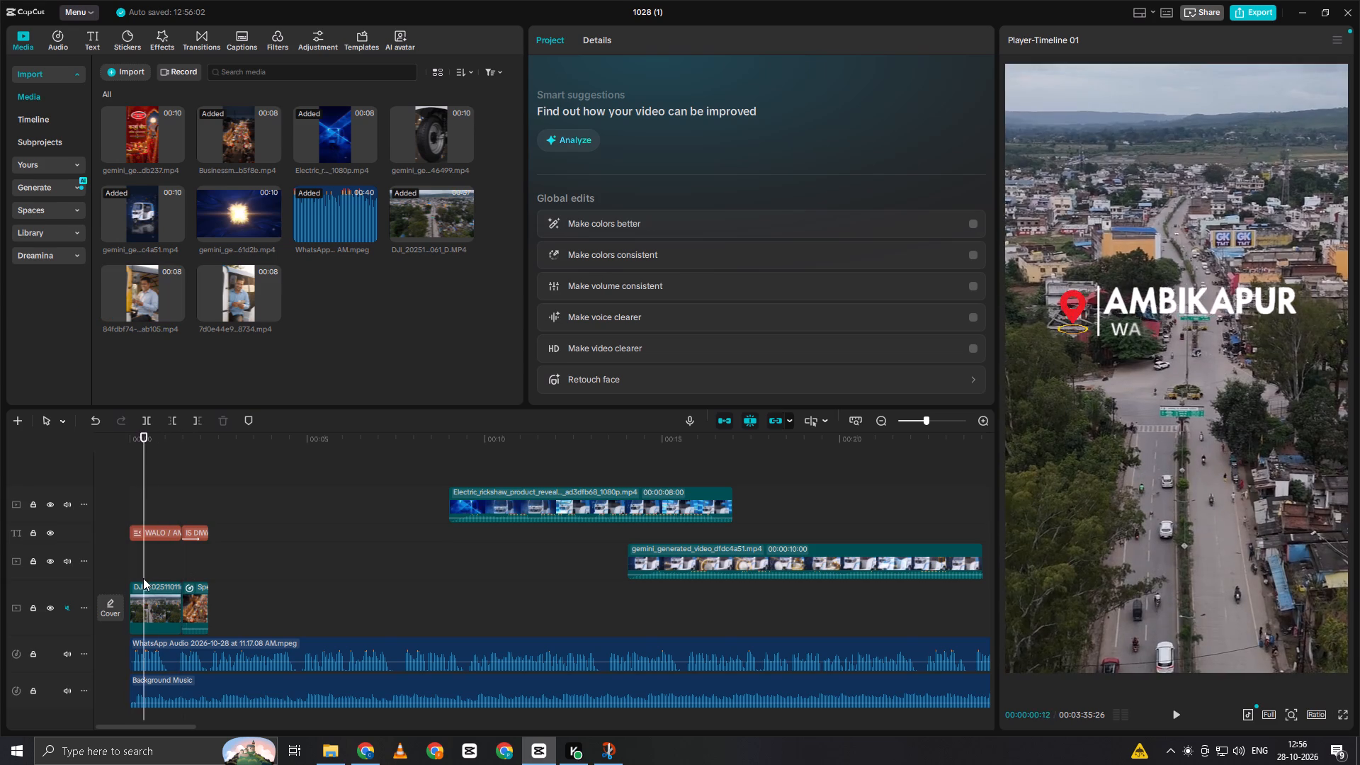
{"action": "key", "text": "space"}
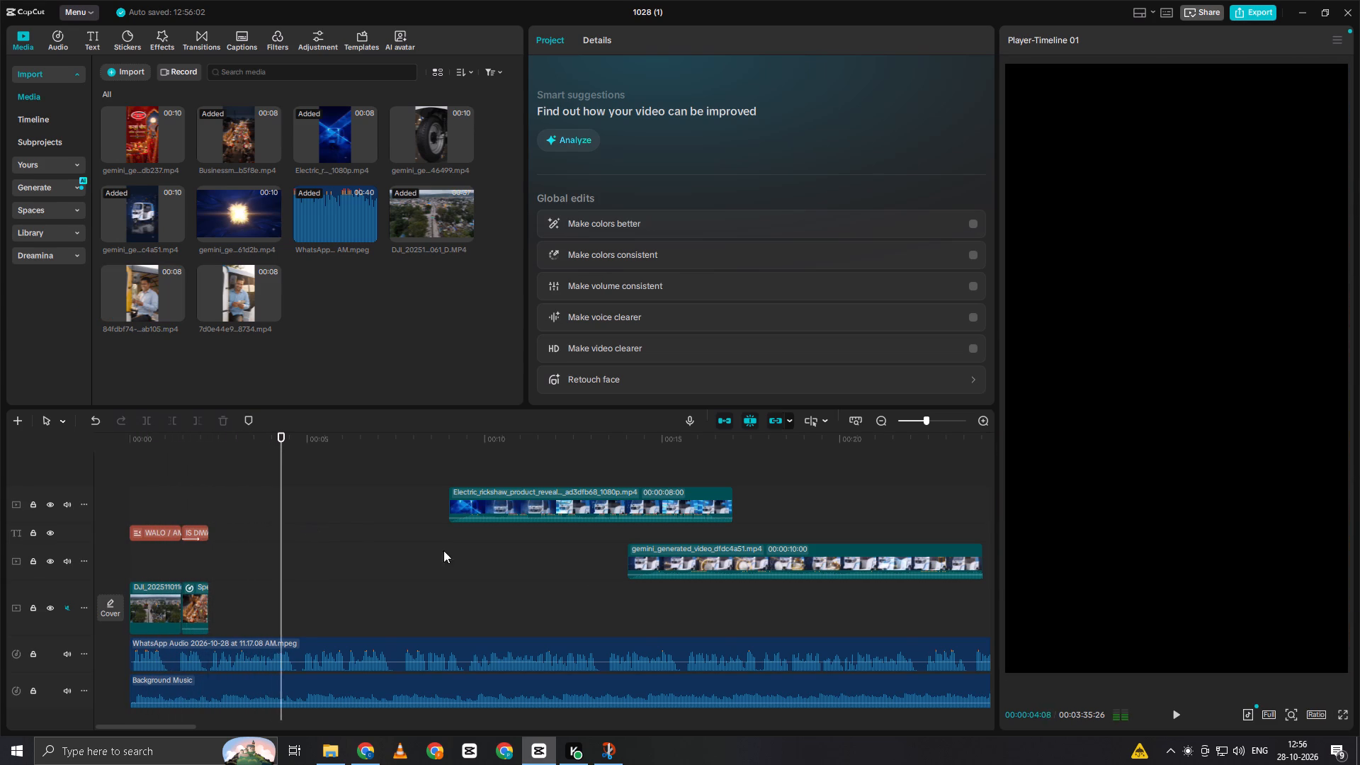
{"action": "left_click", "coordinate": [821, 603]}
{"action": "left_click_drag", "start_coordinate": [821, 603], "coordinate": [947, 611]}
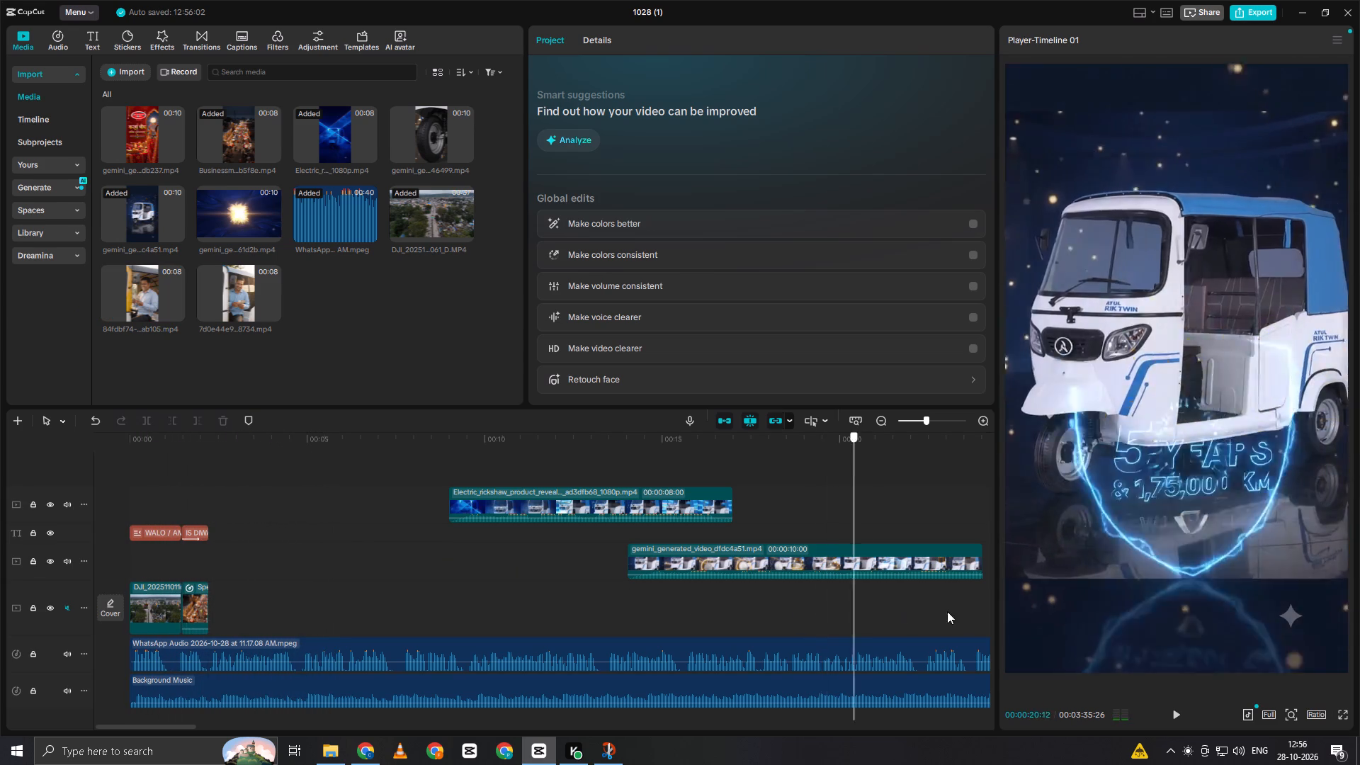
{"action": "left_click_drag", "start_coordinate": [947, 611], "coordinate": [533, 617]}
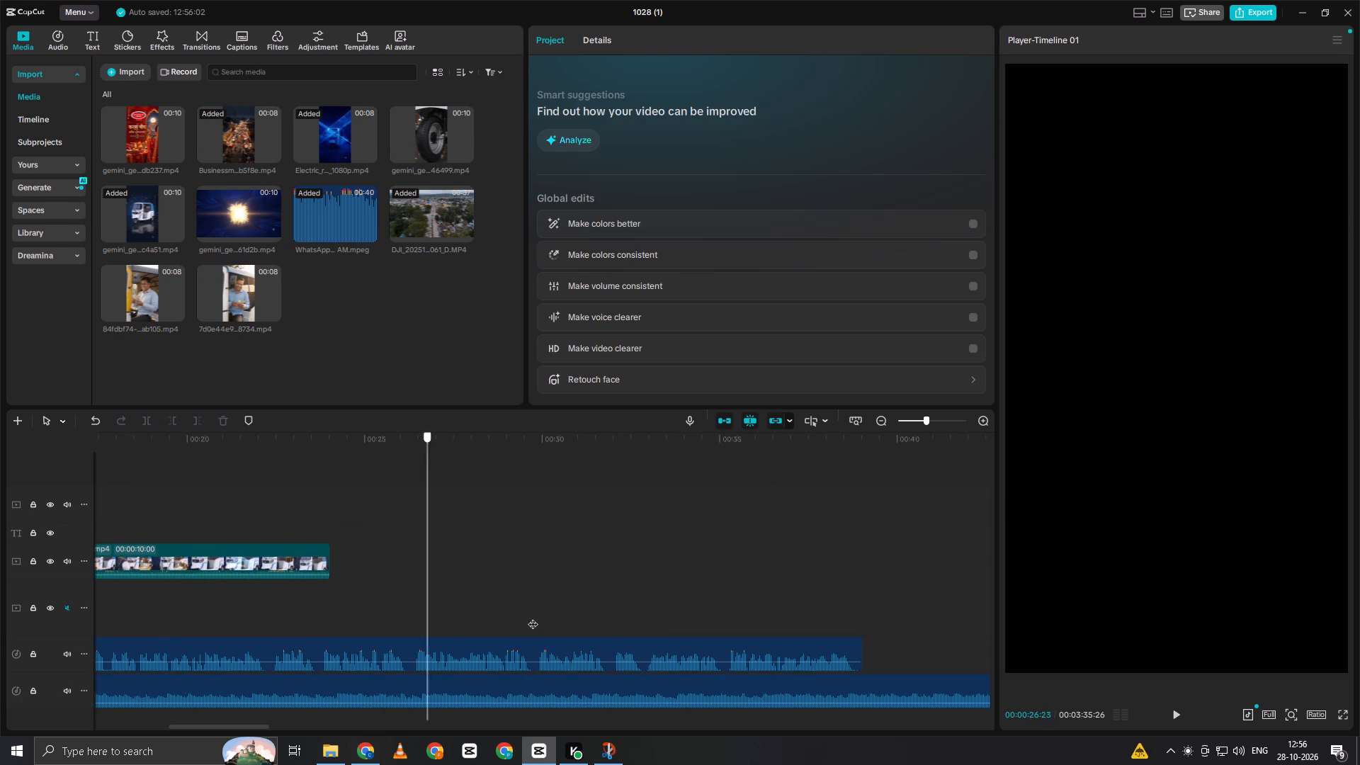
{"action": "left_click_drag", "start_coordinate": [533, 617], "coordinate": [677, 602]}
{"action": "key", "text": "space"}
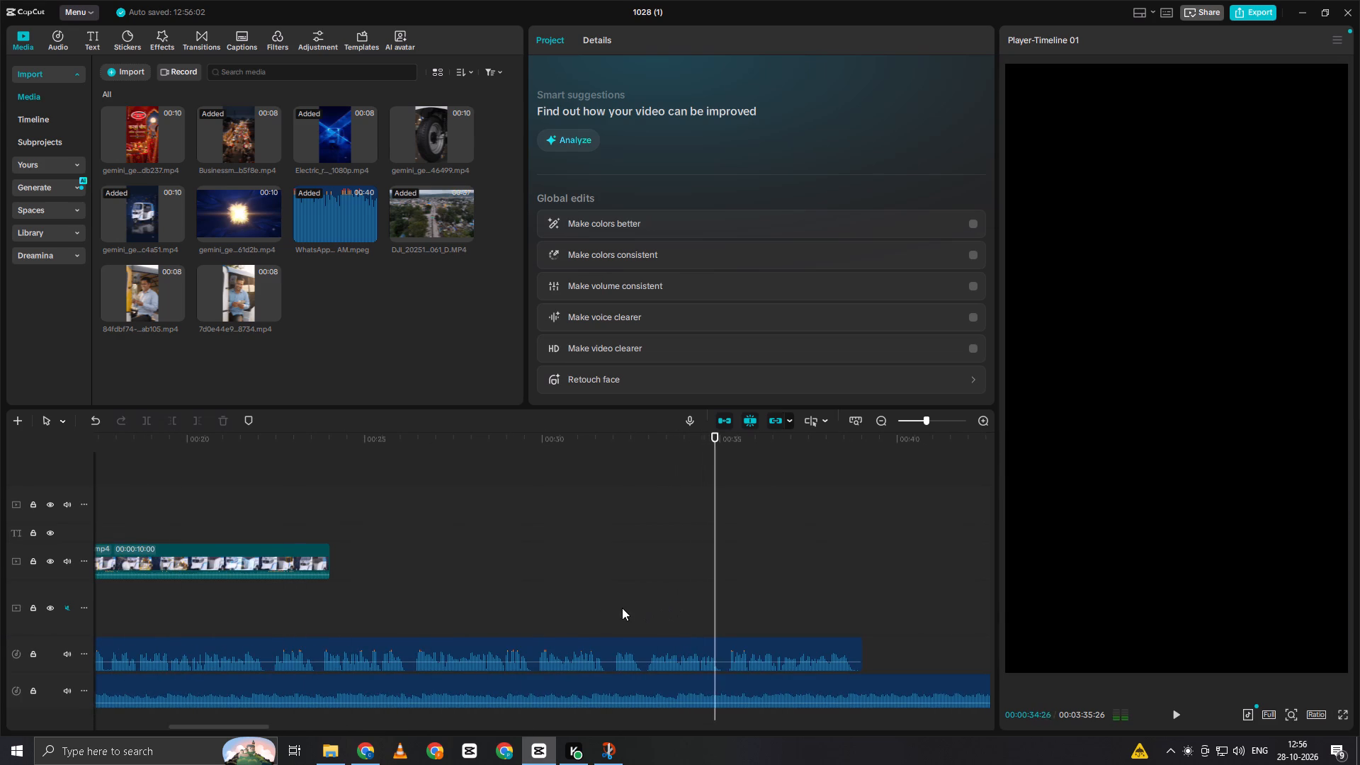
{"action": "left_click", "coordinate": [620, 607]}
{"action": "left_click", "coordinate": [620, 607]}
{"action": "double_click", "coordinate": [604, 609]}
{"action": "key", "text": "space"}
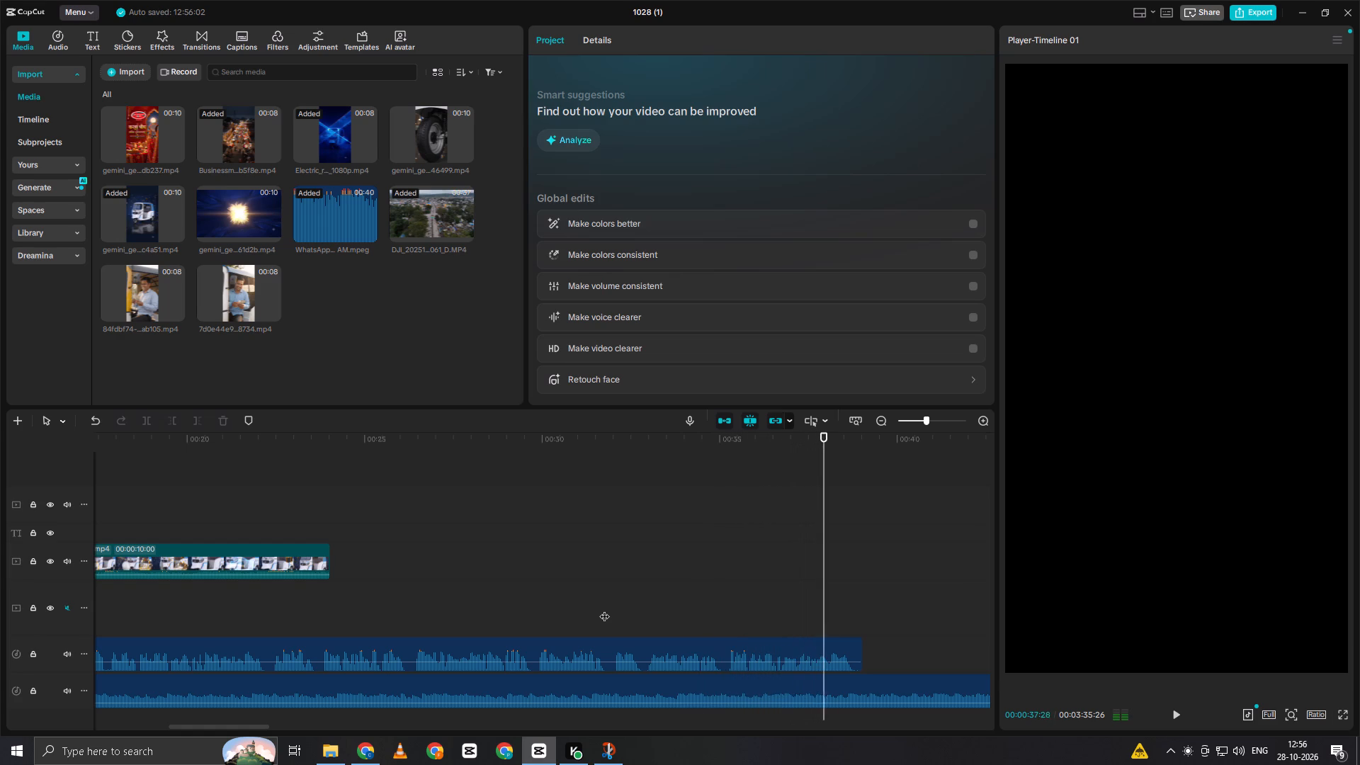
{"action": "key", "text": "space"}
Replay the voice-over around the Diwali market clip and the empty stretch following it.
{"action": "left_click", "coordinate": [279, 598]}
{"action": "left_click_drag", "start_coordinate": [279, 598], "coordinate": [0, 642]}
{"action": "left_click", "coordinate": [224, 569]}
{"action": "left_click_drag", "start_coordinate": [224, 569], "coordinate": [200, 594]}
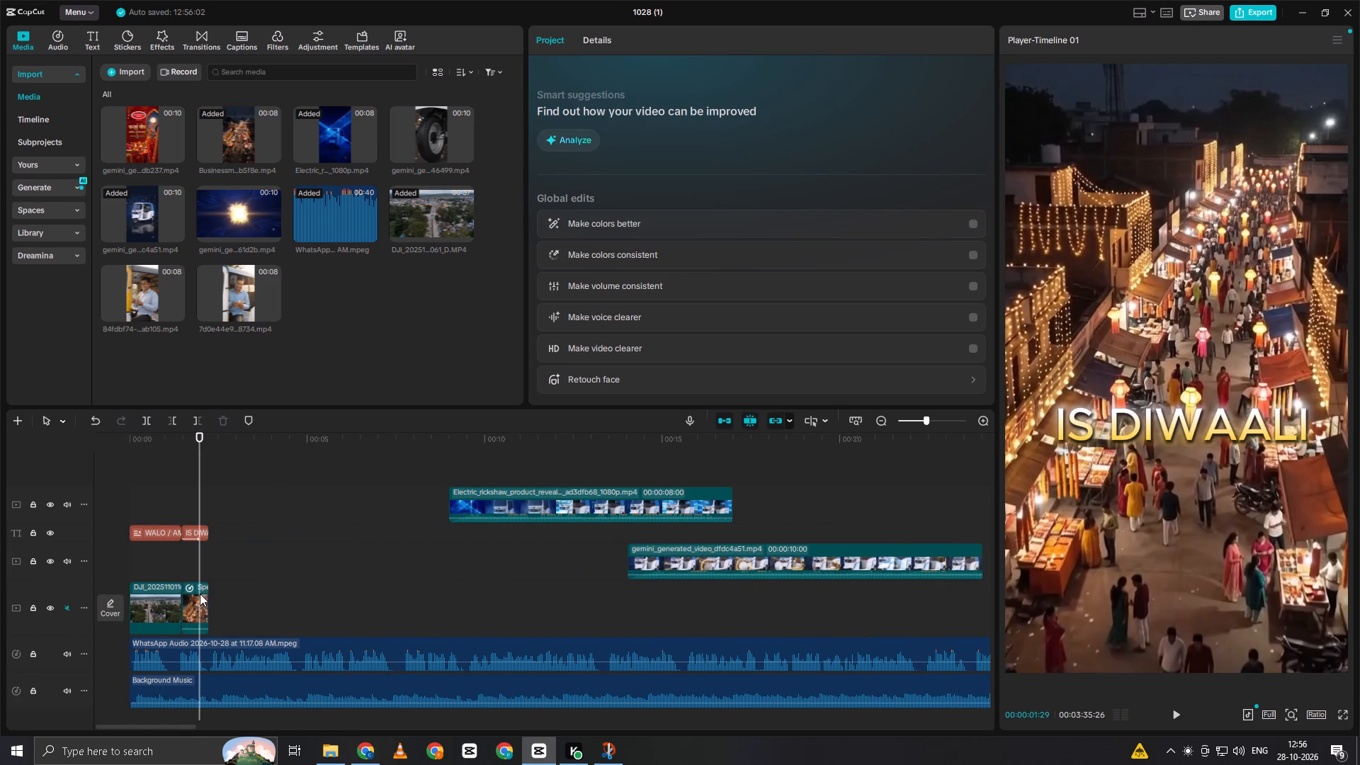
{"action": "key", "text": "space"}
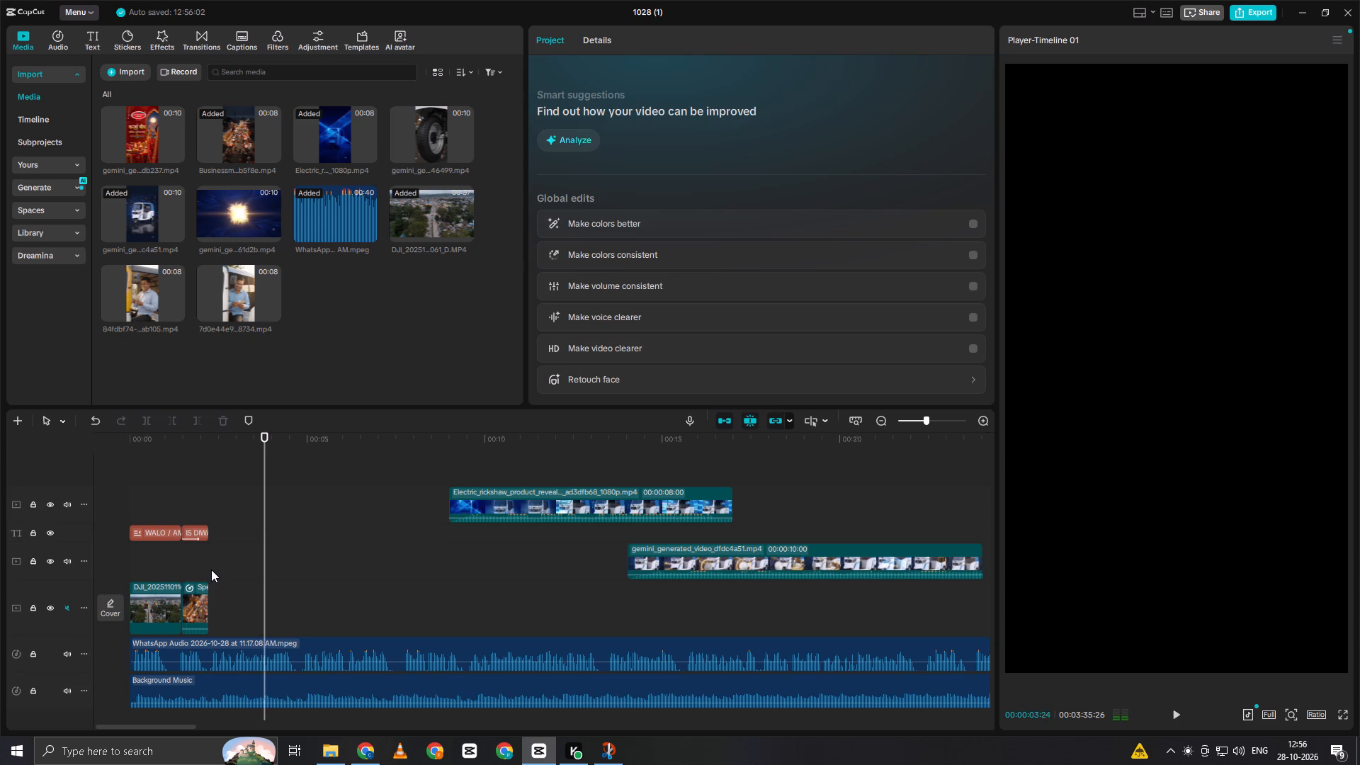
{"action": "left_click", "coordinate": [254, 564]}
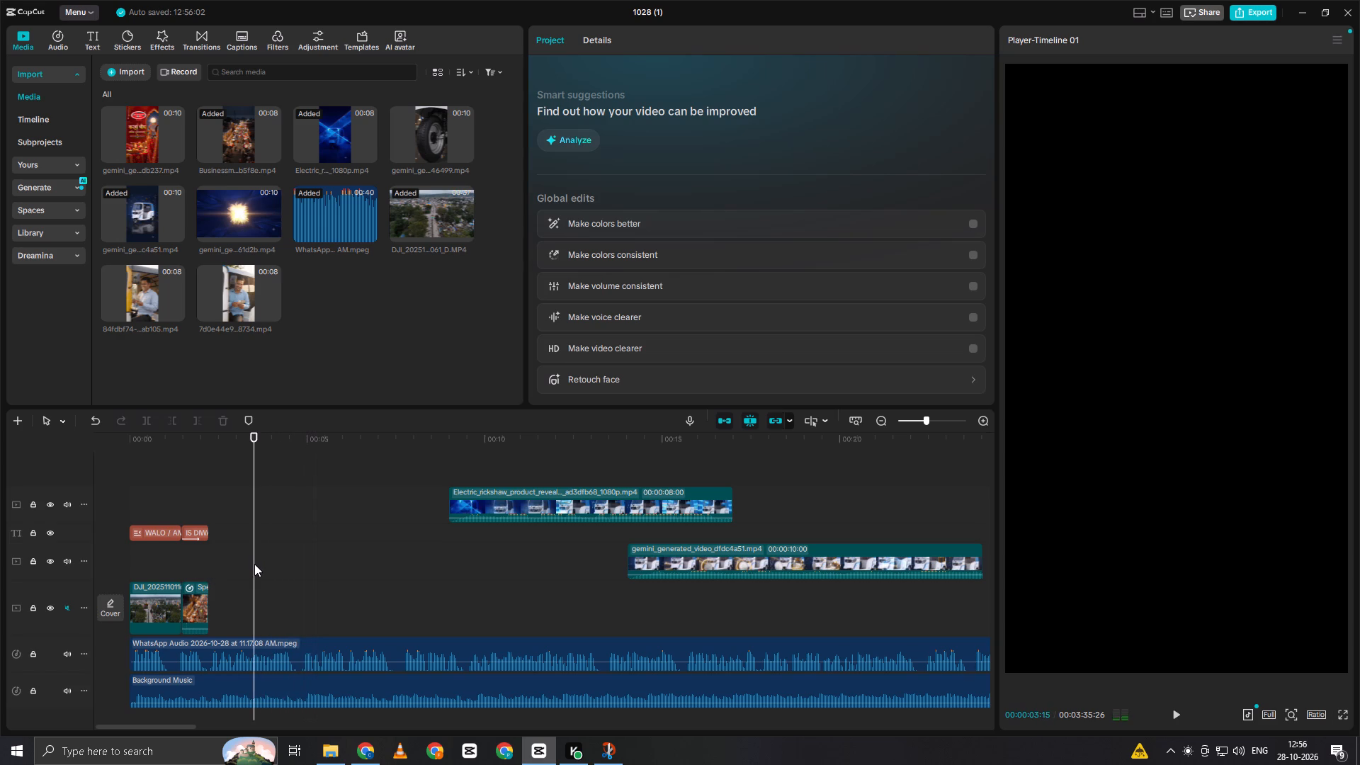
{"action": "key", "text": "space"}
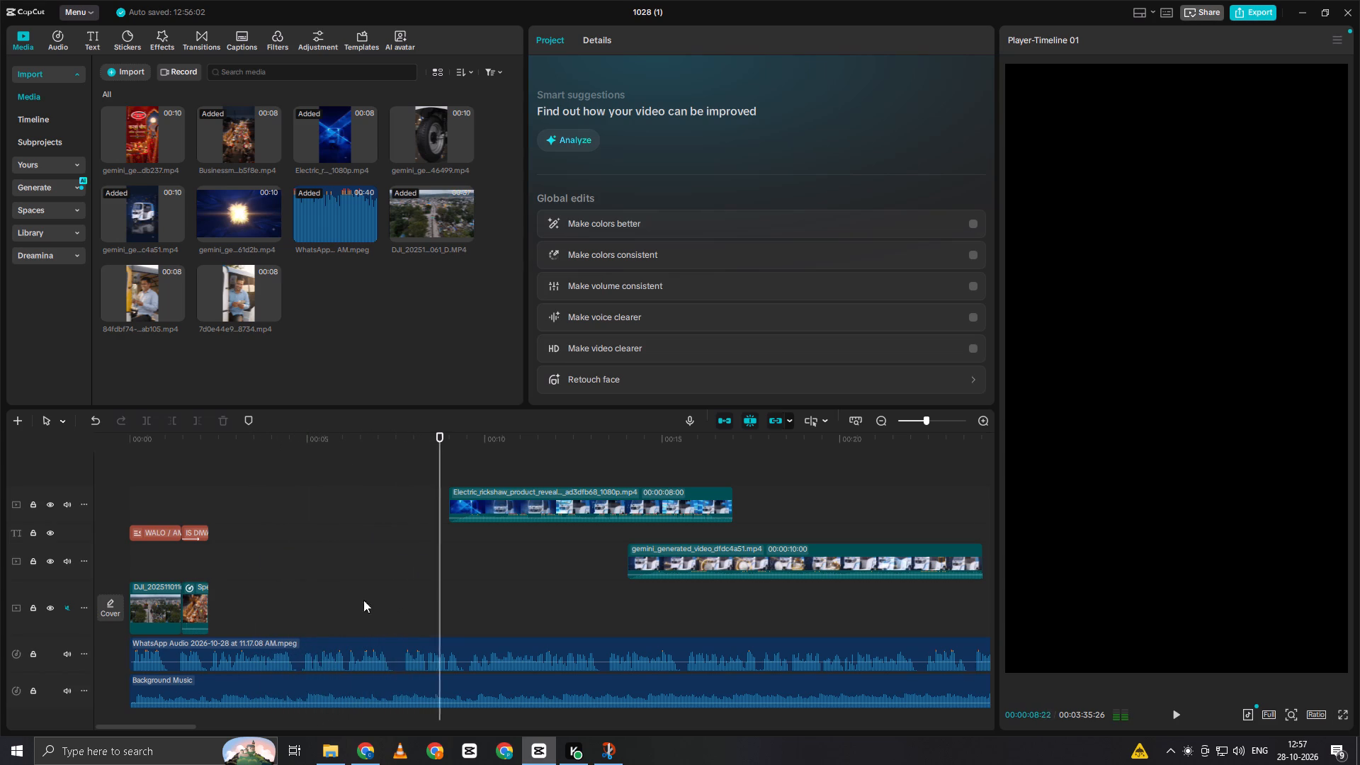
{"action": "left_click", "coordinate": [210, 576]}
{"action": "left_click_drag", "start_coordinate": [210, 576], "coordinate": [111, 644]}
{"action": "key", "text": "space"}
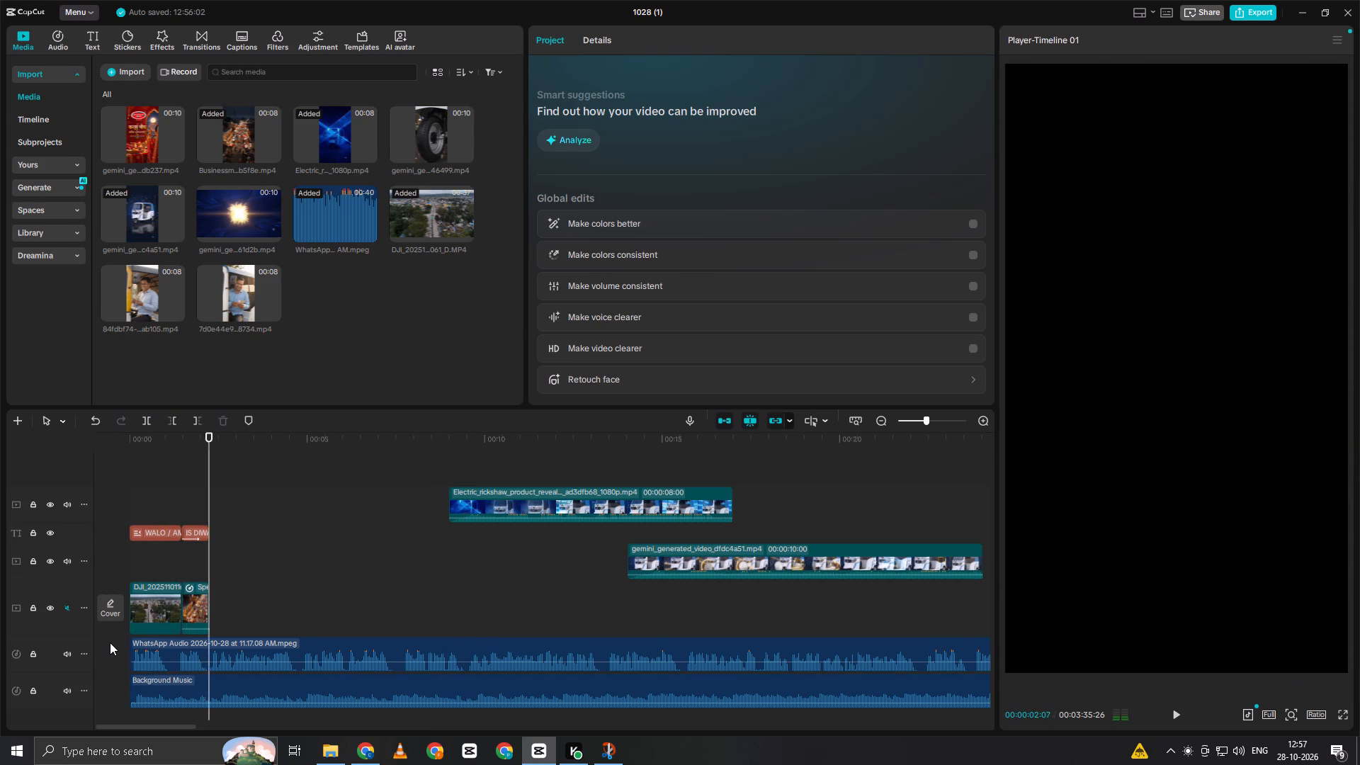
{"action": "key", "text": "space"}
{"action": "left_click", "coordinate": [199, 557]}
{"action": "left_click_drag", "start_coordinate": [199, 557], "coordinate": [196, 561]}
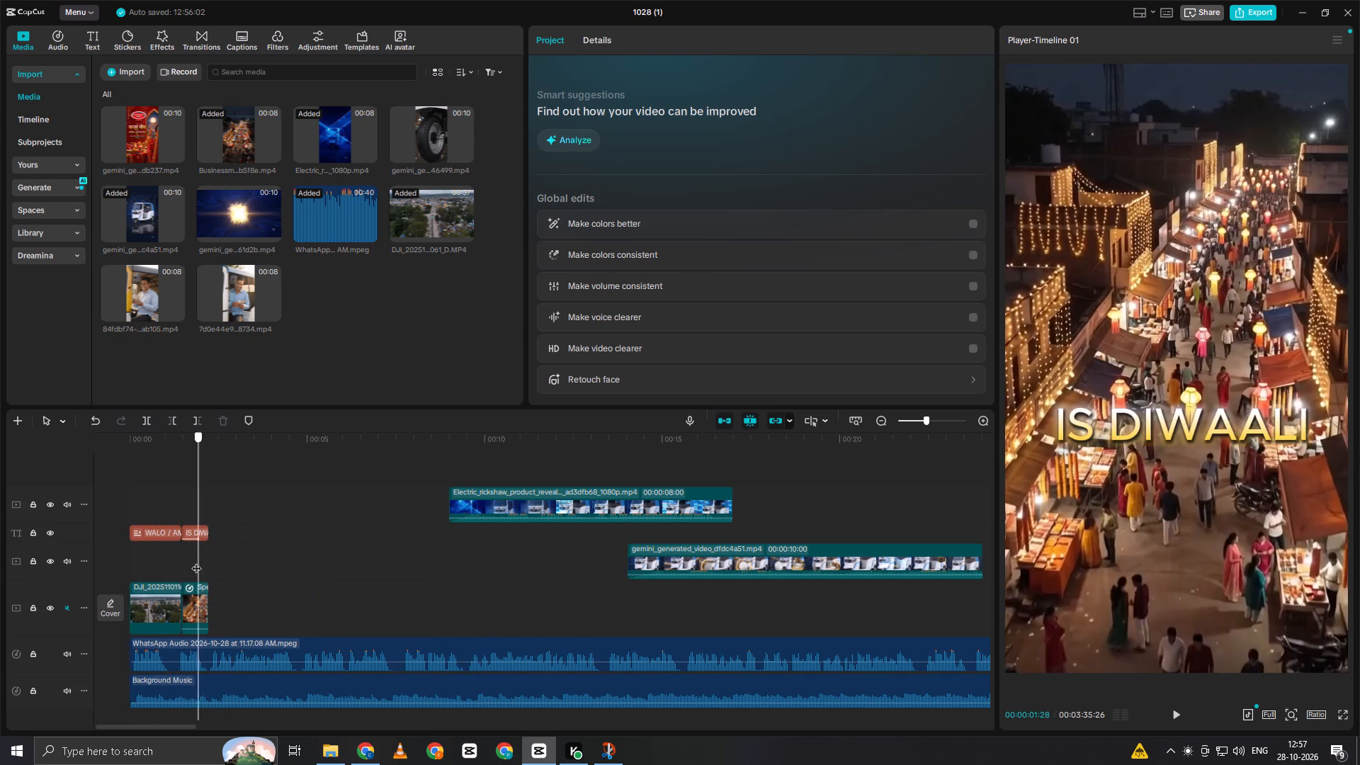
{"action": "left_click_drag", "start_coordinate": [196, 561], "coordinate": [188, 569]}
{"action": "key", "text": "space"}
{"action": "key", "text": "space"}
{"action": "triple_click", "coordinate": [200, 557]}
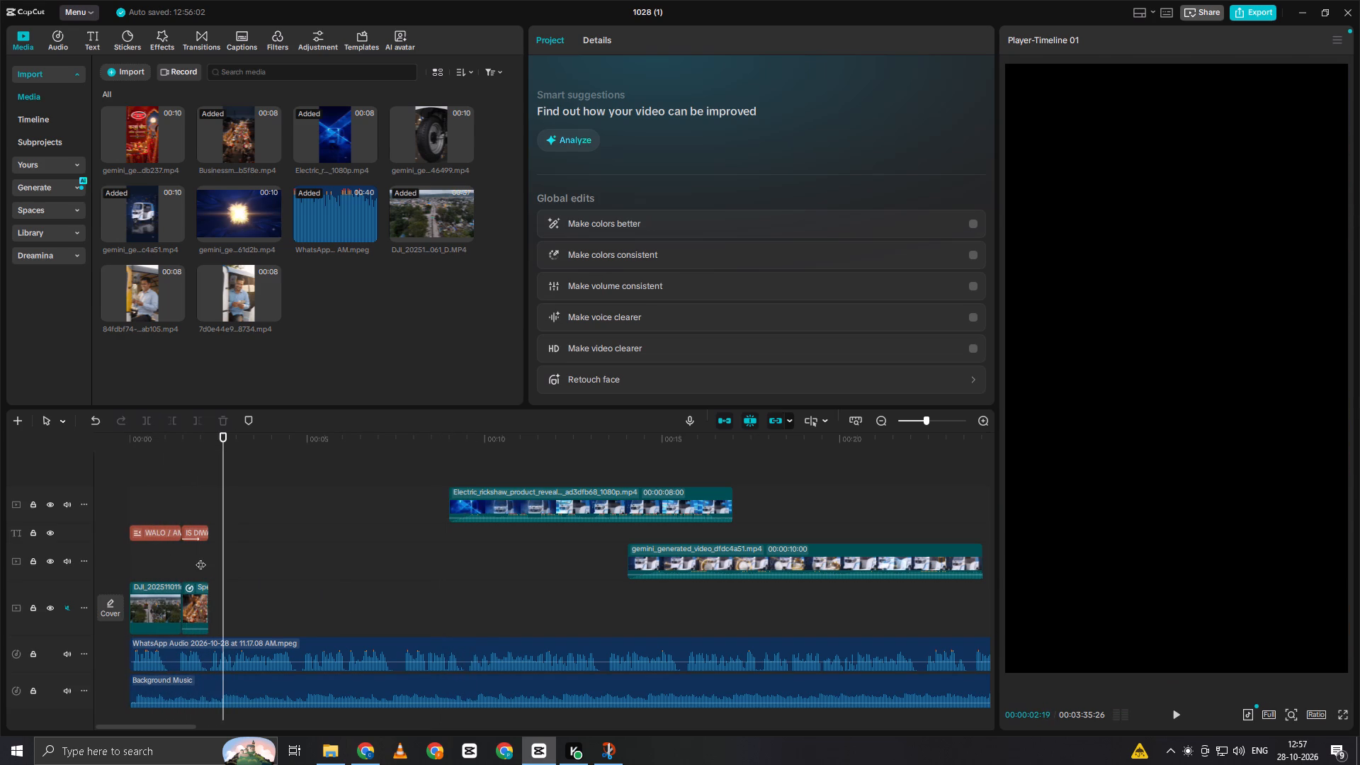
Place the 7d0e44e9 clip on the main track directly after the Diwali market clip, starting at 00:00:02:07.
{"action": "left_click", "coordinate": [204, 555]}
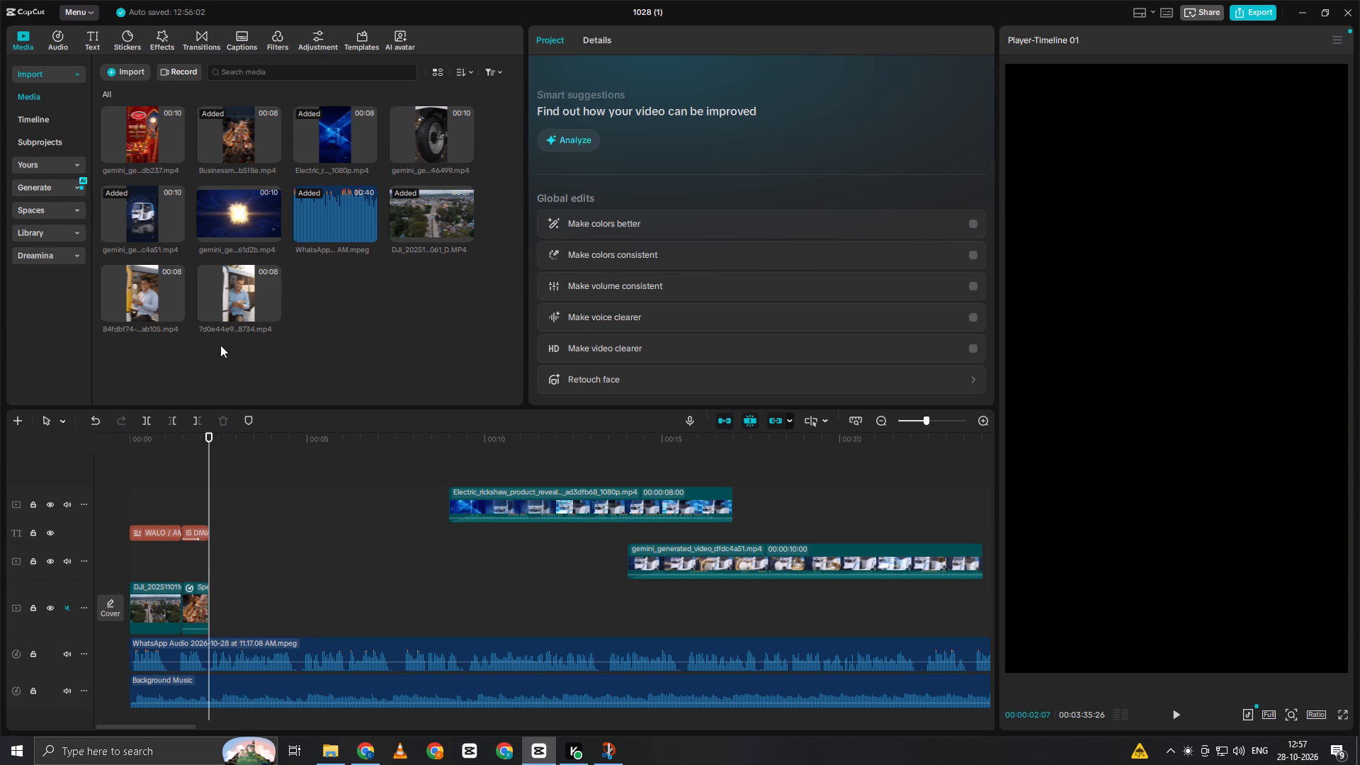
{"action": "left_click", "coordinate": [248, 300]}
{"action": "key", "text": "space"}
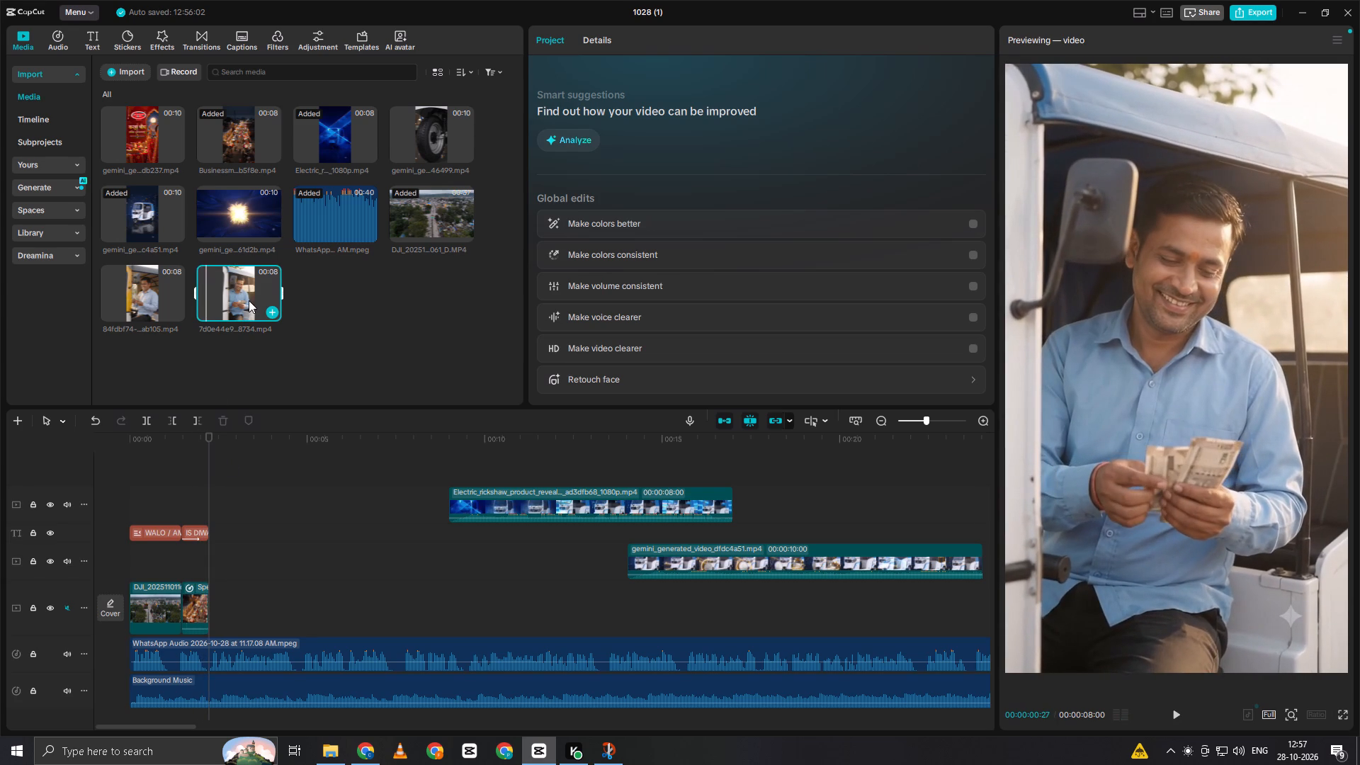
{"action": "left_click_drag", "start_coordinate": [242, 300], "coordinate": [261, 393]}
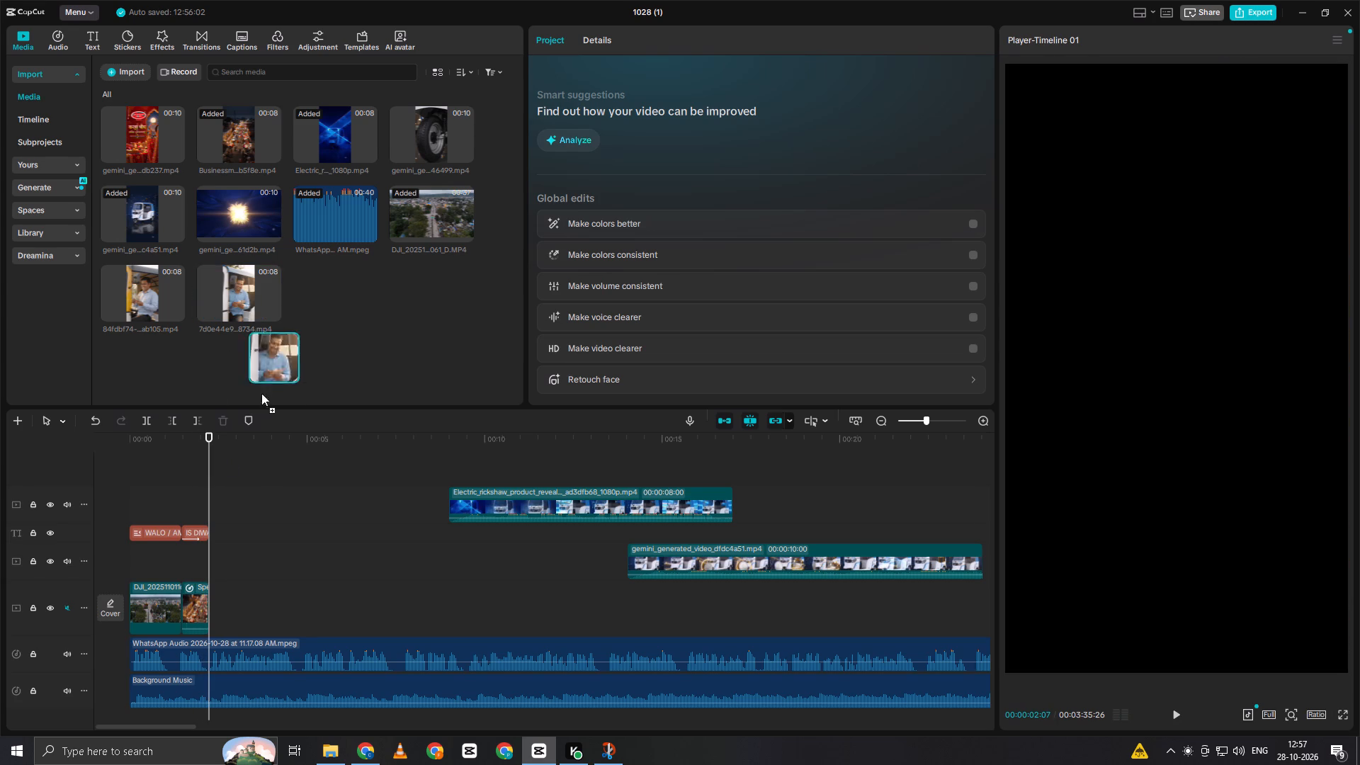
{"action": "left_click_drag", "start_coordinate": [261, 393], "coordinate": [226, 603]}
Scrub and play through the newly placed driver clip to check its shots against the voice-over.
{"action": "left_click", "coordinate": [215, 560]}
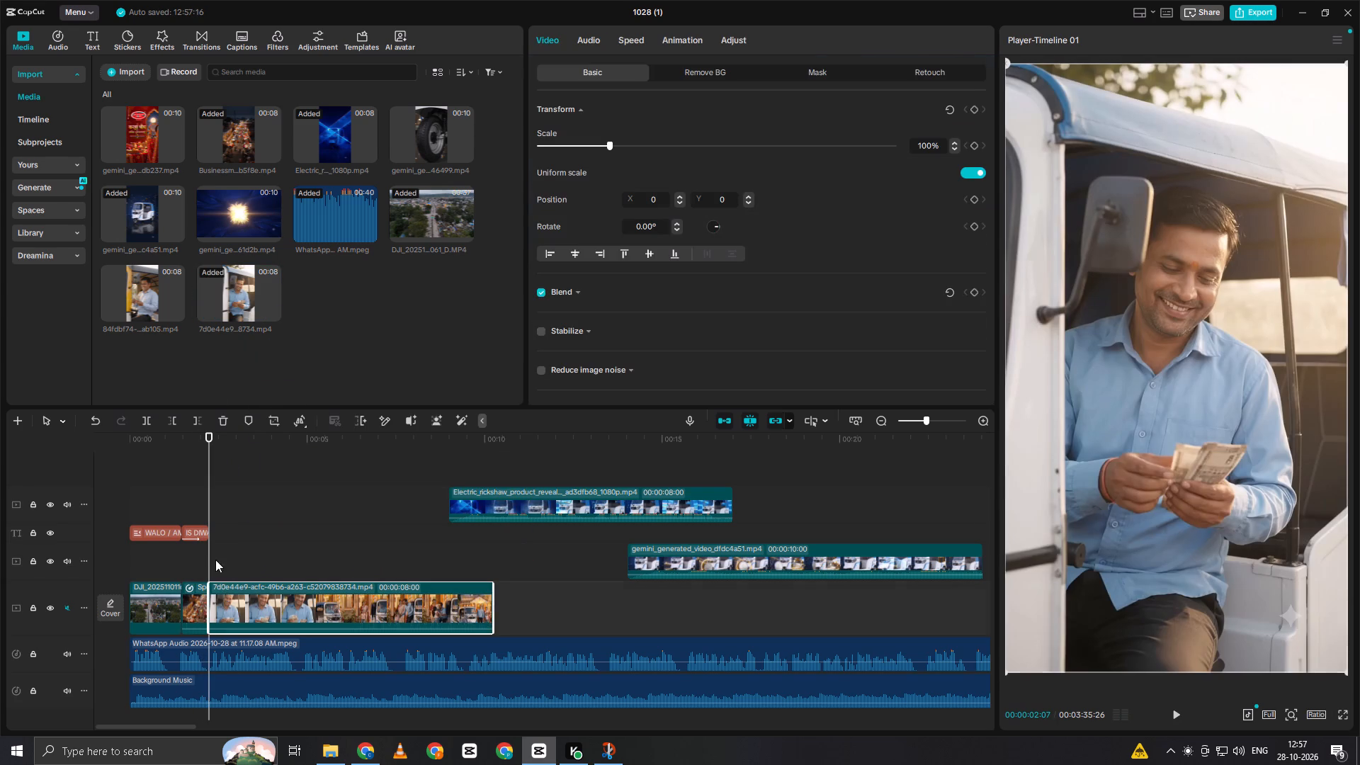
{"action": "left_click_drag", "start_coordinate": [215, 560], "coordinate": [285, 543]}
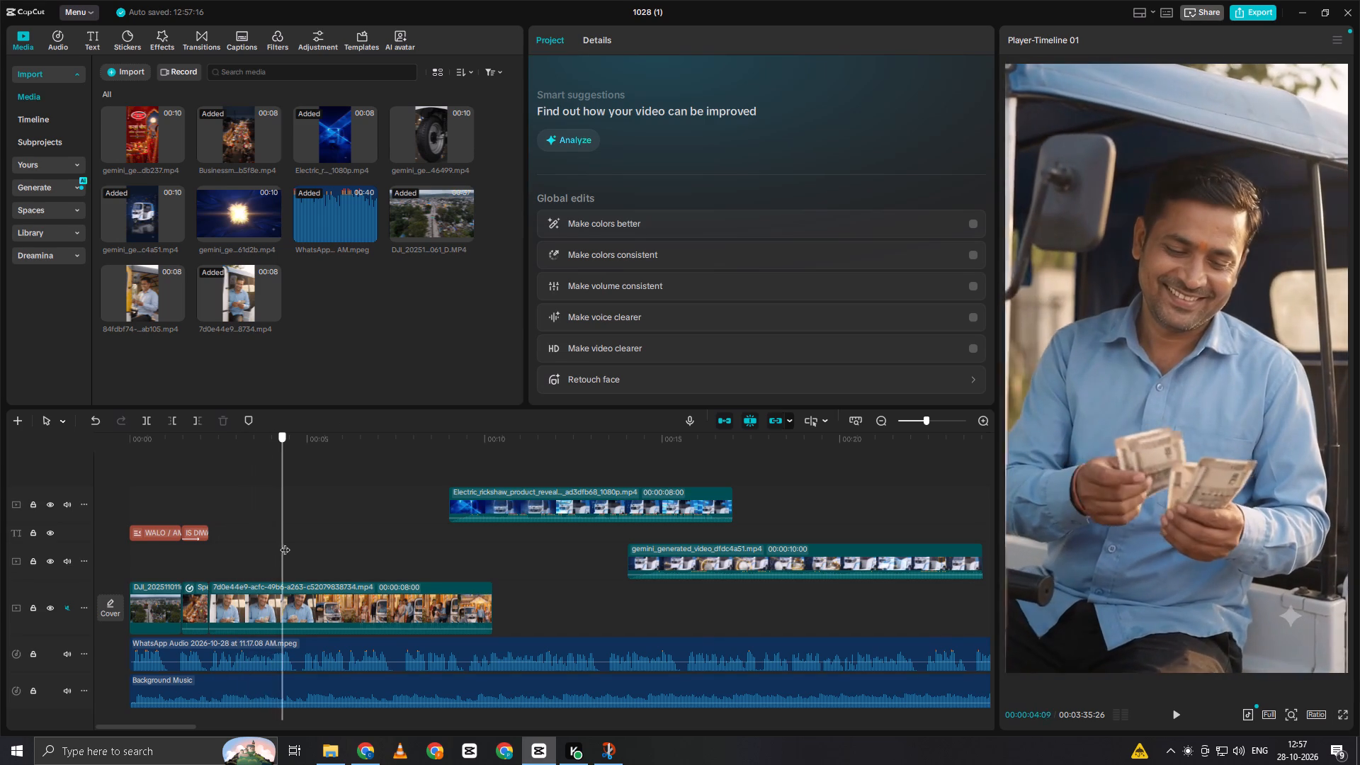
{"action": "left_click_drag", "start_coordinate": [285, 543], "coordinate": [297, 540]}
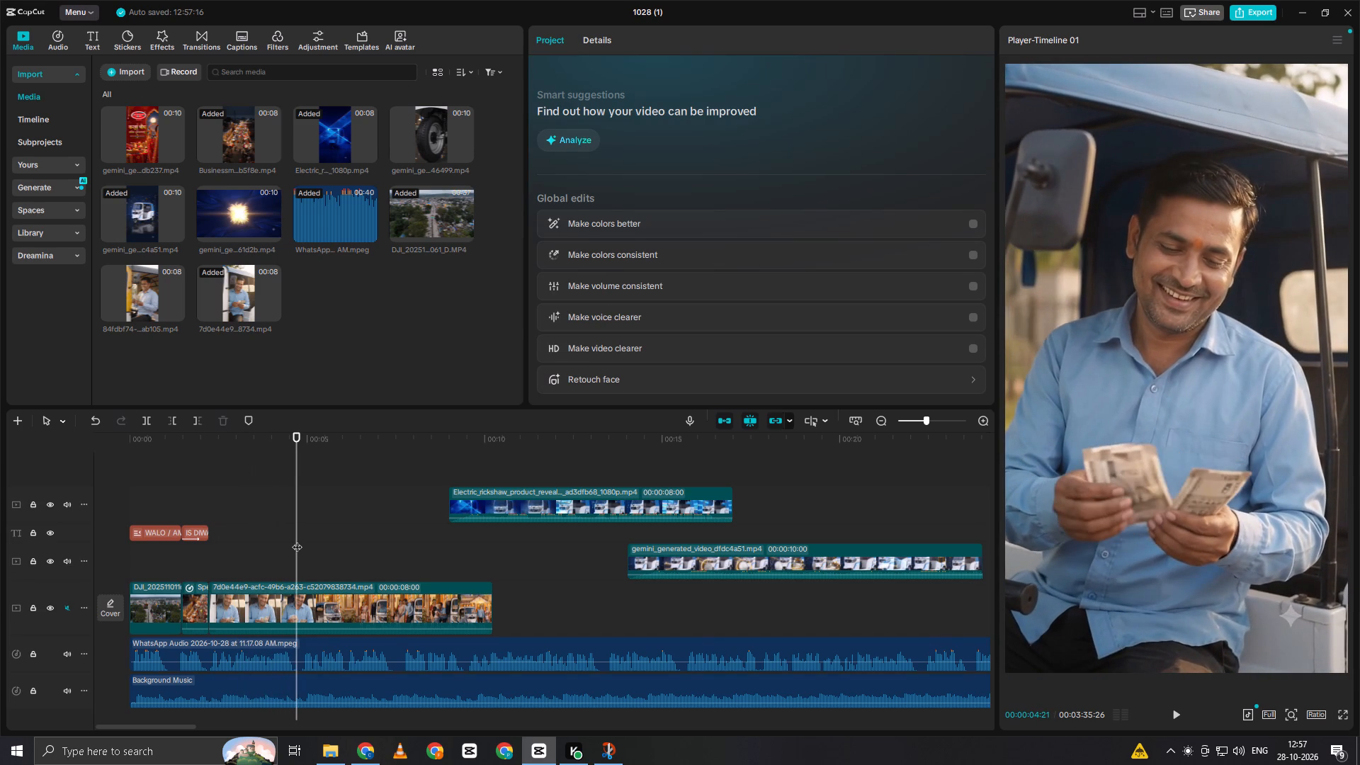
{"action": "left_click_drag", "start_coordinate": [297, 540], "coordinate": [341, 540]}
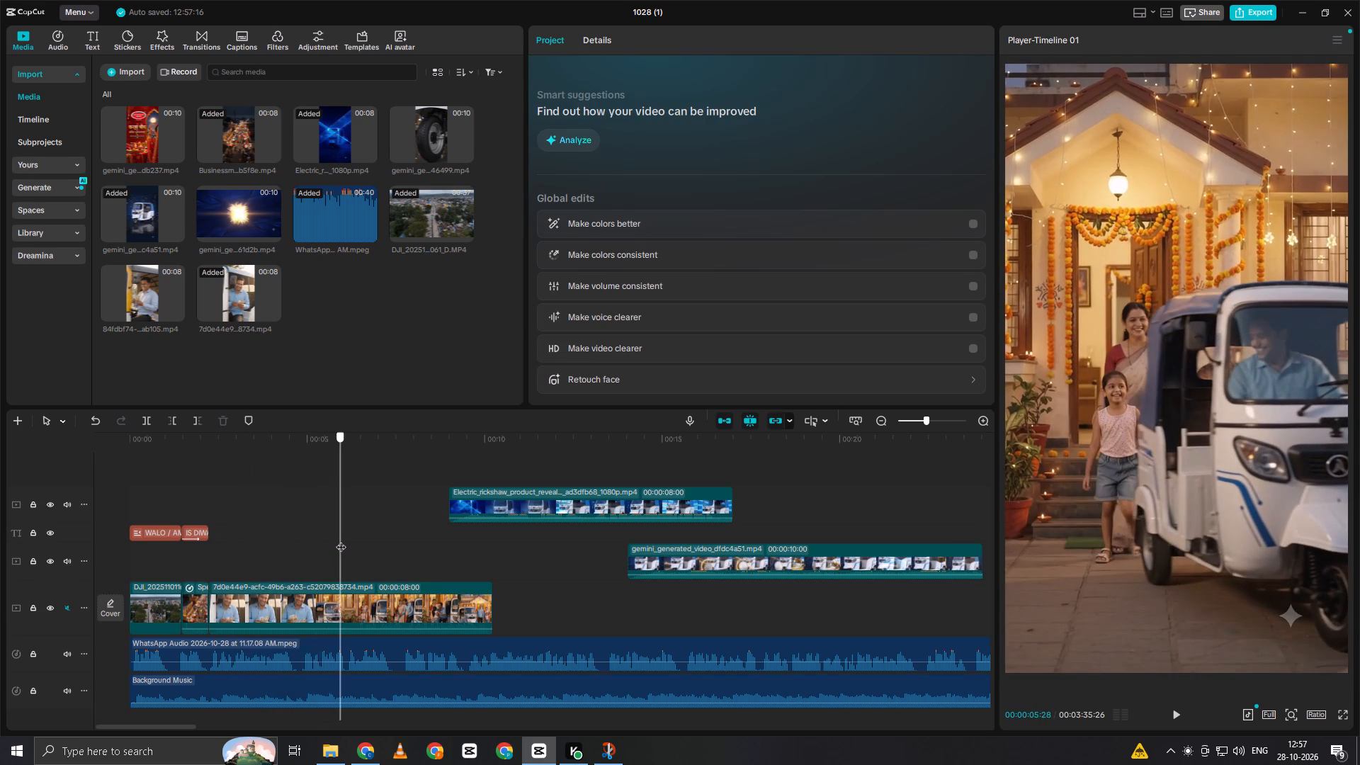
{"action": "left_click_drag", "start_coordinate": [341, 540], "coordinate": [402, 537]}
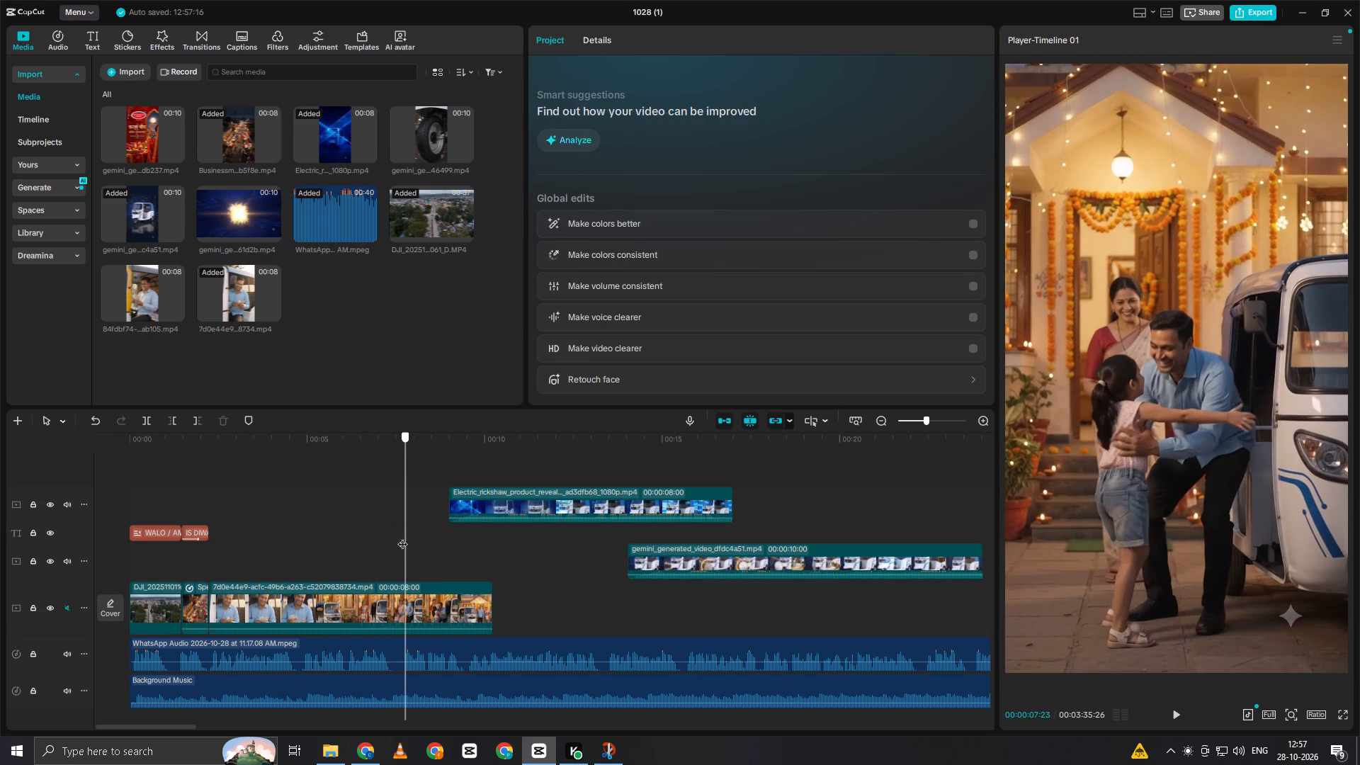
{"action": "left_click_drag", "start_coordinate": [402, 537], "coordinate": [199, 607]}
{"action": "key", "text": "space"}
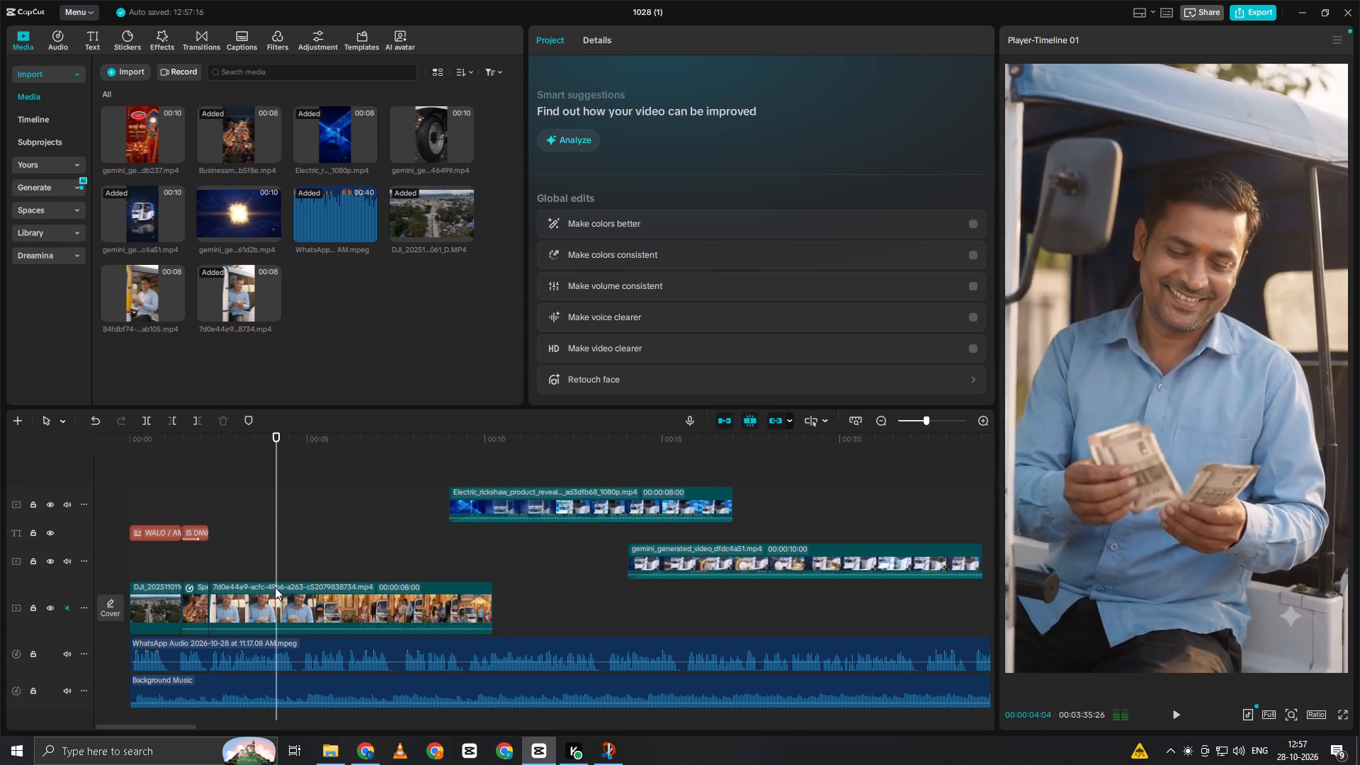
{"action": "key", "text": "space"}
Split the 7d0e44e9 clip at 00:00:04:18, where the driver's cash-counting shot ends and the house scene begins.
{"action": "left_click", "coordinate": [305, 557]}
{"action": "left_click_drag", "start_coordinate": [305, 557], "coordinate": [305, 557]}
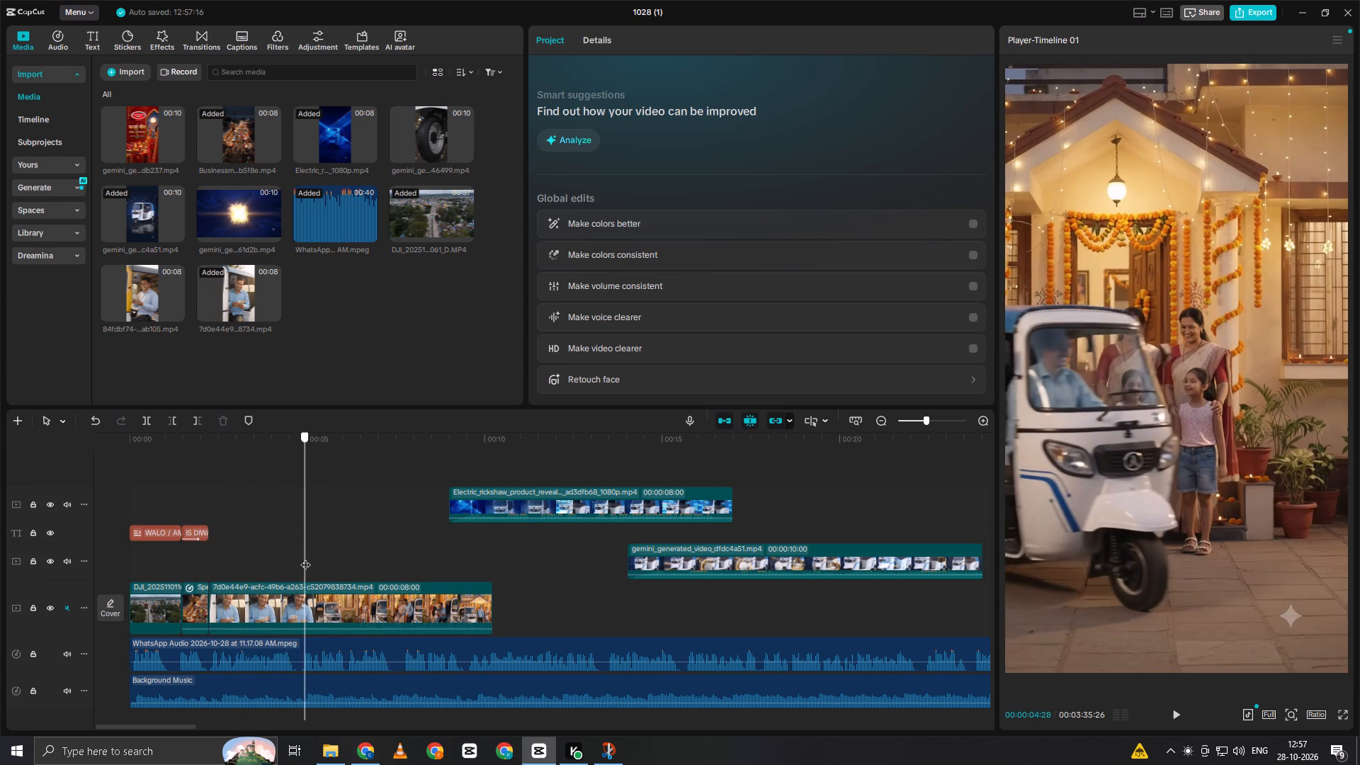
{"action": "left_click_drag", "start_coordinate": [305, 557], "coordinate": [295, 569]}
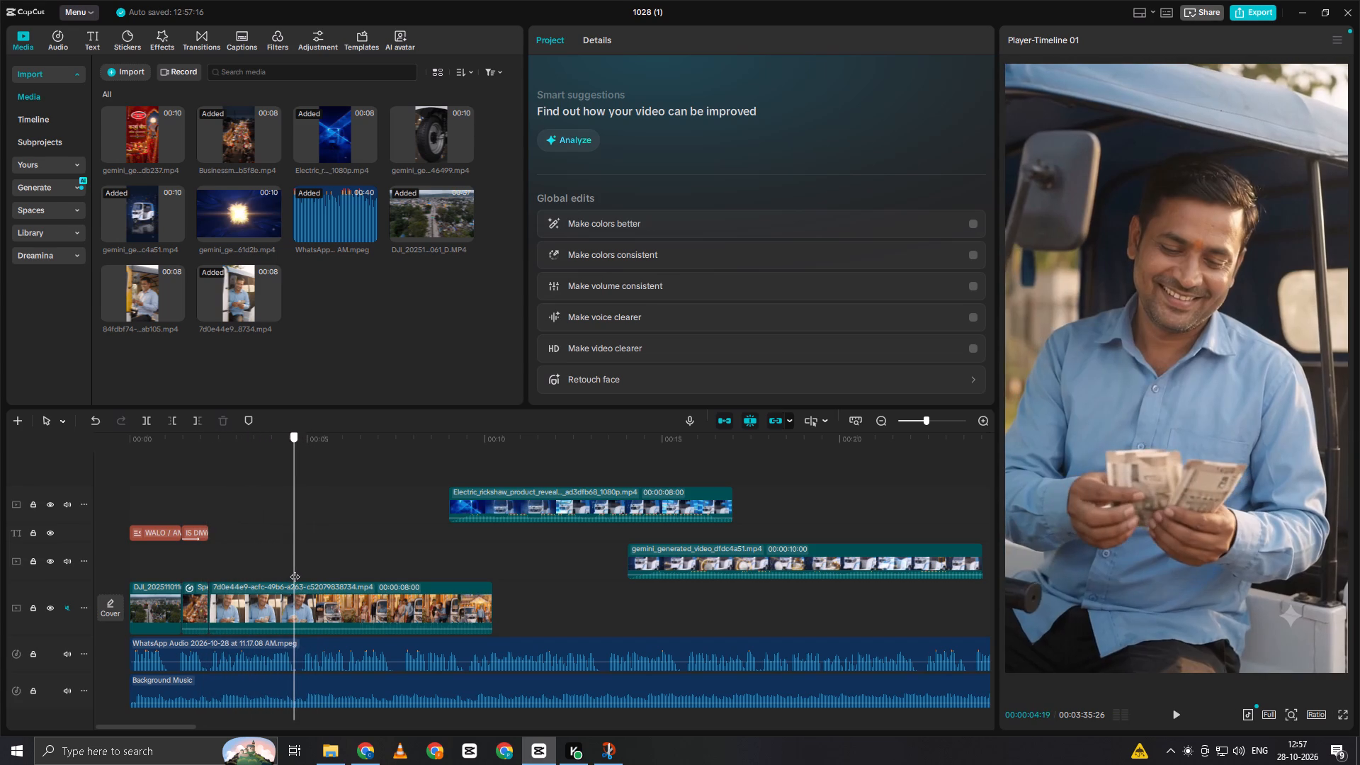
{"action": "left_click_drag", "start_coordinate": [295, 569], "coordinate": [306, 560]}
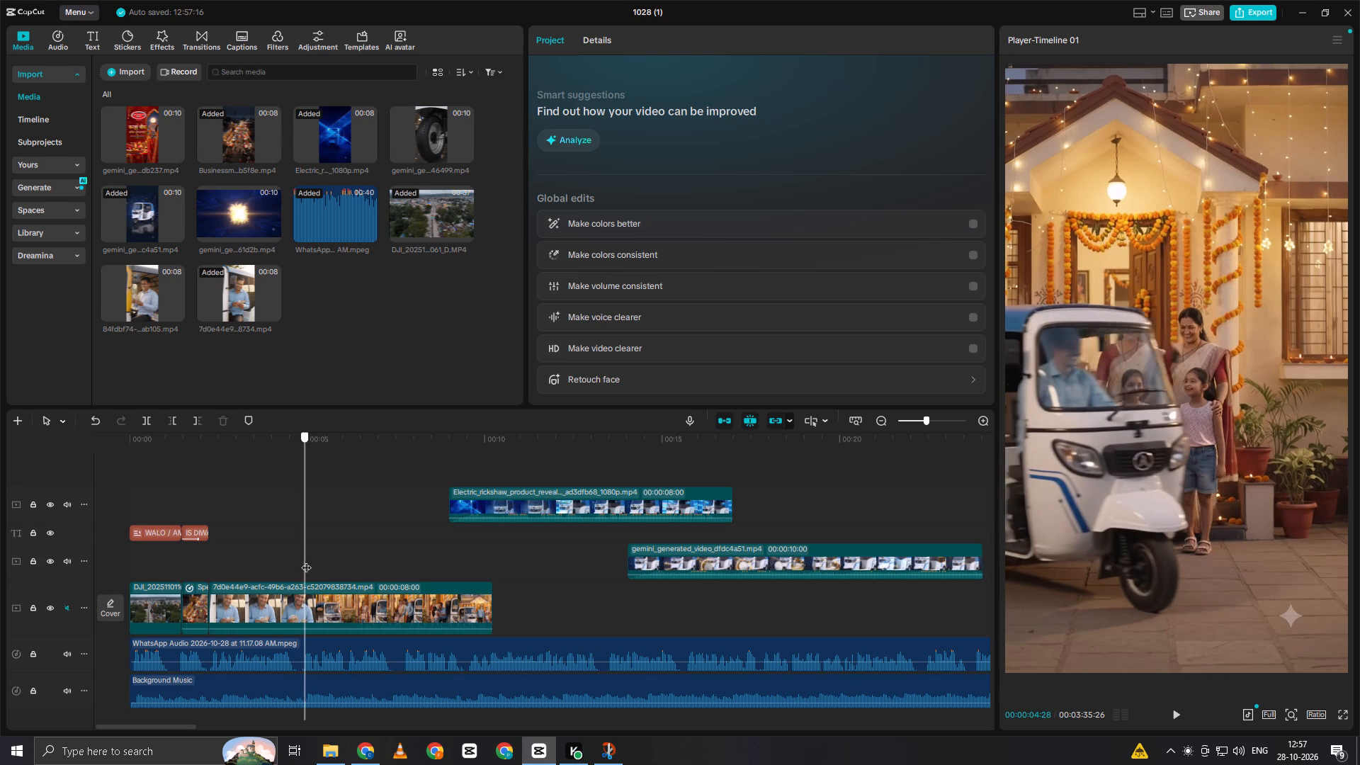
{"action": "left_click_drag", "start_coordinate": [306, 560], "coordinate": [293, 572]}
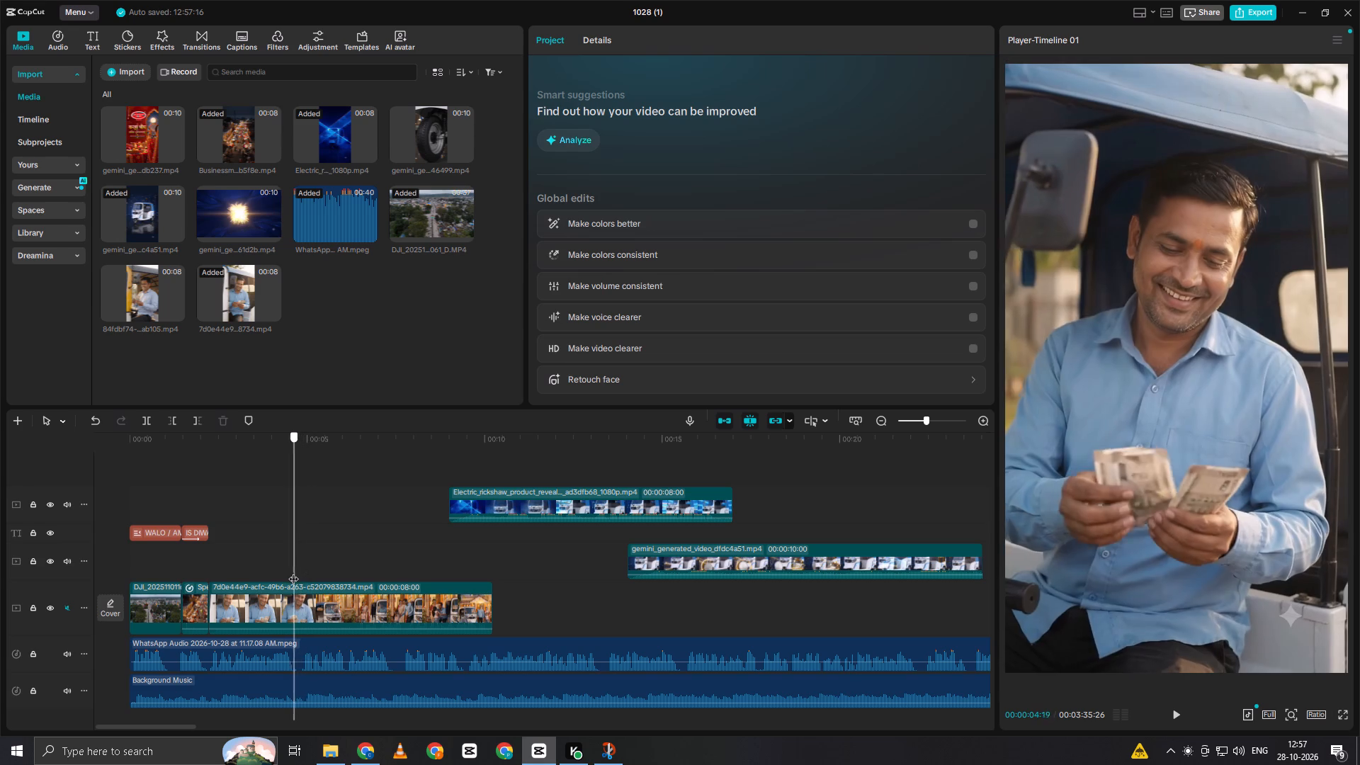
{"action": "left_click_drag", "start_coordinate": [293, 572], "coordinate": [293, 572]}
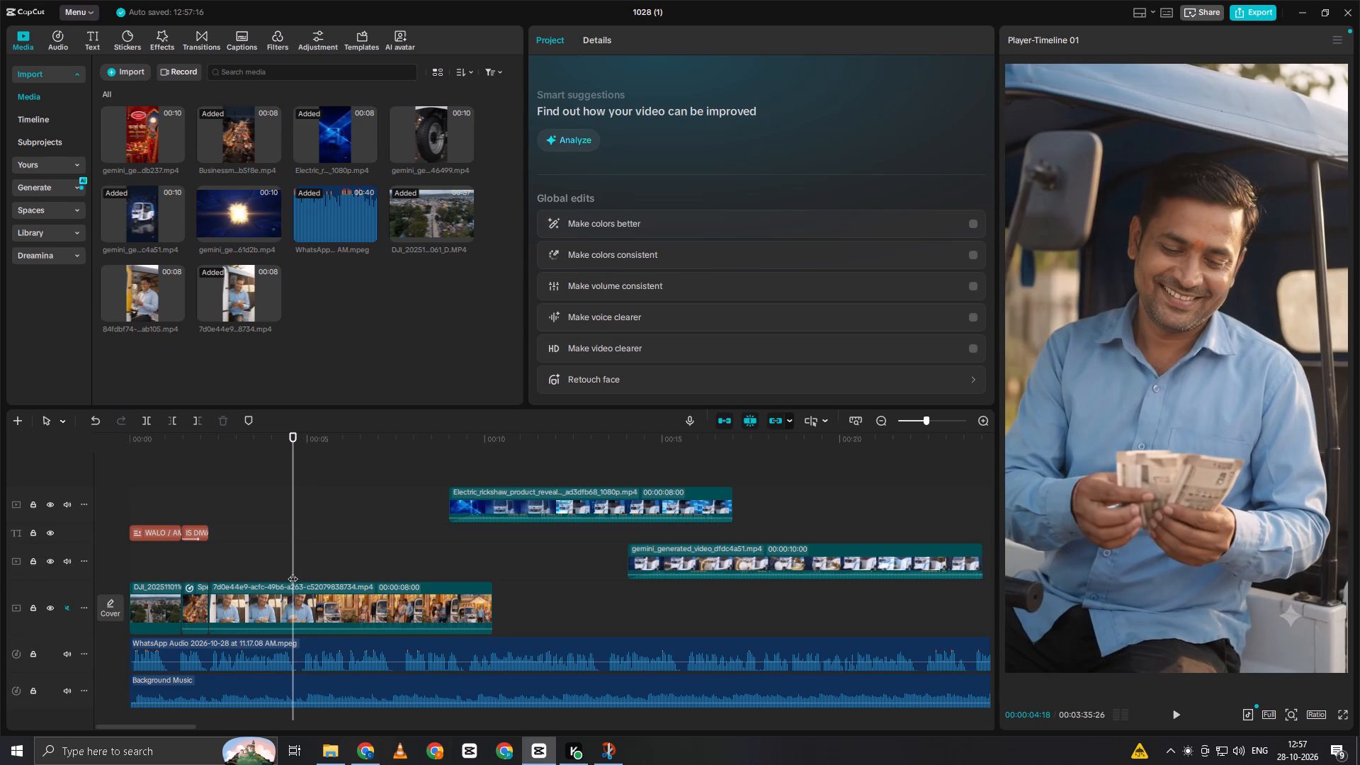
{"action": "left_click", "coordinate": [305, 608]}
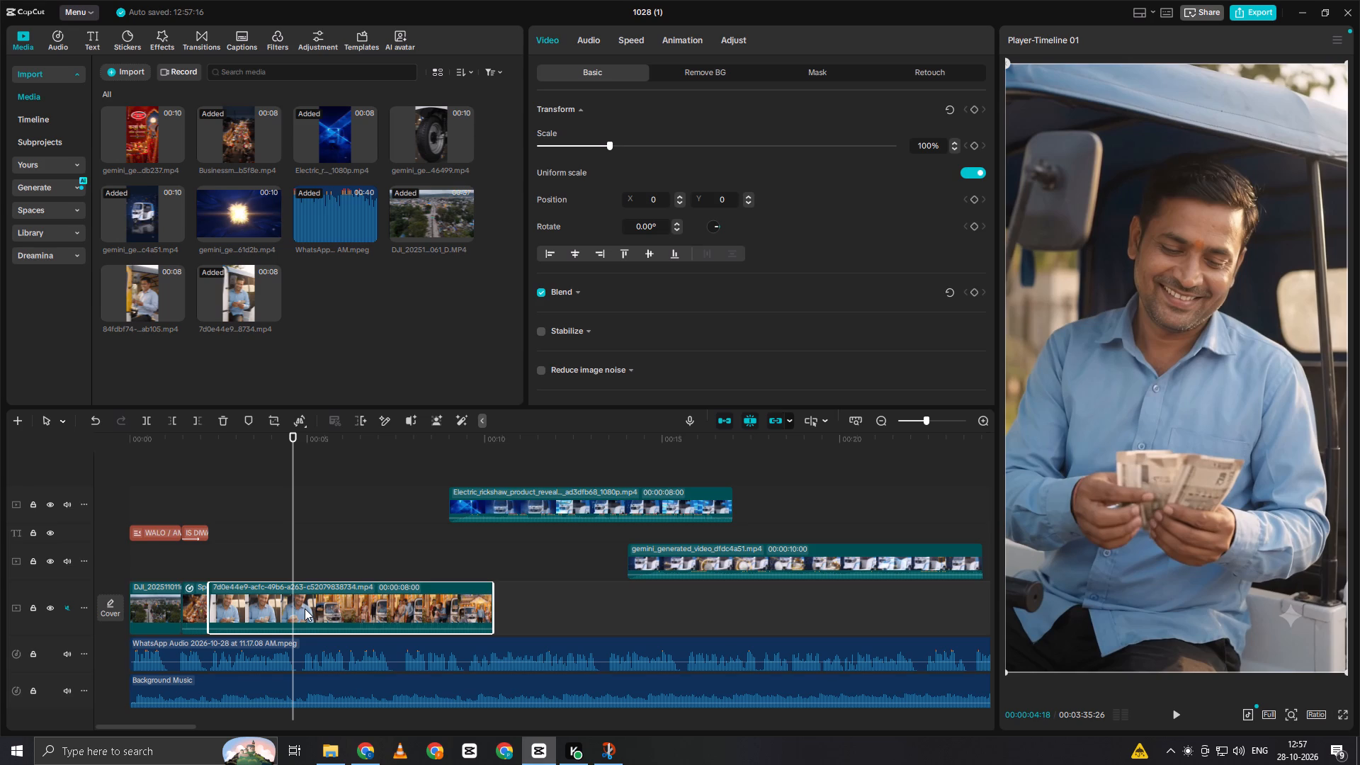
{"action": "key", "text": "ctrl+b"}
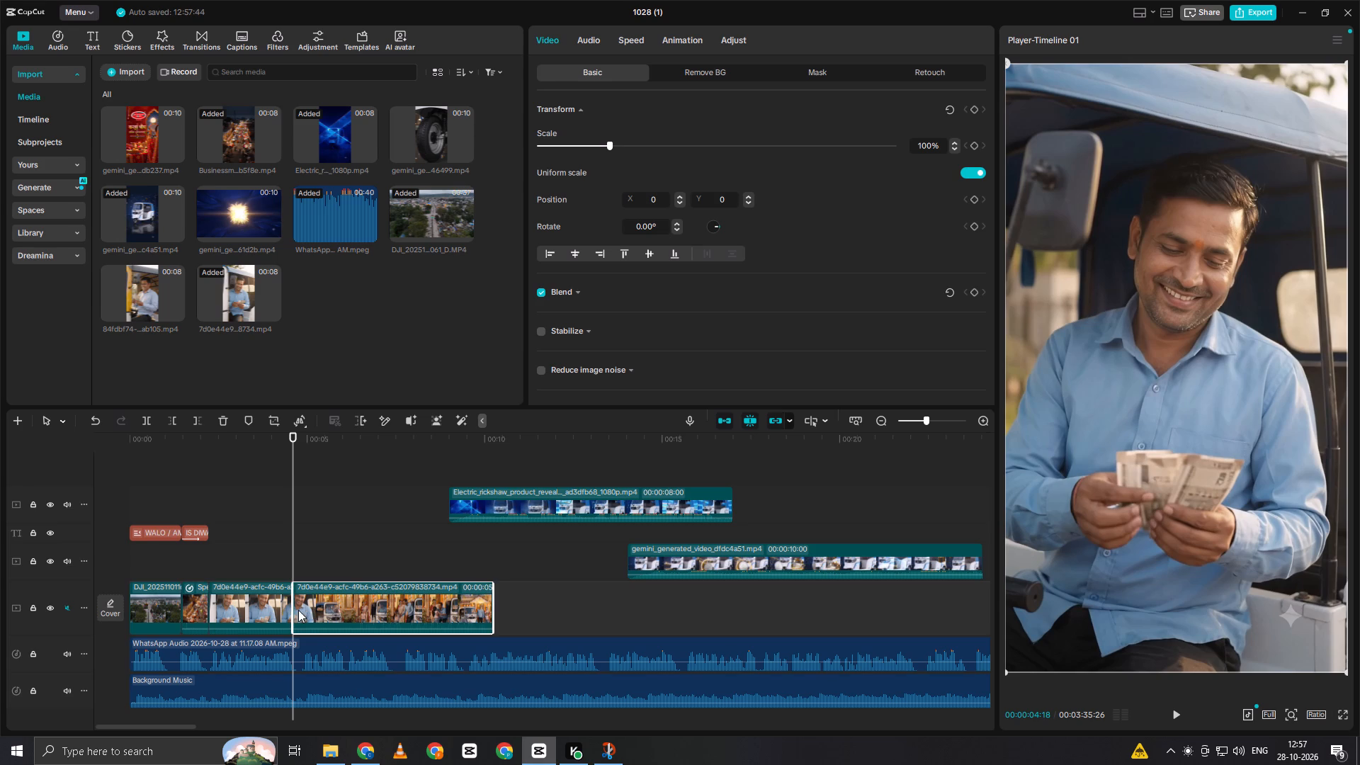
Slow the driver's cash-counting segment to 0.86x speed, giving it a duration of 2.8 s.
{"action": "left_click", "coordinate": [268, 611]}
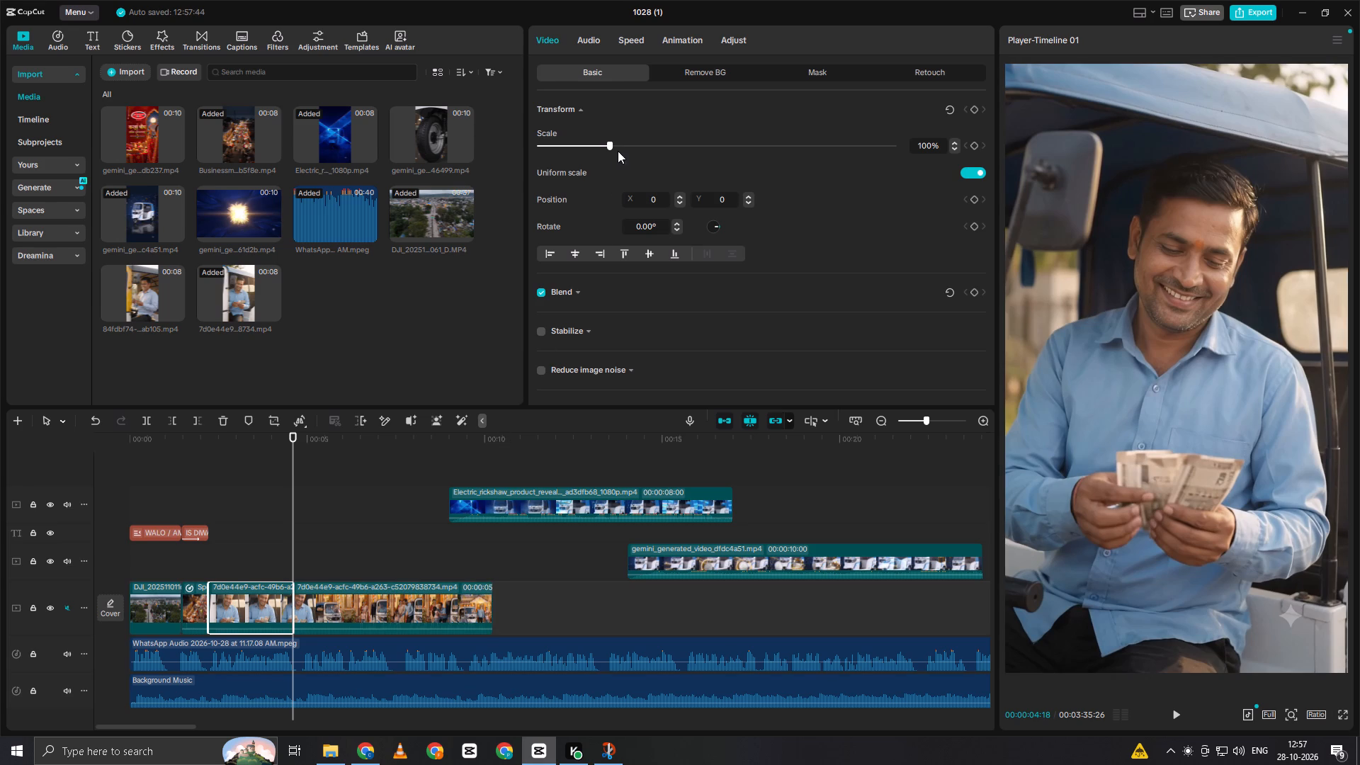
{"action": "left_click", "coordinate": [637, 33]}
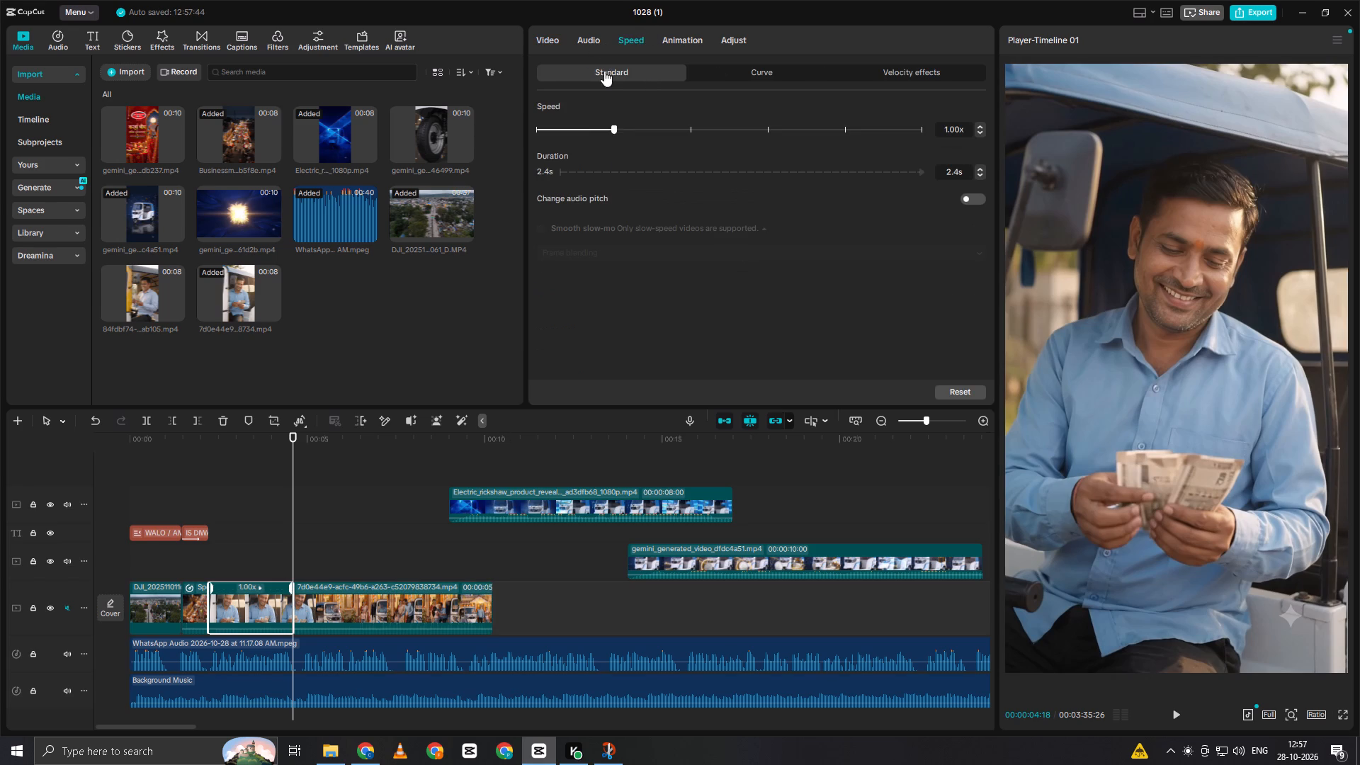
{"action": "left_click", "coordinate": [604, 122]}
{"action": "left_click", "coordinate": [602, 125]}
{"action": "double_click", "coordinate": [602, 125]}
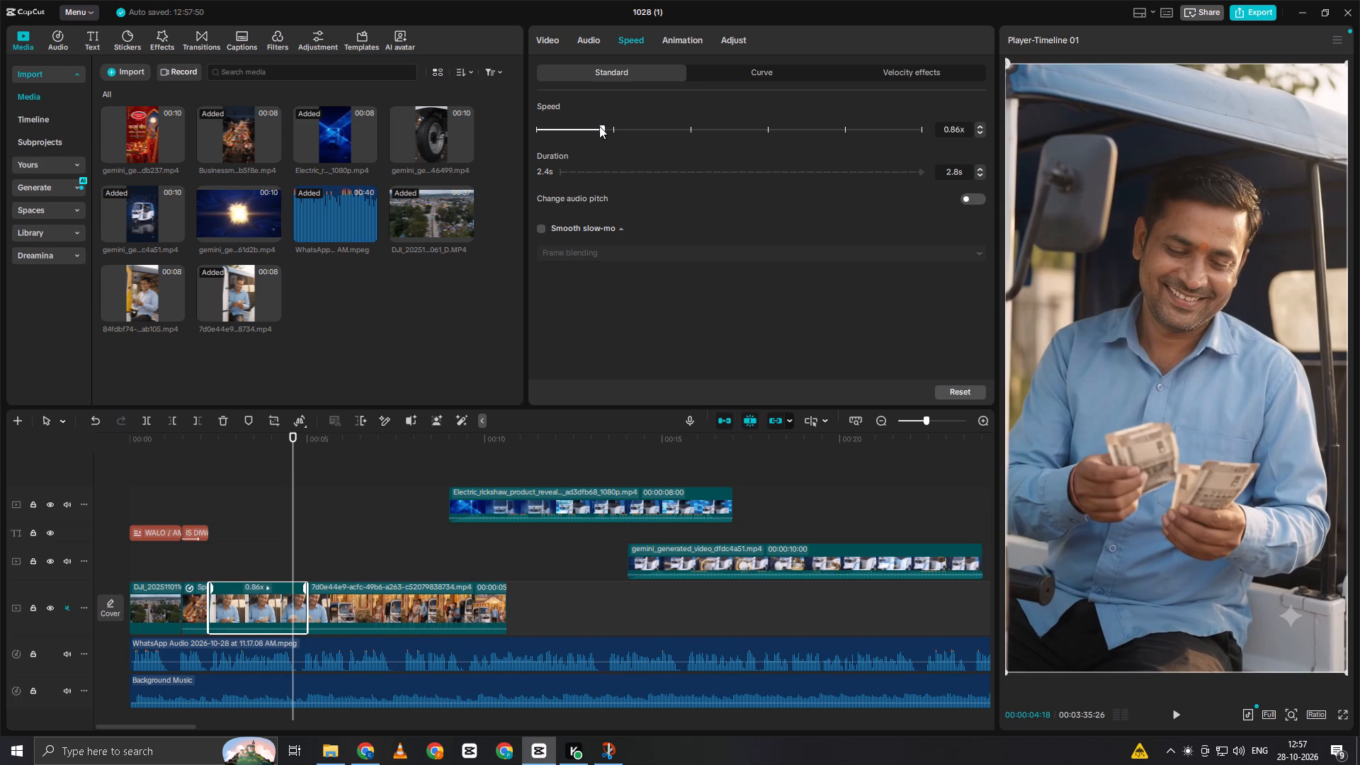
Play the timeline's opening and the slowed driver segment to check their timing against the voice-over.
{"action": "left_click", "coordinate": [175, 560]}
{"action": "key", "text": "space"}
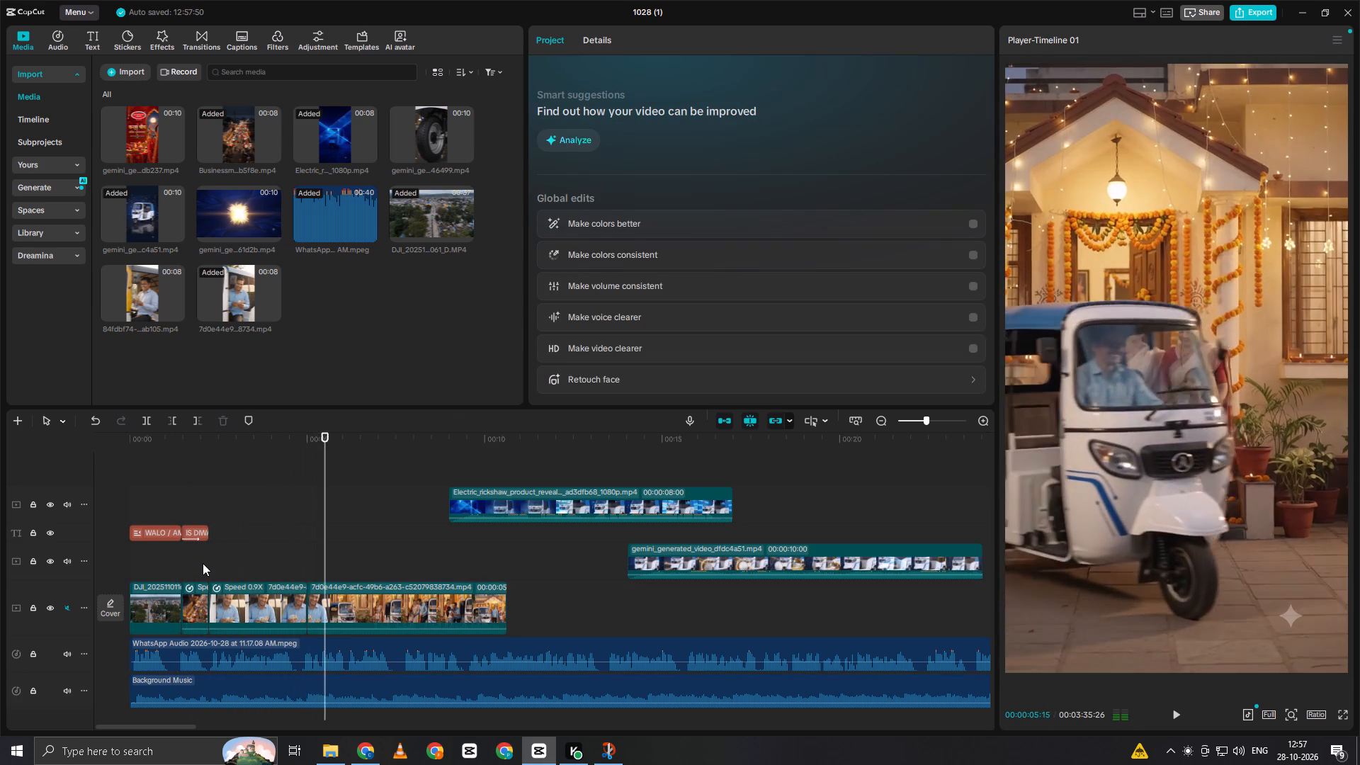
{"action": "key", "text": "space"}
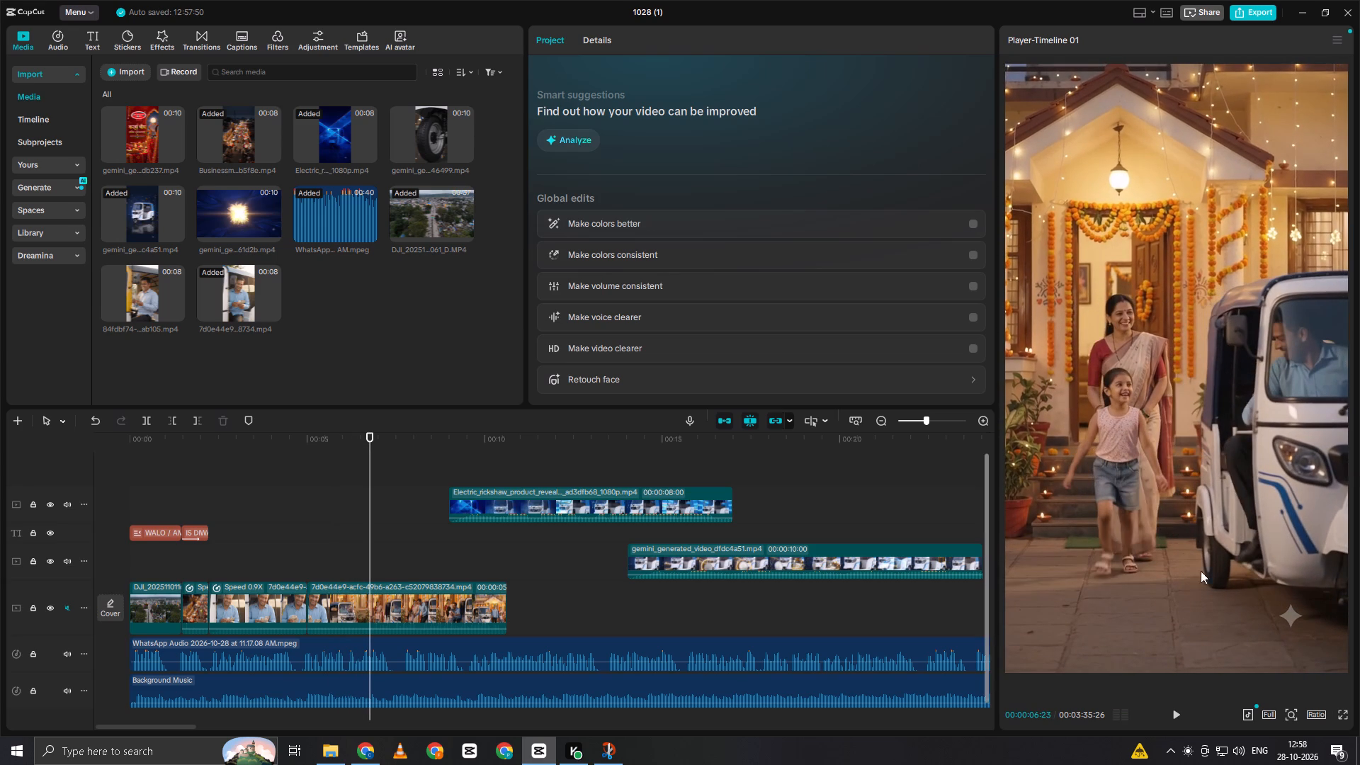
{"action": "left_click", "coordinate": [197, 555]}
{"action": "left_click_drag", "start_coordinate": [197, 555], "coordinate": [132, 601]}
{"action": "key", "text": "space"}
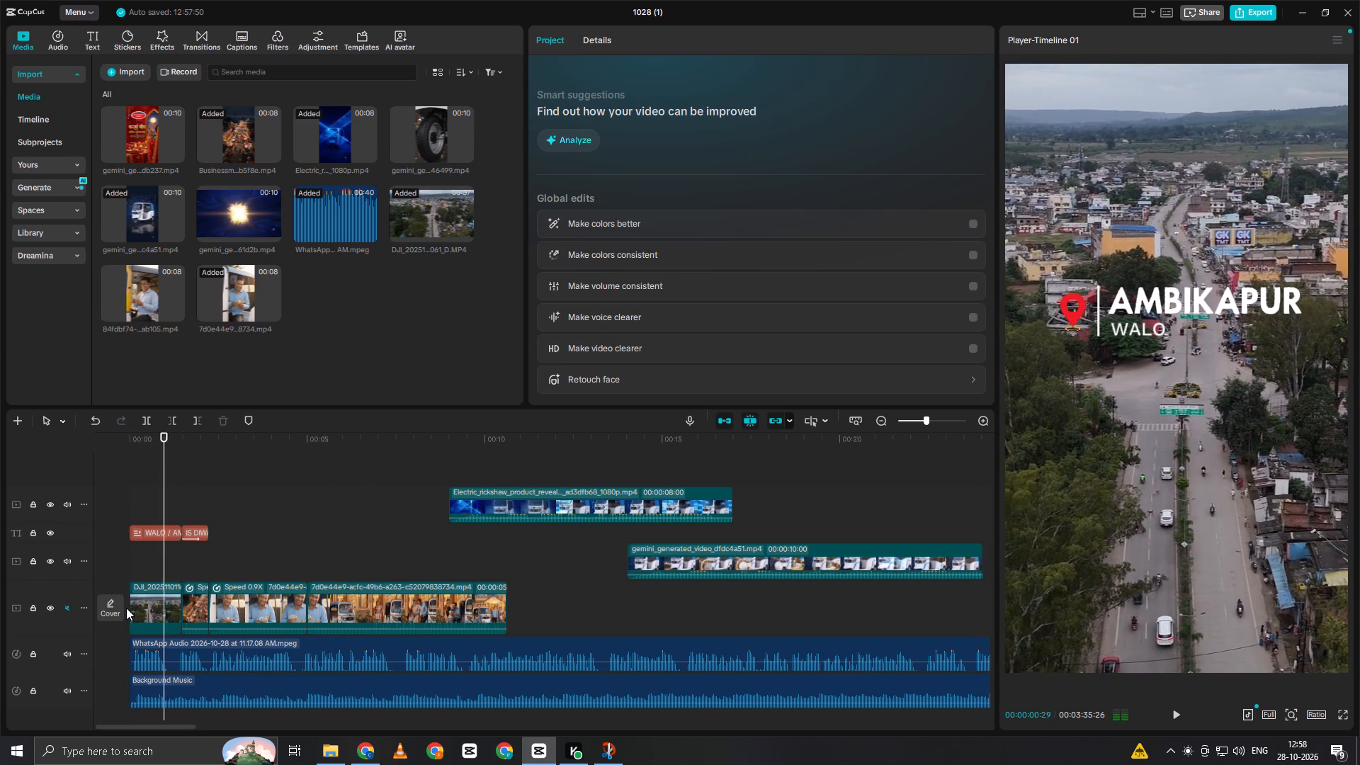
{"action": "key", "text": "space"}
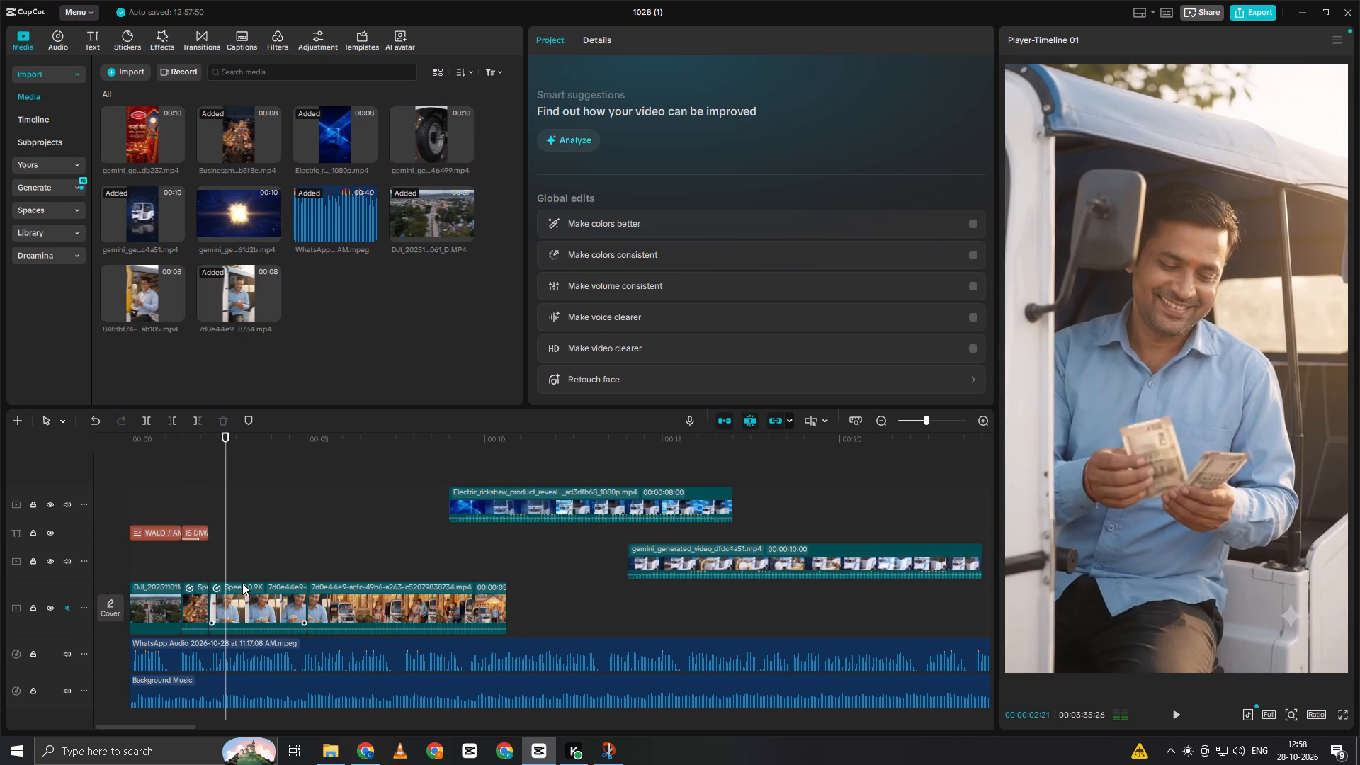
{"action": "left_click", "coordinate": [227, 565]}
{"action": "left_click_drag", "start_coordinate": [227, 564], "coordinate": [210, 582]}
{"action": "key", "text": "space"}
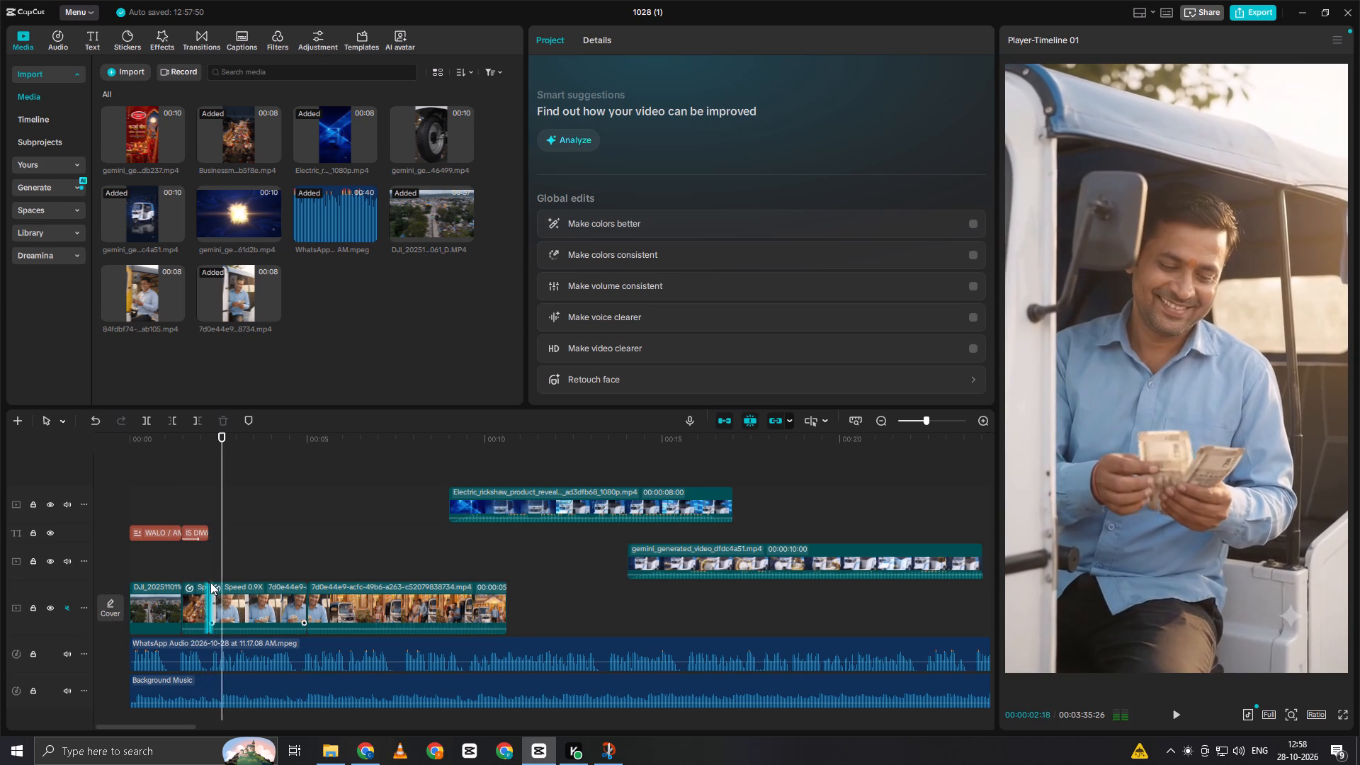
{"action": "key", "text": "space"}
Duplicate the IS DIWAALI title and place the copy directly after the original, starting at 00:00:02:07.
{"action": "left_click", "coordinate": [217, 558]}
{"action": "left_click_drag", "start_coordinate": [217, 558], "coordinate": [210, 569]}
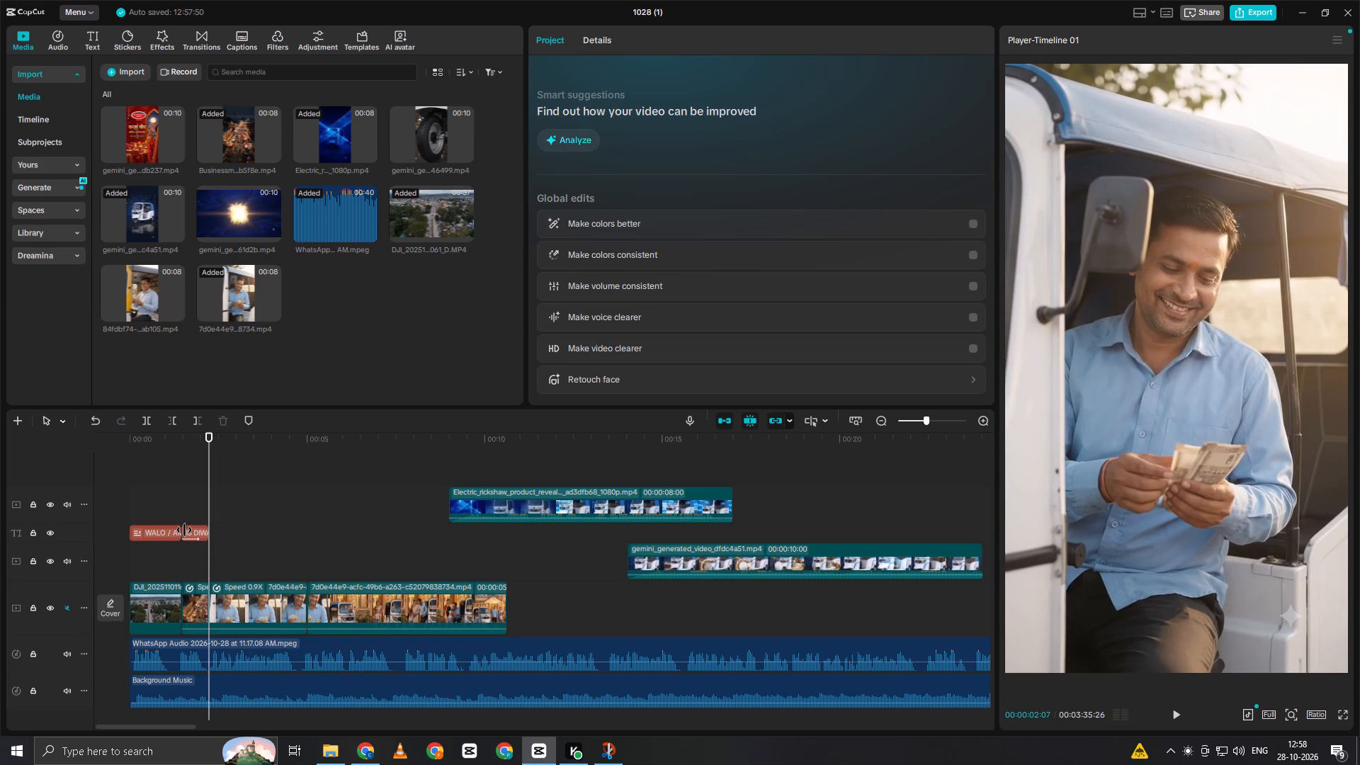
{"action": "left_click", "coordinate": [195, 536]}
{"action": "left_click_drag", "start_coordinate": [195, 536], "coordinate": [227, 548], "text": "alt"}
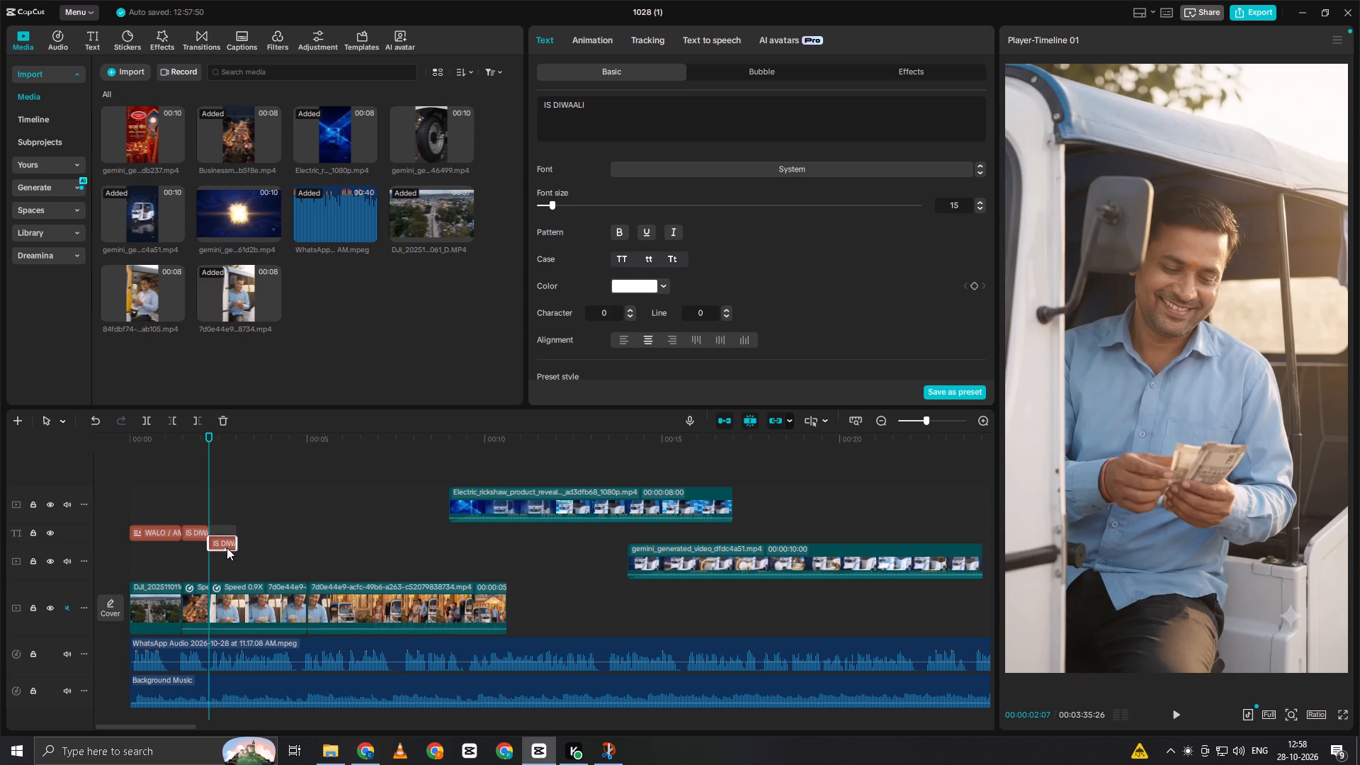
Listen to the voice-over beneath the copied IS DIWAALI title and open that copy's text settings.
{"action": "left_click", "coordinate": [201, 502]}
{"action": "key", "text": "space"}
{"action": "key", "text": "space"}
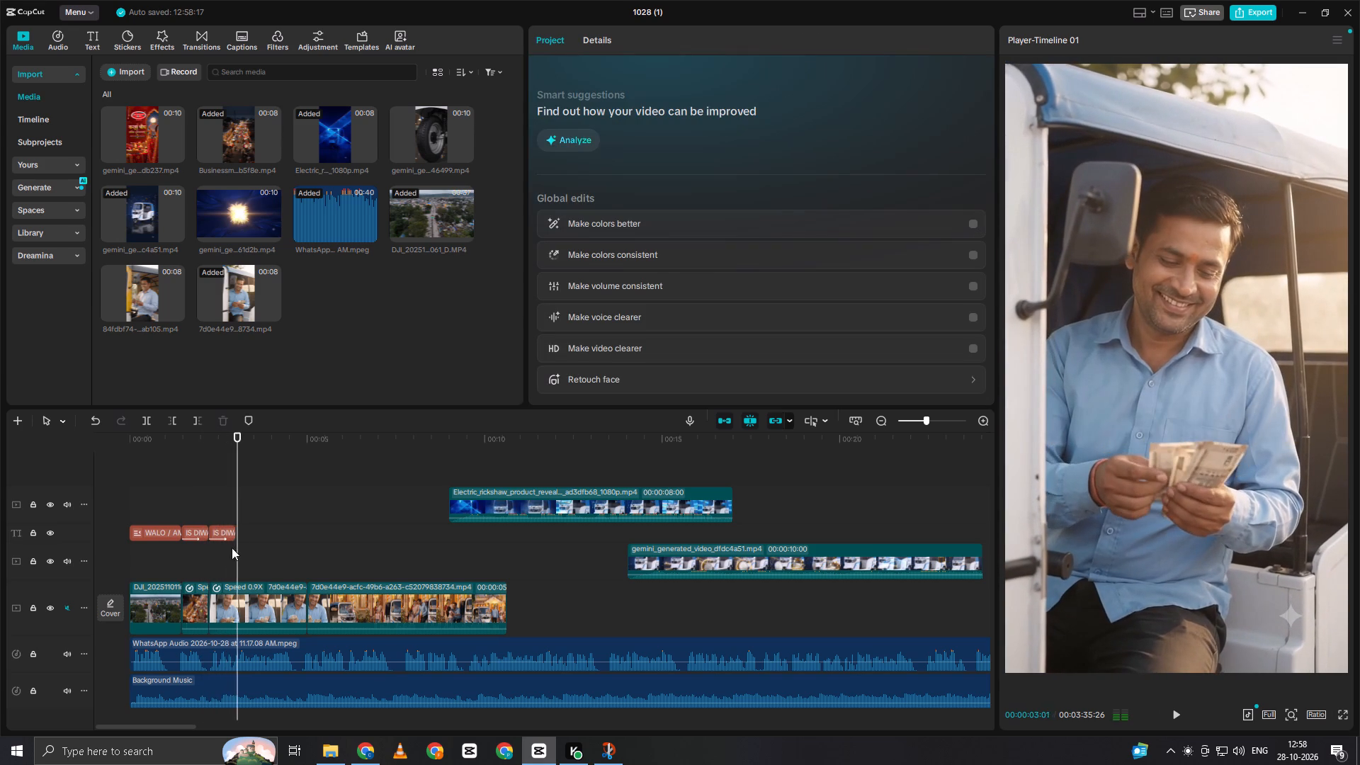
{"action": "left_click", "coordinate": [227, 534]}
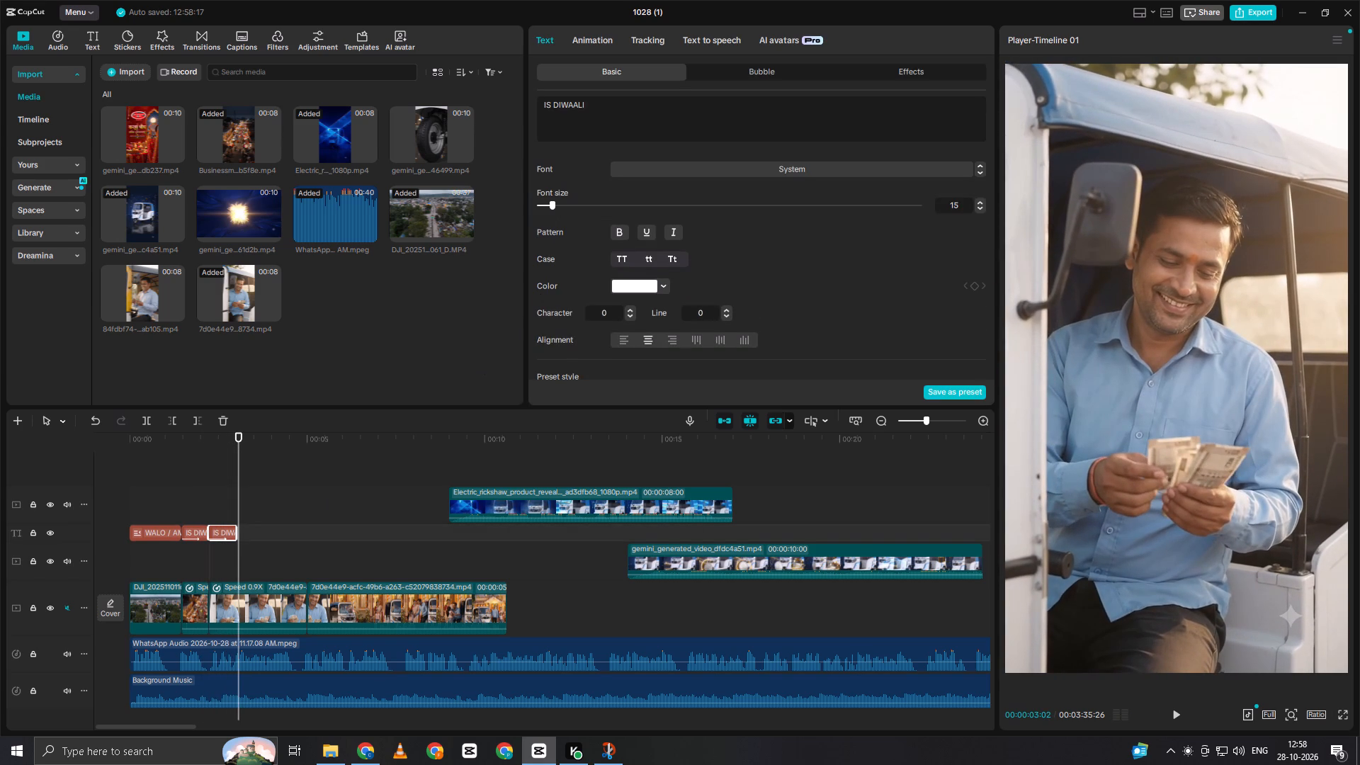
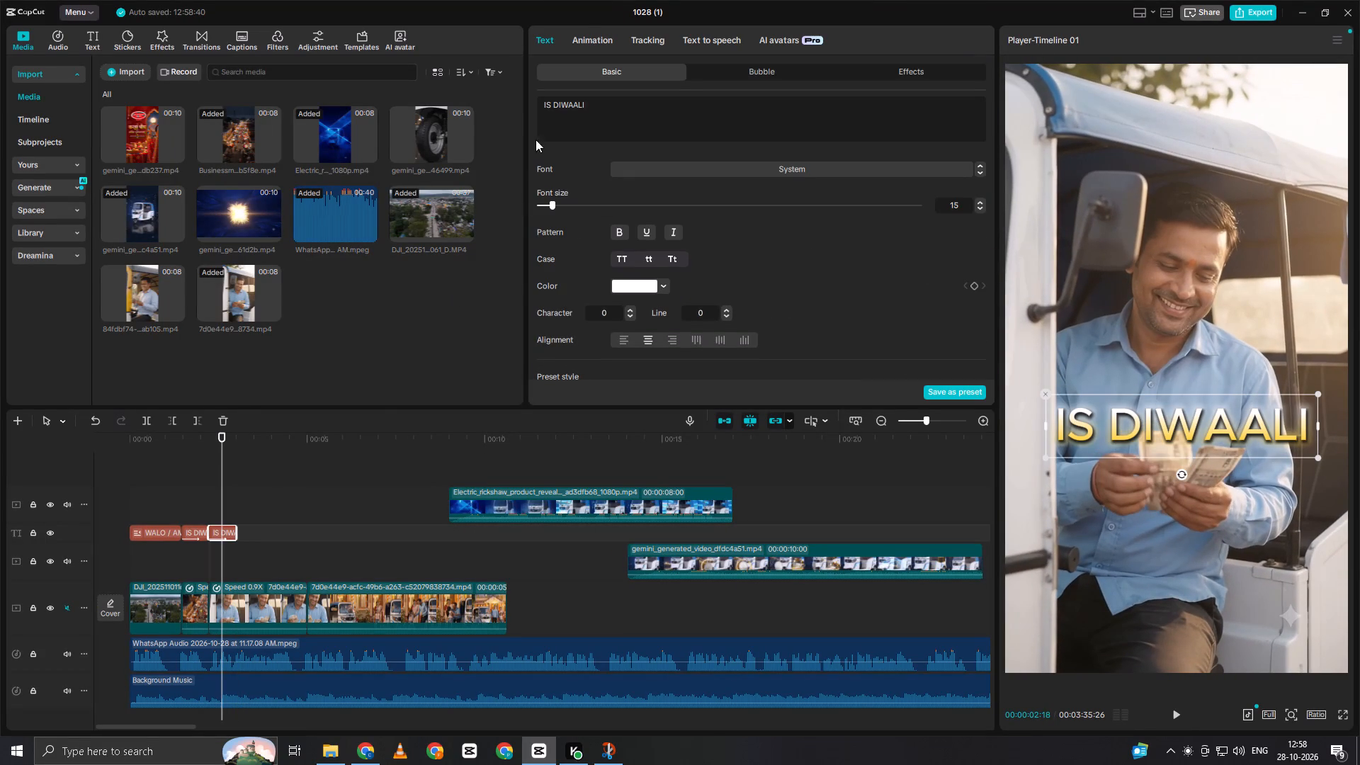
Replace the copied IS DIWAALI title's text with "apne sapno ko dijiye", trimming the rest of the pasted voice-over line.
{"action": "left_click_drag", "start_coordinate": [540, 107], "coordinate": [674, 129]}
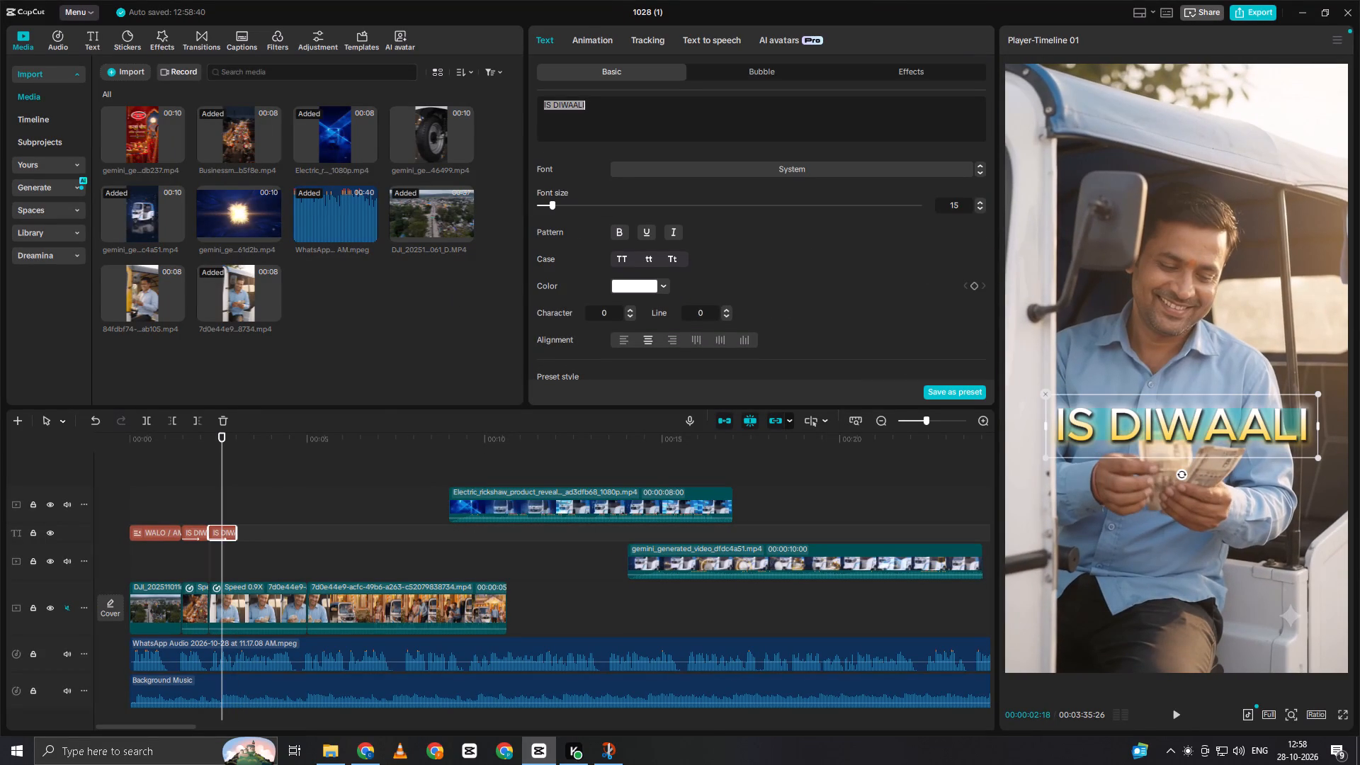
{"action": "key", "text": "ctrl+v"}
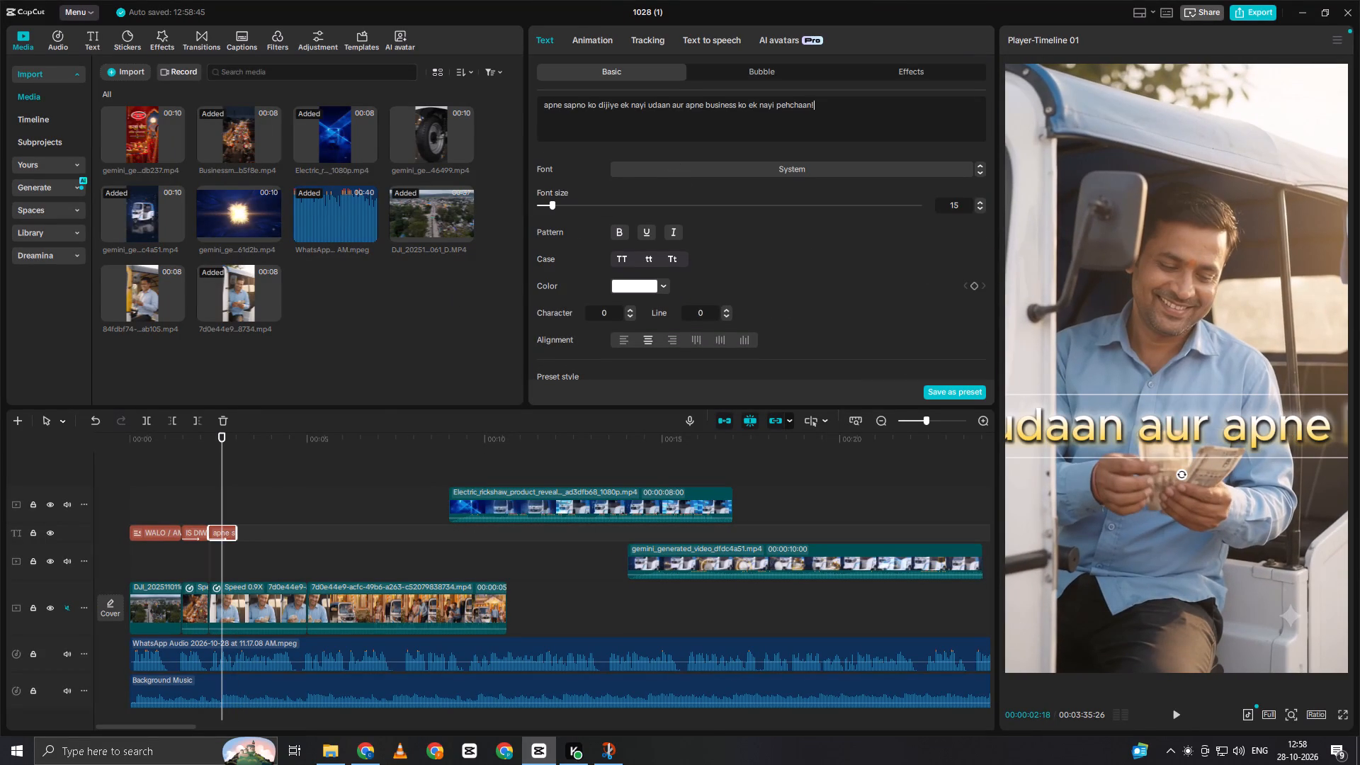
{"action": "key", "text": "space"}
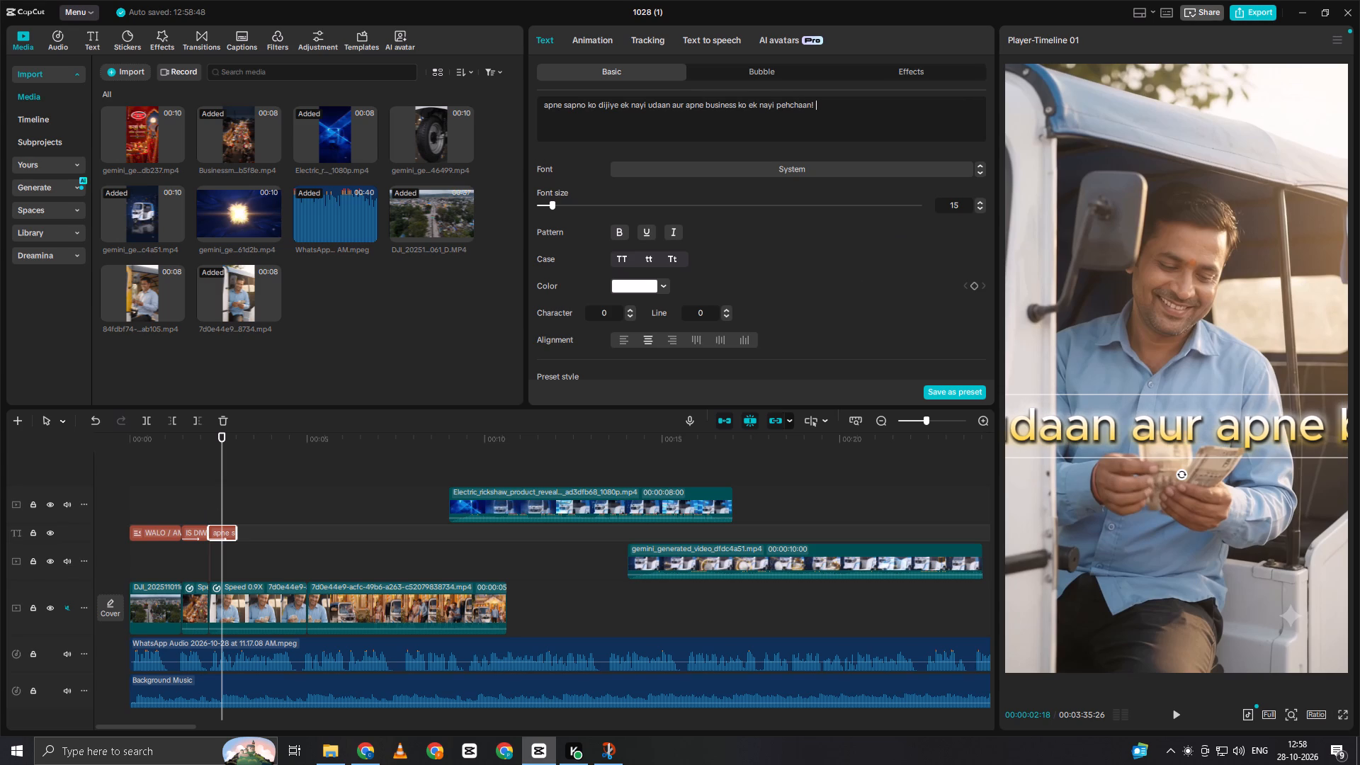
{"action": "left_click_drag", "start_coordinate": [620, 105], "coordinate": [952, 130]}
{"action": "key", "text": "space"}
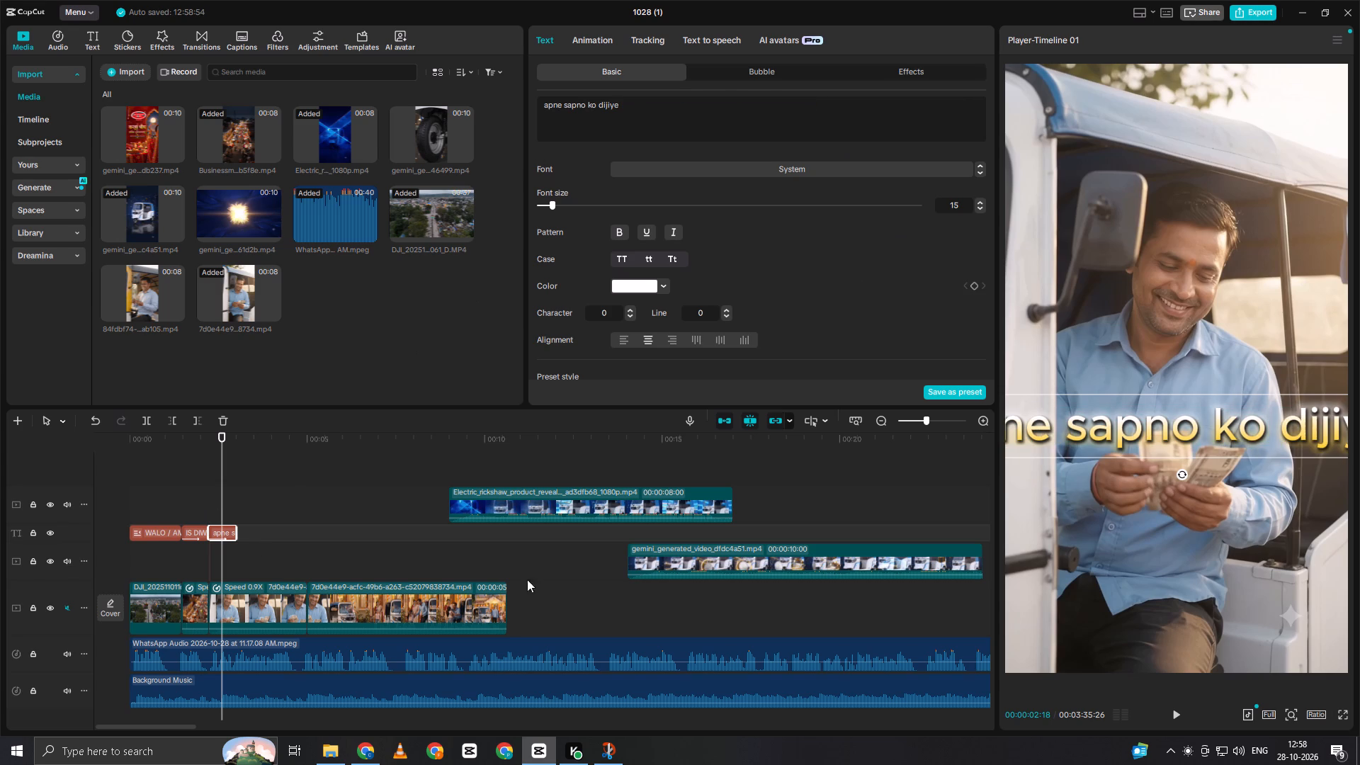
Shrink the "apne sapno ko dijiye" title to fit the frame width and place it below the driver's hands.
{"action": "left_click_drag", "start_coordinate": [1096, 419], "coordinate": [1060, 448]}
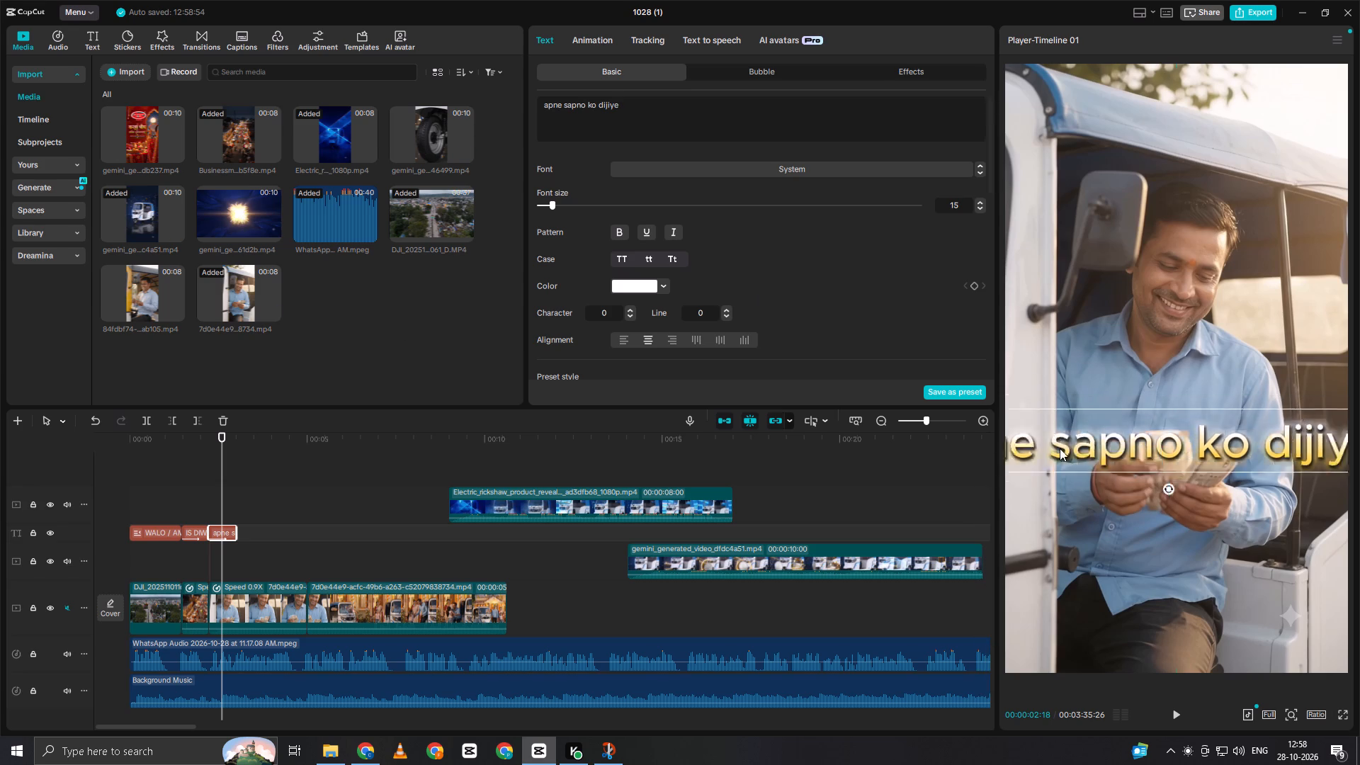
{"action": "left_click_drag", "start_coordinate": [1060, 448], "coordinate": [958, 479]}
{"action": "left_click_drag", "start_coordinate": [1290, 513], "coordinate": [1140, 515]}
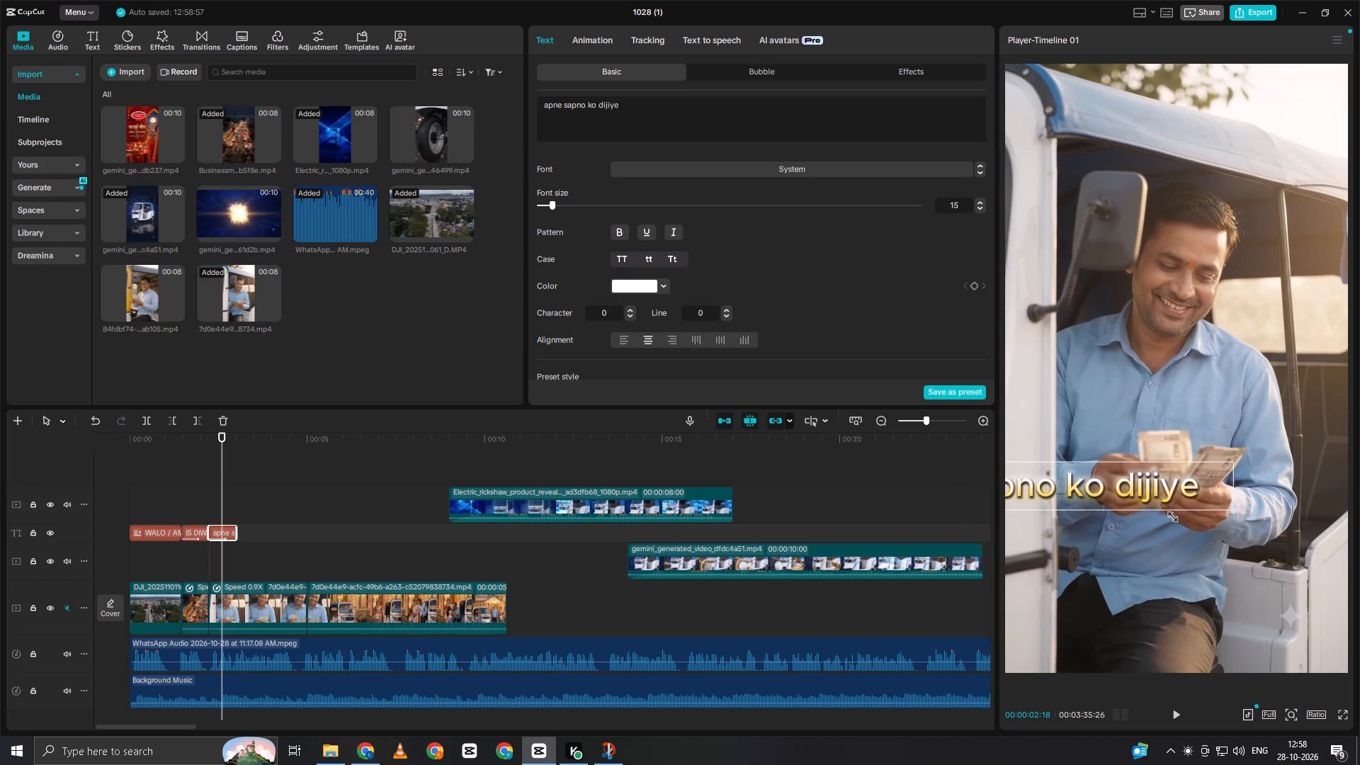
{"action": "left_click_drag", "start_coordinate": [1140, 515], "coordinate": [1092, 515]}
{"action": "left_click_drag", "start_coordinate": [1078, 478], "coordinate": [1220, 521]}
{"action": "left_click_drag", "start_coordinate": [1150, 537], "coordinate": [1133, 535]}
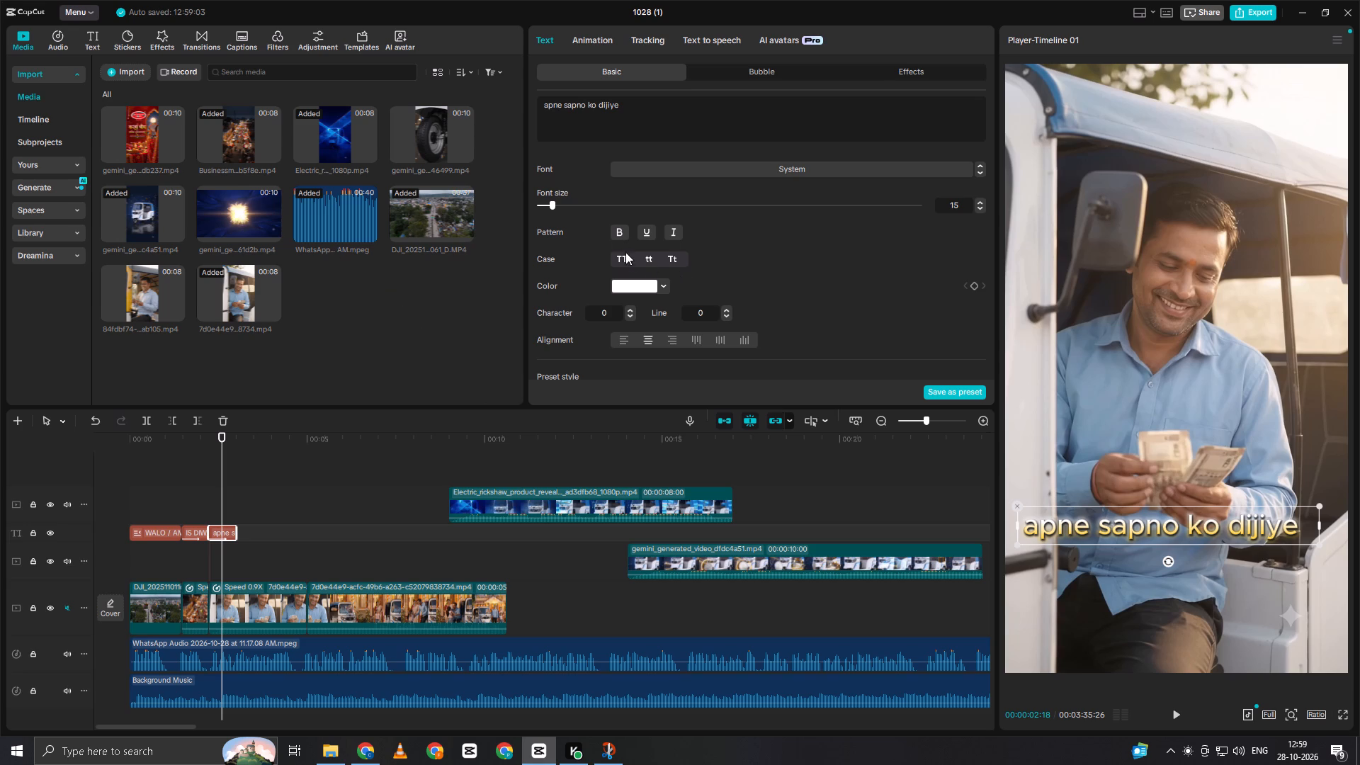
Capitalize each word of the title so it reads "Apne Sapno Ko Dijiye".
{"action": "left_click", "coordinate": [620, 256]}
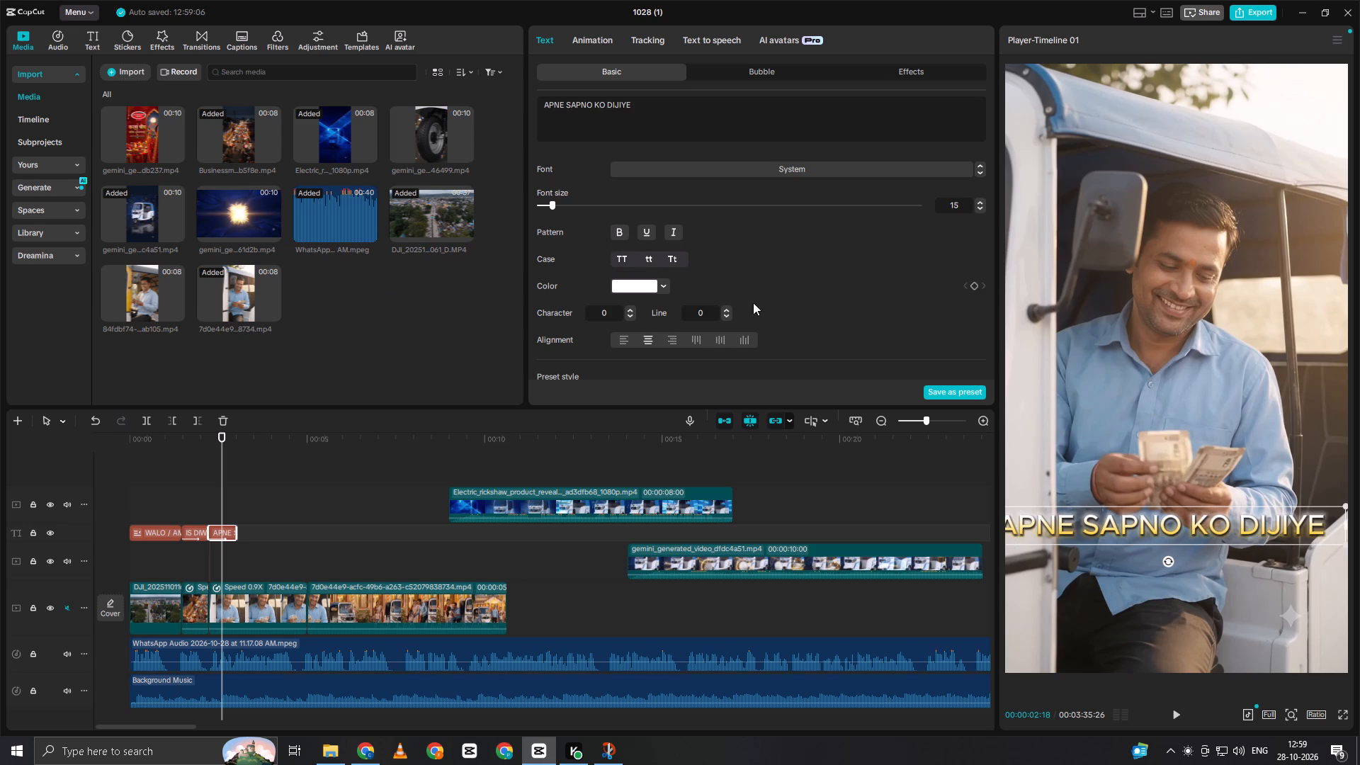
{"action": "left_click", "coordinate": [672, 254]}
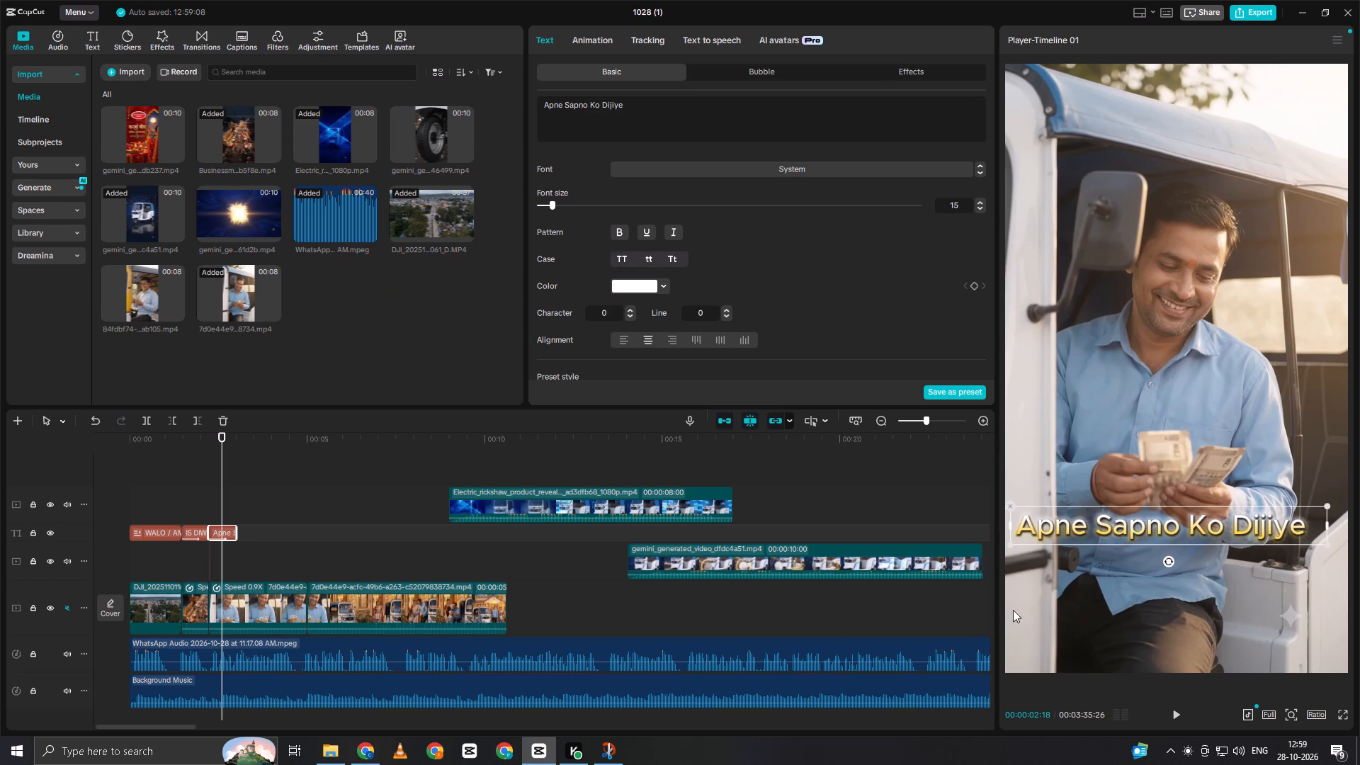
Play the "Apne Sapno Ko Dijiye" title against the voice-over and extend its end to about 3.5 s on the timeline.
{"action": "left_click", "coordinate": [215, 562]}
{"action": "left_click_drag", "start_coordinate": [215, 562], "coordinate": [214, 562]}
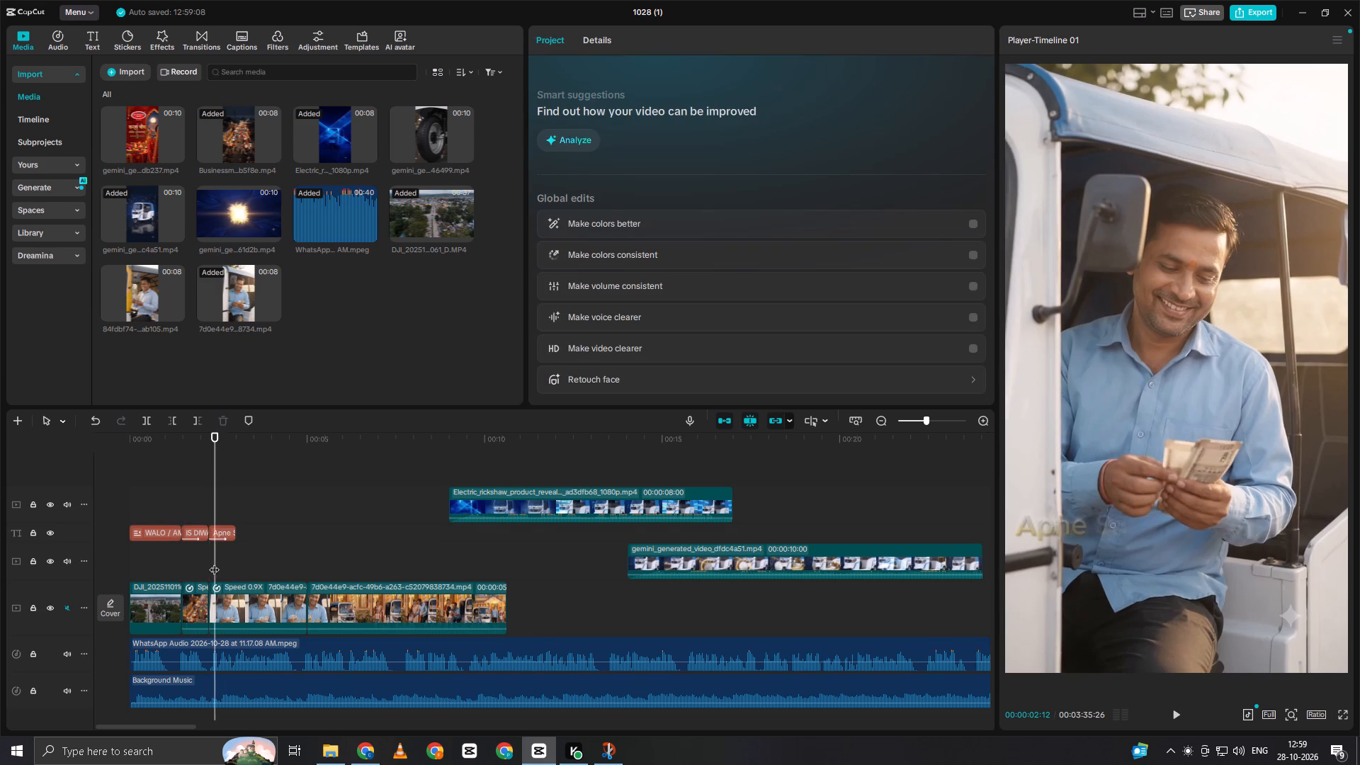
{"action": "left_click_drag", "start_coordinate": [214, 562], "coordinate": [155, 579]}
{"action": "key", "text": "space"}
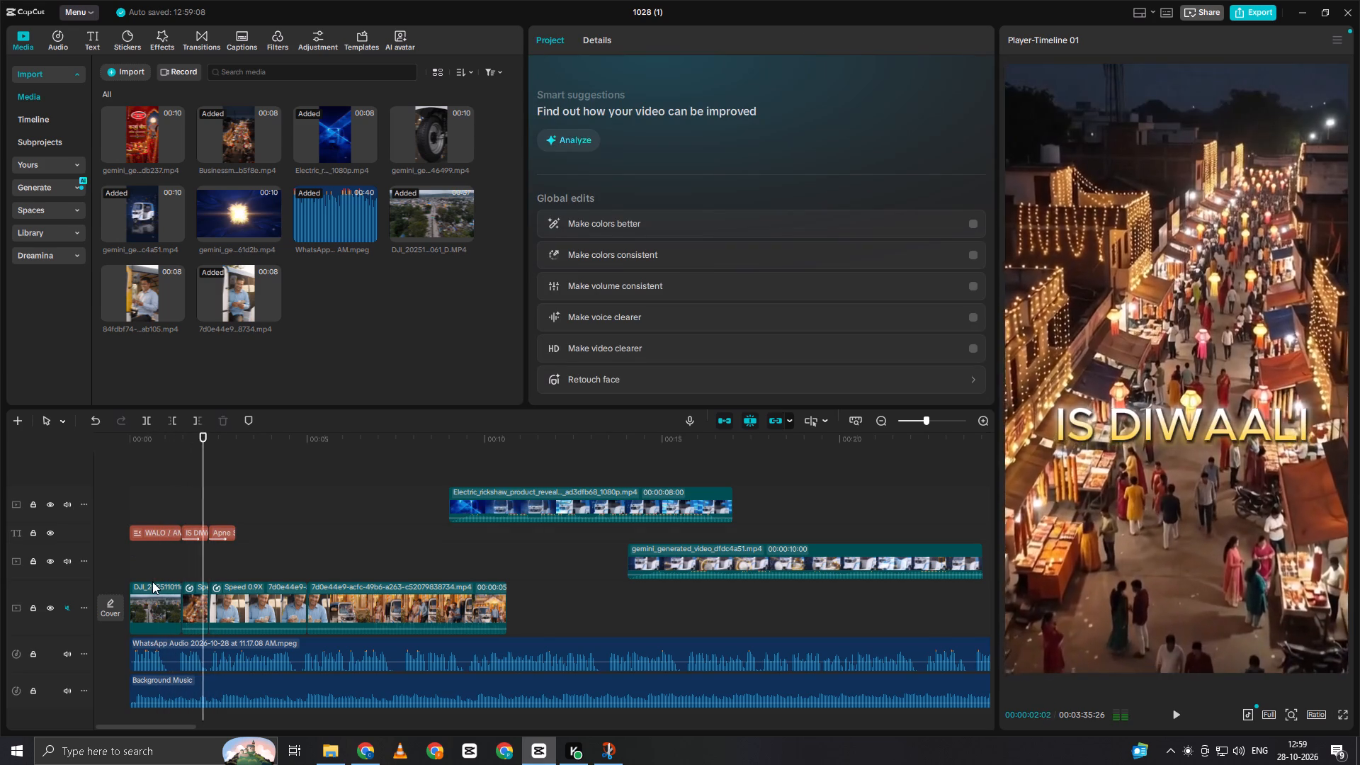
{"action": "key", "text": "space"}
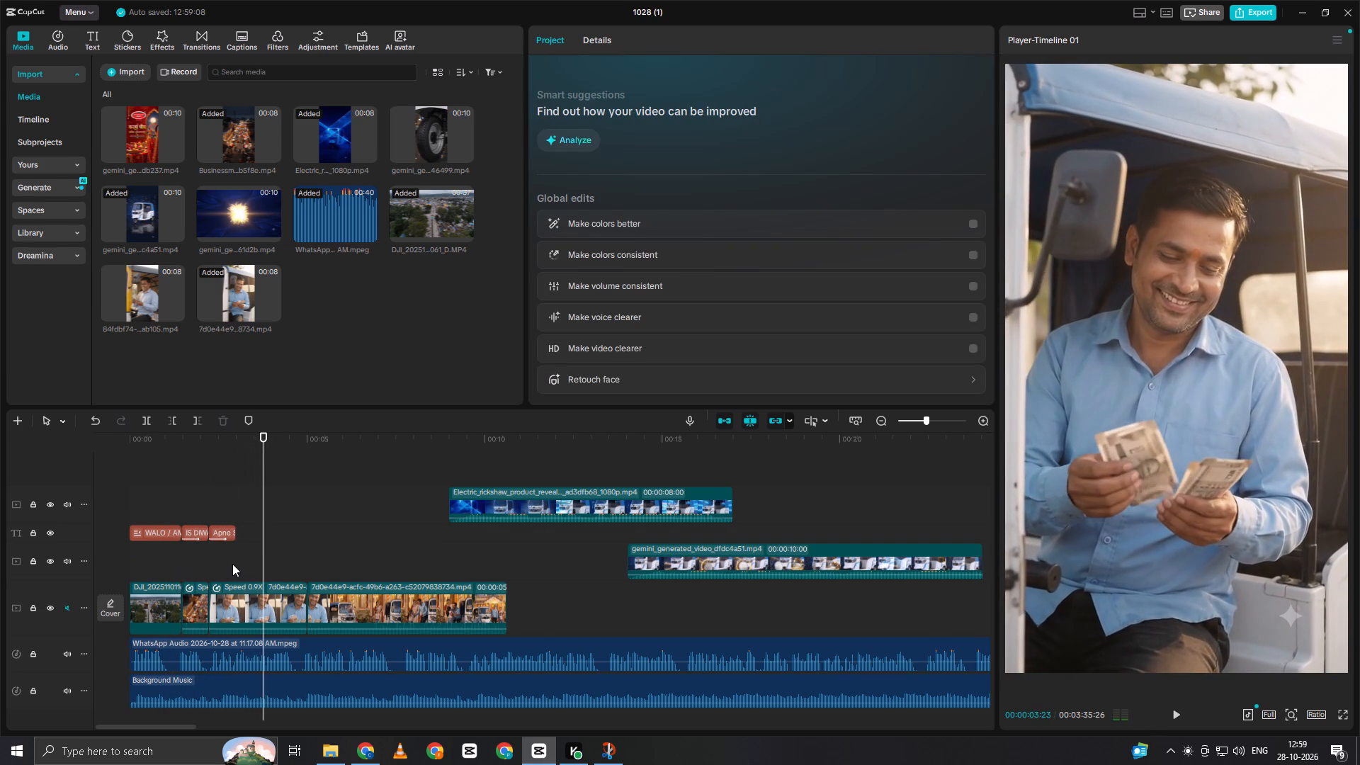
{"action": "left_click", "coordinate": [232, 564]}
{"action": "left_click", "coordinate": [229, 532]}
{"action": "left_click_drag", "start_coordinate": [239, 531], "coordinate": [239, 532]}
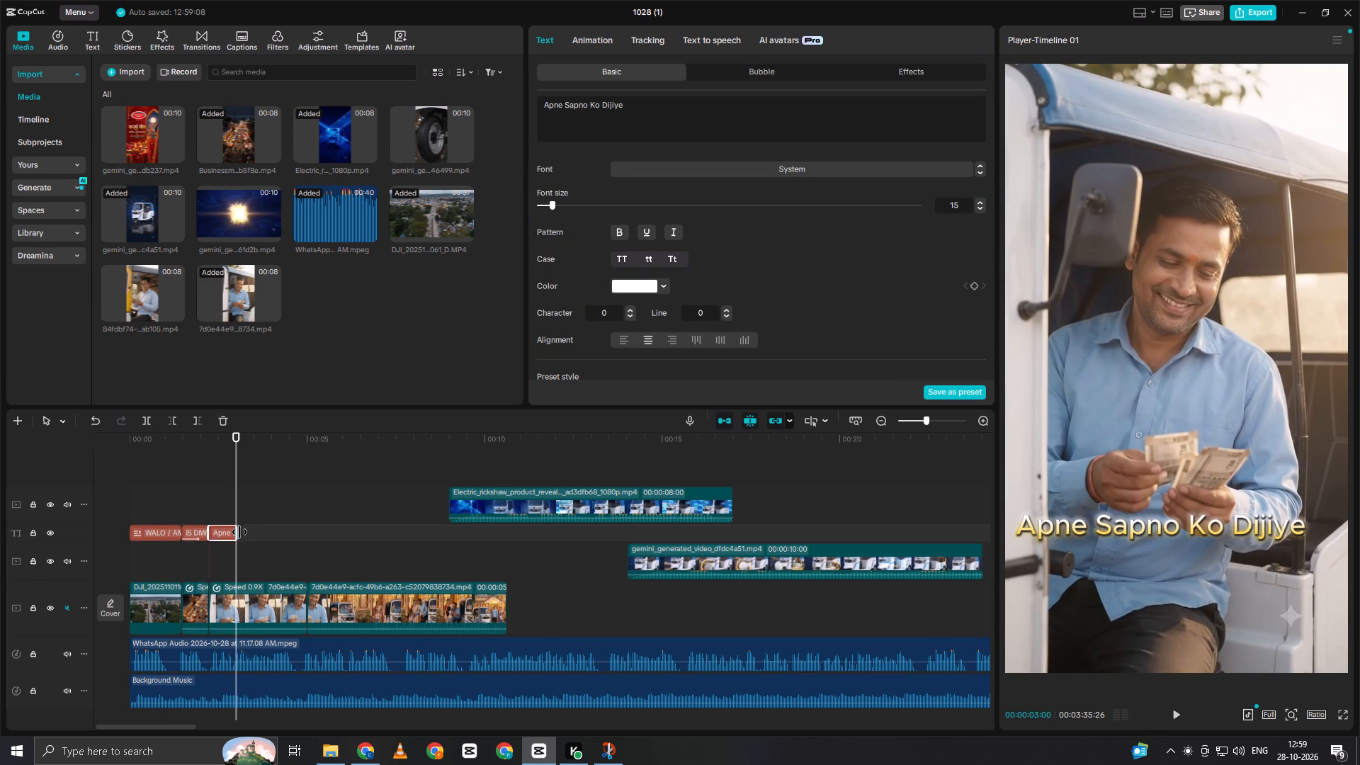
{"action": "left_click_drag", "start_coordinate": [239, 532], "coordinate": [254, 537]}
{"action": "double_click", "coordinate": [206, 560]}
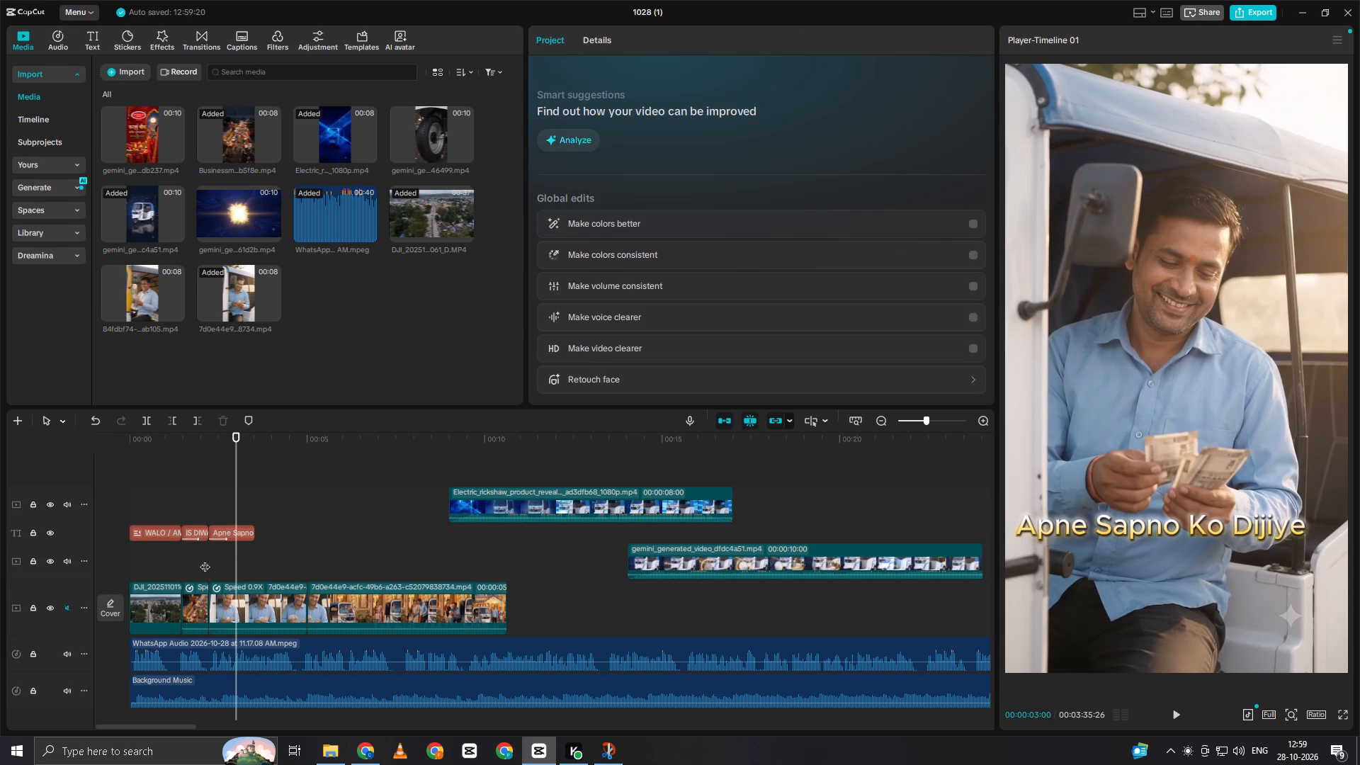
{"action": "key", "text": "space"}
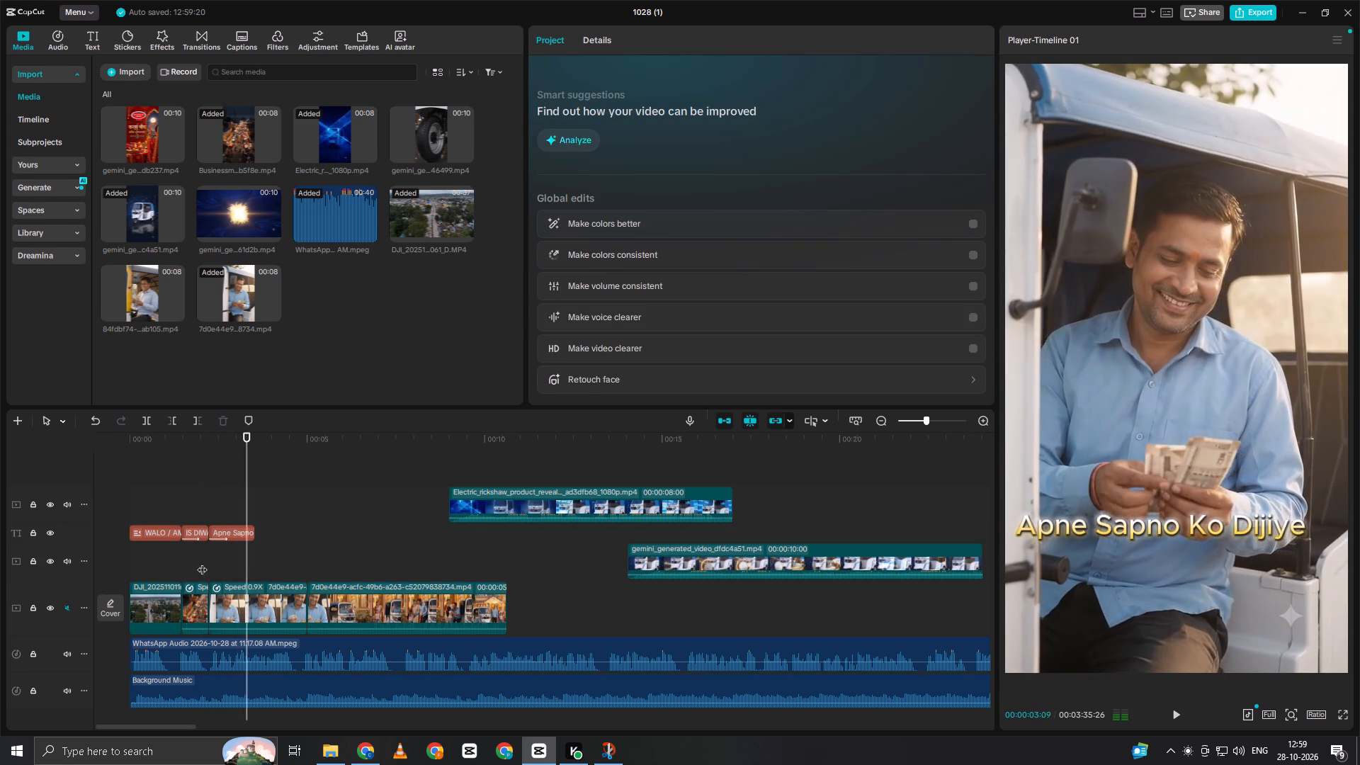
{"action": "key", "text": "space"}
Duplicate the "Apne Sapno Ko Dijiye" title and place the copy directly after the original on the same track.
{"action": "left_click", "coordinate": [242, 547]}
{"action": "left_click", "coordinate": [236, 531]}
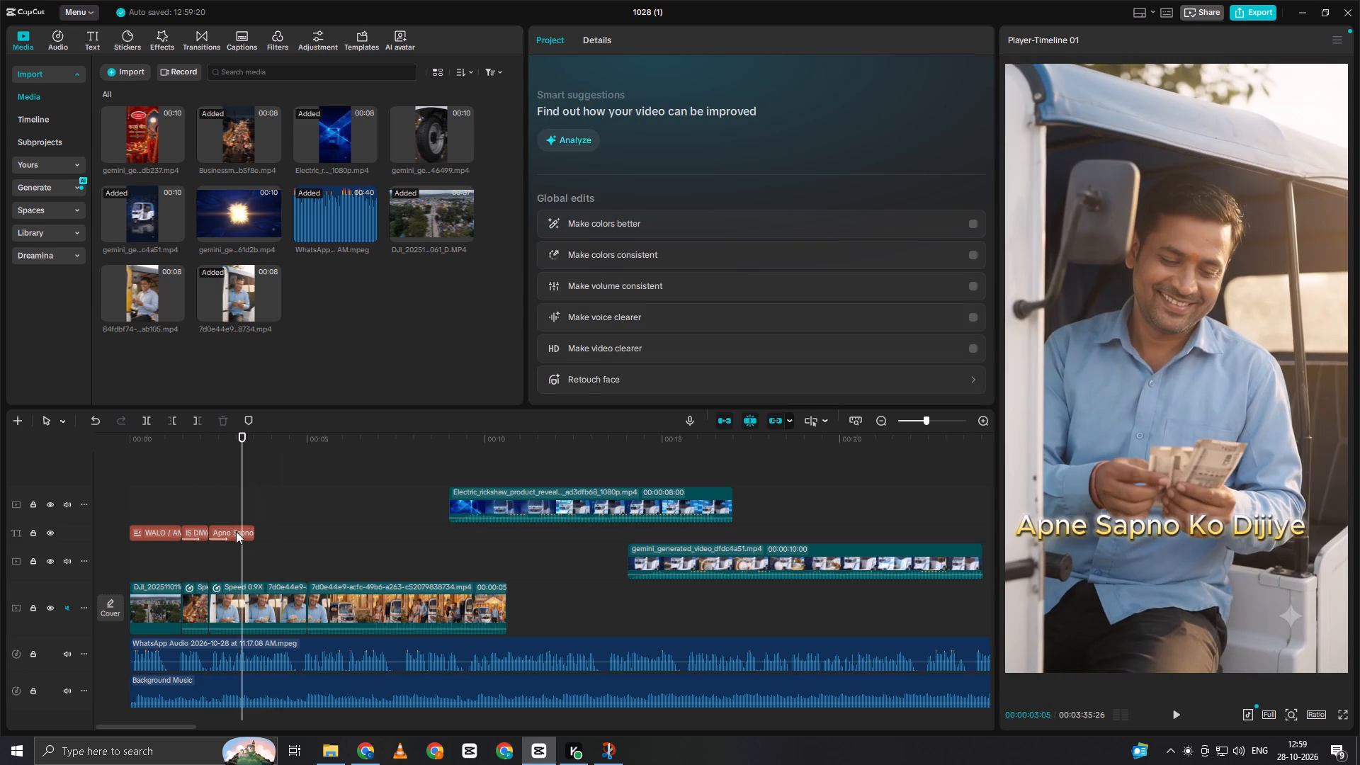
{"action": "left_click_drag", "start_coordinate": [236, 531], "coordinate": [257, 543], "text": "alt"}
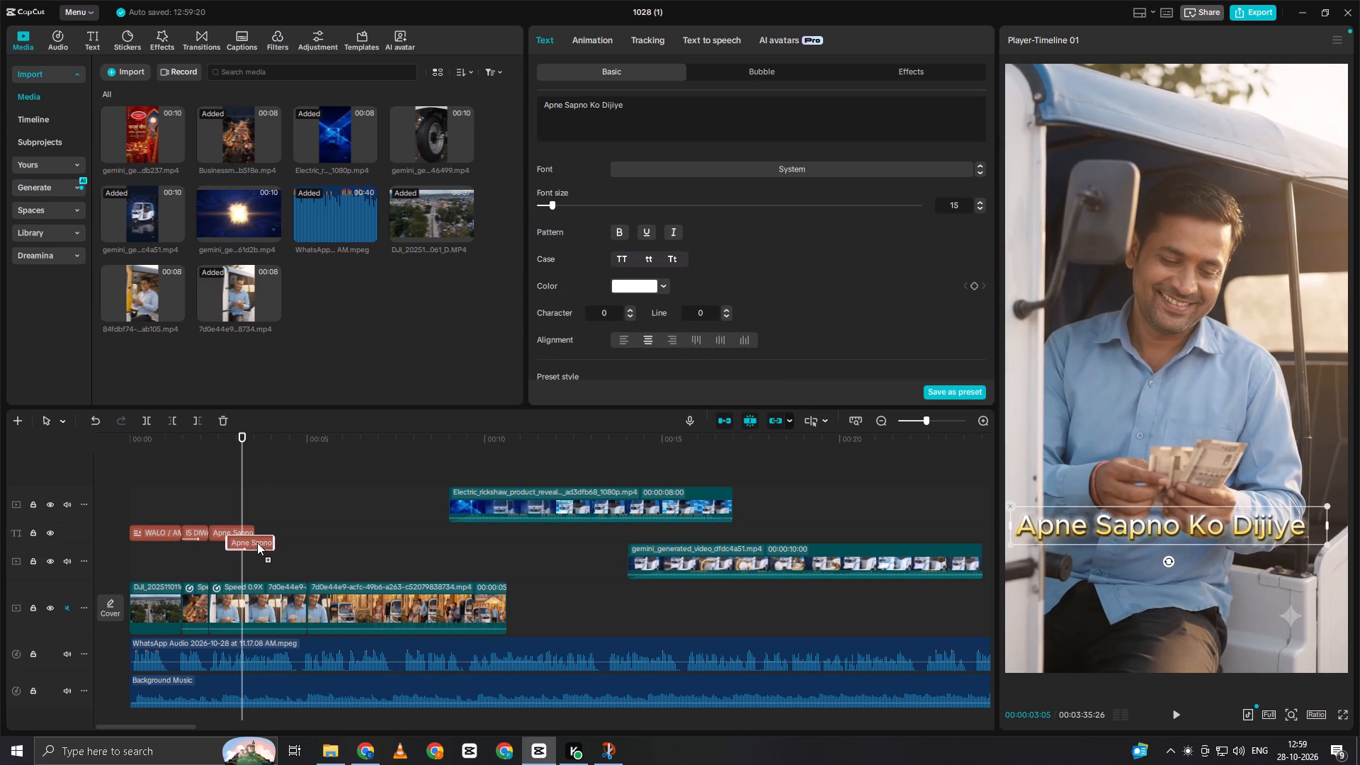
{"action": "left_click_drag", "start_coordinate": [257, 543], "coordinate": [280, 545], "text": "alt"}
{"action": "left_click", "coordinate": [277, 539]}
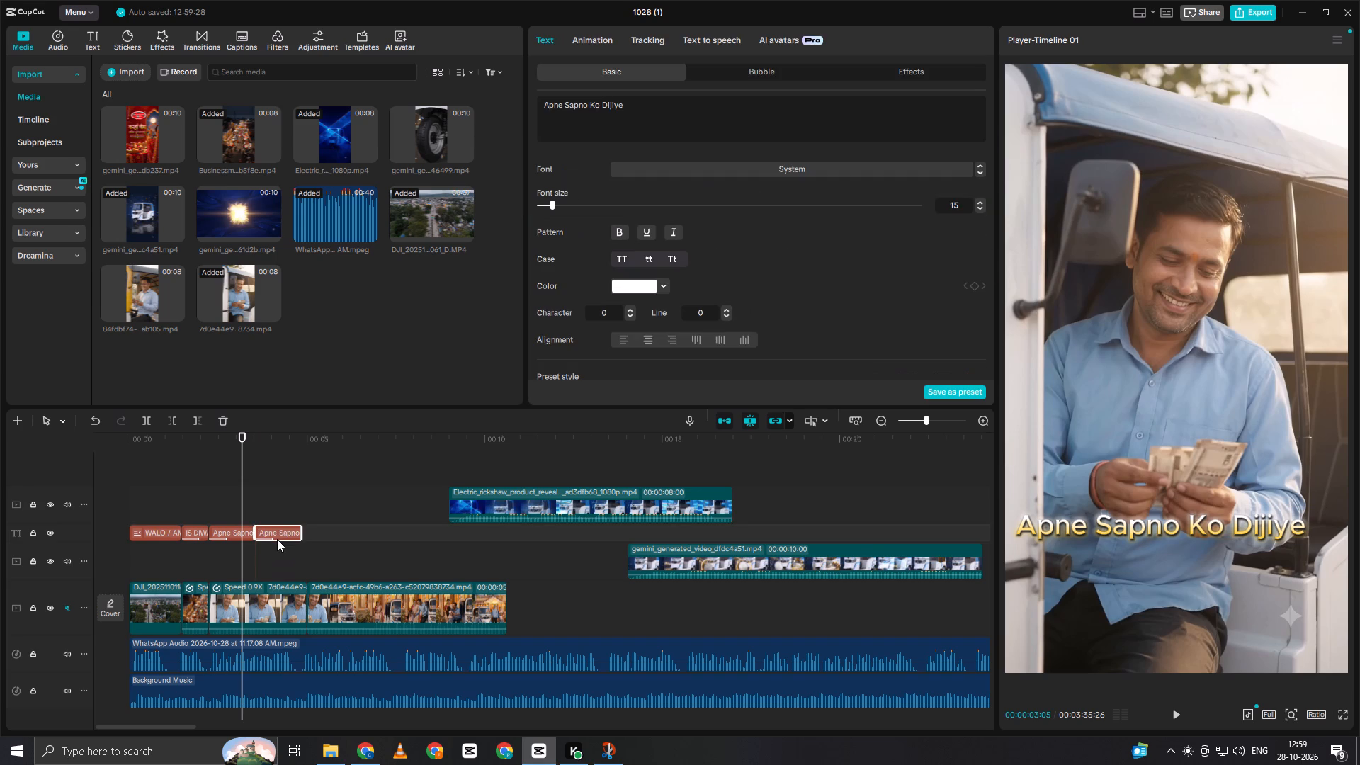
Replace the new copy's text with "ek nayi udaan", removing the other words of the pasted voice-over line.
{"action": "left_click_drag", "start_coordinate": [543, 108], "coordinate": [725, 111]}
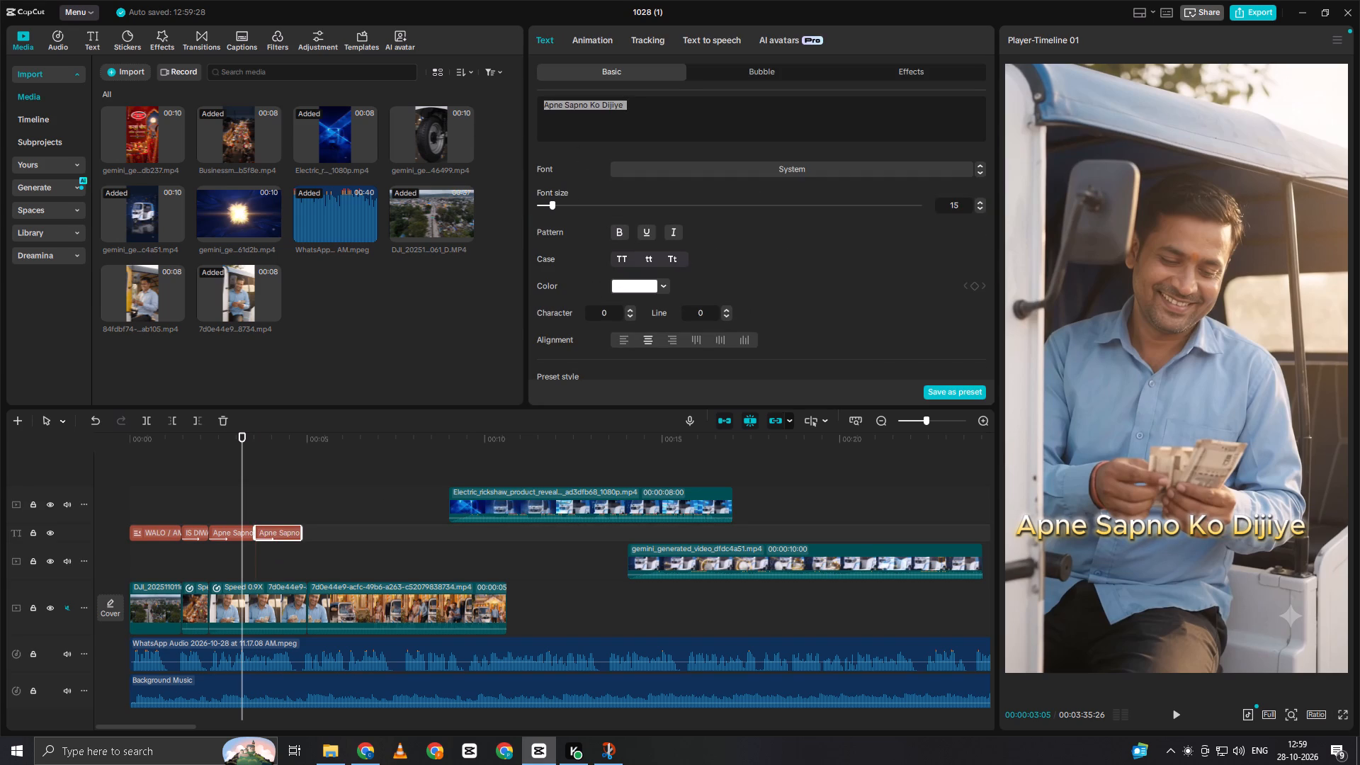
{"action": "key", "text": "ctrl+v"}
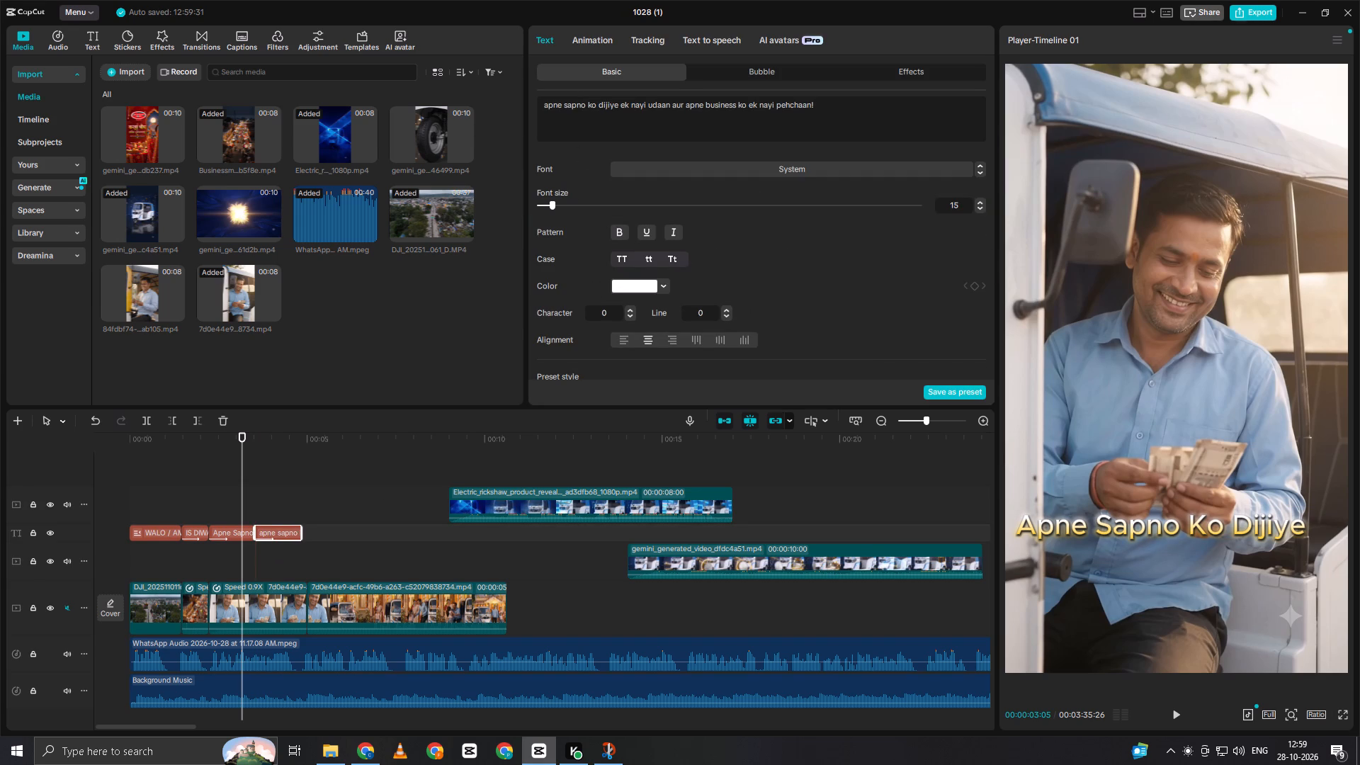
{"action": "left_click_drag", "start_coordinate": [618, 105], "coordinate": [489, 102]}
{"action": "key", "text": "space"}
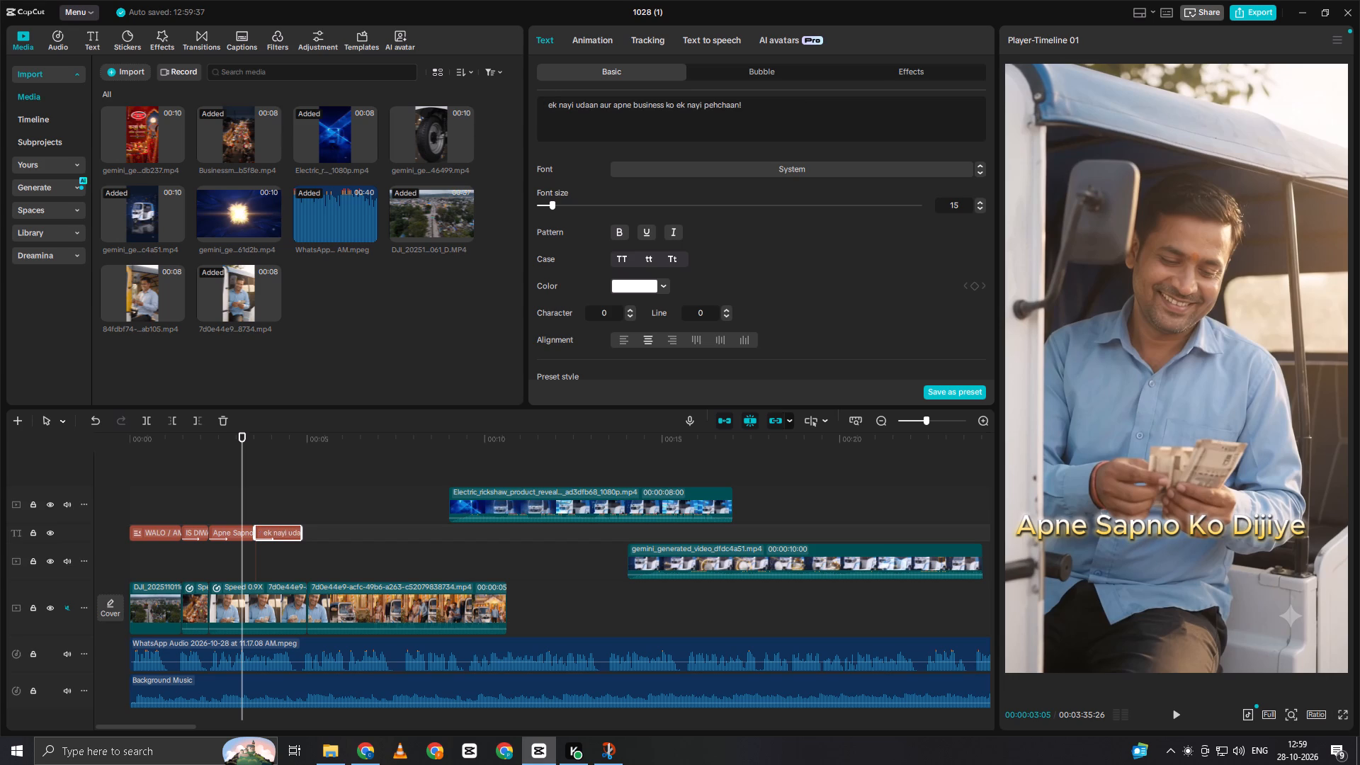
{"action": "left_click_drag", "start_coordinate": [599, 107], "coordinate": [781, 113]}
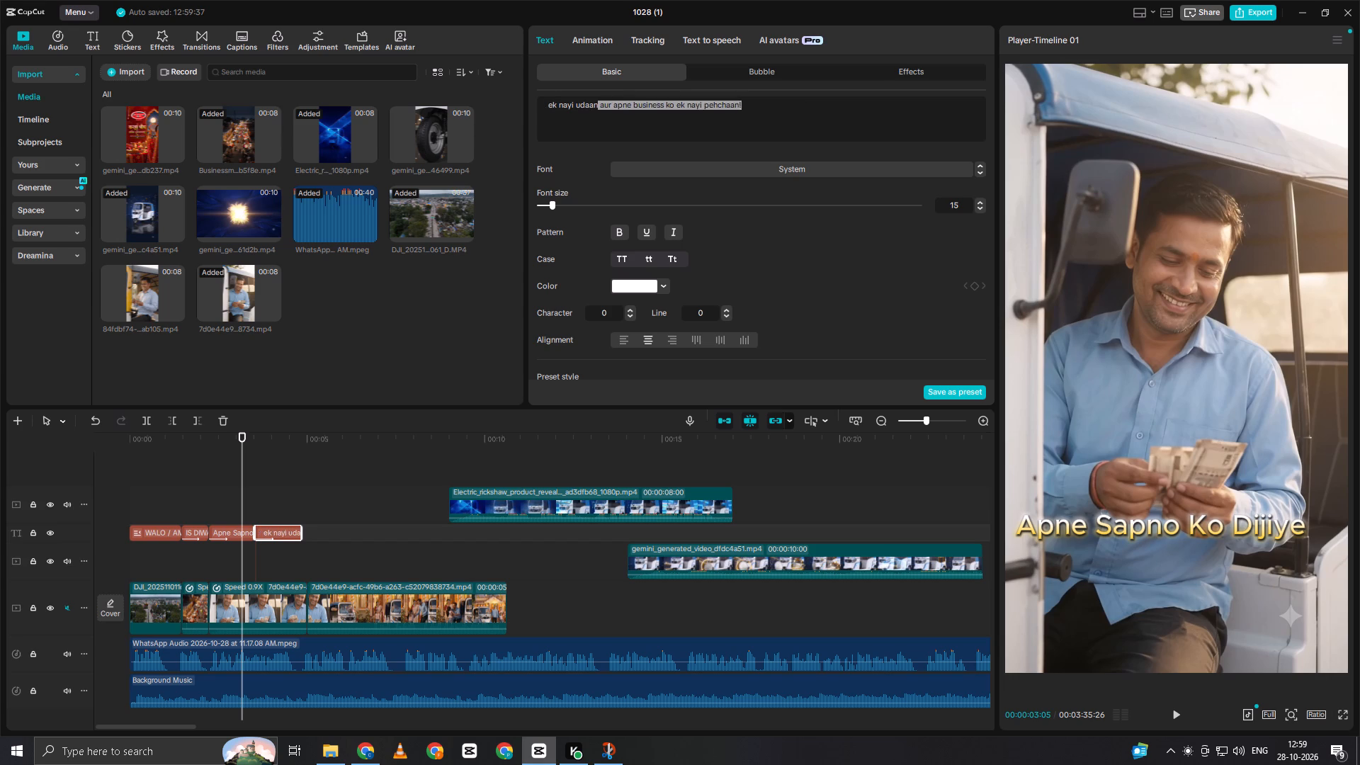
{"action": "left_click_drag", "start_coordinate": [781, 113], "coordinate": [839, 119]}
{"action": "key", "text": "space"}
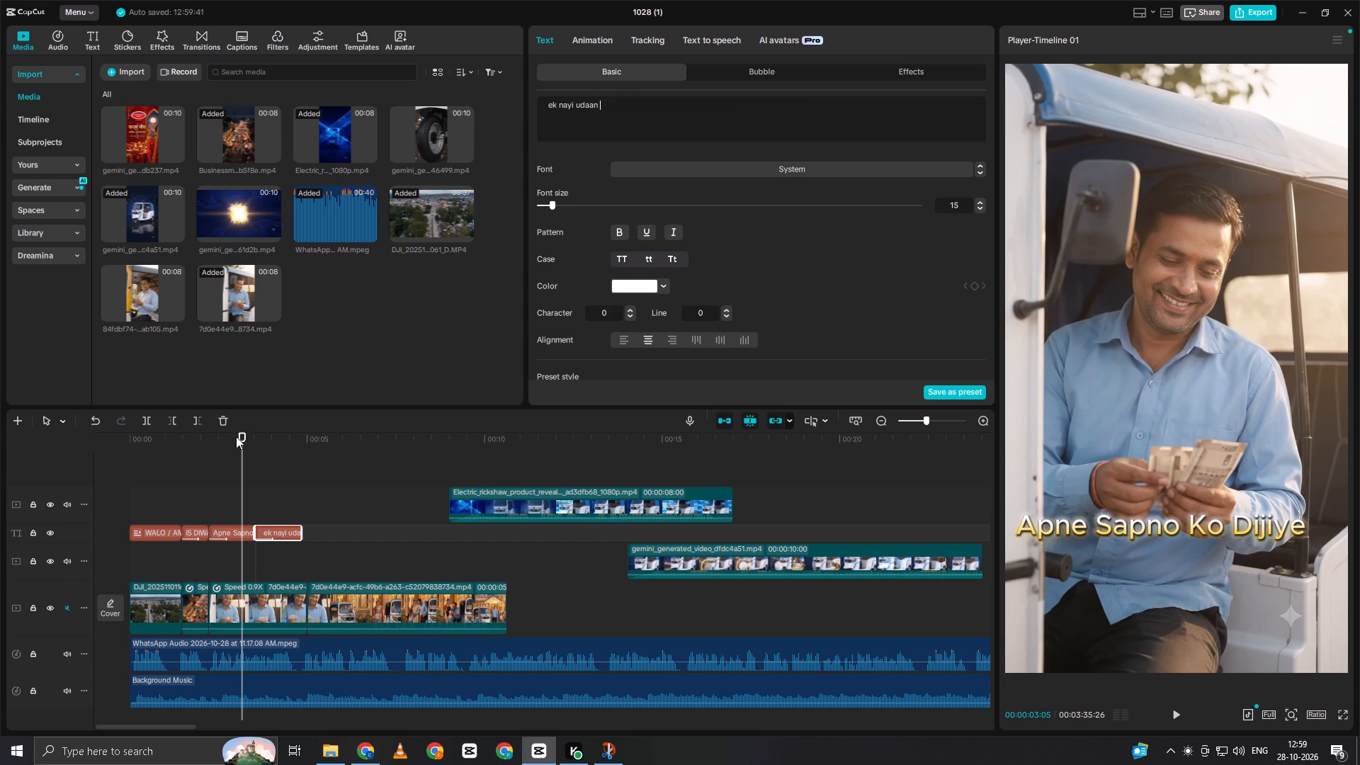
{"action": "key", "text": "space"}
Listen to the voice-over under the "ek nayi udaan" title and extend the title's end to 00:00:05:00.
{"action": "left_click", "coordinate": [258, 471]}
{"action": "key", "text": "space"}
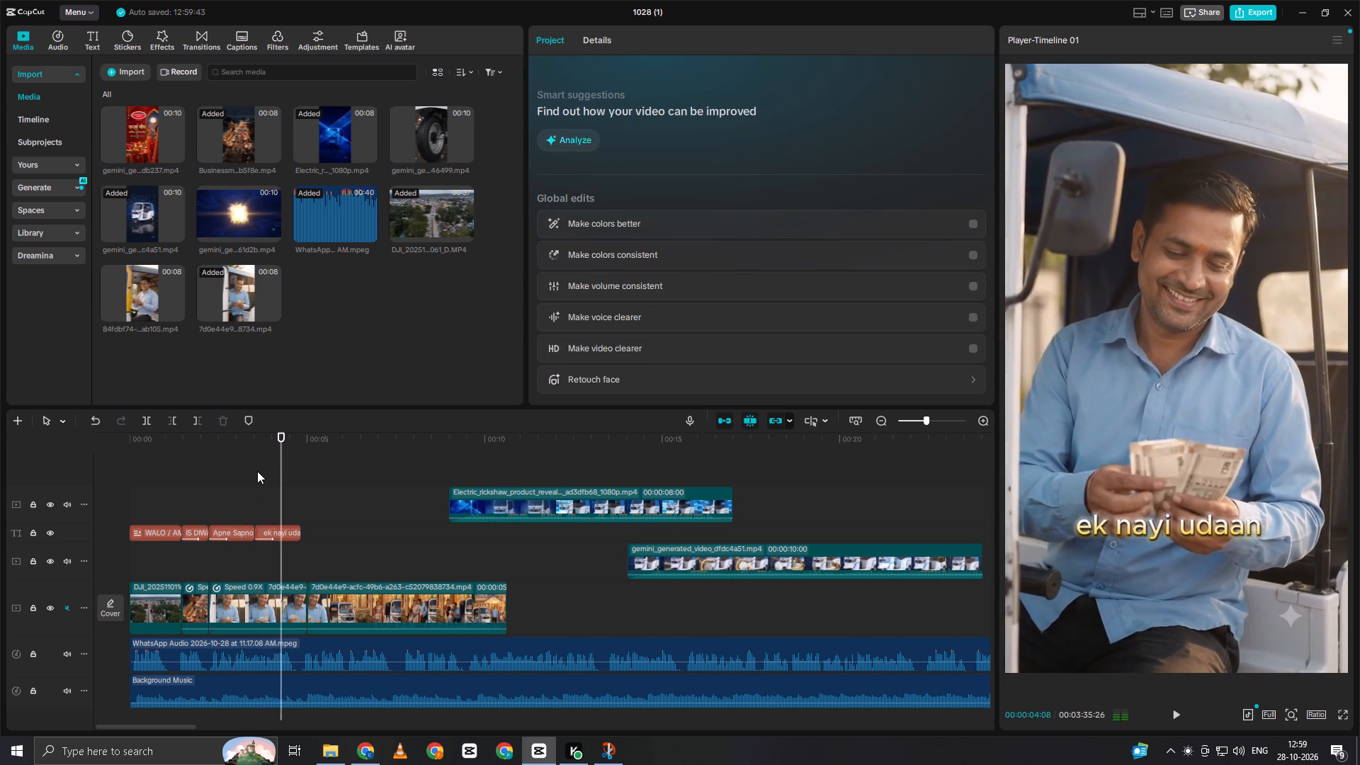
{"action": "key", "text": "space"}
{"action": "left_click", "coordinate": [300, 493]}
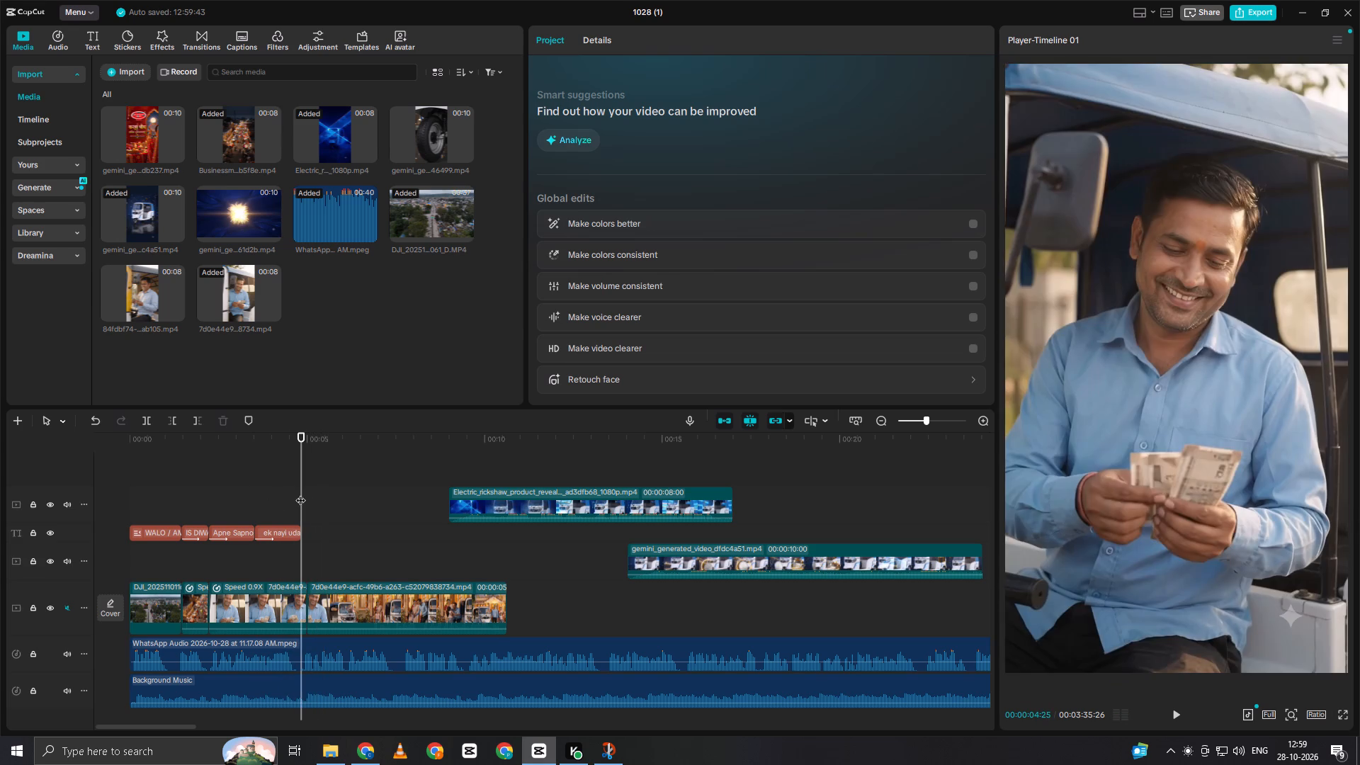
{"action": "key", "text": "space"}
{"action": "key", "text": "space"}
{"action": "double_click", "coordinate": [307, 496]}
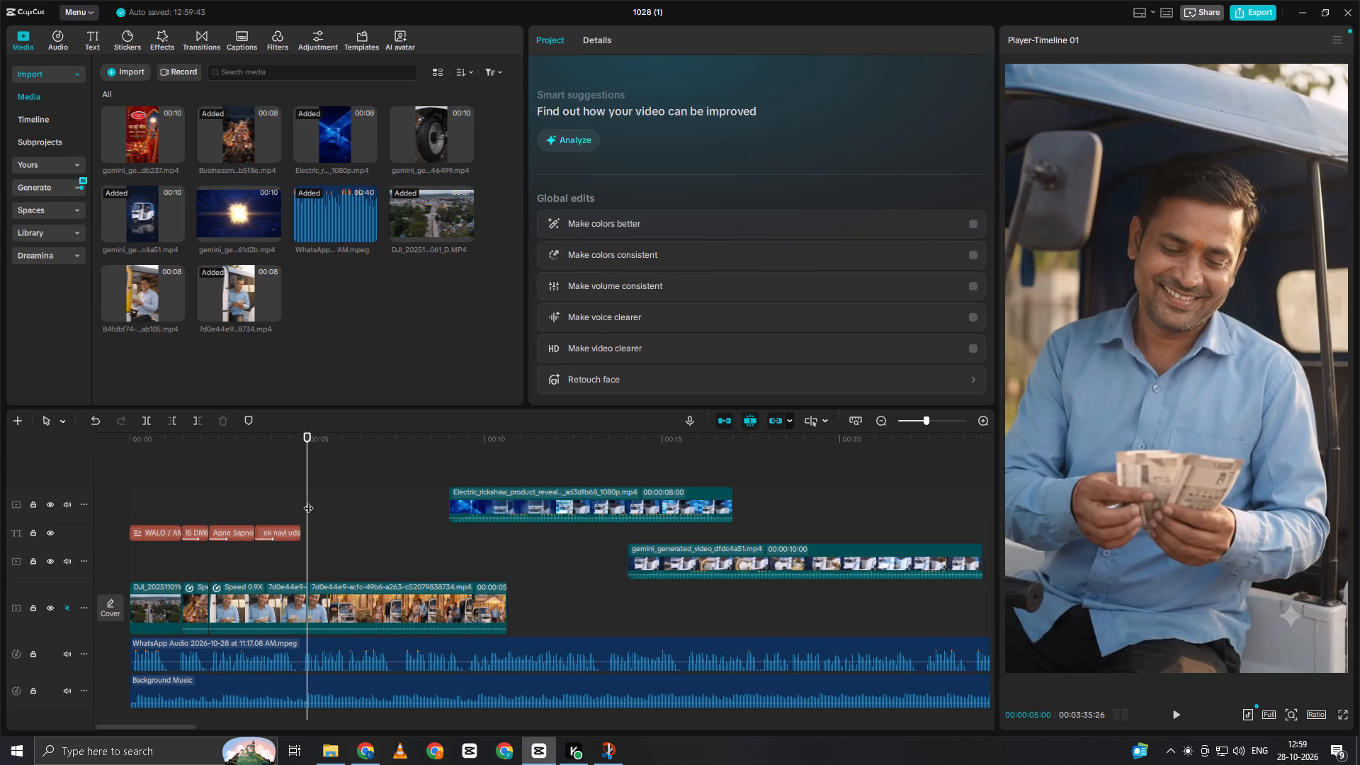
{"action": "left_click", "coordinate": [284, 530]}
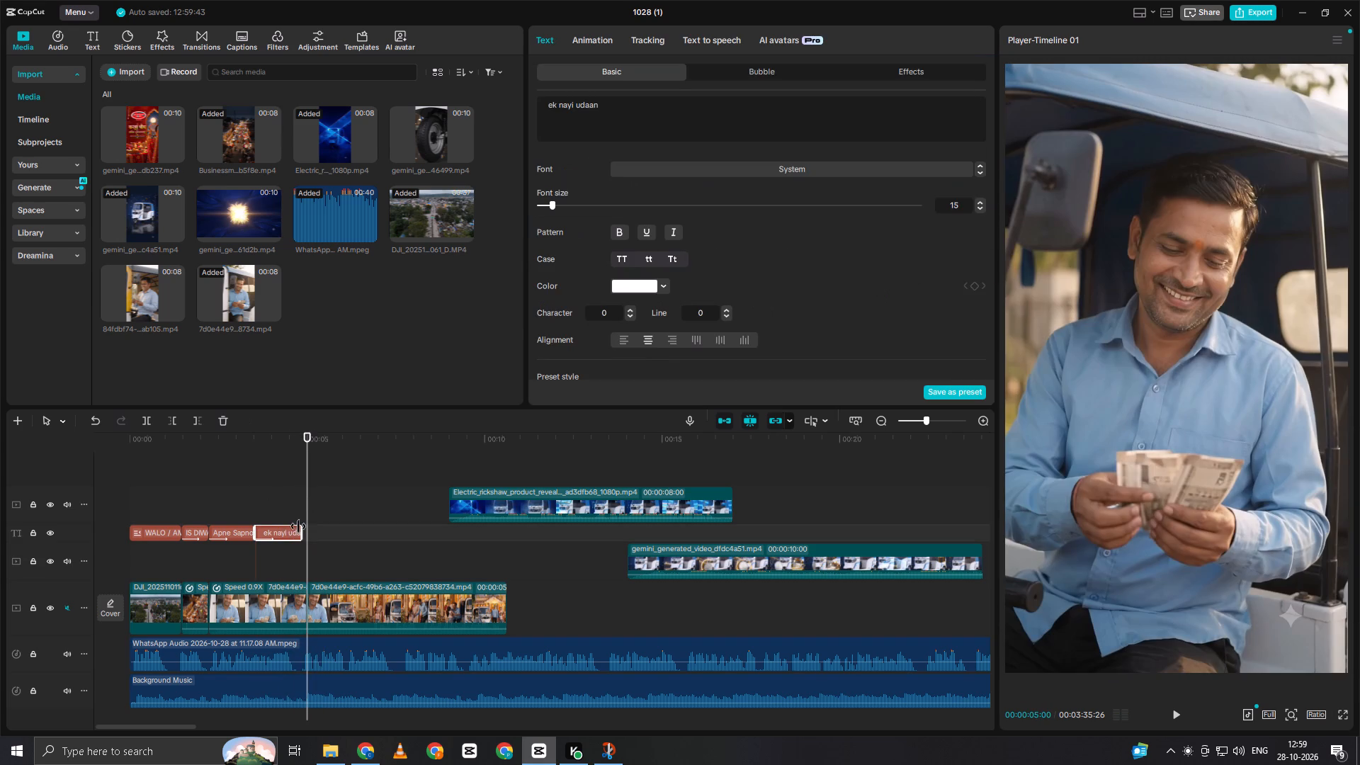
{"action": "left_click", "coordinate": [299, 526]}
Play the two new titles through and delete the decorated-house rickshaw segment that follows the driver's cash-counting clip.
{"action": "left_click", "coordinate": [227, 499]}
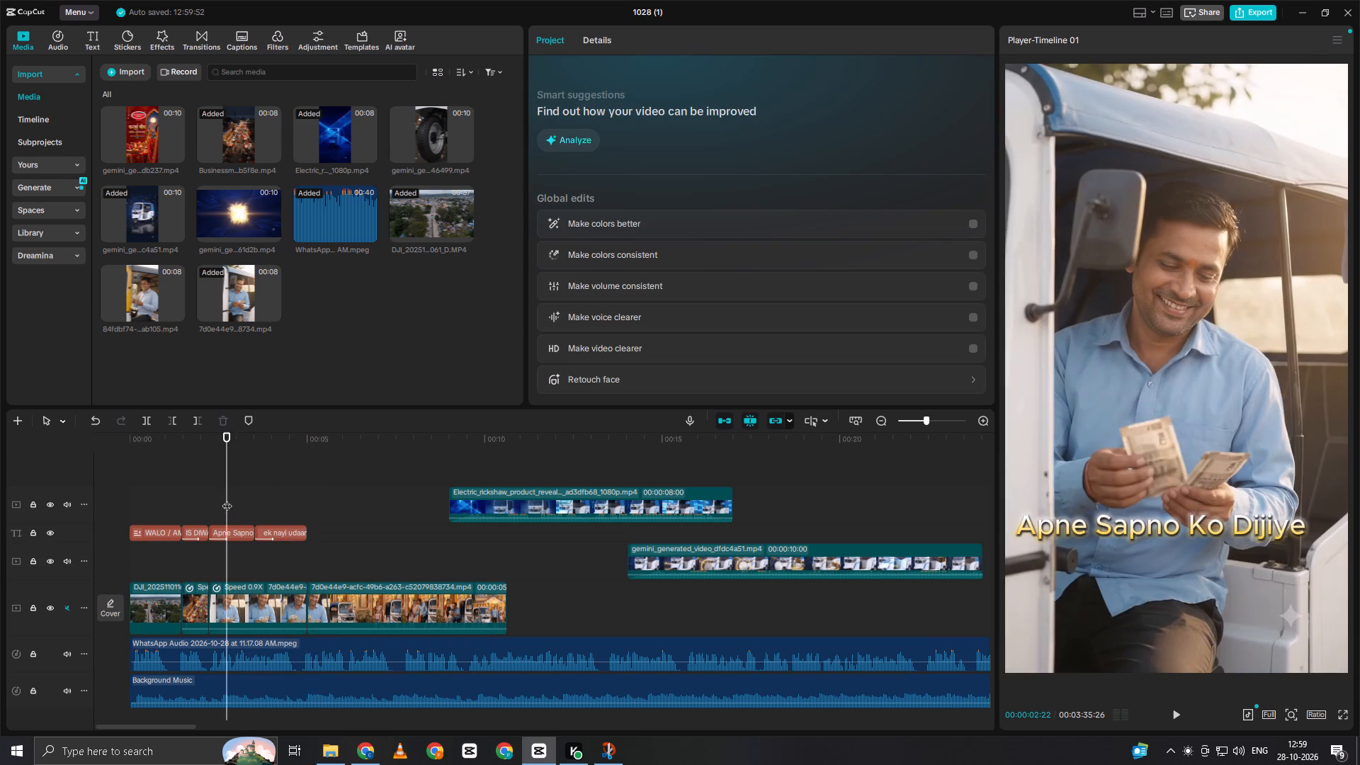
{"action": "left_click_drag", "start_coordinate": [227, 499], "coordinate": [212, 506]}
{"action": "key", "text": "space"}
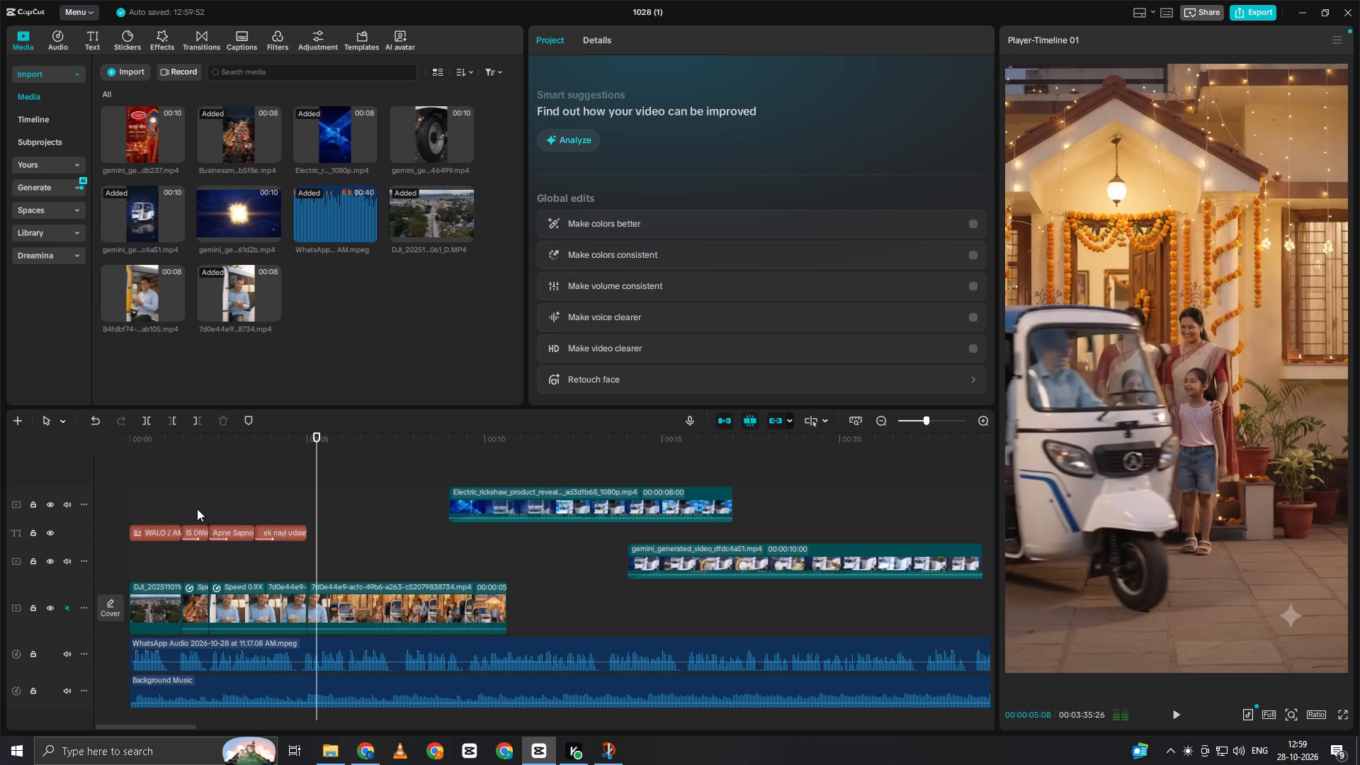
{"action": "key", "text": "space"}
{"action": "left_click", "coordinate": [347, 611]}
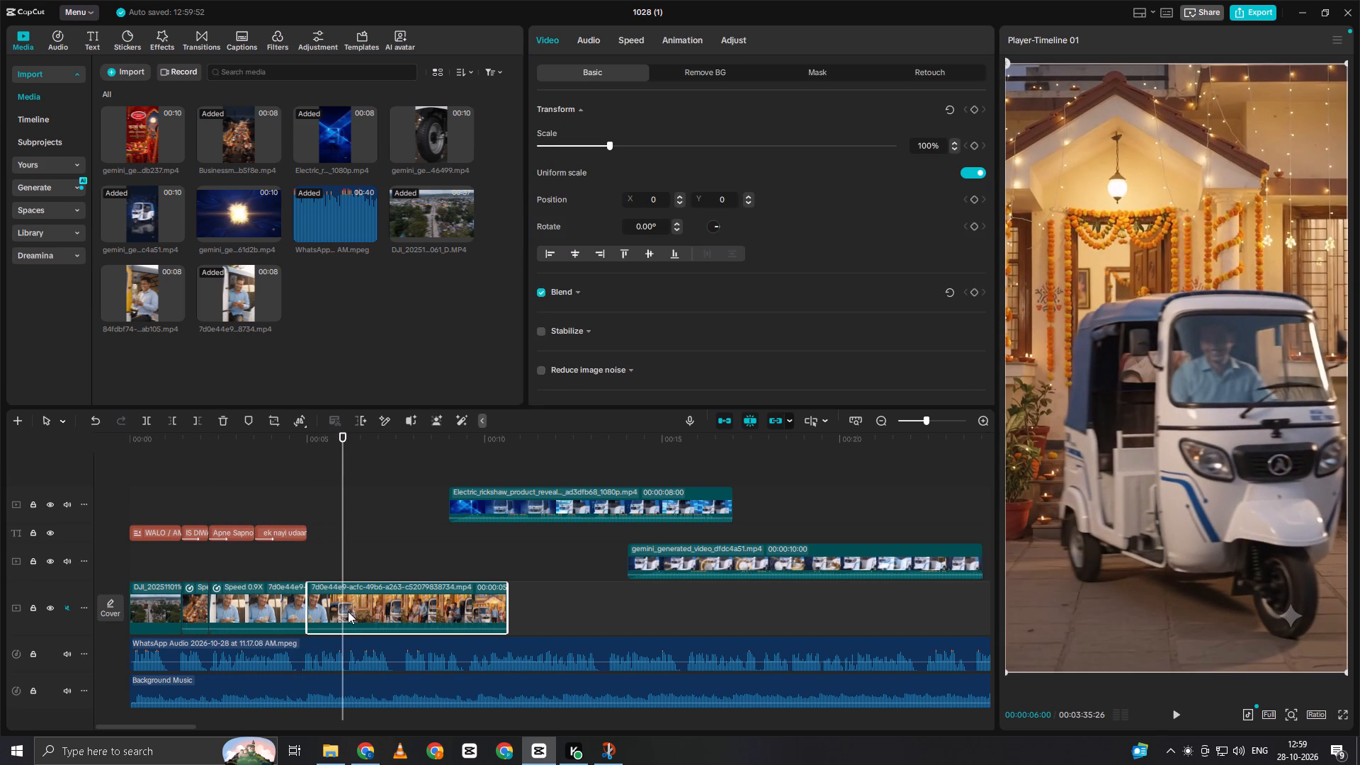
{"action": "key", "text": "BackSpace"}
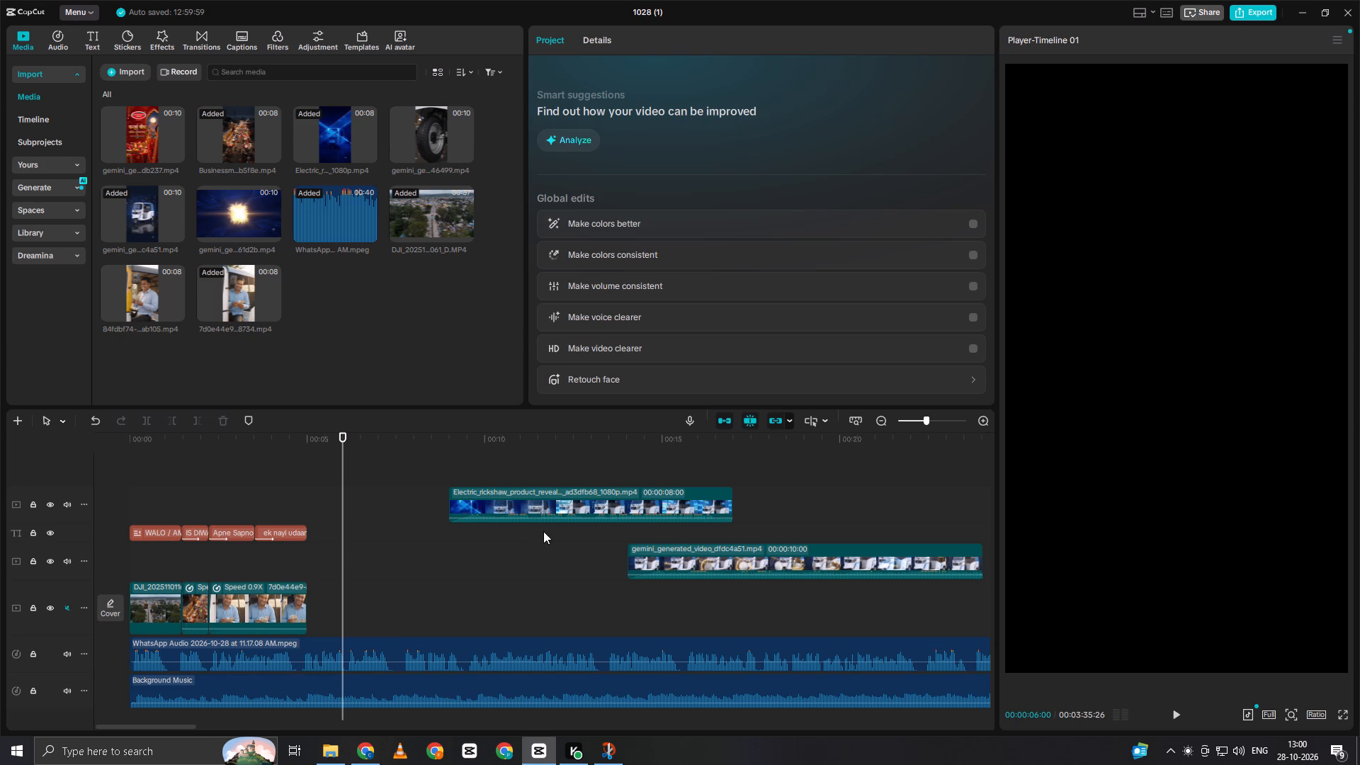
Play the edit from the beginning and scrub through the blue-lit rickshaw reveal and silver-coin and warranty clips.
{"action": "left_click", "coordinate": [210, 560]}
{"action": "left_click_drag", "start_coordinate": [210, 560], "coordinate": [88, 586]}
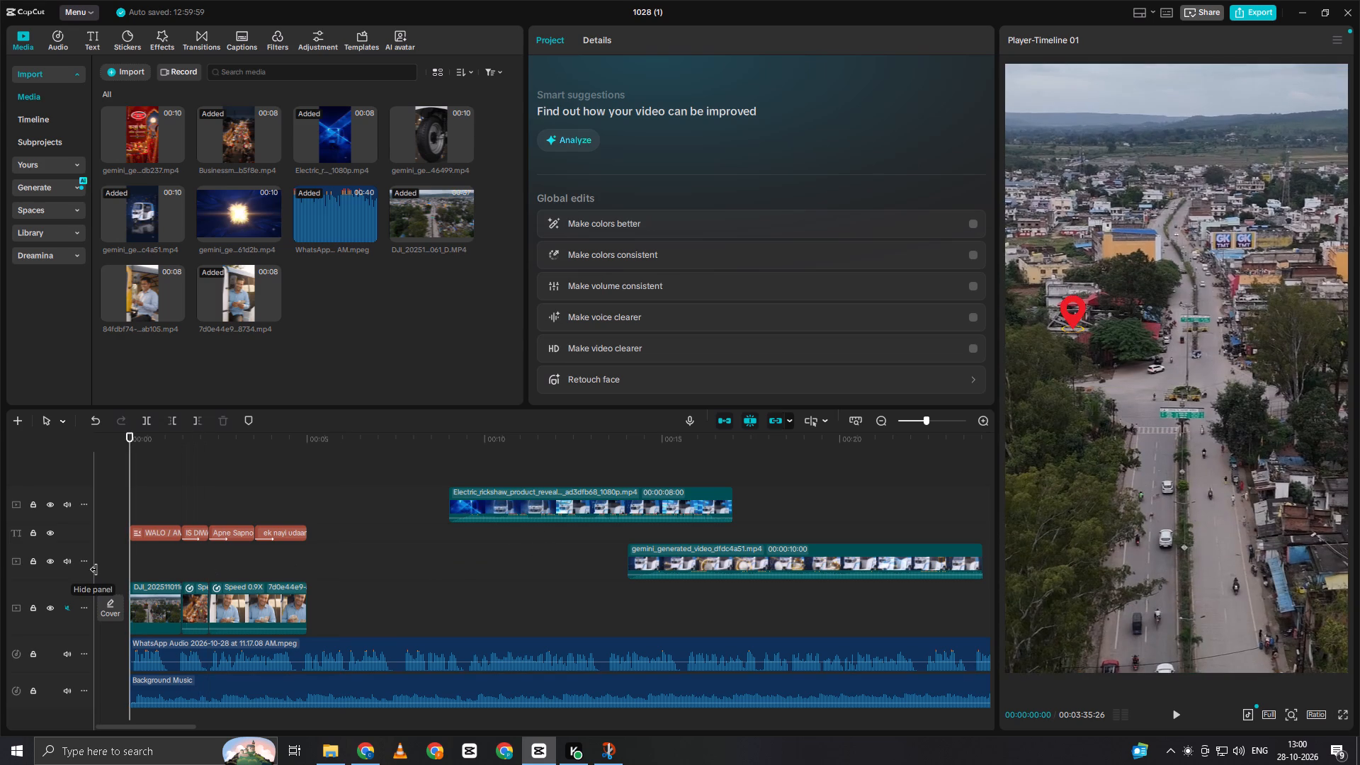
{"action": "key", "text": "space"}
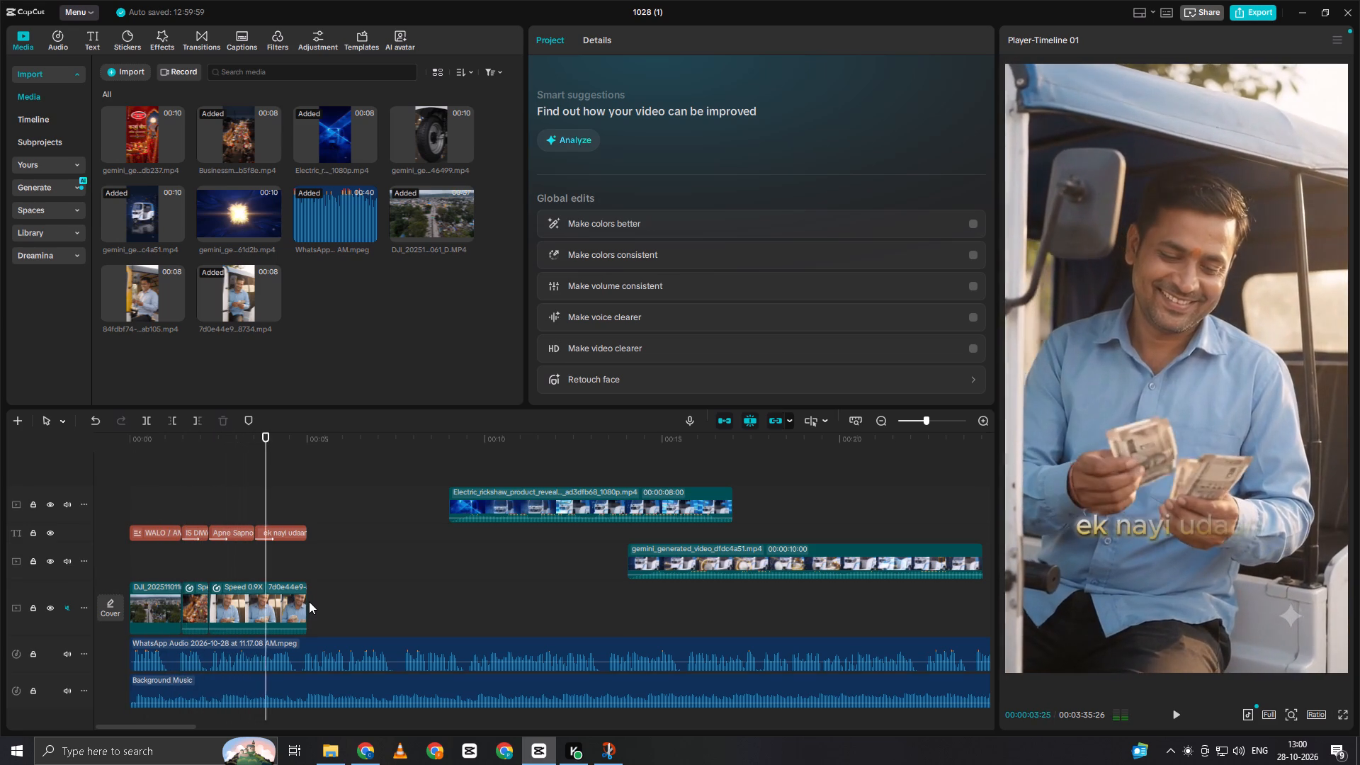
{"action": "key", "text": "space"}
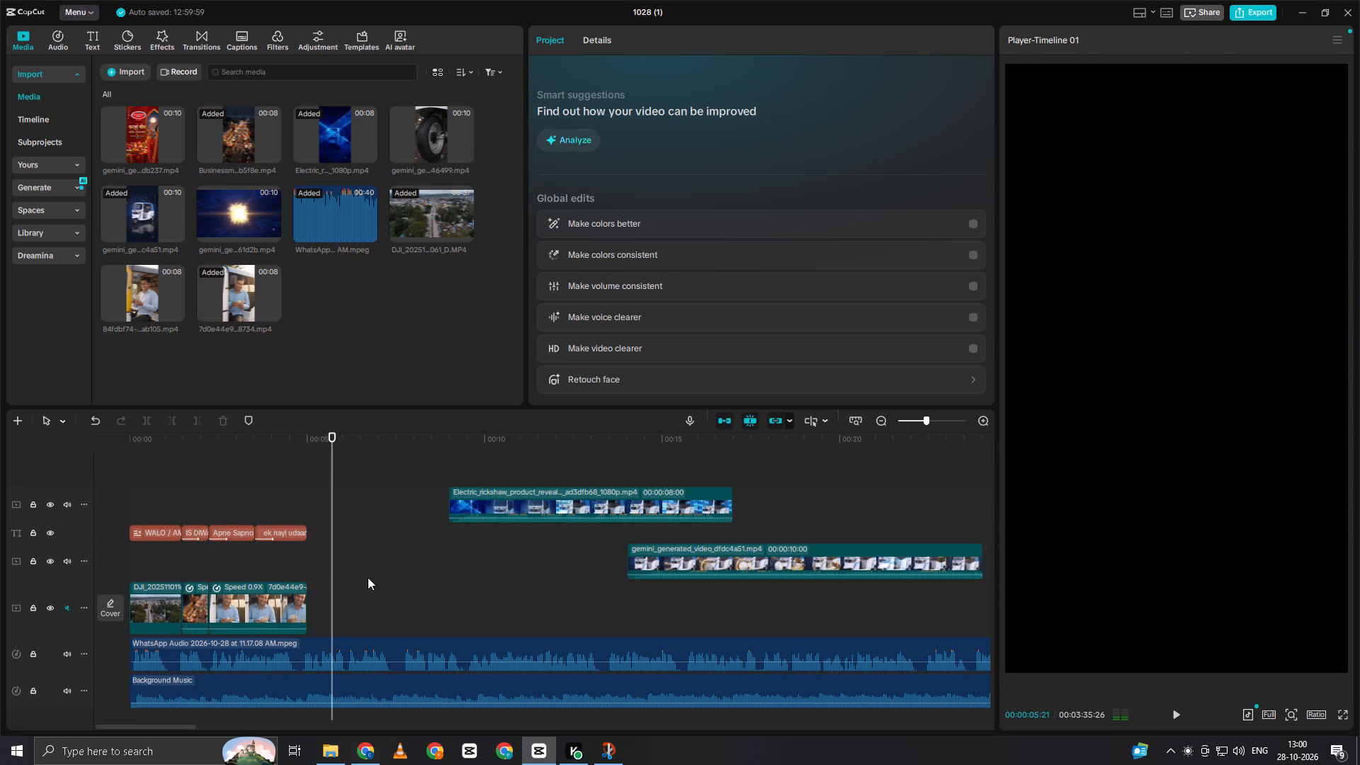
{"action": "left_click", "coordinate": [514, 494]}
{"action": "left_click", "coordinate": [671, 535]}
{"action": "left_click_drag", "start_coordinate": [671, 535], "coordinate": [735, 543]}
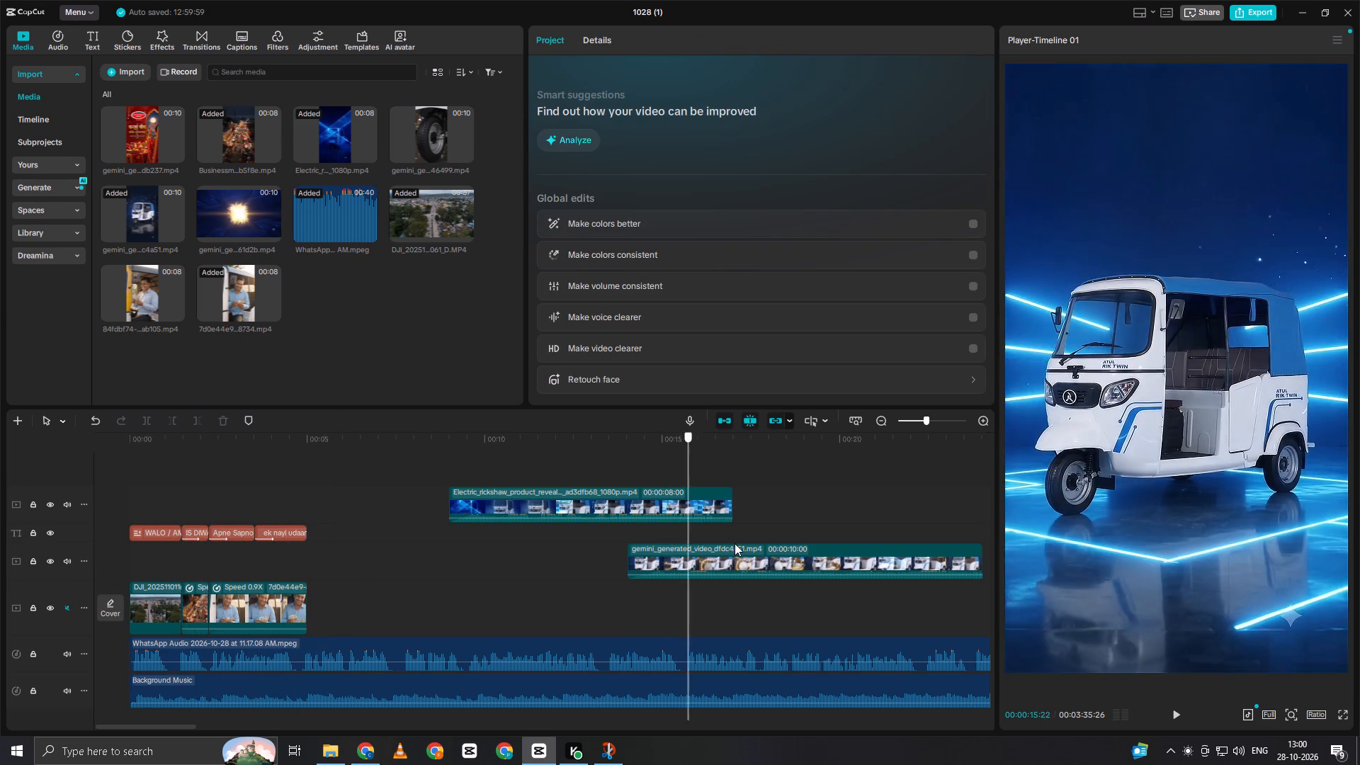
{"action": "left_click_drag", "start_coordinate": [735, 543], "coordinate": [803, 592]}
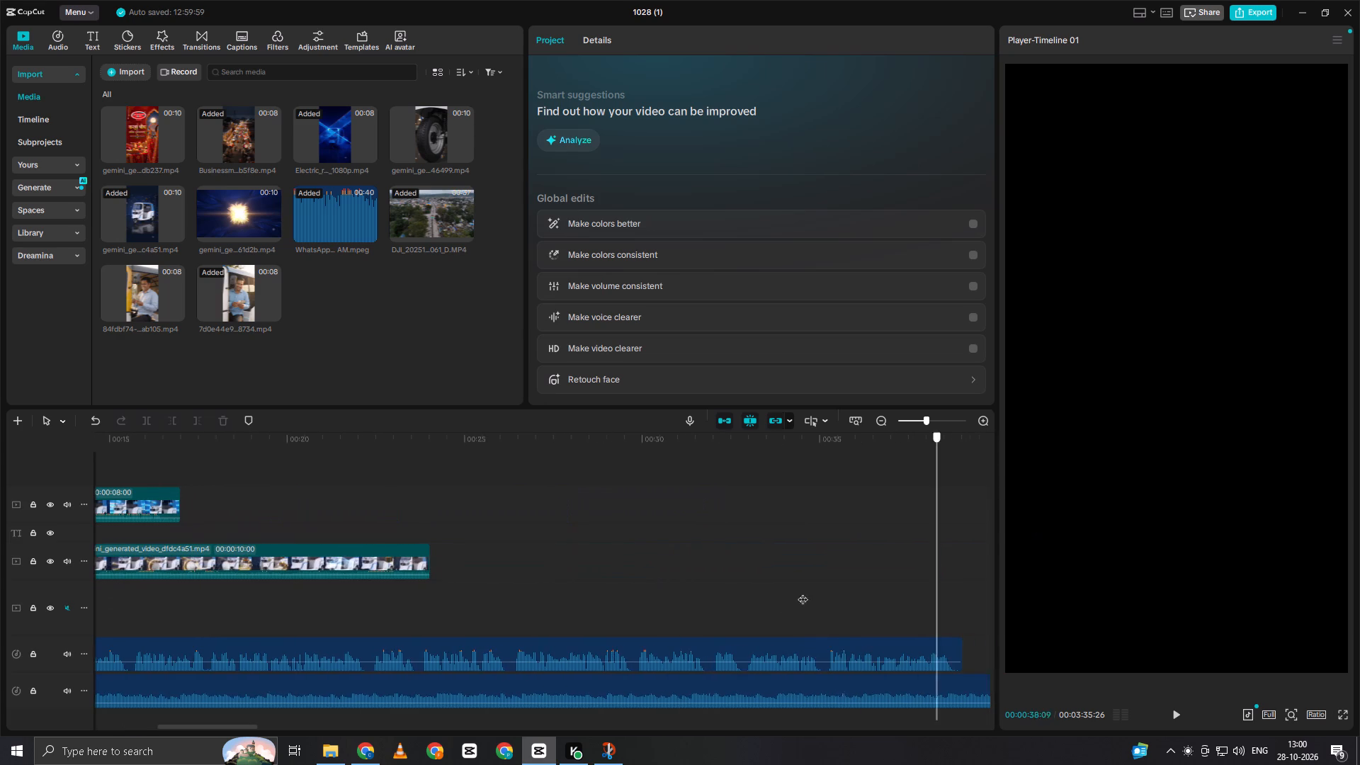
{"action": "left_click_drag", "start_coordinate": [803, 592], "coordinate": [337, 582]}
{"action": "left_click", "coordinate": [421, 135]}
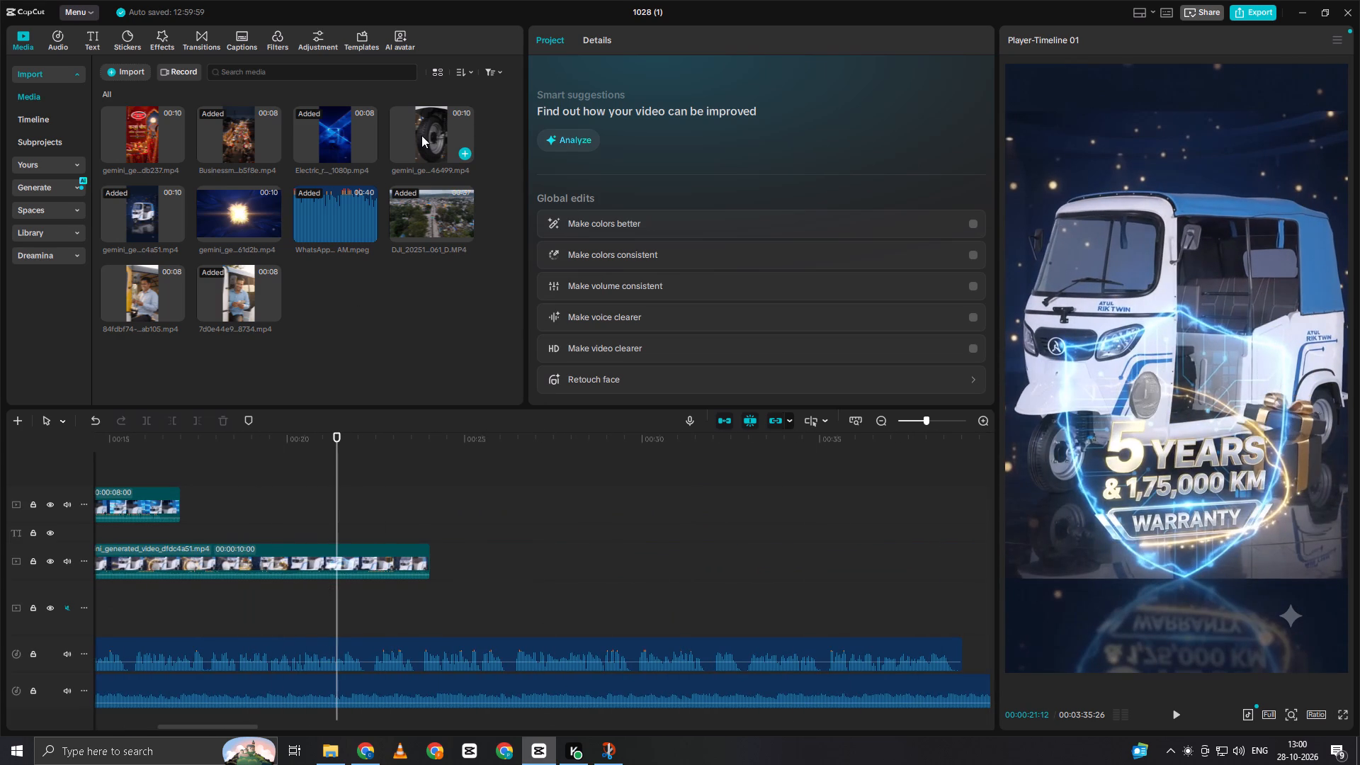
{"action": "left_click", "coordinate": [300, 520]}
{"action": "left_click_drag", "start_coordinate": [300, 519], "coordinate": [105, 566]}
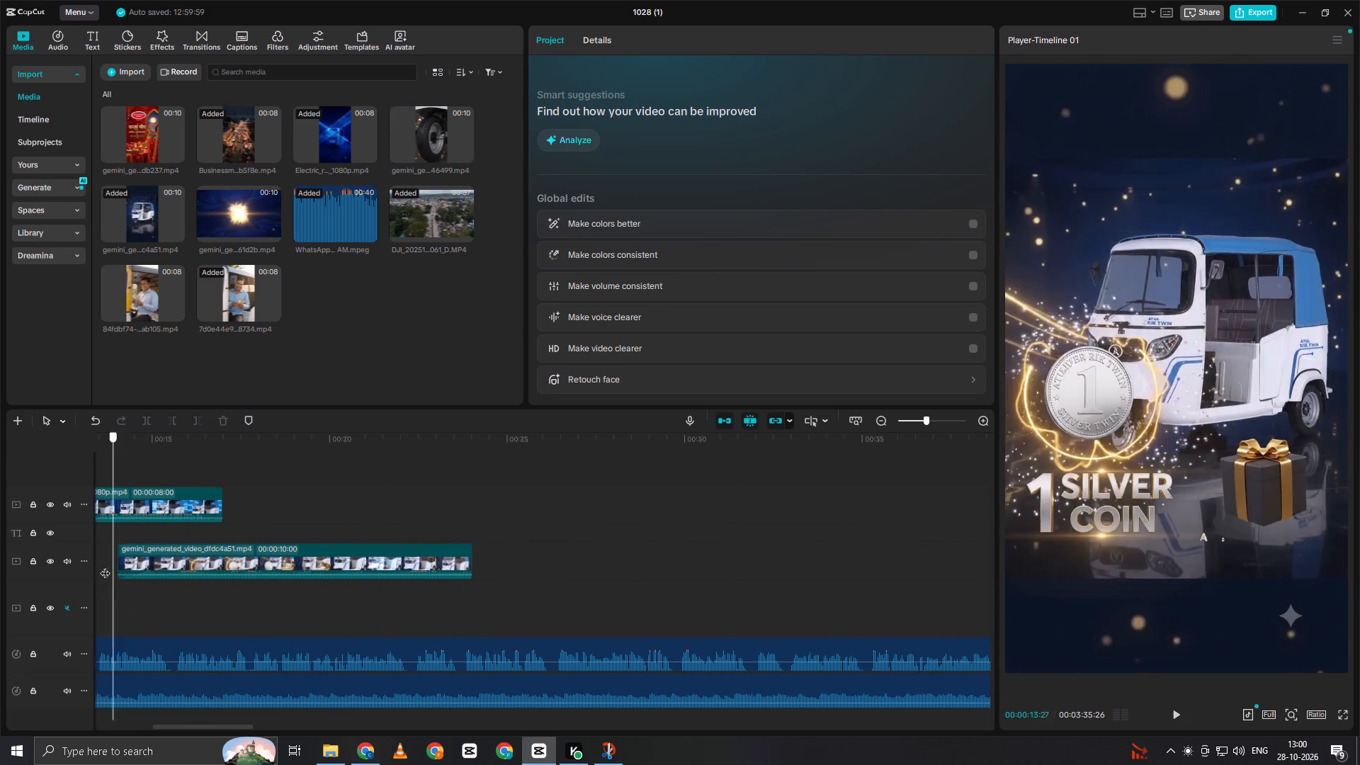
{"action": "left_click_drag", "start_coordinate": [105, 566], "coordinate": [303, 548]}
Move the silver-coin and warranty rickshaw clip onto the blue-lit reveal clip's track, starting at about 18.5 seconds.
{"action": "left_click_drag", "start_coordinate": [334, 557], "coordinate": [416, 543]}
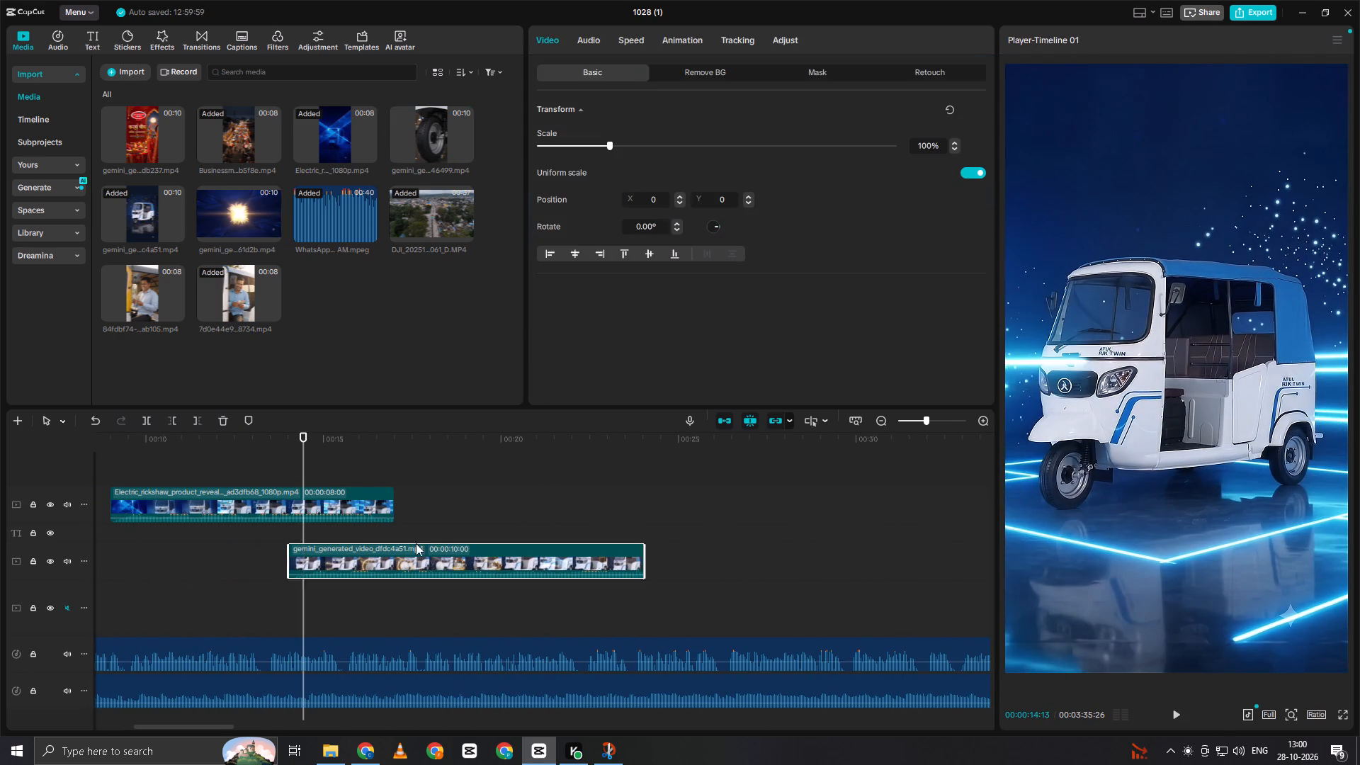
{"action": "left_click_drag", "start_coordinate": [416, 543], "coordinate": [495, 521]}
{"action": "left_click", "coordinate": [477, 492]}
{"action": "left_click_drag", "start_coordinate": [477, 492], "coordinate": [462, 499]}
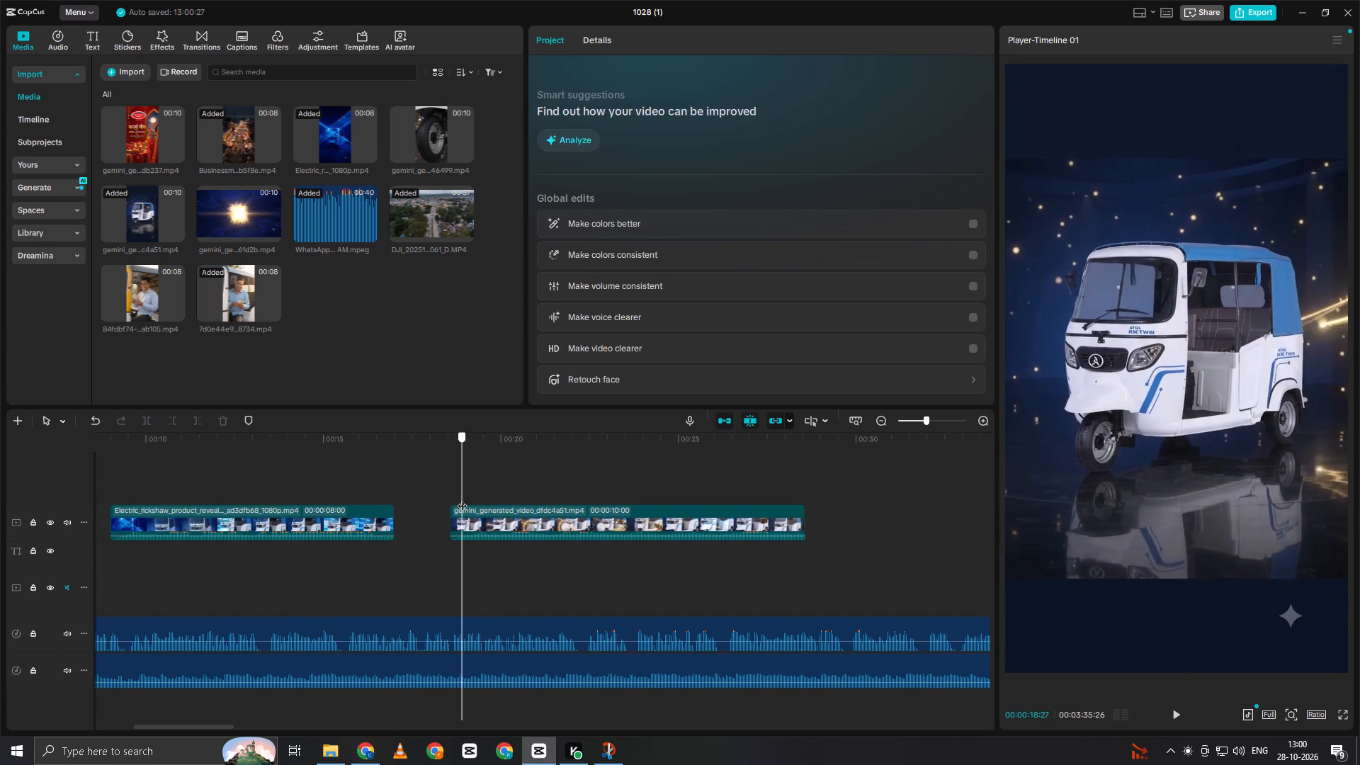
{"action": "left_click_drag", "start_coordinate": [462, 499], "coordinate": [472, 498]}
Preview the rickshaw tyre close-up clip and place it on the main track directly after the driver's cash-counting clip.
{"action": "left_click", "coordinate": [442, 125]}
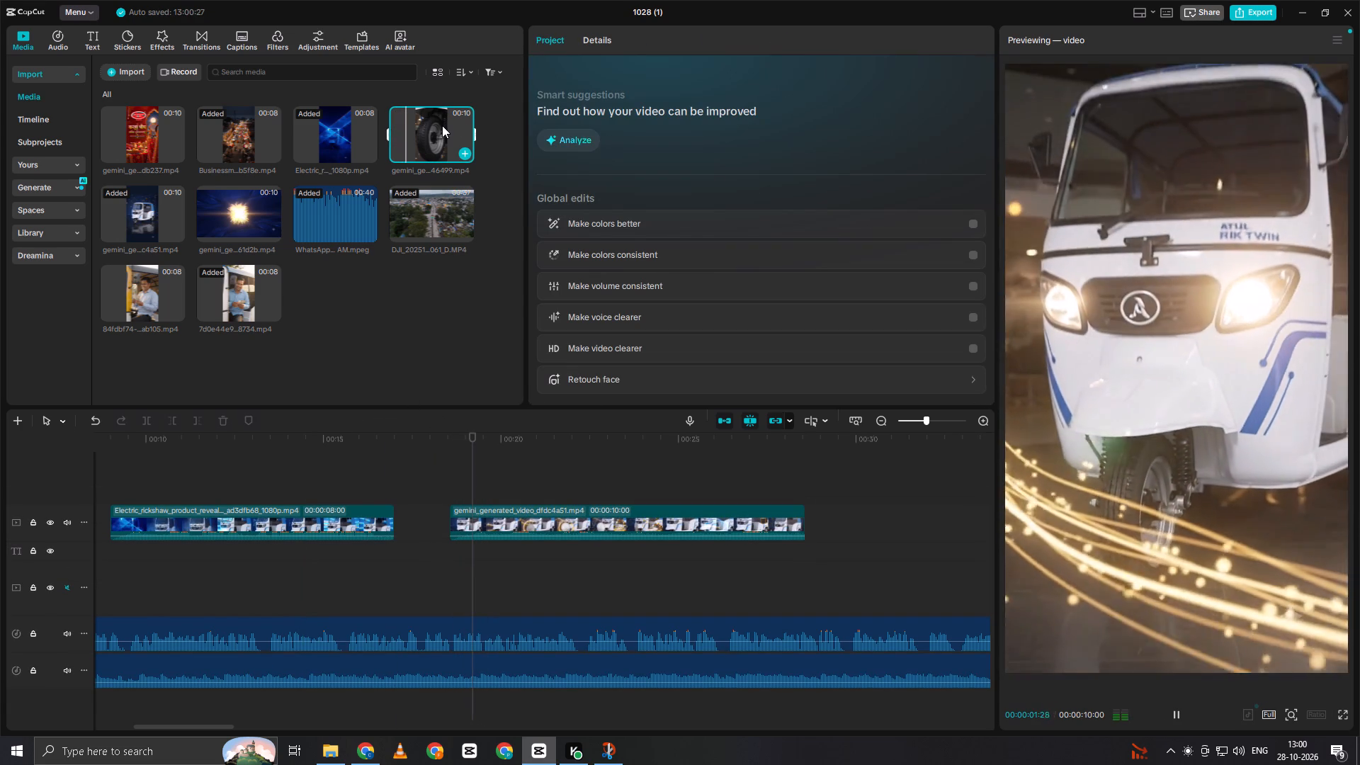
{"action": "key", "text": "space"}
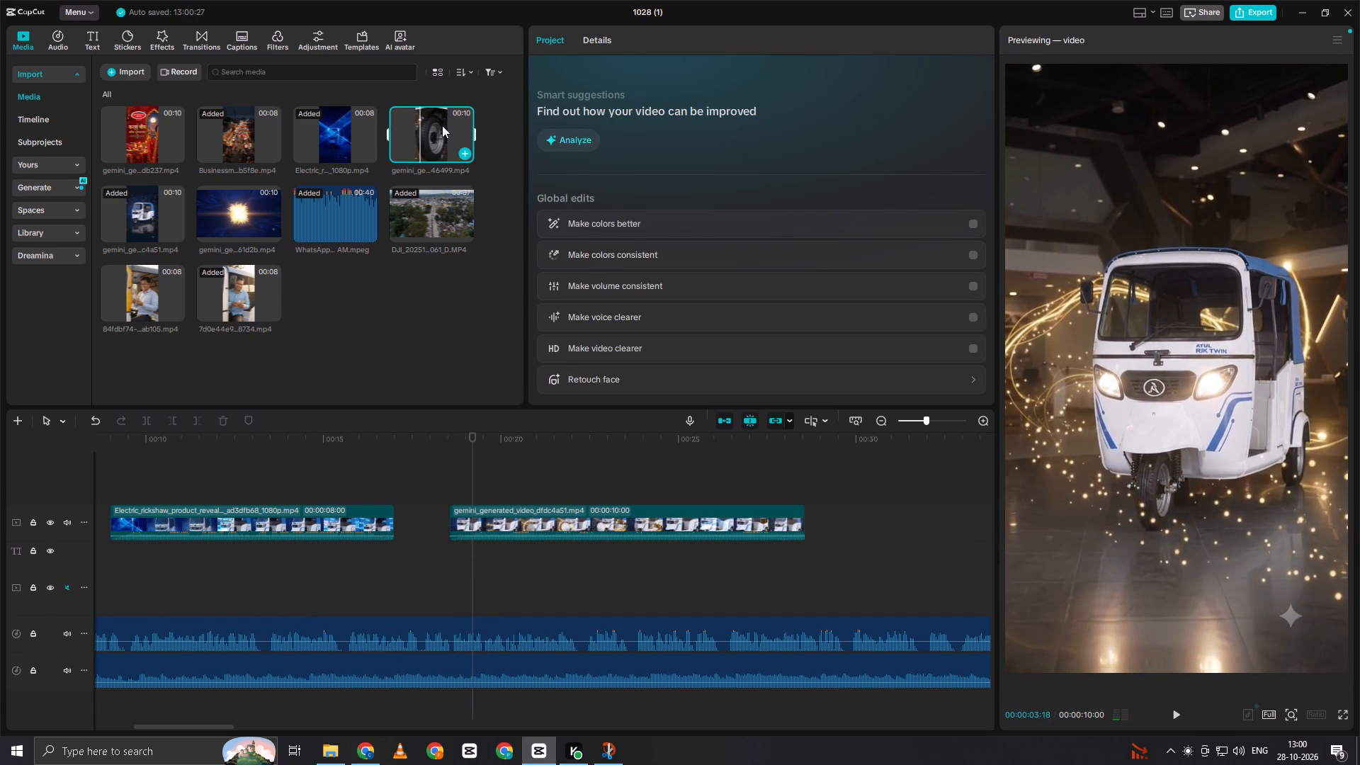
{"action": "left_click_drag", "start_coordinate": [425, 134], "coordinate": [146, 608]}
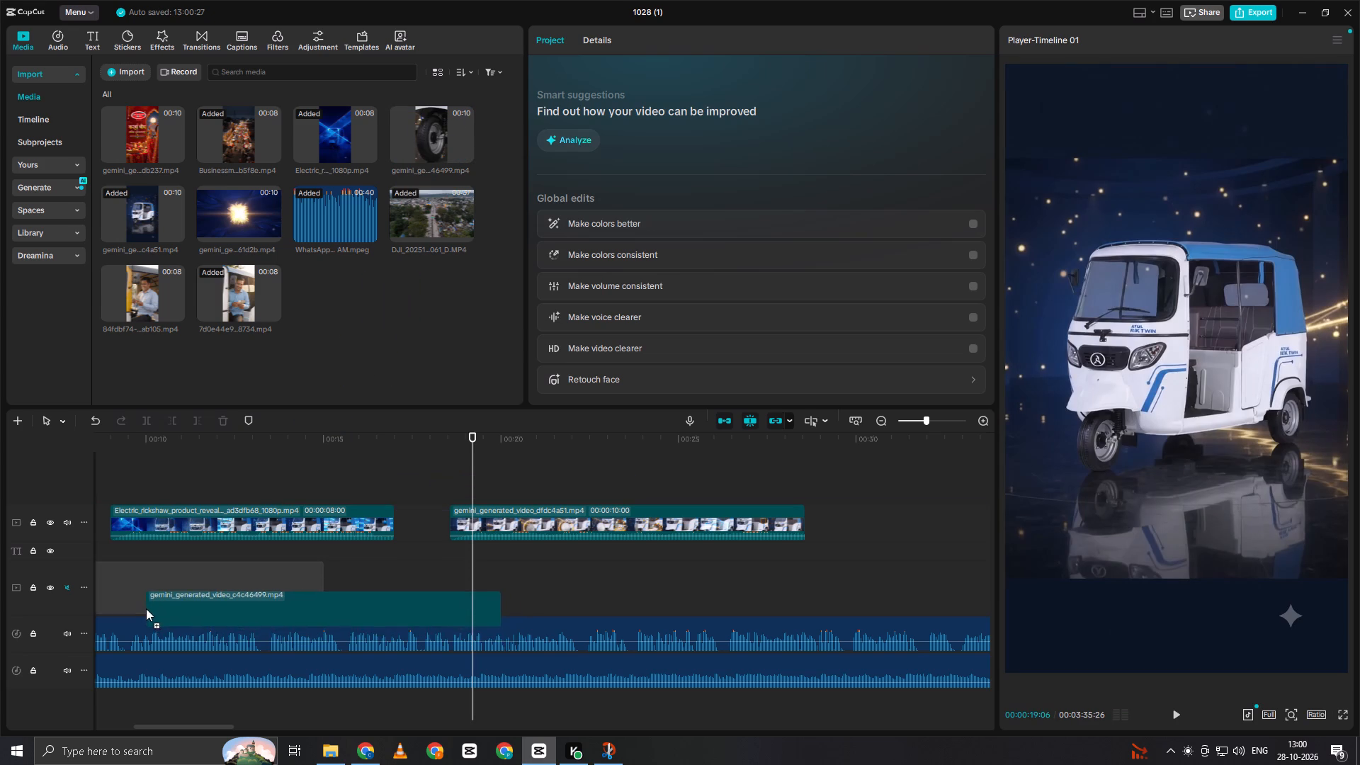
{"action": "left_click_drag", "start_coordinate": [146, 608], "coordinate": [123, 598]}
Play the timeline from the tyre clip and mute the track holding the blue-lit reveal and warranty clips.
{"action": "left_click", "coordinate": [290, 501]}
{"action": "key", "text": "space"}
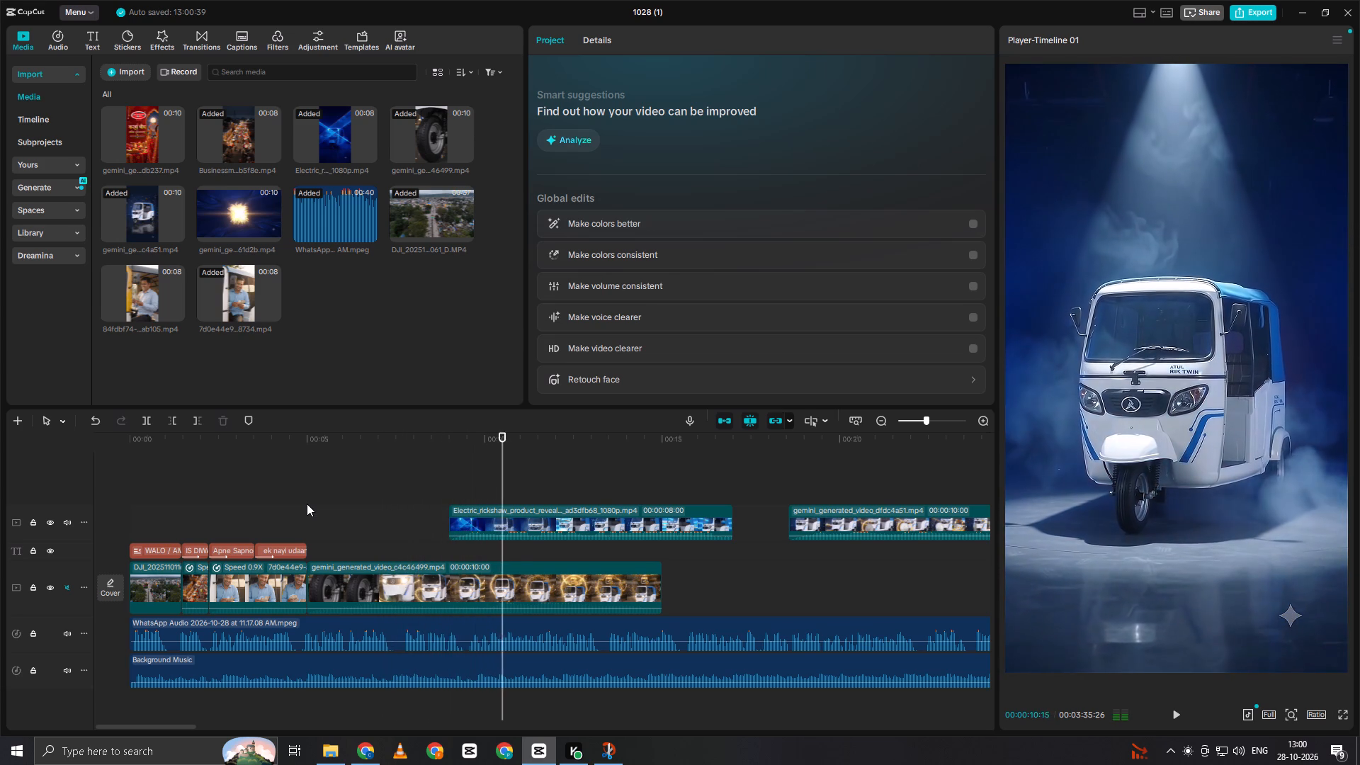
{"action": "key", "text": "space"}
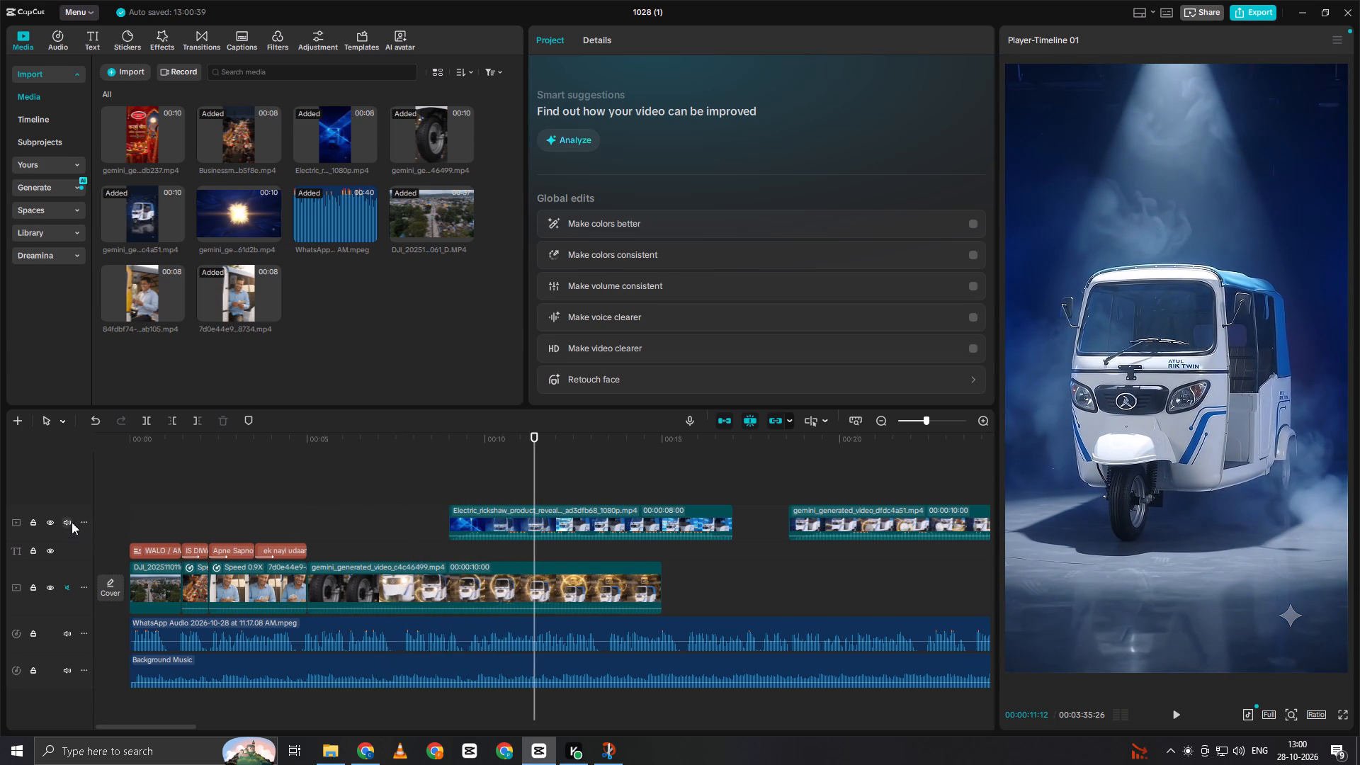
{"action": "left_click", "coordinate": [67, 521]}
Replay and scrub the tyre clip from about 5 seconds to judge its fit with the voice-over.
{"action": "left_click", "coordinate": [305, 501]}
{"action": "key", "text": "space"}
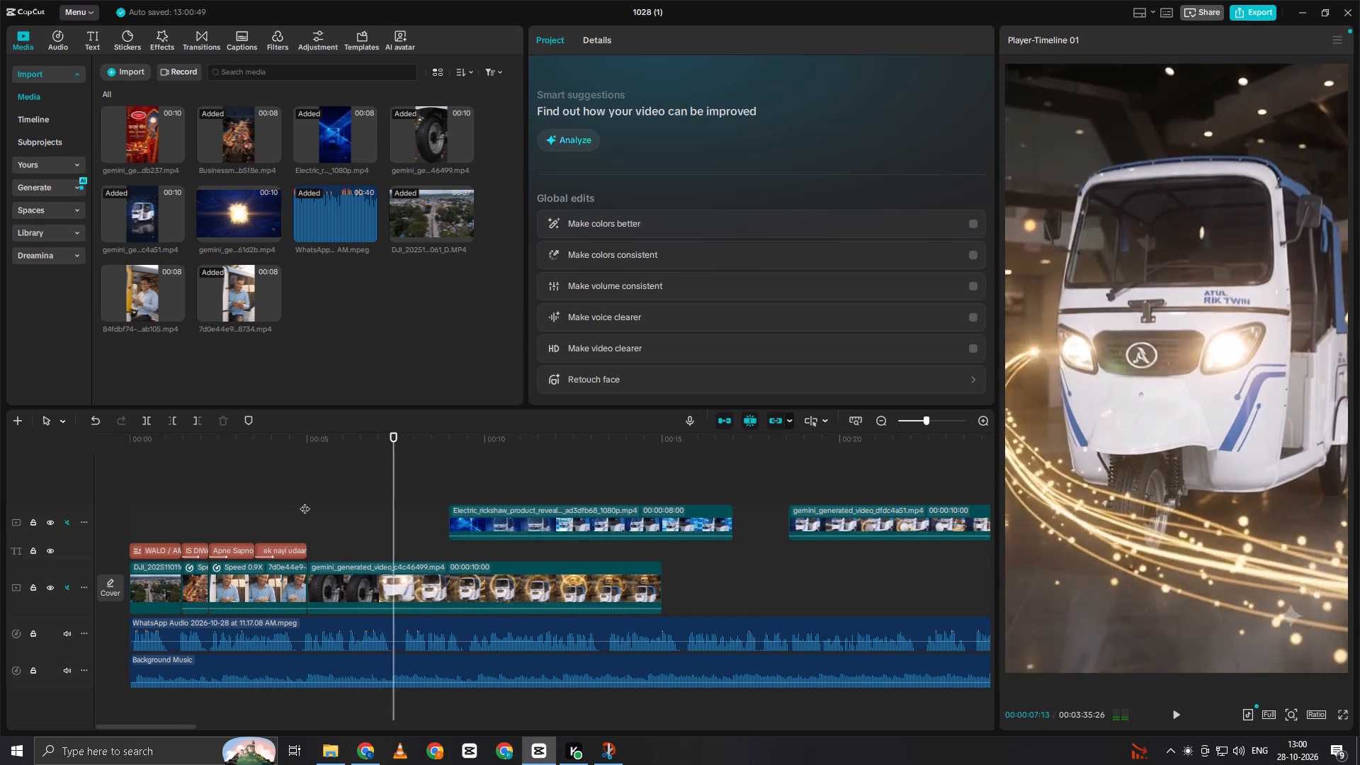
{"action": "key", "text": "space"}
{"action": "left_click", "coordinate": [403, 524]}
{"action": "left_click_drag", "start_coordinate": [403, 524], "coordinate": [430, 540]}
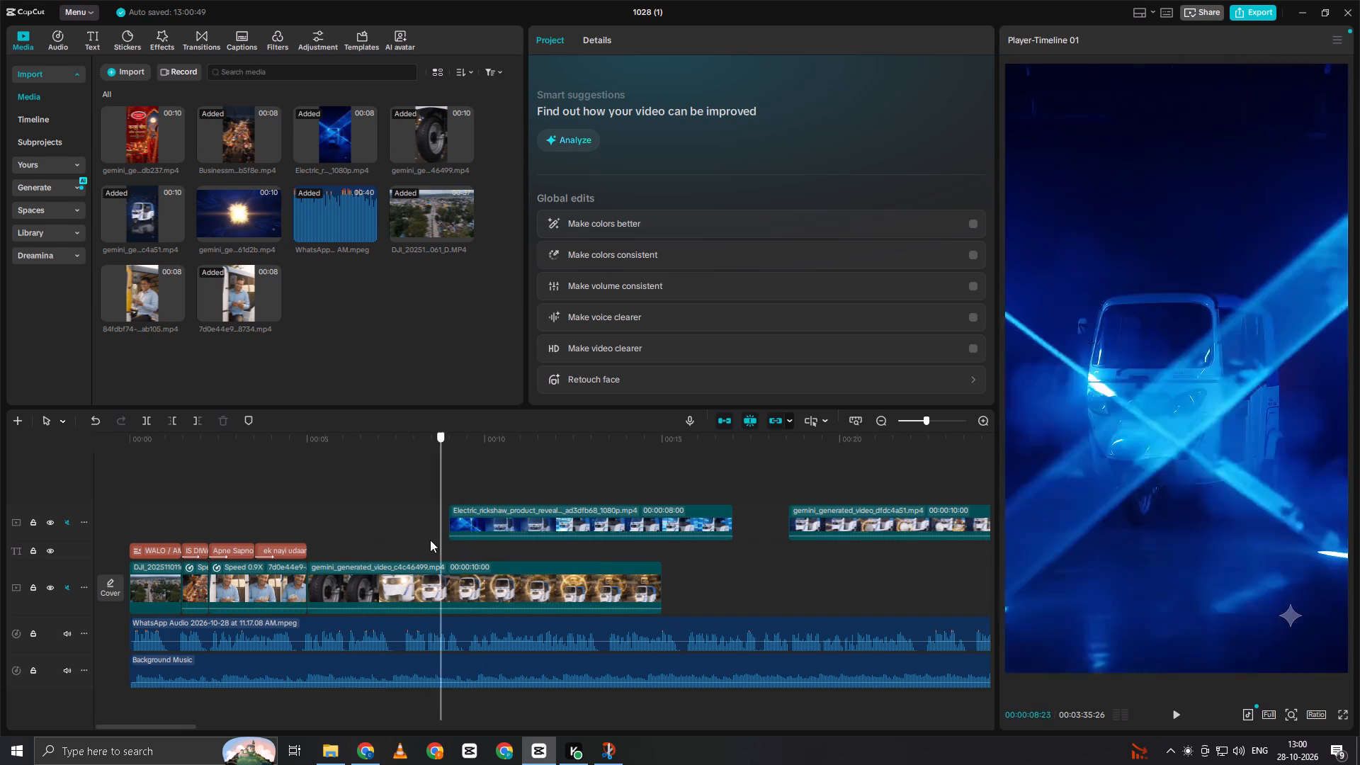
{"action": "left_click_drag", "start_coordinate": [430, 540], "coordinate": [302, 557]}
{"action": "key", "text": "space"}
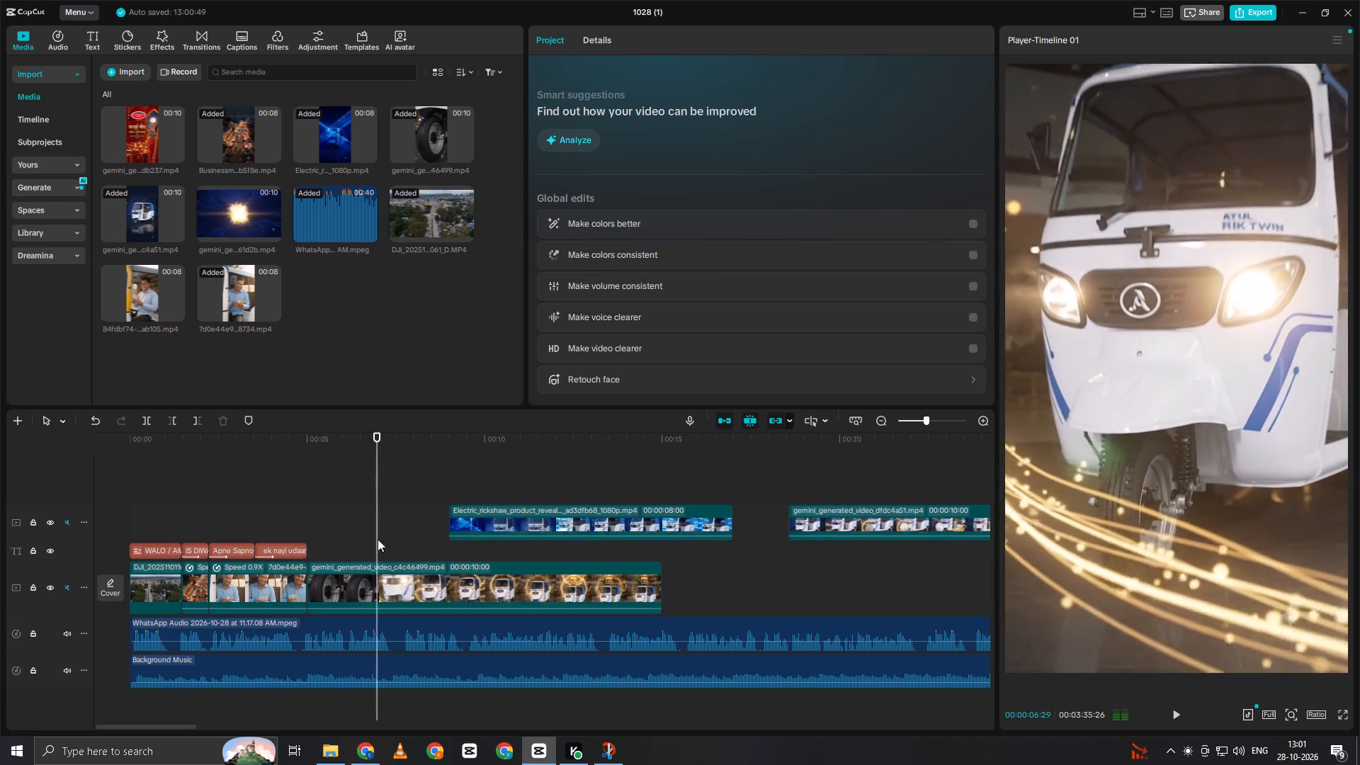
{"action": "key", "text": "space"}
Move the blue-lit rickshaw reveal clip to a new upper track, starting at about 15 seconds, and play the section.
{"action": "left_click", "coordinate": [540, 557]}
{"action": "left_click_drag", "start_coordinate": [550, 532], "coordinate": [552, 532]}
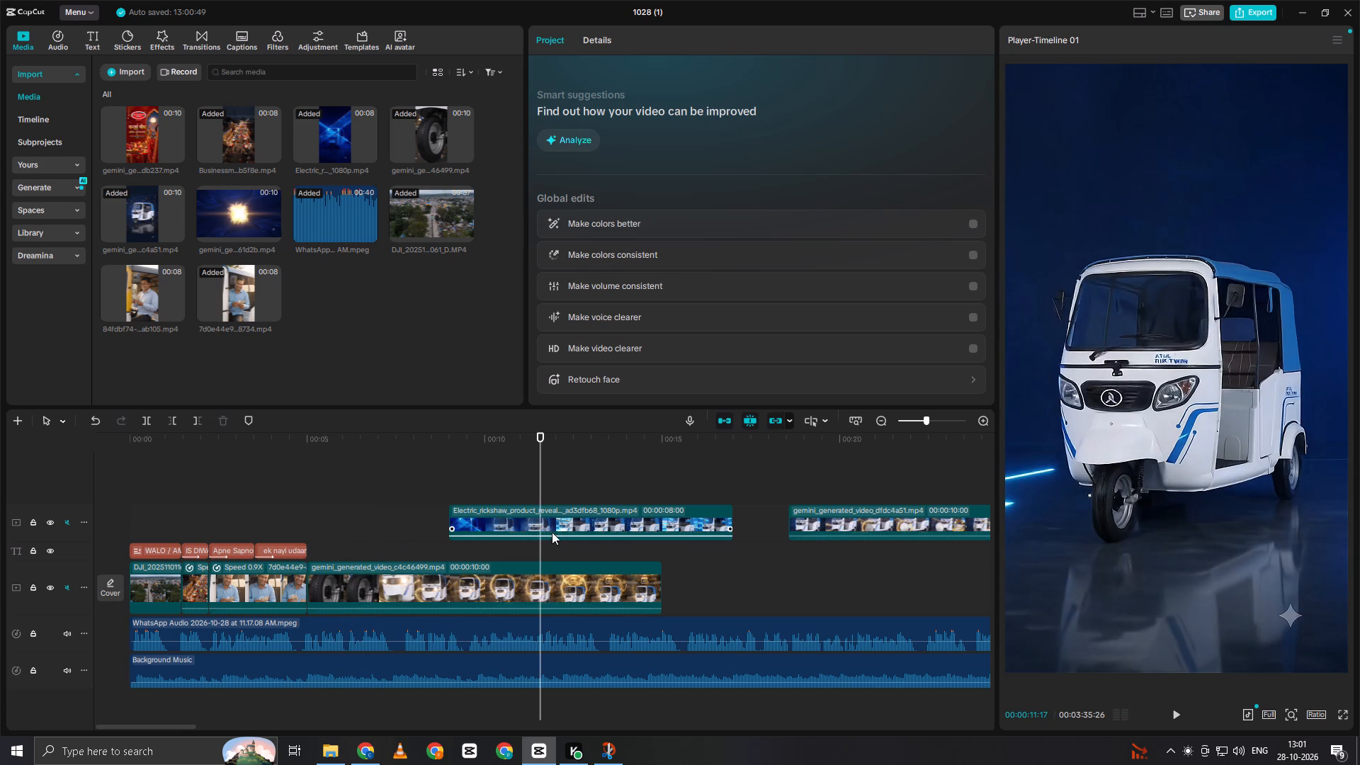
{"action": "left_click_drag", "start_coordinate": [552, 532], "coordinate": [771, 509]}
{"action": "key", "text": "space"}
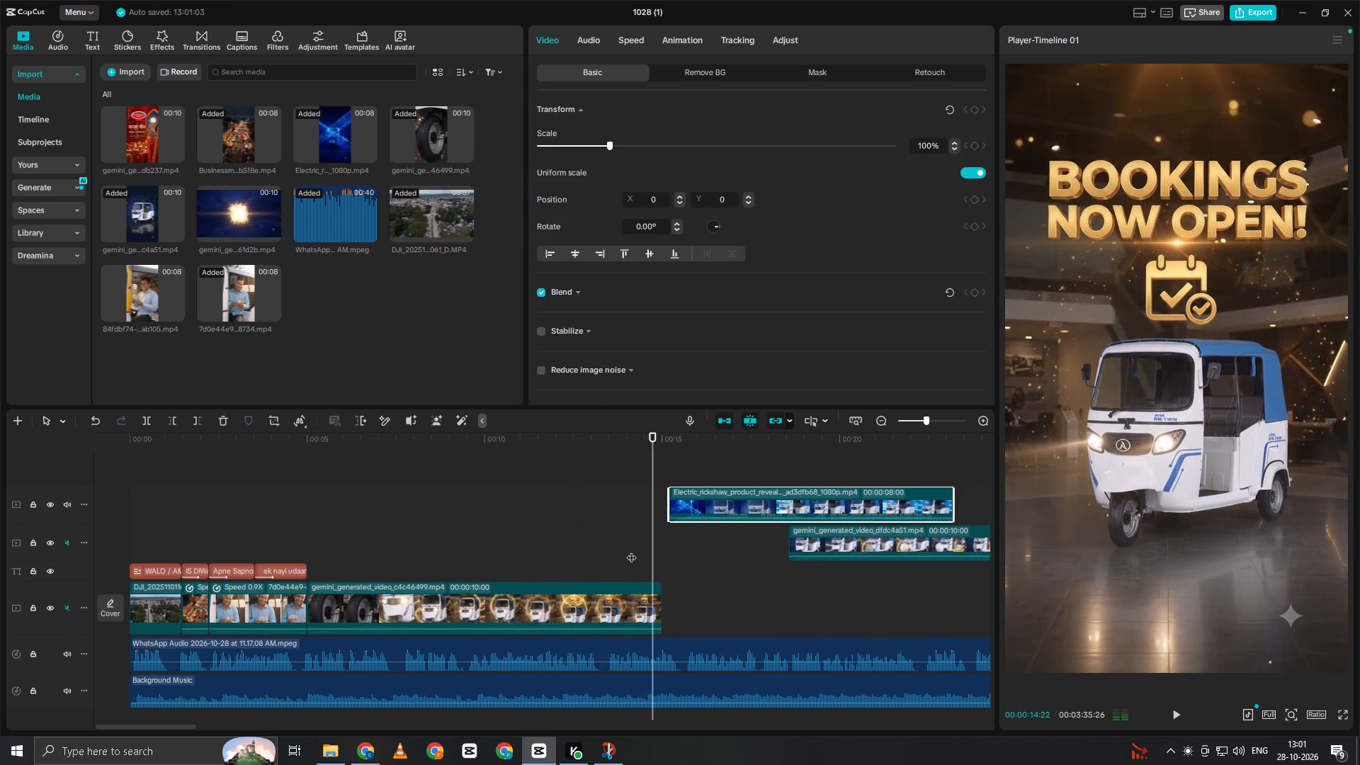
{"action": "key", "text": "space"}
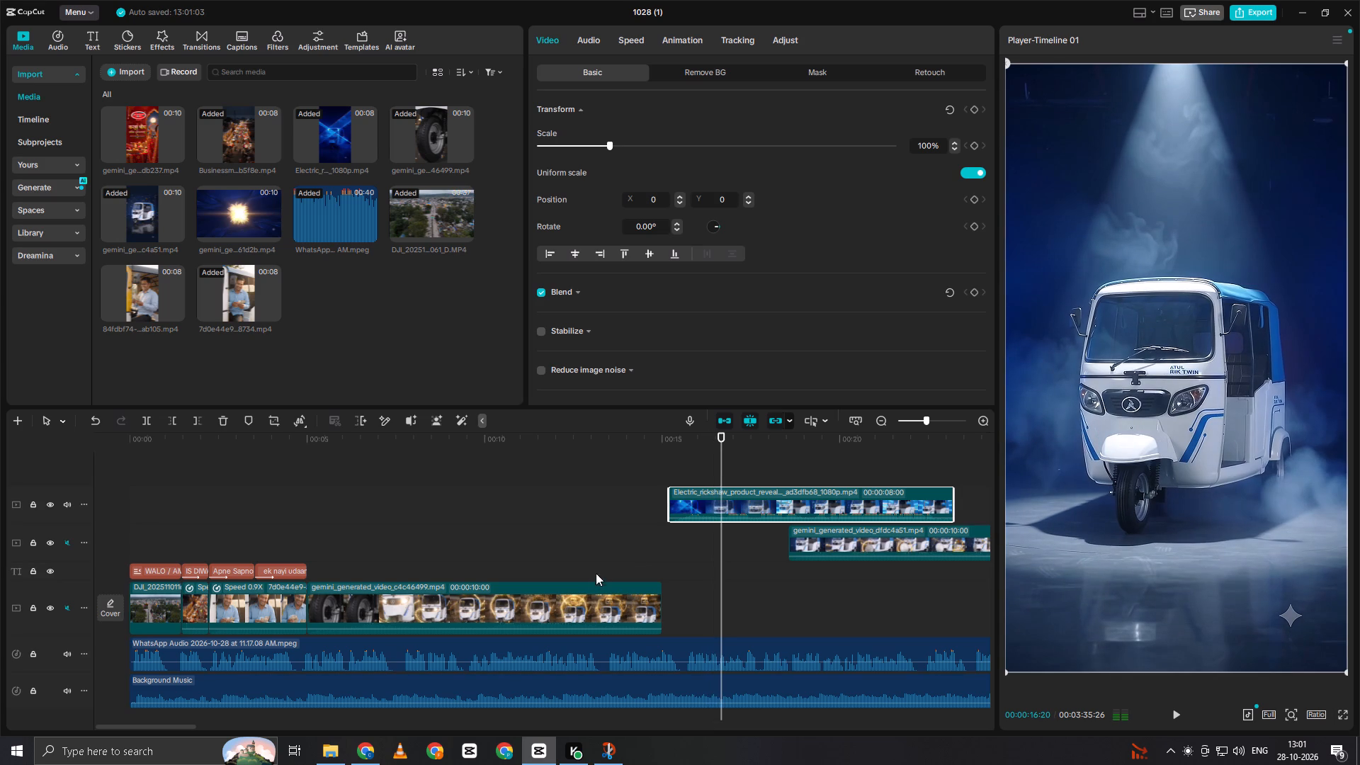
Scrub back through the tyre clip and move it off the main track to a new top track at about 13.5 seconds.
{"action": "left_click", "coordinate": [519, 549]}
{"action": "left_click_drag", "start_coordinate": [519, 548], "coordinate": [405, 568]}
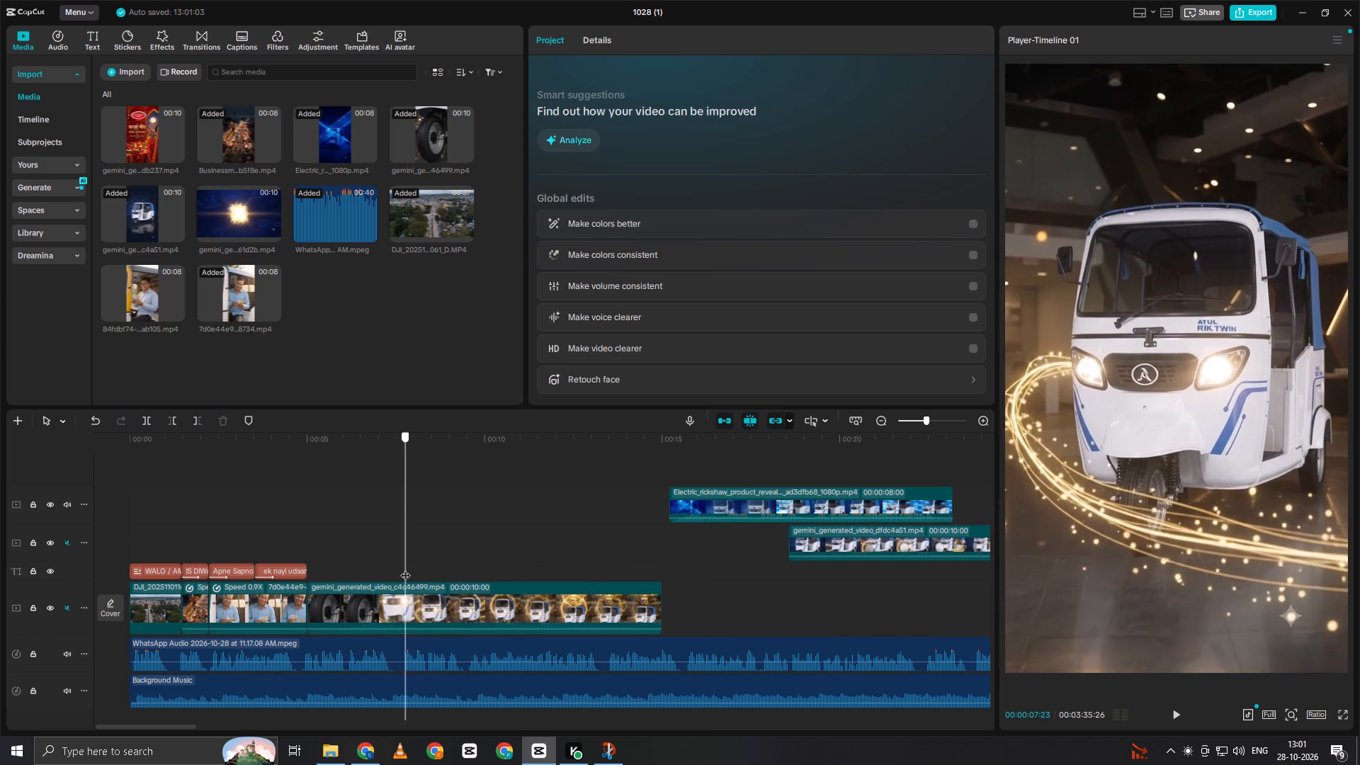
{"action": "left_click_drag", "start_coordinate": [405, 568], "coordinate": [359, 576]}
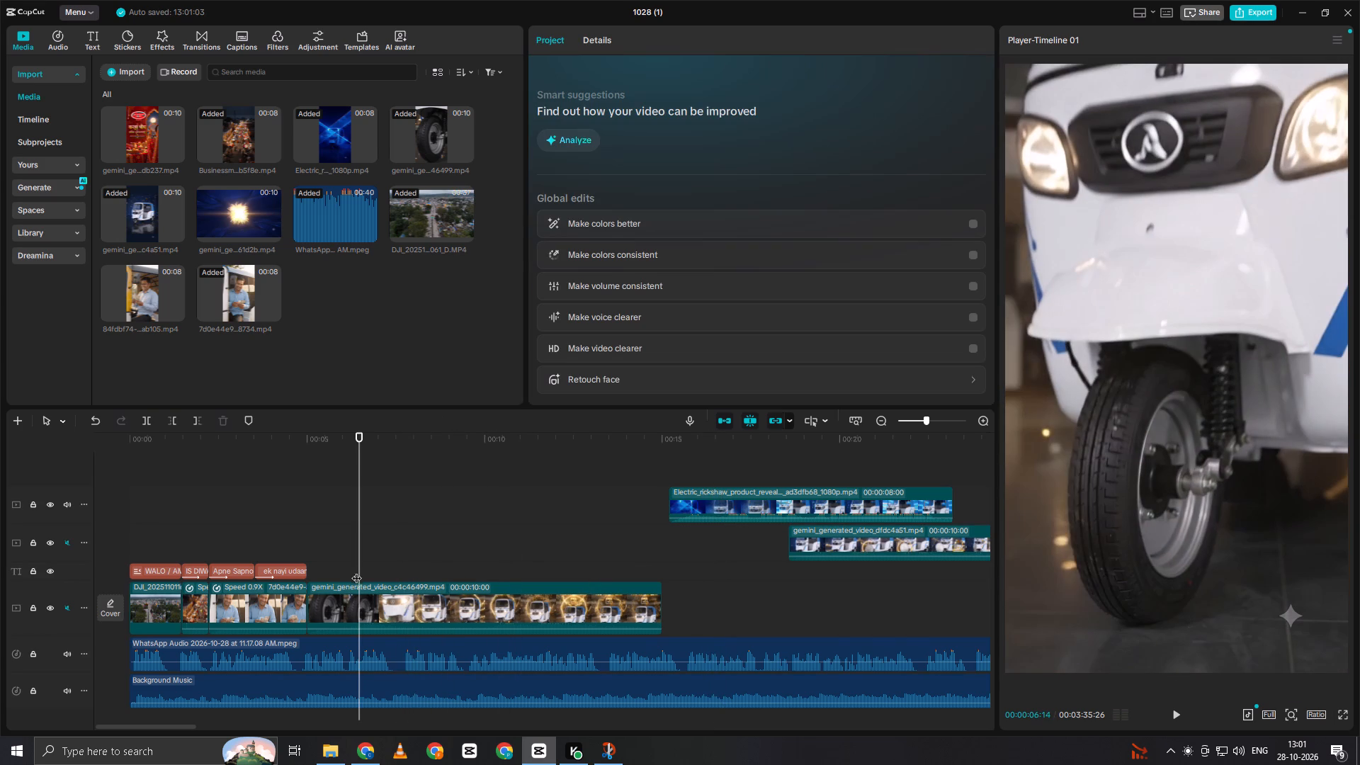
{"action": "left_click_drag", "start_coordinate": [386, 614], "coordinate": [562, 516]}
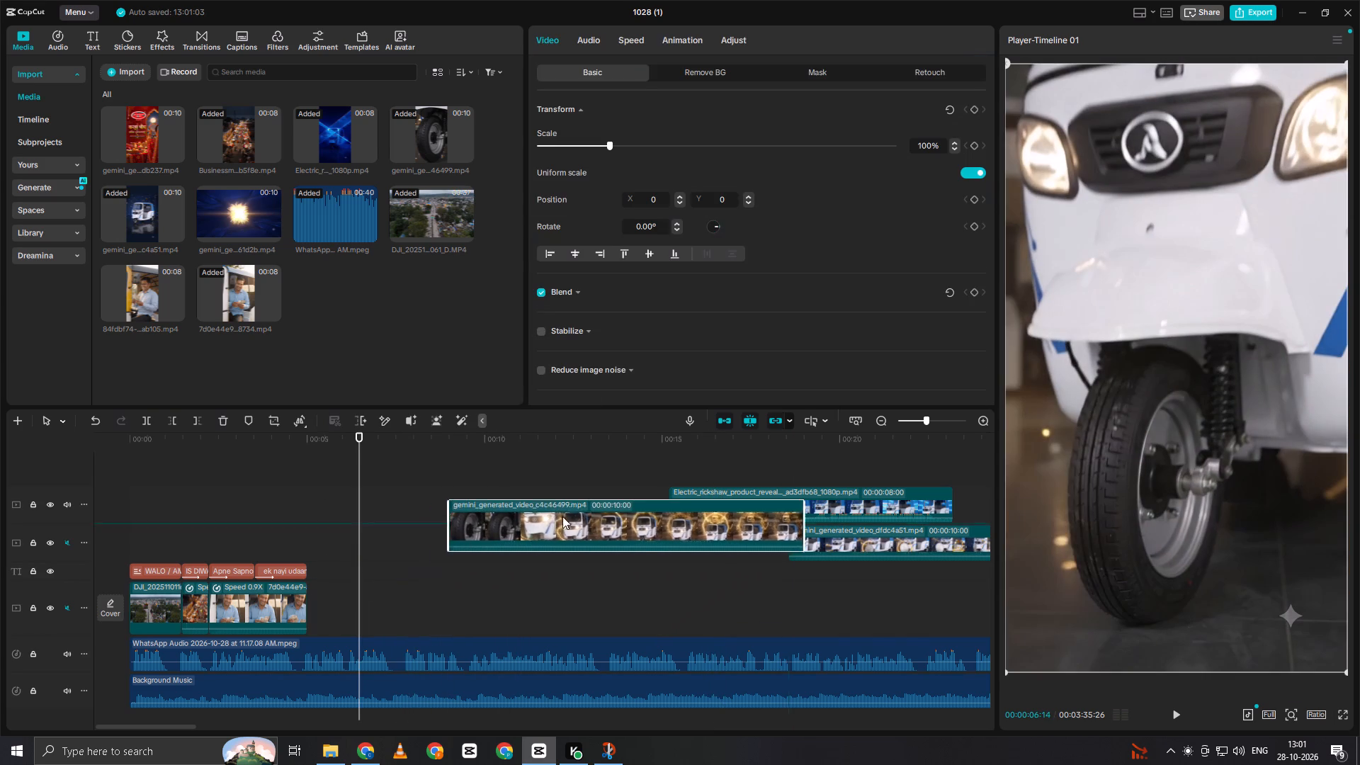
{"action": "left_click_drag", "start_coordinate": [562, 516], "coordinate": [692, 475]}
Listen to the voice-over around the end of the "ek nayi udaan" title and the phrase that follows it.
{"action": "left_click", "coordinate": [293, 572]}
{"action": "left_click_drag", "start_coordinate": [293, 572], "coordinate": [288, 576]}
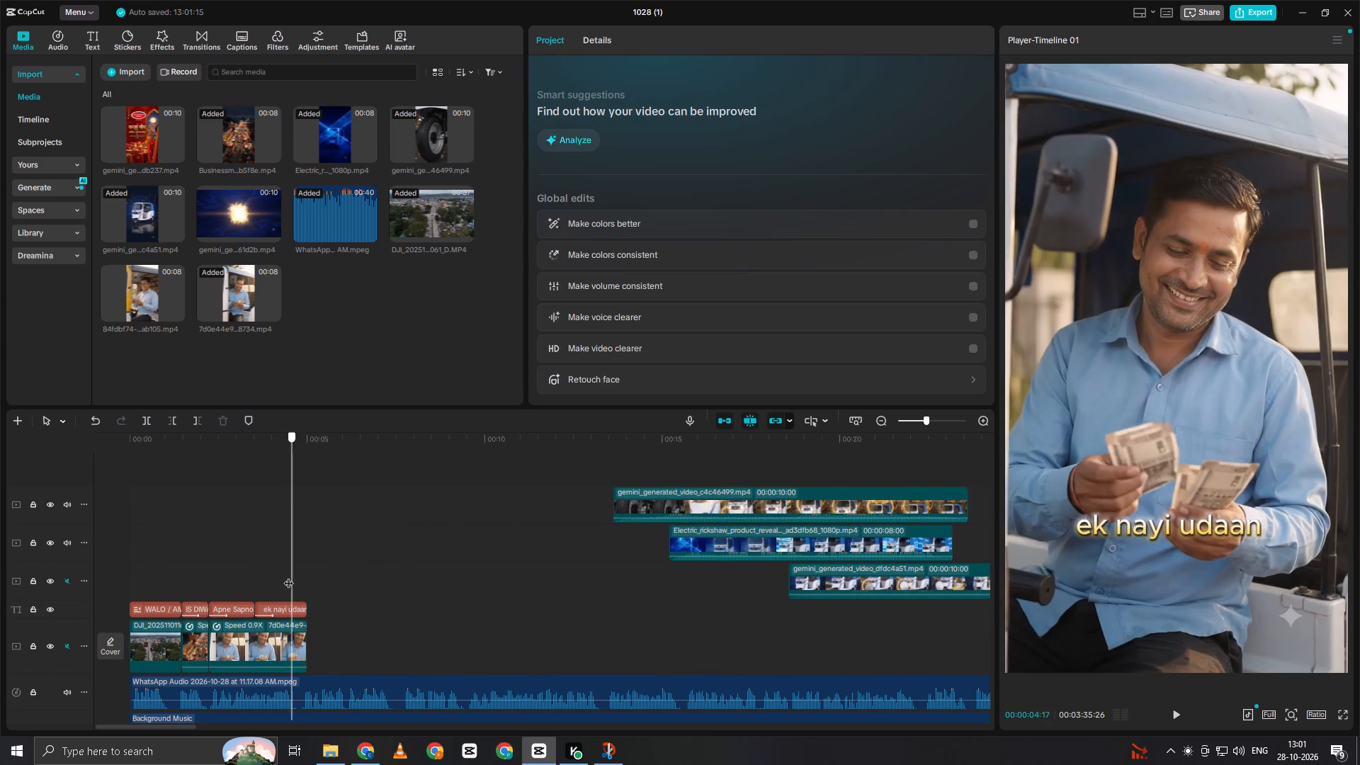
{"action": "left_click_drag", "start_coordinate": [288, 576], "coordinate": [250, 585]}
{"action": "key", "text": "space"}
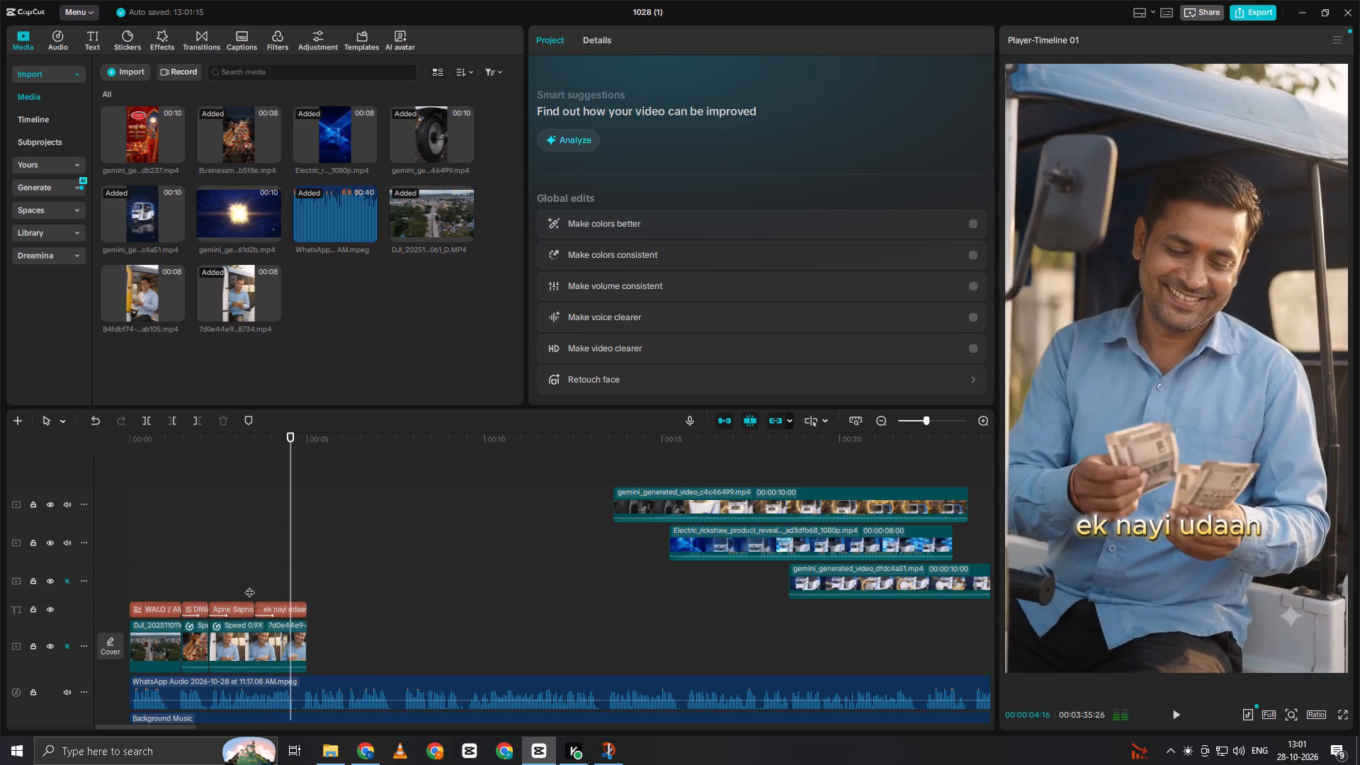
{"action": "key", "text": "space"}
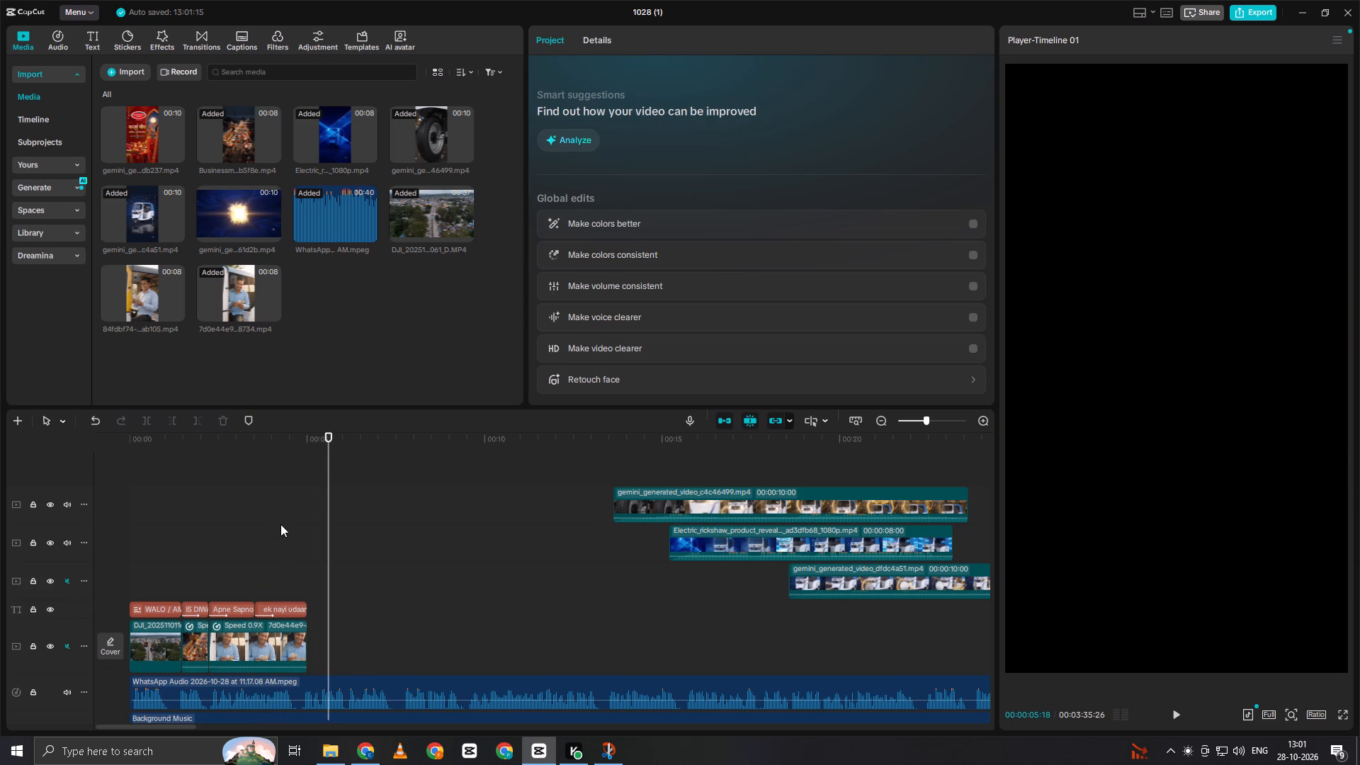
{"action": "double_click", "coordinate": [312, 491]}
{"action": "left_click_drag", "start_coordinate": [315, 493], "coordinate": [305, 507]}
{"action": "key", "text": "space"}
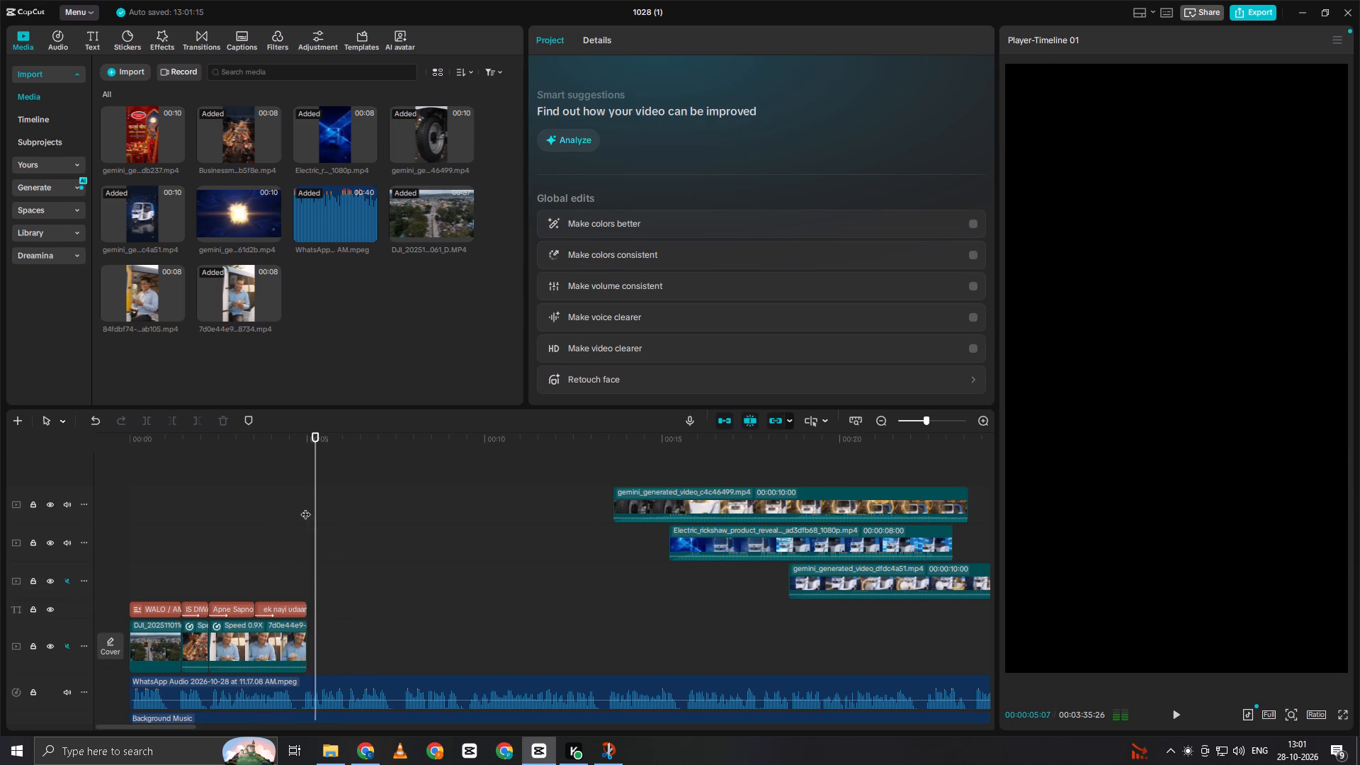
{"action": "key", "text": "space"}
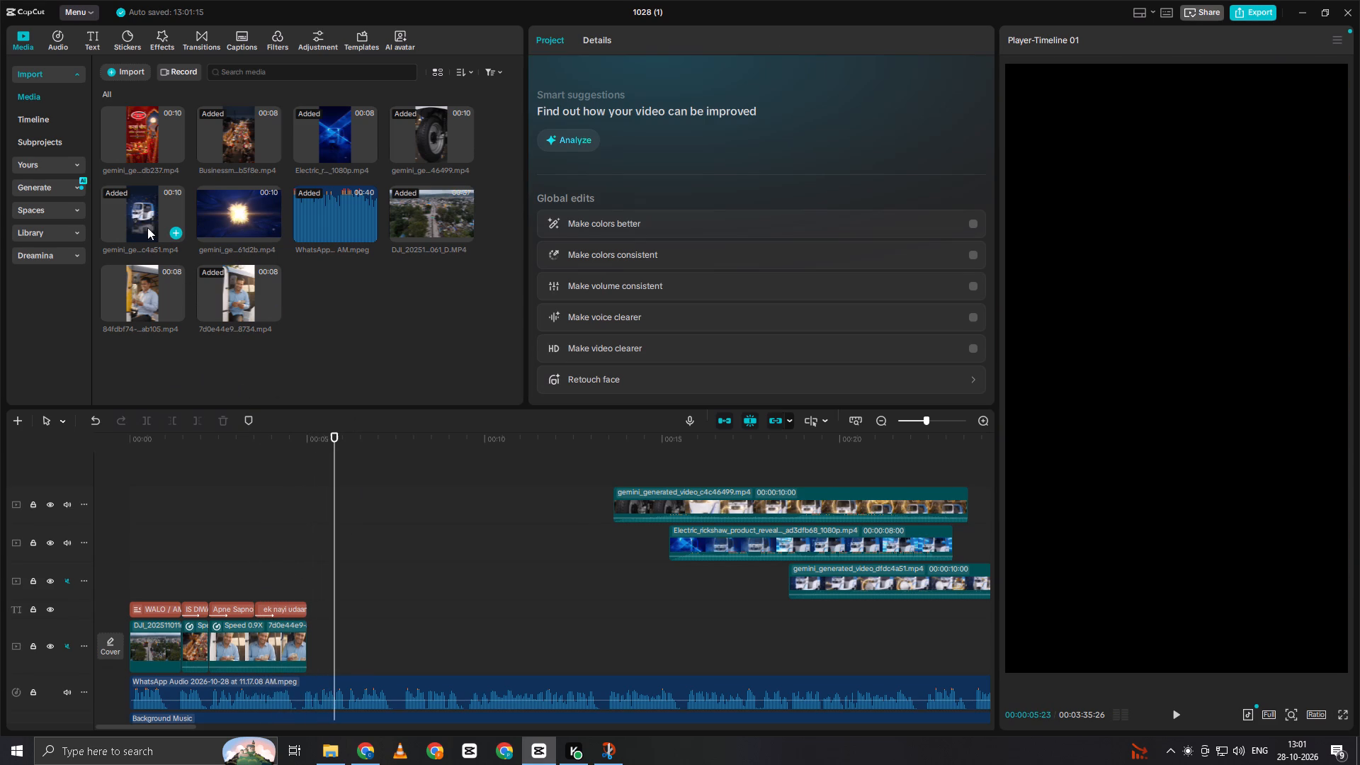
Preview the businessman-outside-shop clip and place it on the main track directly after the driver's cash-counting clip.
{"action": "left_click", "coordinate": [232, 140]}
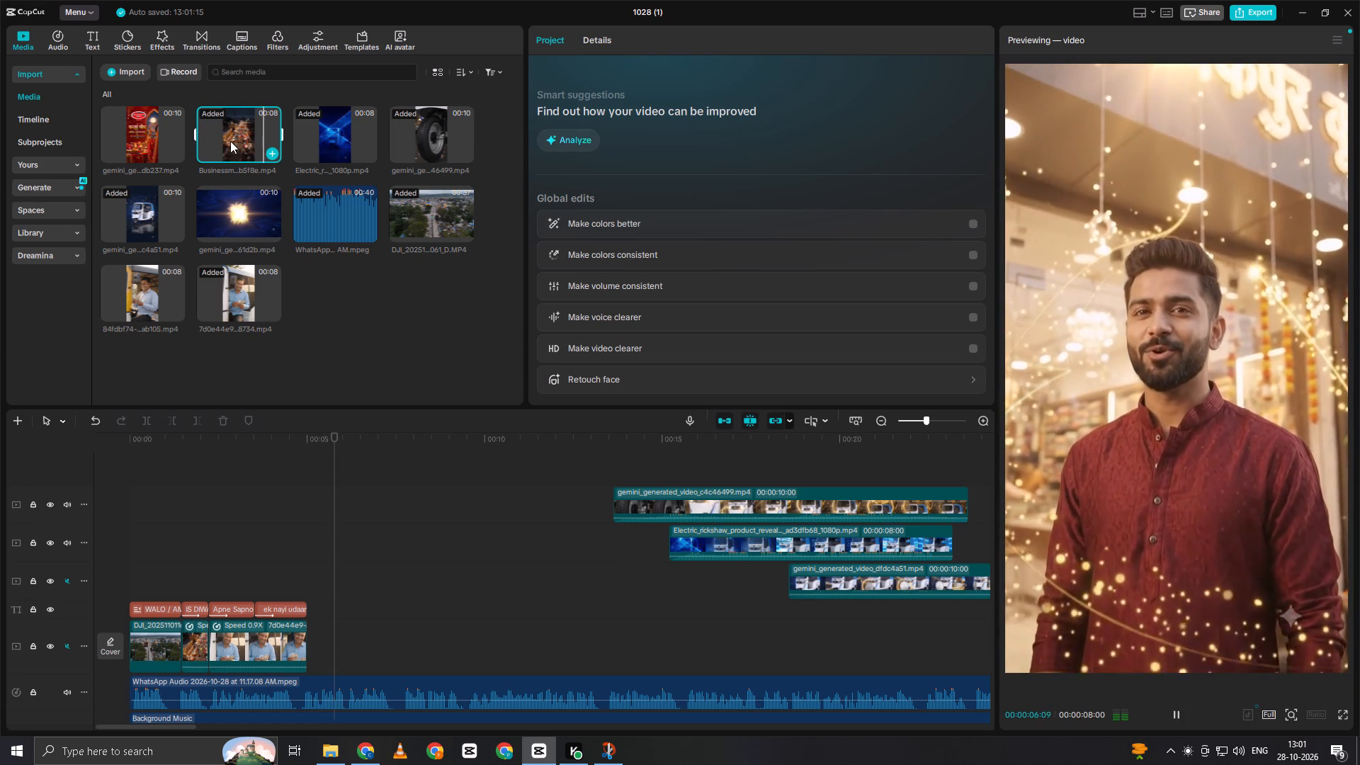
{"action": "key", "text": "space"}
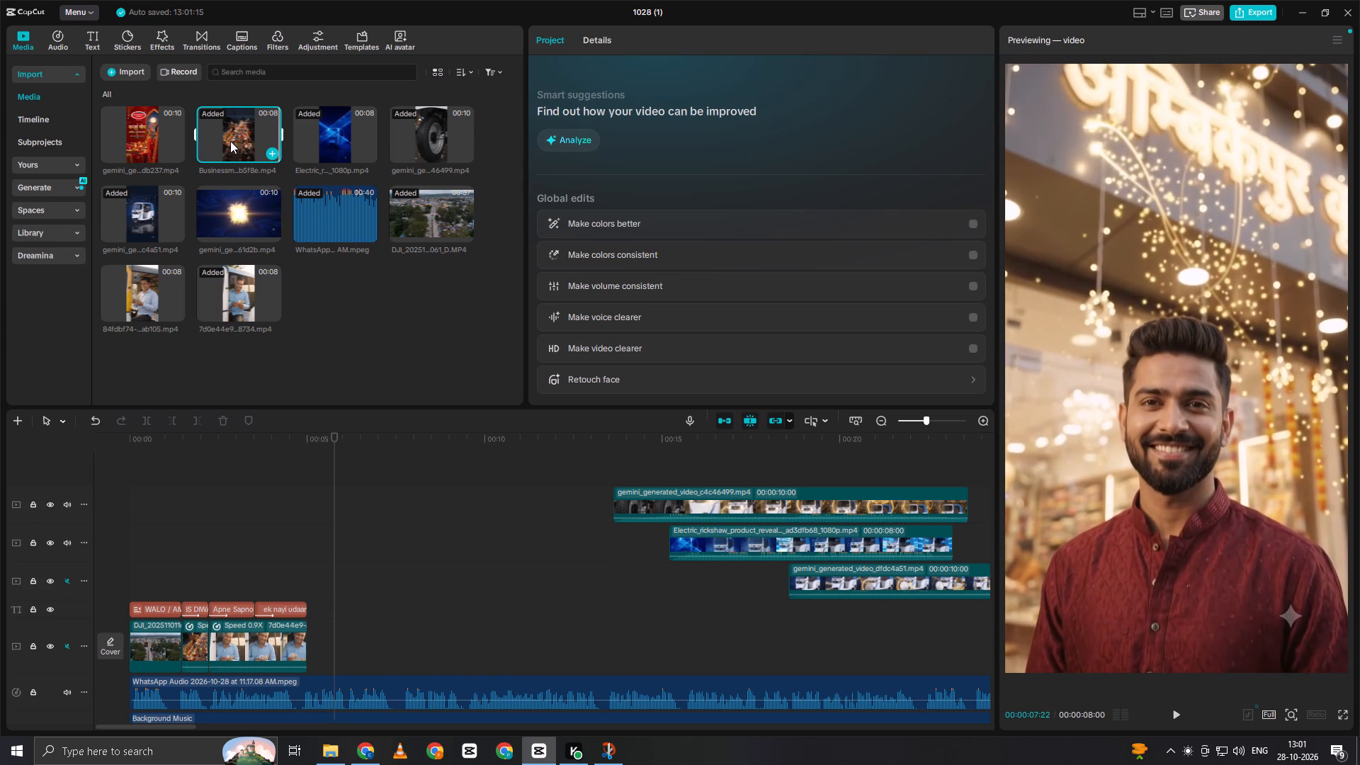
{"action": "key", "text": "space"}
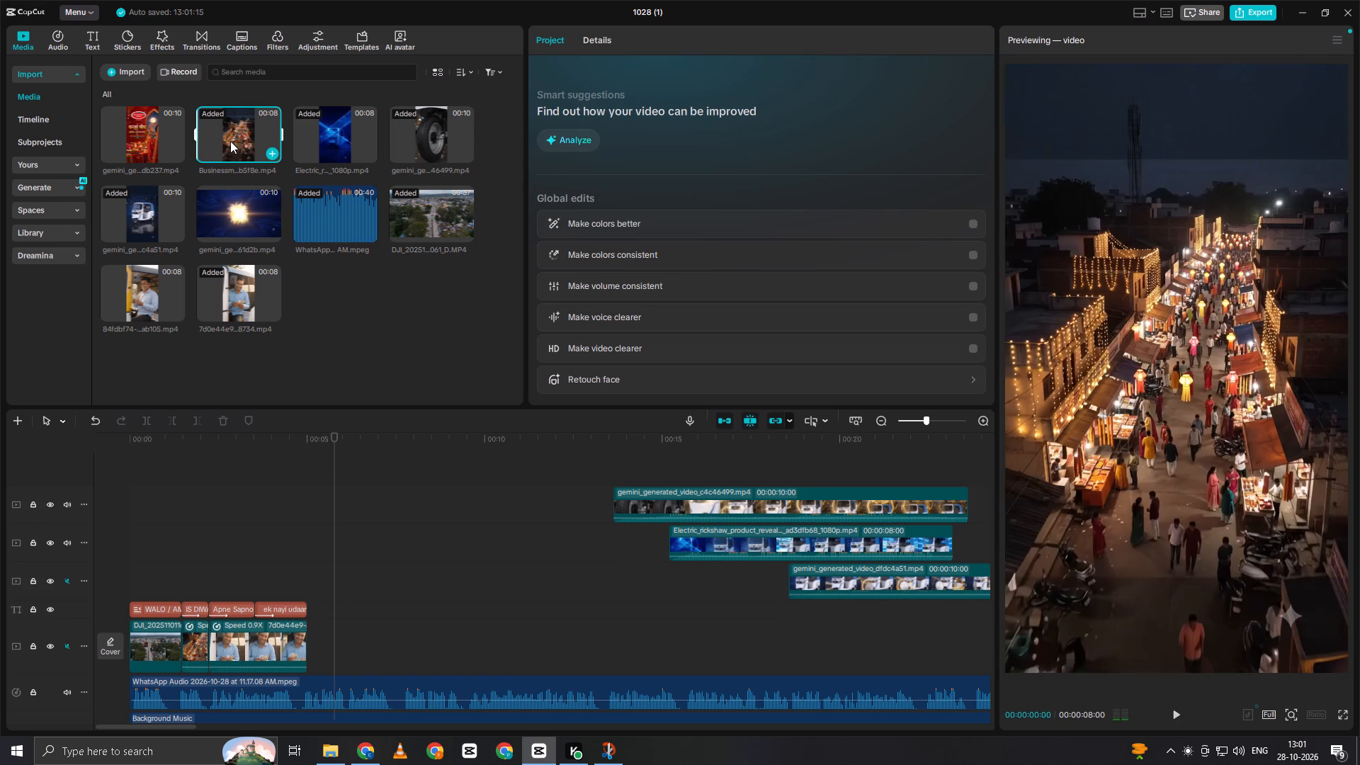
{"action": "key", "text": "space"}
{"action": "key", "text": "space"}
{"action": "left_click_drag", "start_coordinate": [230, 141], "coordinate": [295, 529]}
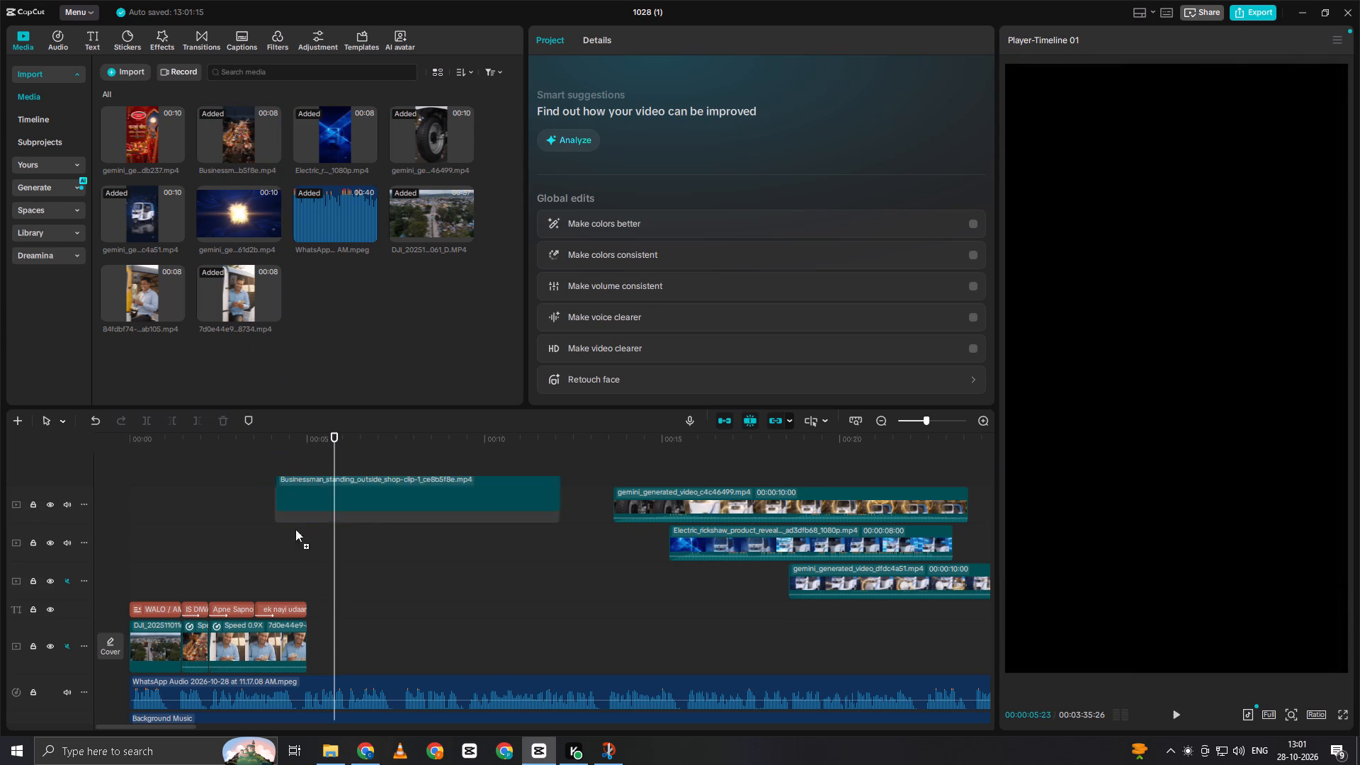
{"action": "left_click_drag", "start_coordinate": [295, 529], "coordinate": [318, 638]}
Preview the businessman-outside-shop clip on the main track and trim away its opening up to about 9 seconds on the timeline.
{"action": "left_click", "coordinate": [343, 574]}
{"action": "key", "text": "space"}
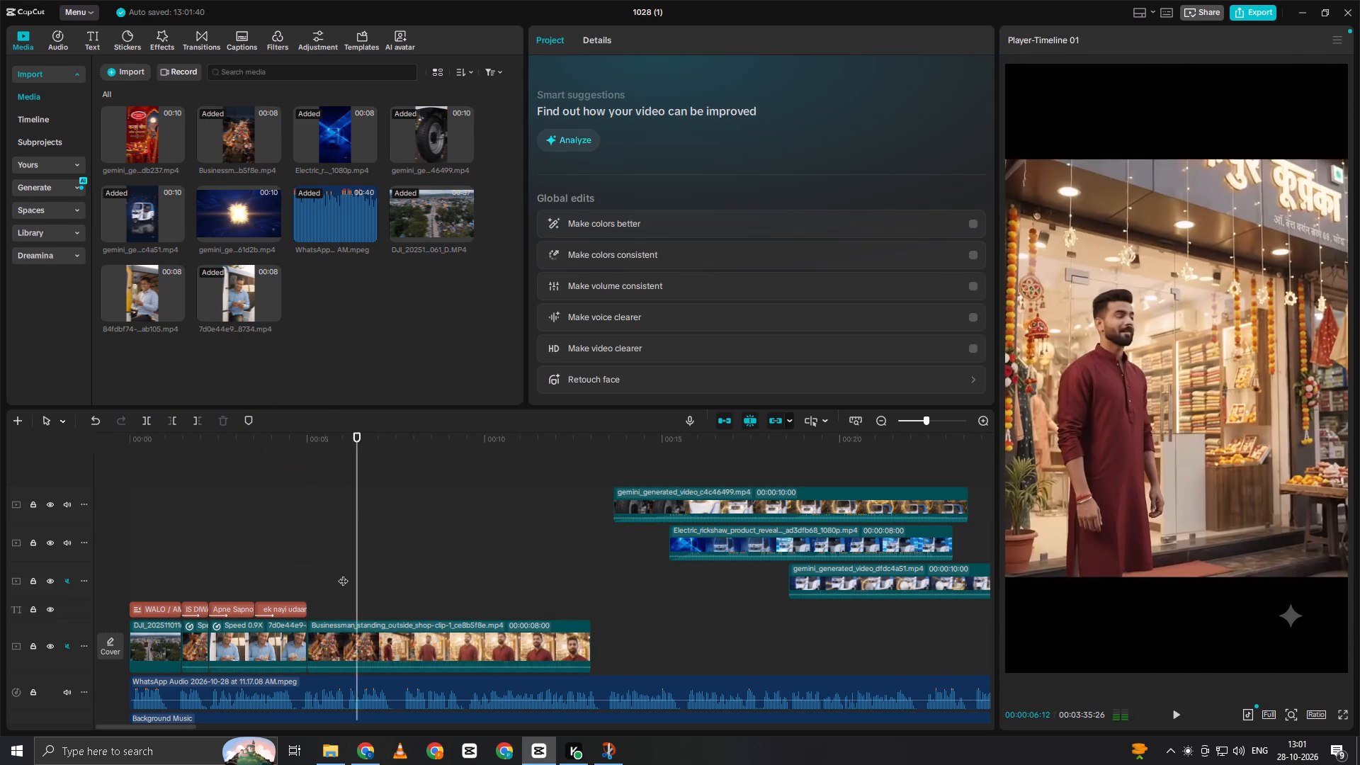
{"action": "key", "text": "space"}
{"action": "double_click", "coordinate": [418, 572]}
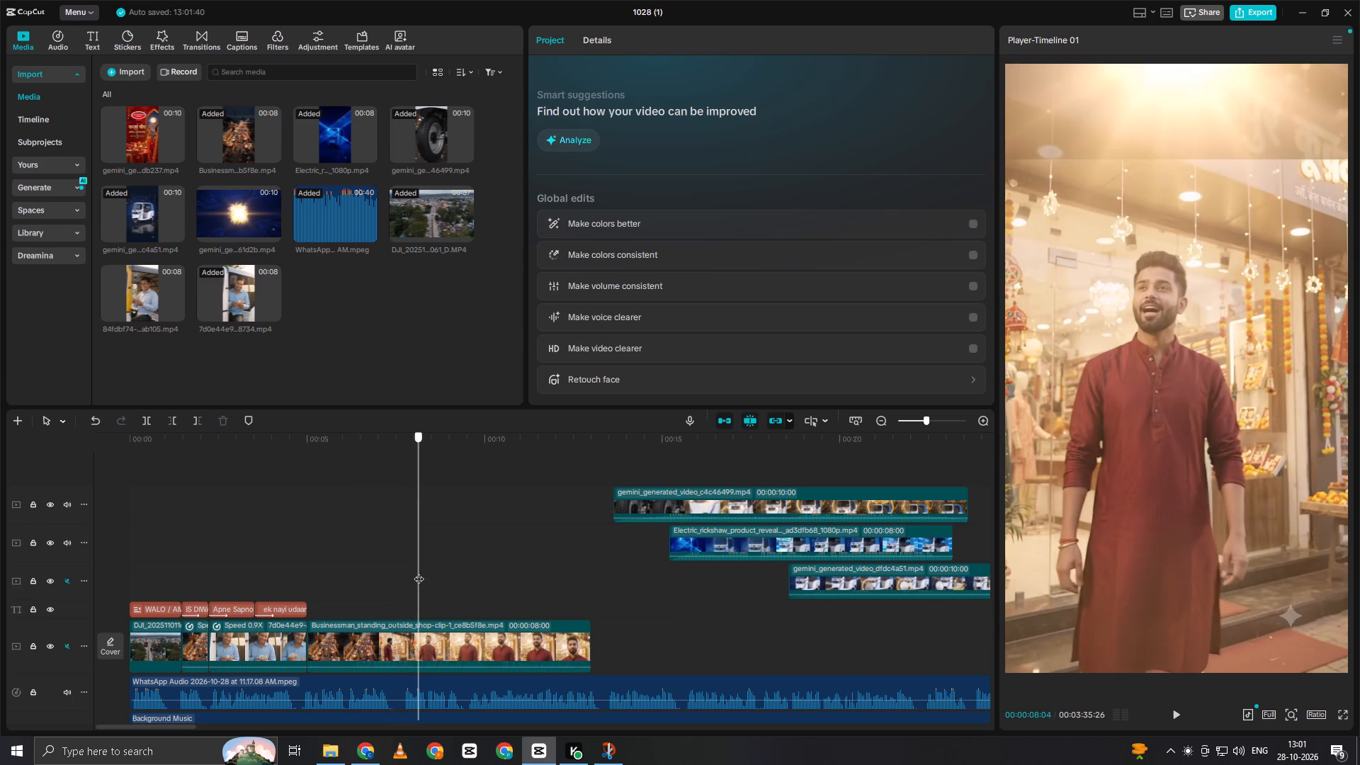
{"action": "key", "text": "space"}
{"action": "key", "text": "space"}
{"action": "left_click", "coordinate": [419, 572]}
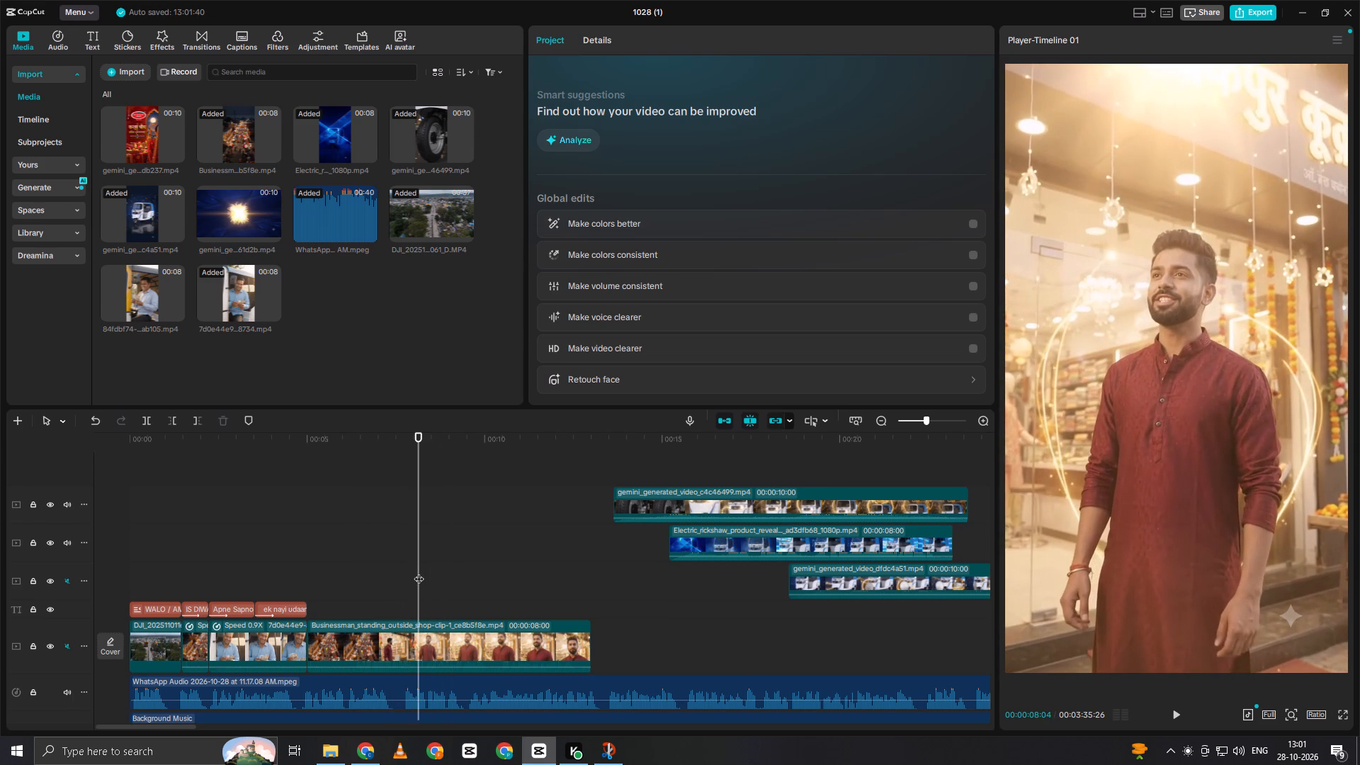
{"action": "key", "text": "space"}
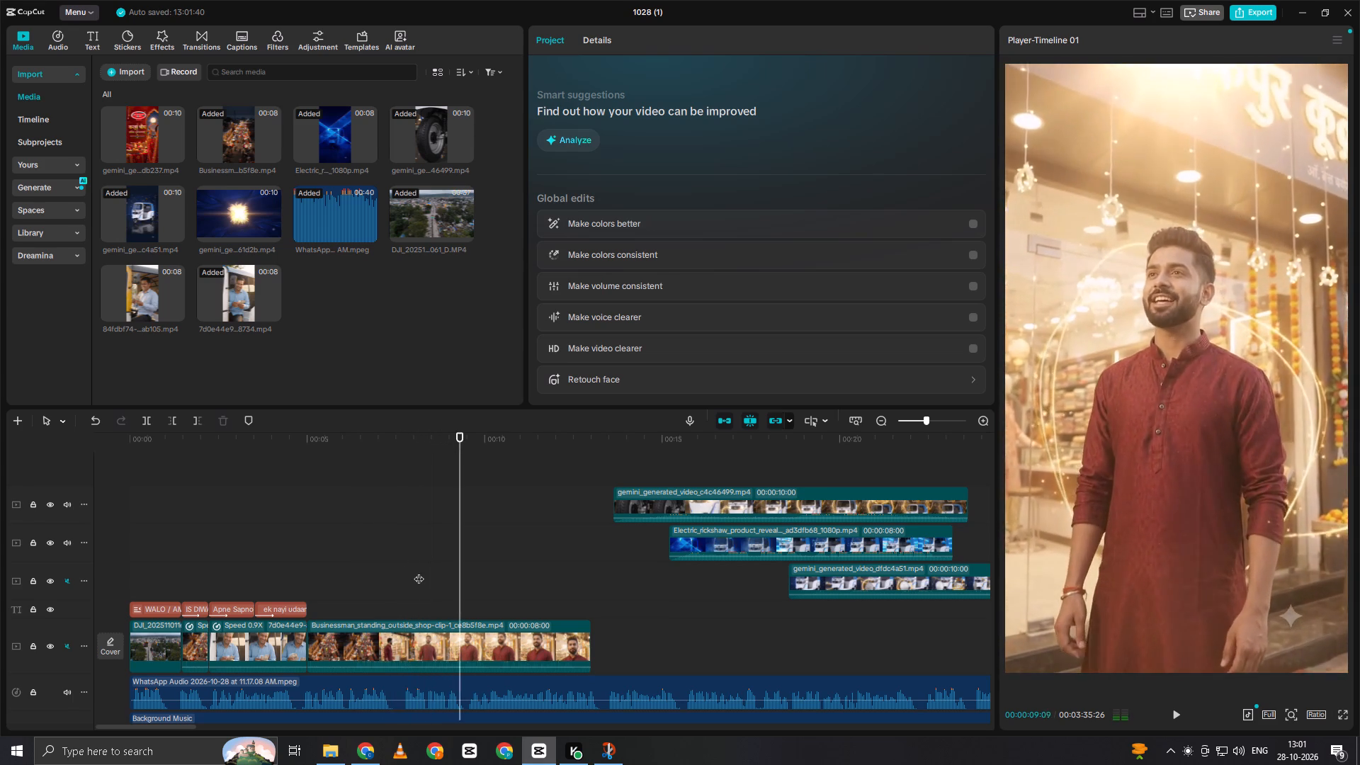
{"action": "key", "text": "space"}
{"action": "left_click", "coordinate": [428, 565]}
{"action": "left_click_drag", "start_coordinate": [428, 566], "coordinate": [445, 564]}
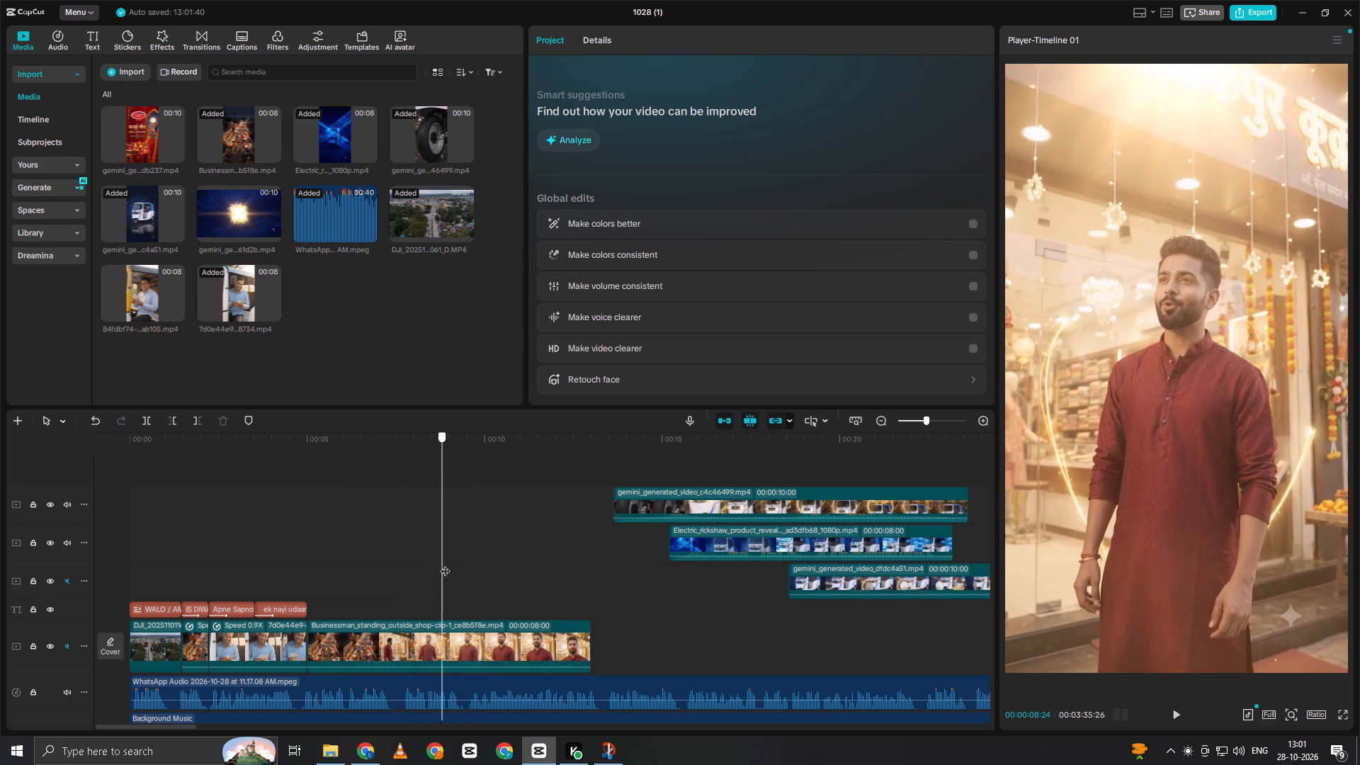
{"action": "left_click_drag", "start_coordinate": [445, 564], "coordinate": [448, 562]}
{"action": "left_click", "coordinate": [445, 637]}
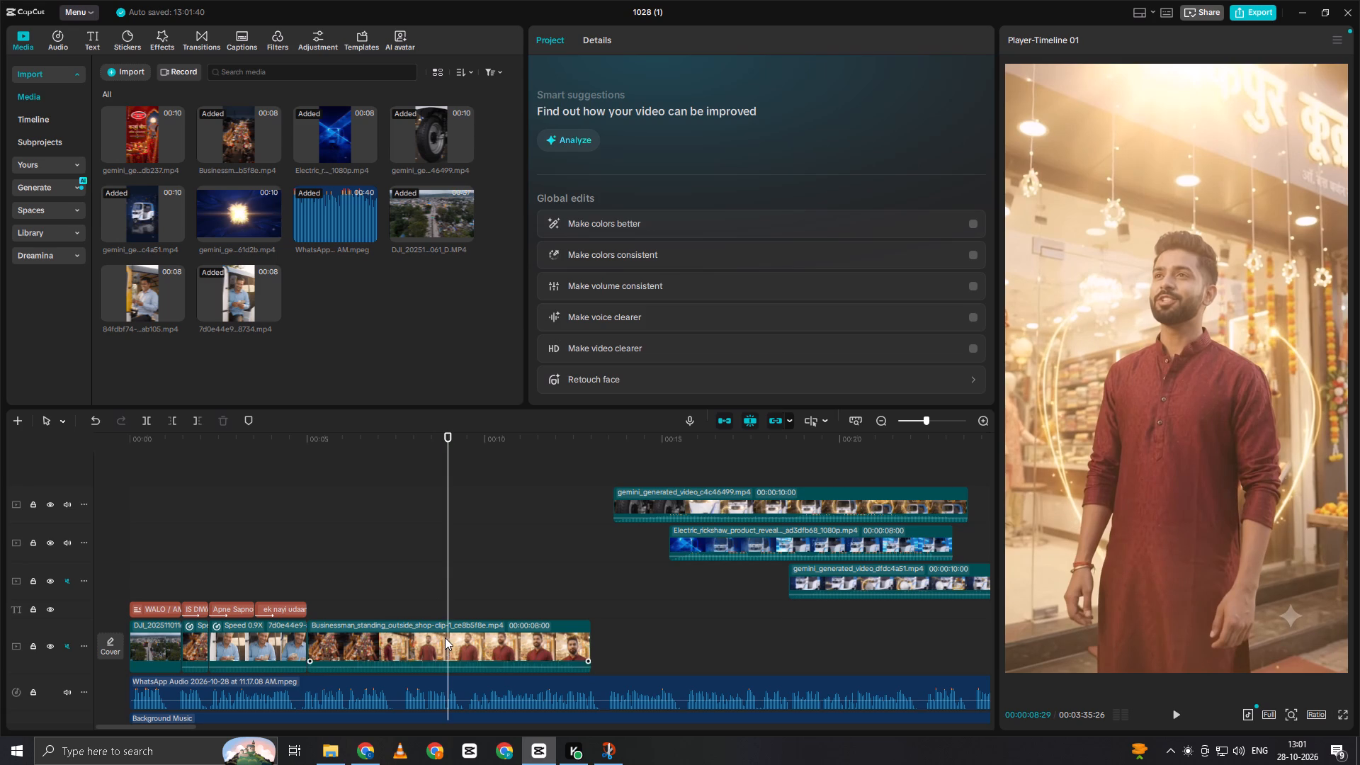
{"action": "key", "text": "q"}
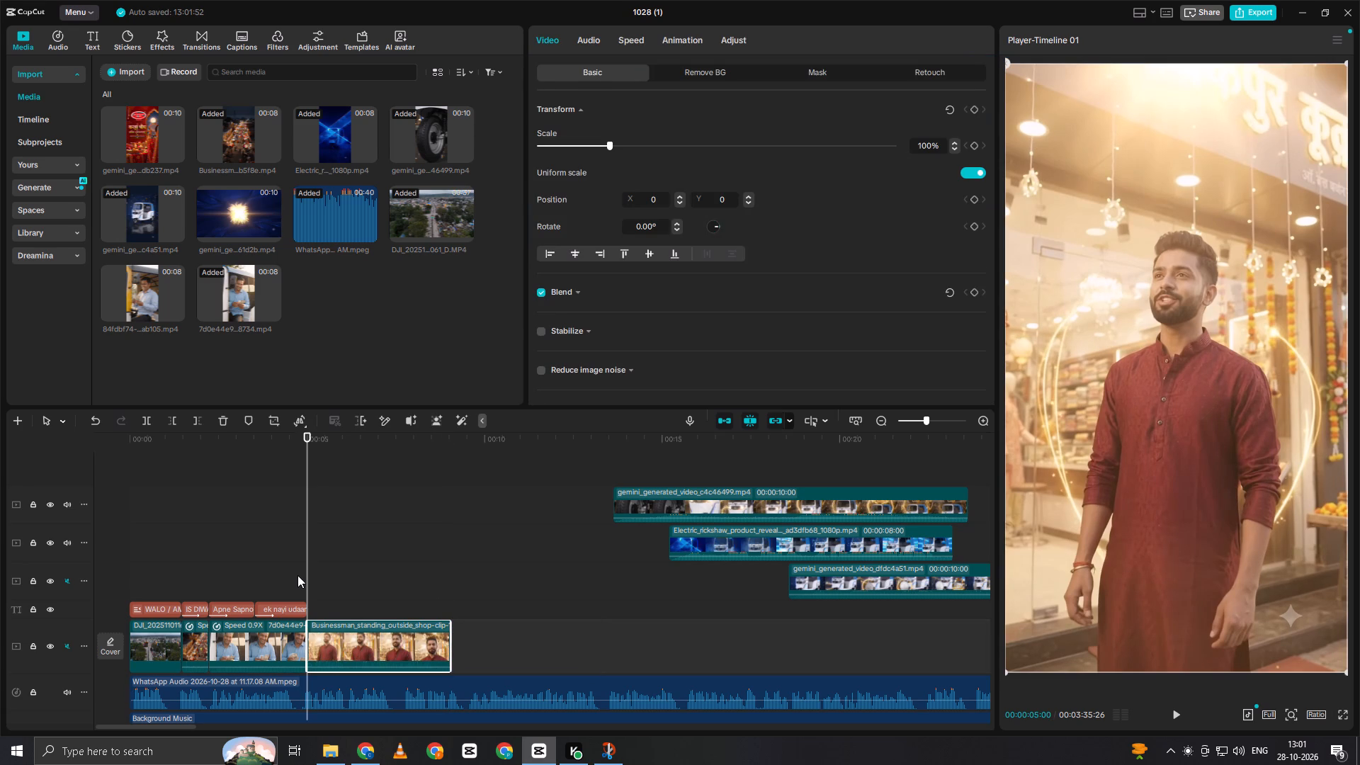
Replay the businessman clip, unmute the main track, and trim a further 1.5 seconds or so off the clip's start.
{"action": "key", "text": "space"}
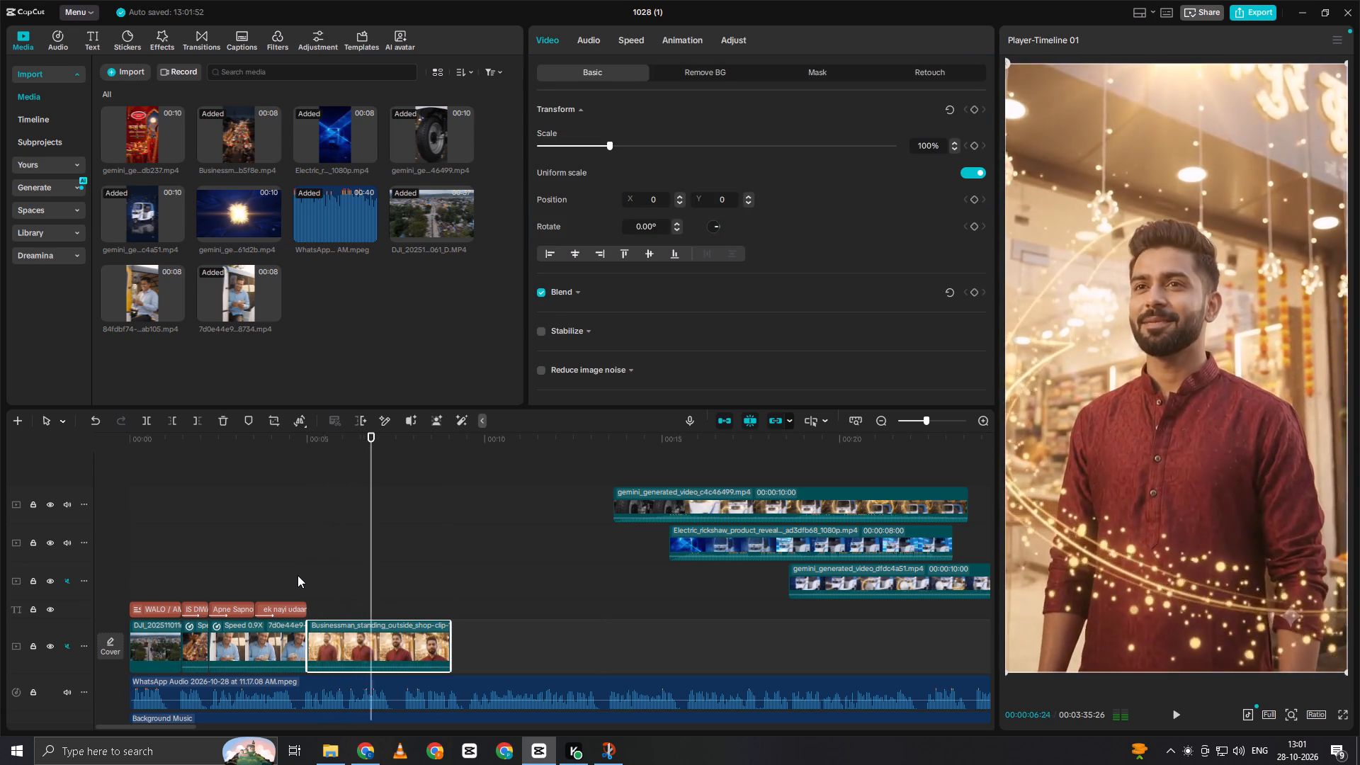
{"action": "key", "text": "space"}
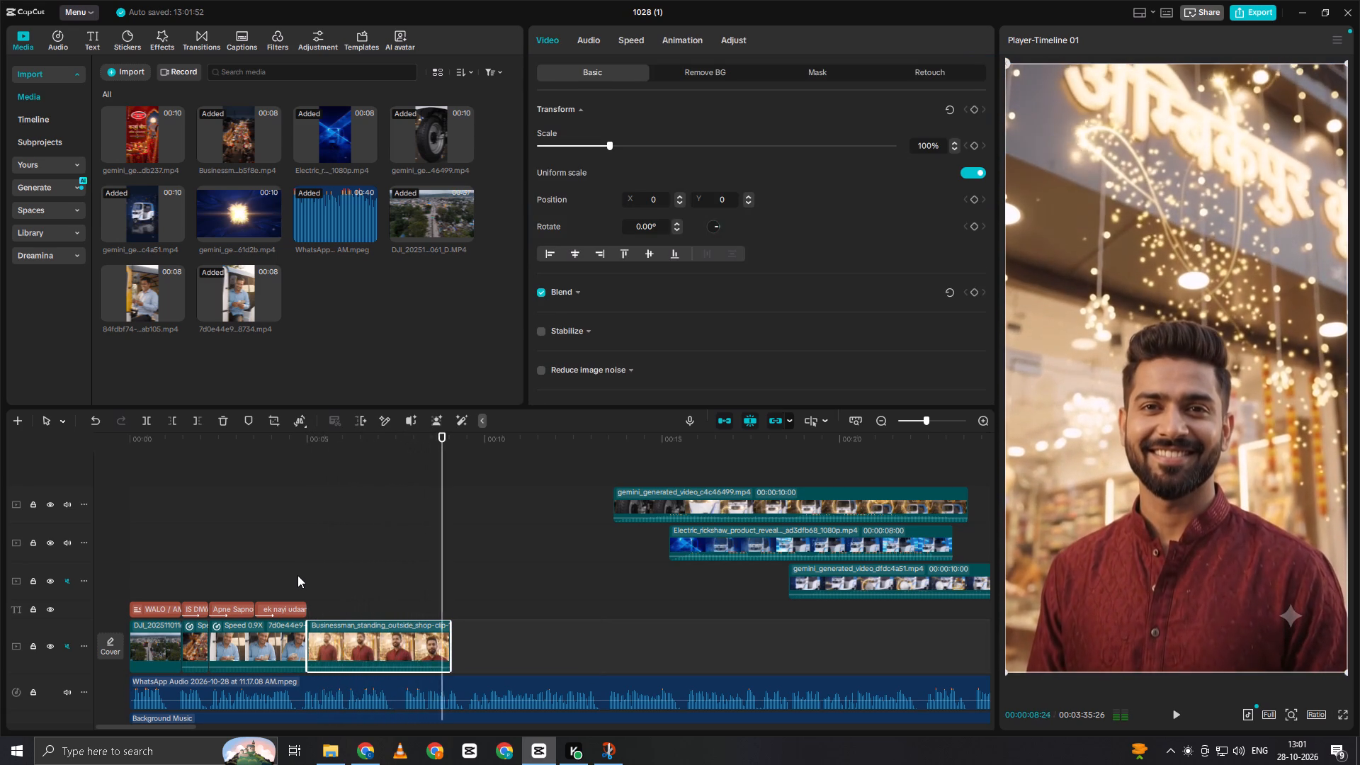
{"action": "double_click", "coordinate": [344, 592]}
{"action": "left_click", "coordinate": [373, 642]}
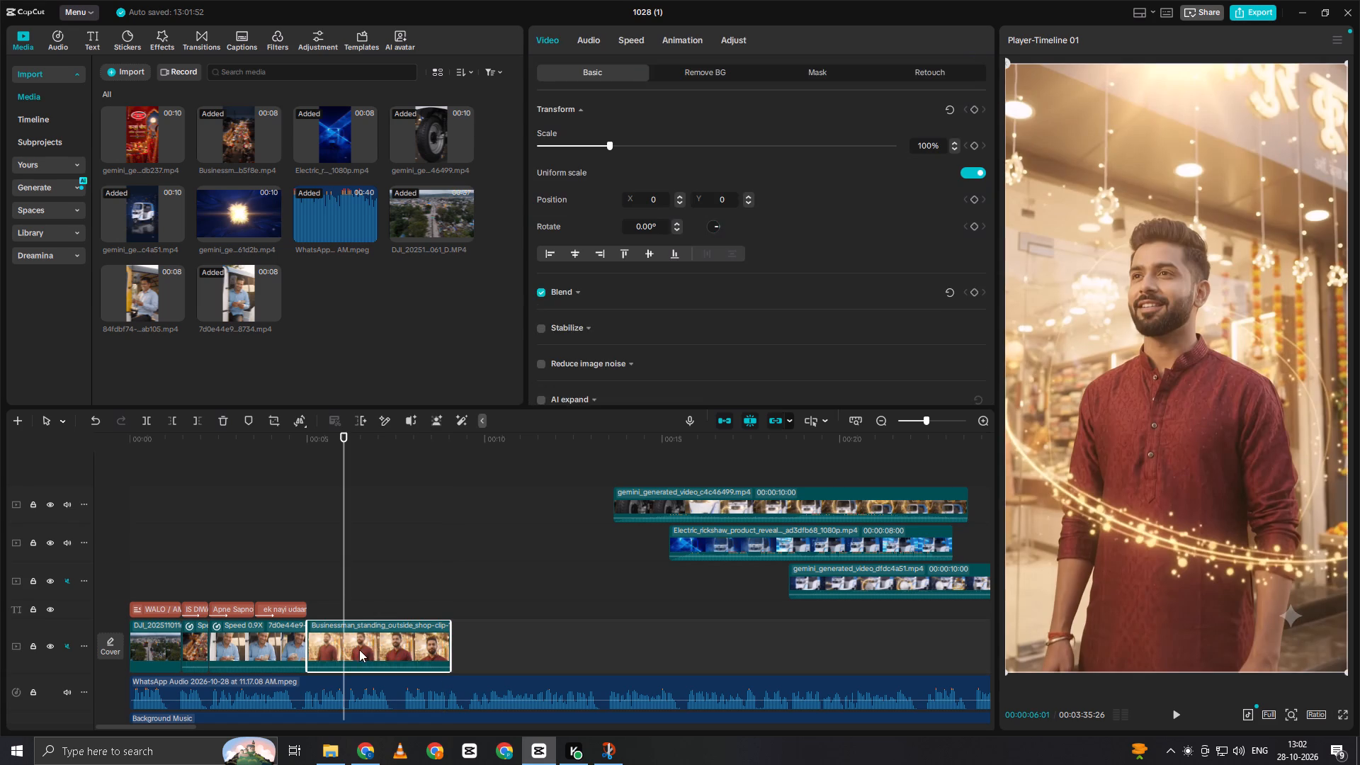
{"action": "left_click", "coordinate": [64, 646]}
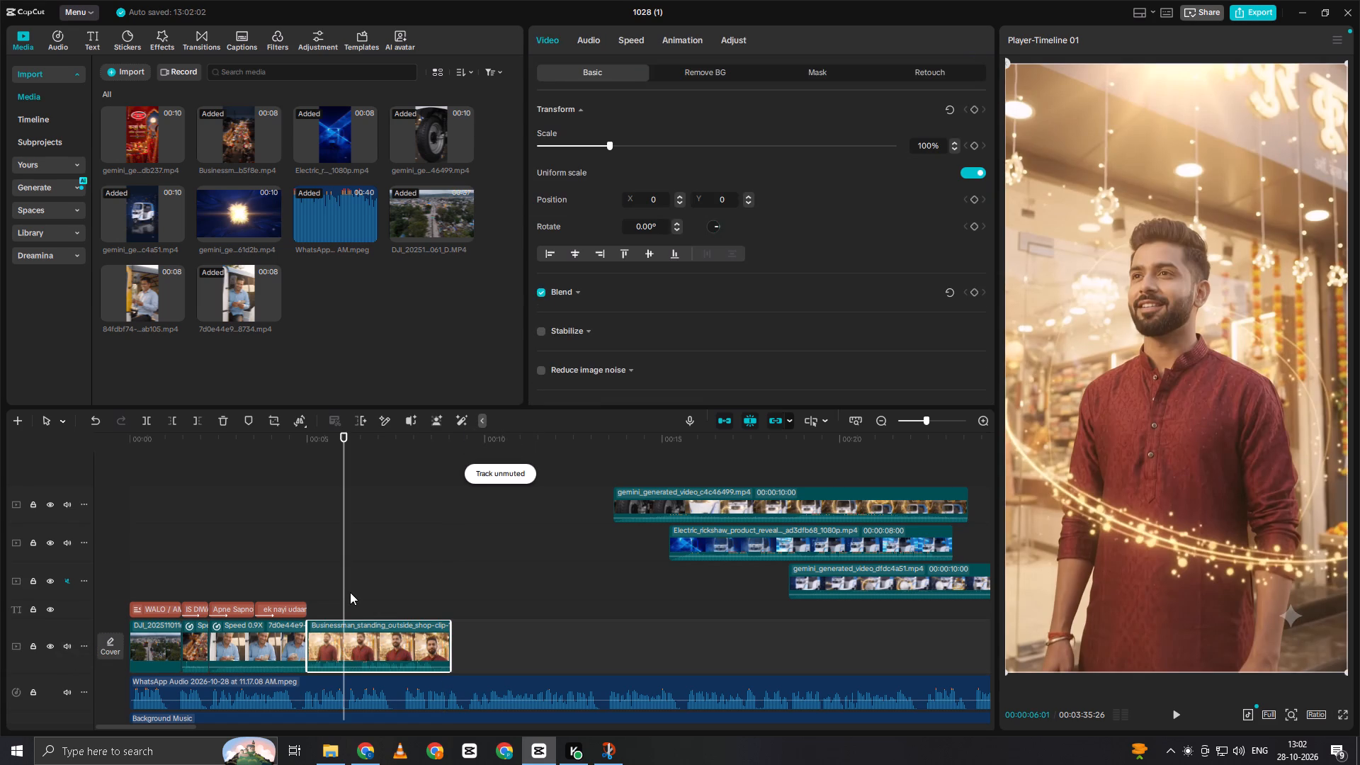
{"action": "left_click", "coordinate": [353, 588]}
{"action": "left_click", "coordinate": [356, 590]}
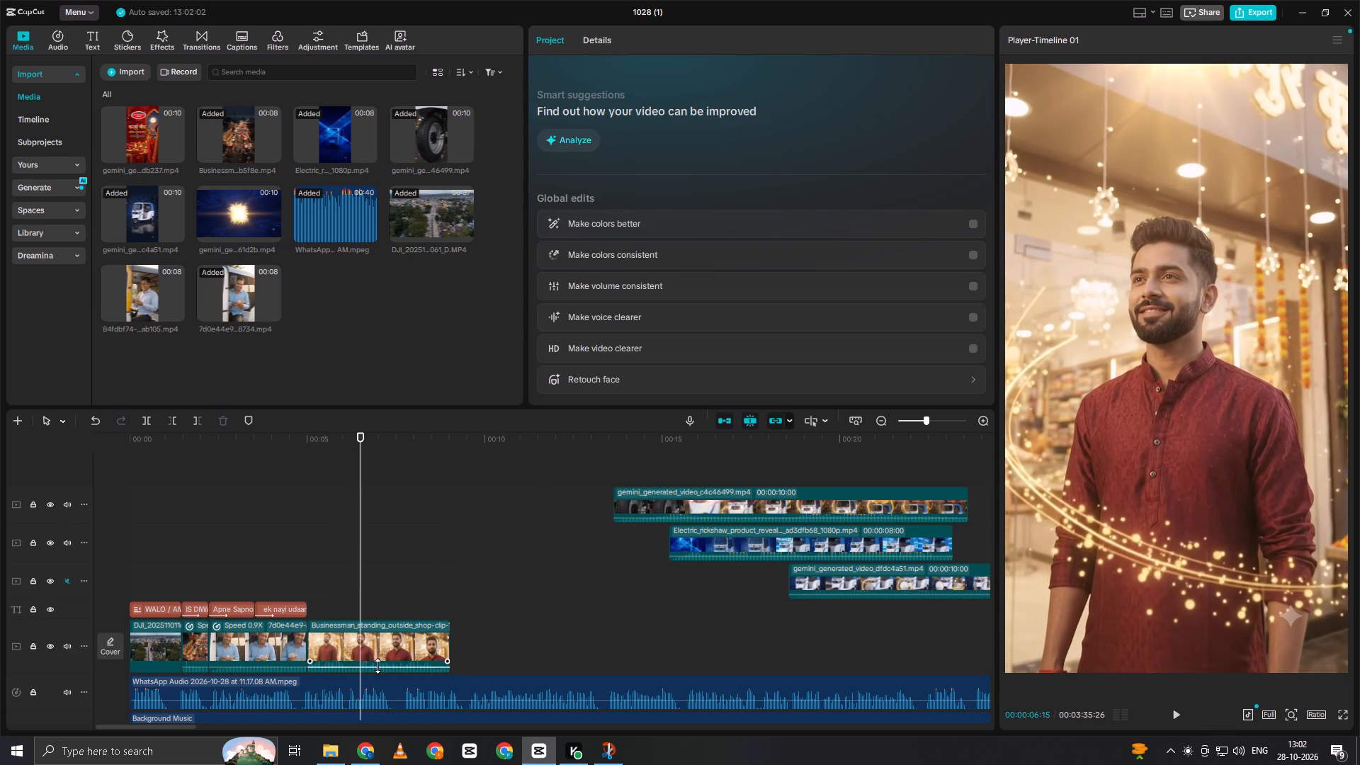
{"action": "key", "text": "q"}
Play the shortened businessman clip with its sound and mute the main track.
{"action": "key", "text": "space"}
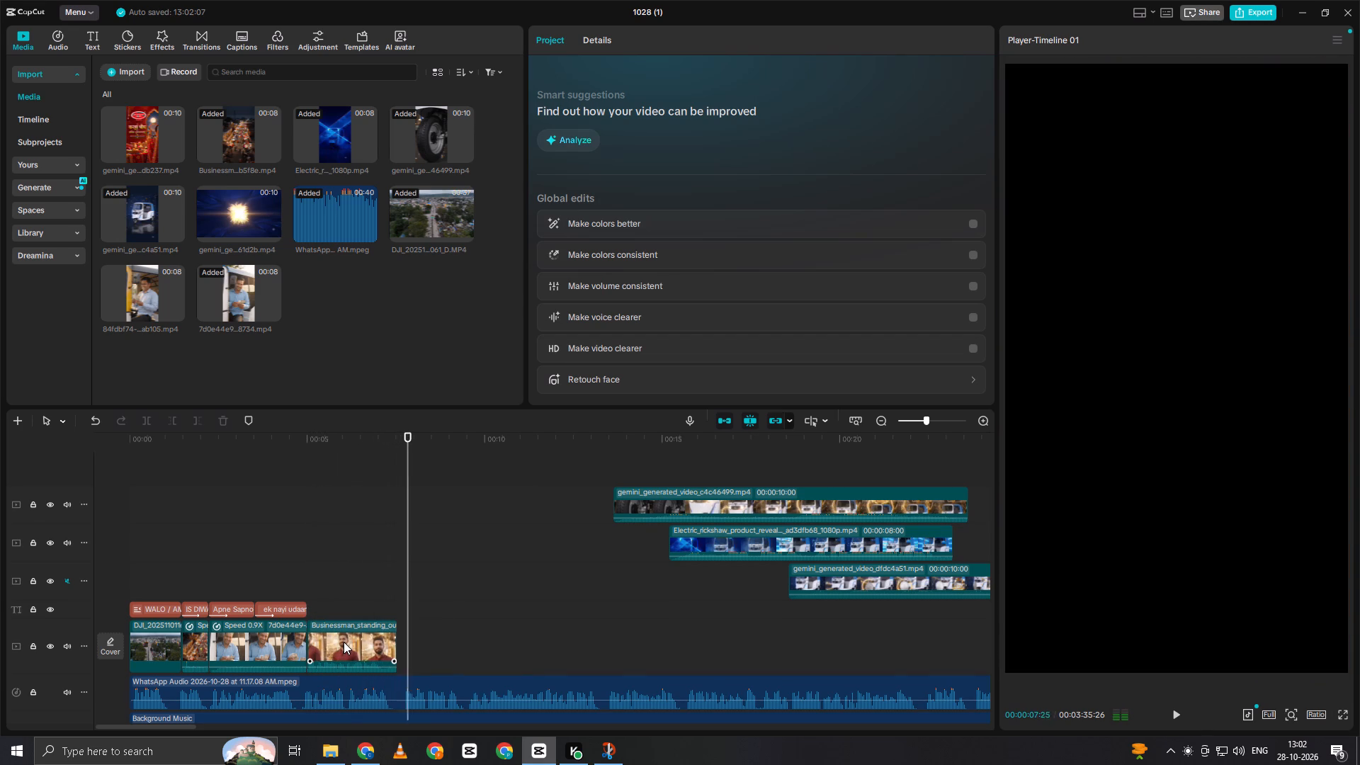
{"action": "key", "text": "space"}
{"action": "left_click", "coordinate": [344, 645]}
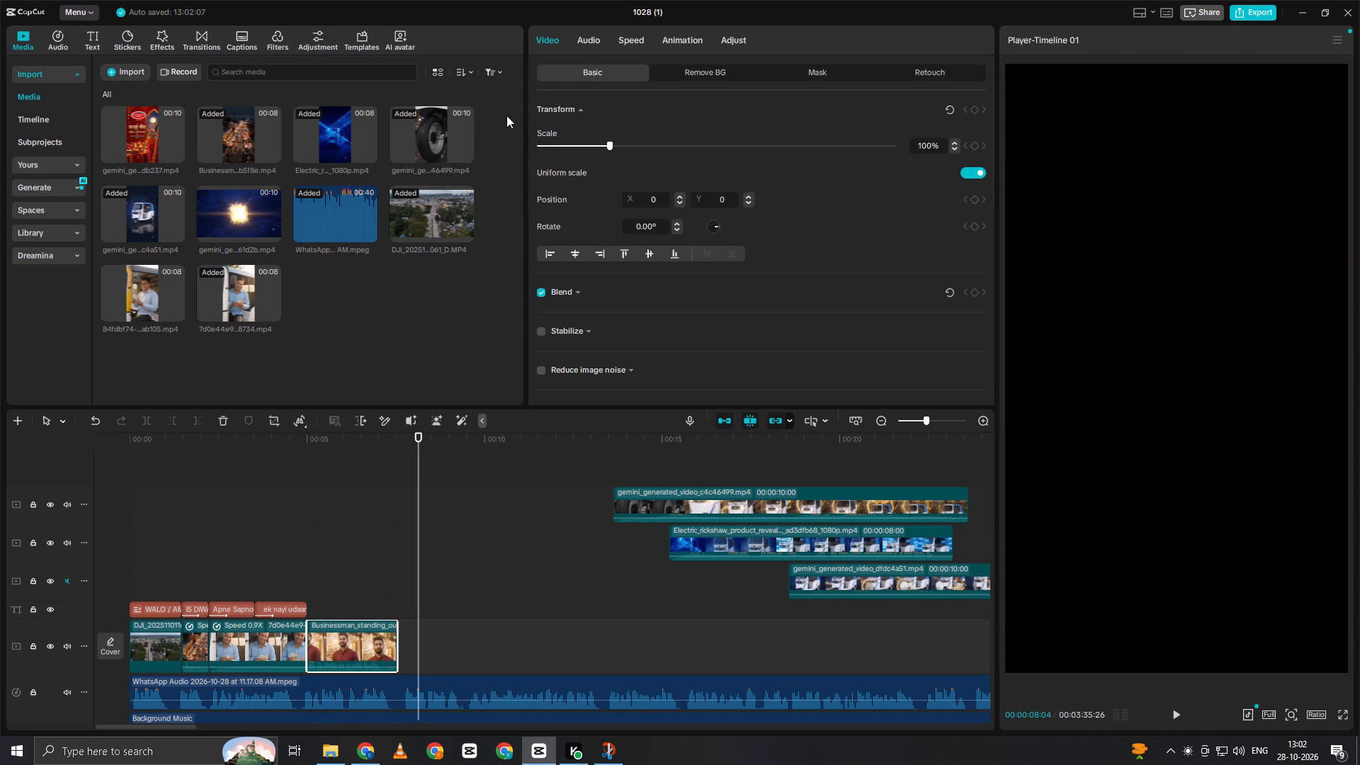
{"action": "left_click", "coordinate": [62, 647]}
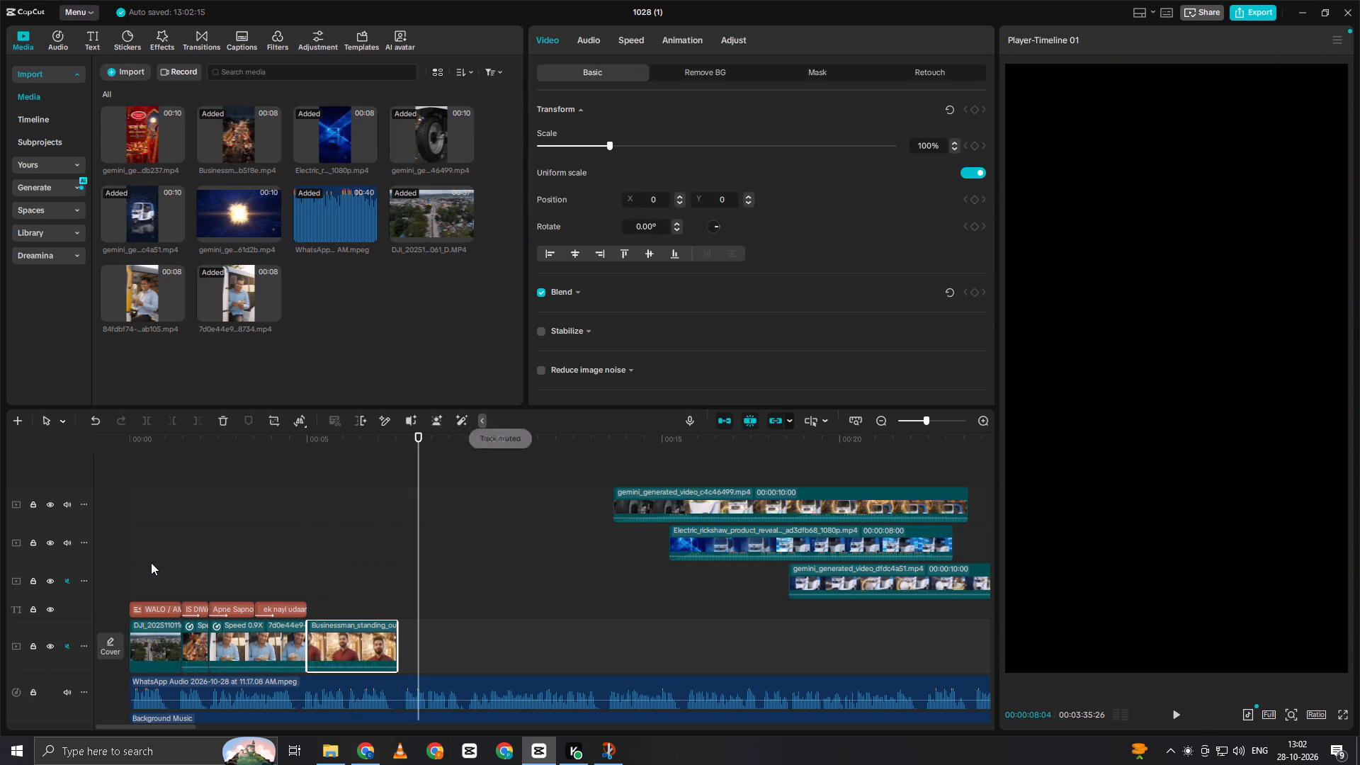
Play the opening from the beginning to check the clips and titles against the voice-over, and open the "IS DIWAALI" title's text.
{"action": "left_click", "coordinate": [151, 562]}
{"action": "left_click_drag", "start_coordinate": [151, 563], "coordinate": [242, 565]}
{"action": "key", "text": "space"}
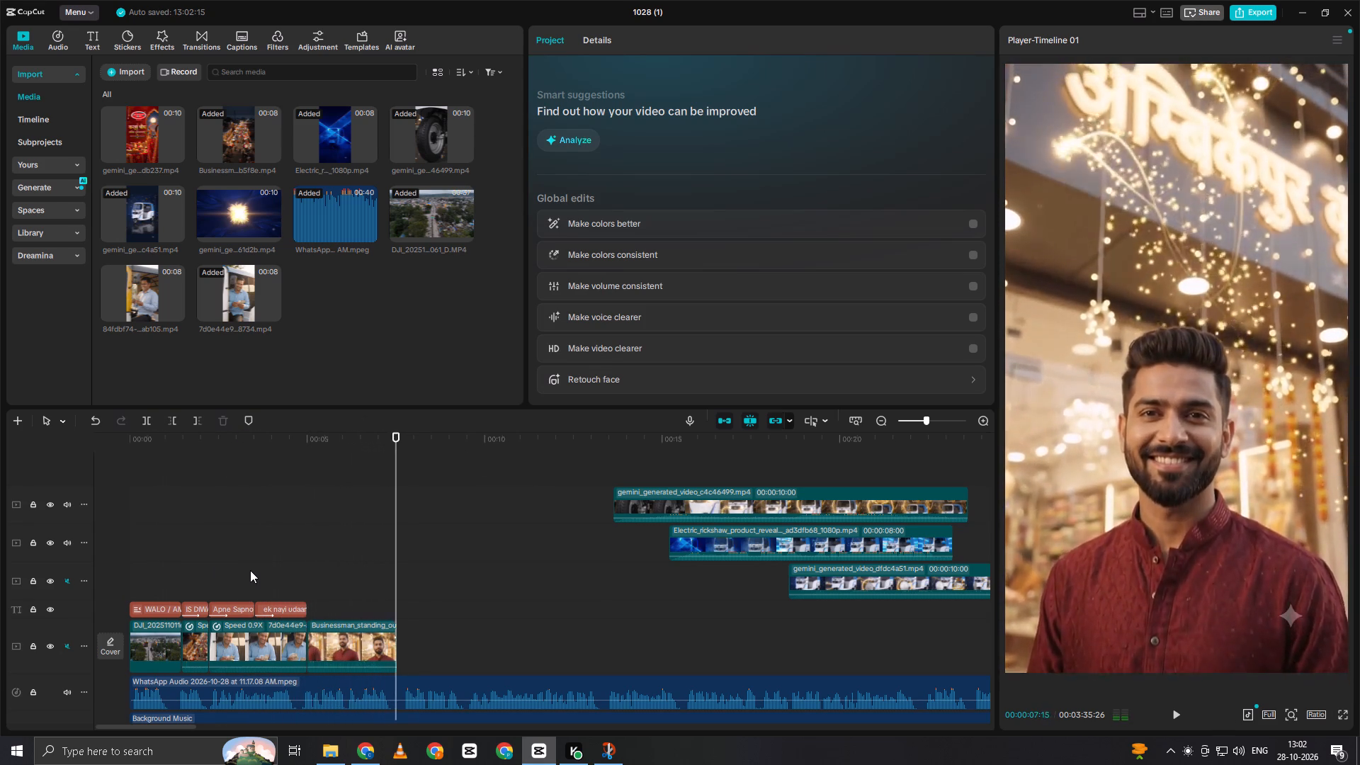
{"action": "key", "text": "space"}
{"action": "left_click", "coordinate": [370, 583]}
{"action": "left_click_drag", "start_coordinate": [368, 584], "coordinate": [91, 628]}
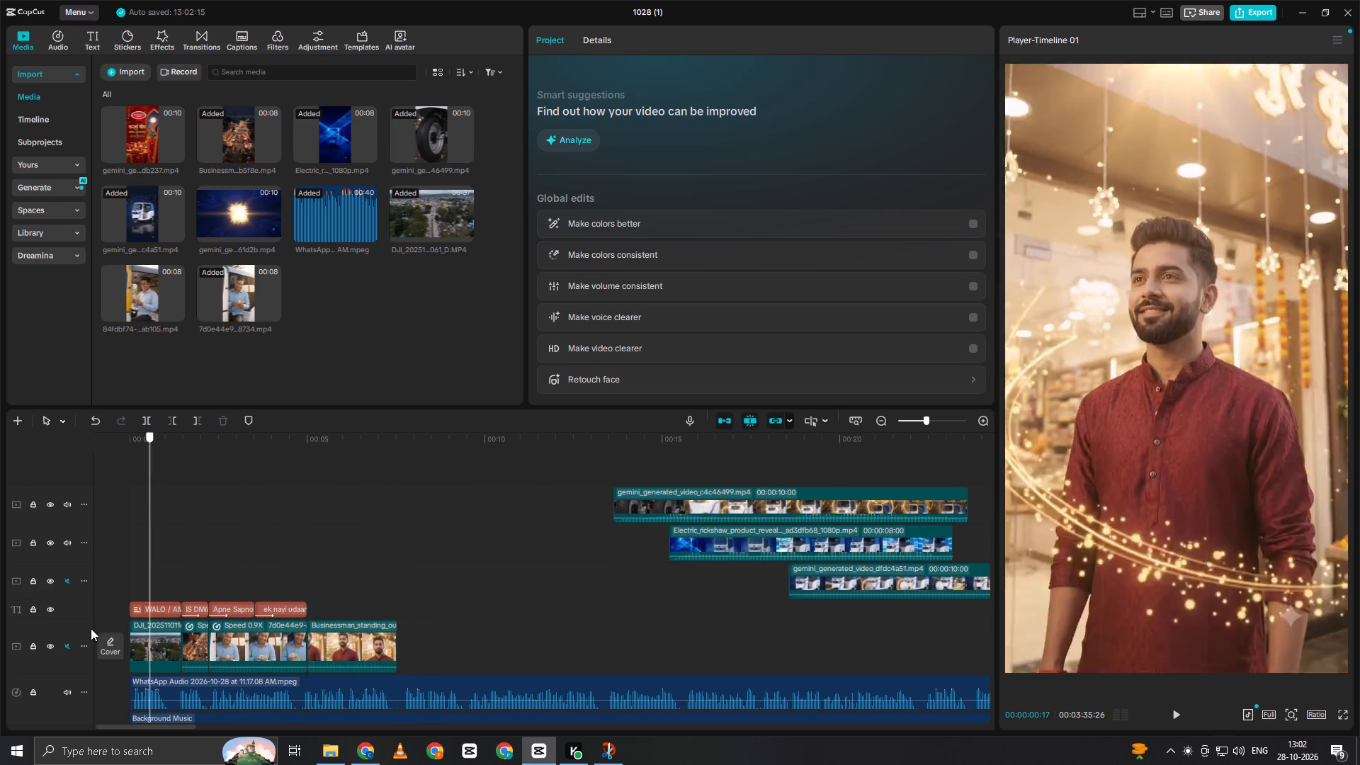
{"action": "left_click_drag", "start_coordinate": [91, 628], "coordinate": [0, 633]}
{"action": "key", "text": "space"}
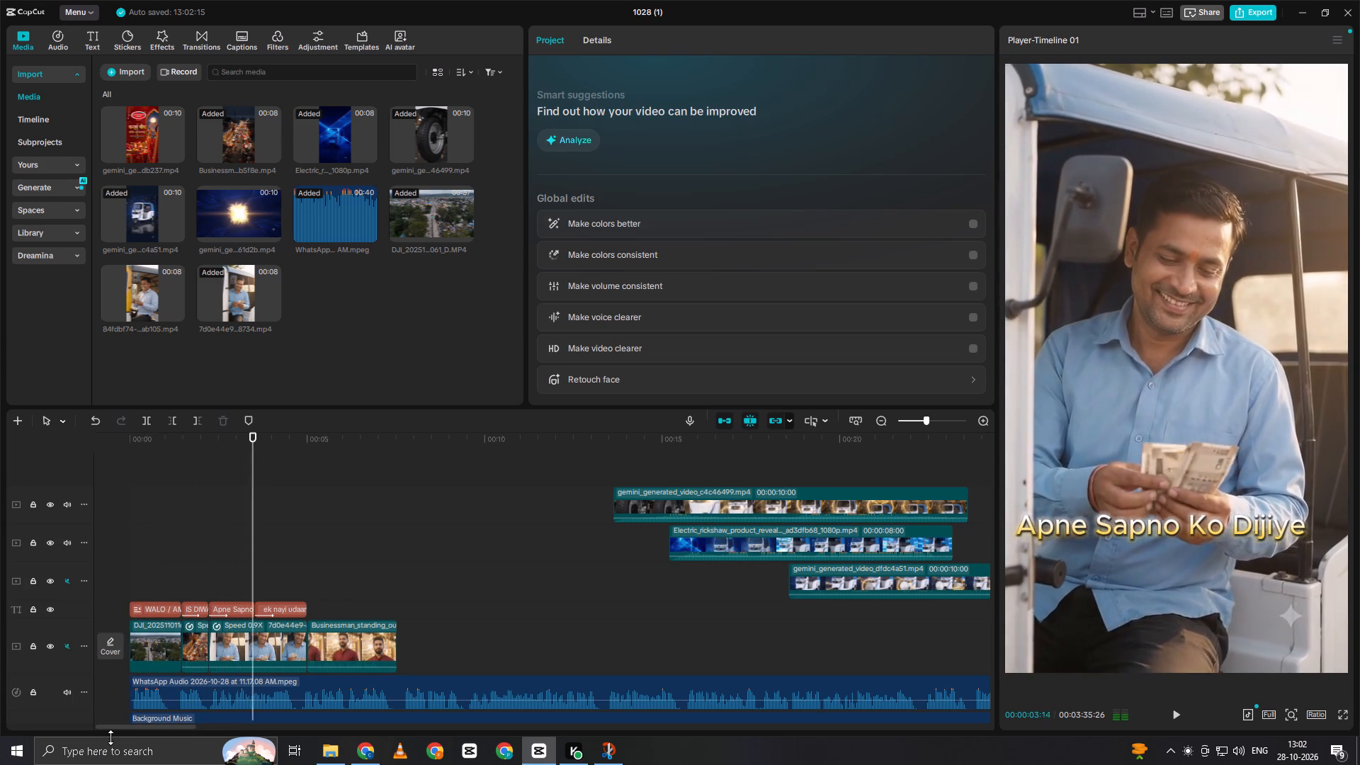
{"action": "key", "text": "space"}
{"action": "left_click", "coordinate": [186, 610]}
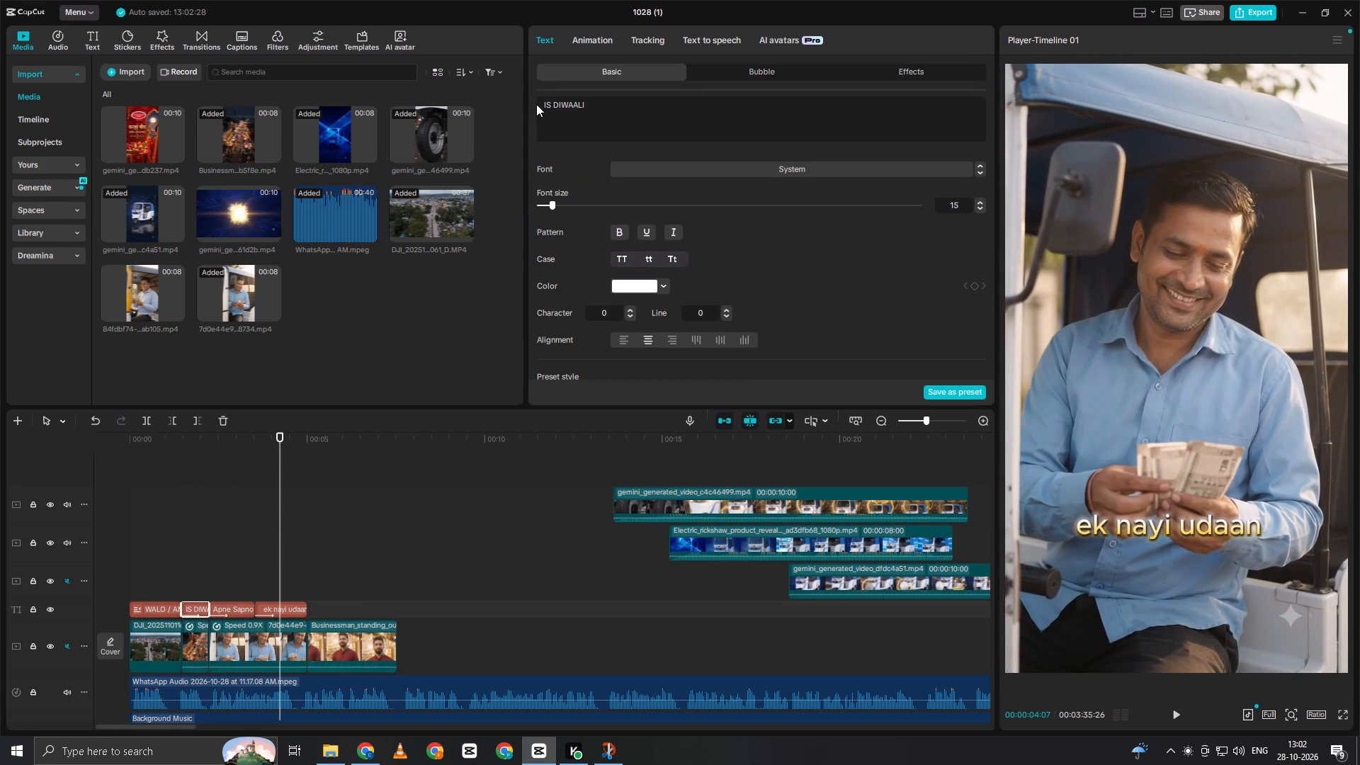
{"action": "left_click_drag", "start_coordinate": [536, 104], "coordinate": [569, 102]}
Listen repeatedly to the voice-over phrase that follows the "ek nayi udaan" title, over the businessman clip.
{"action": "key", "text": "space"}
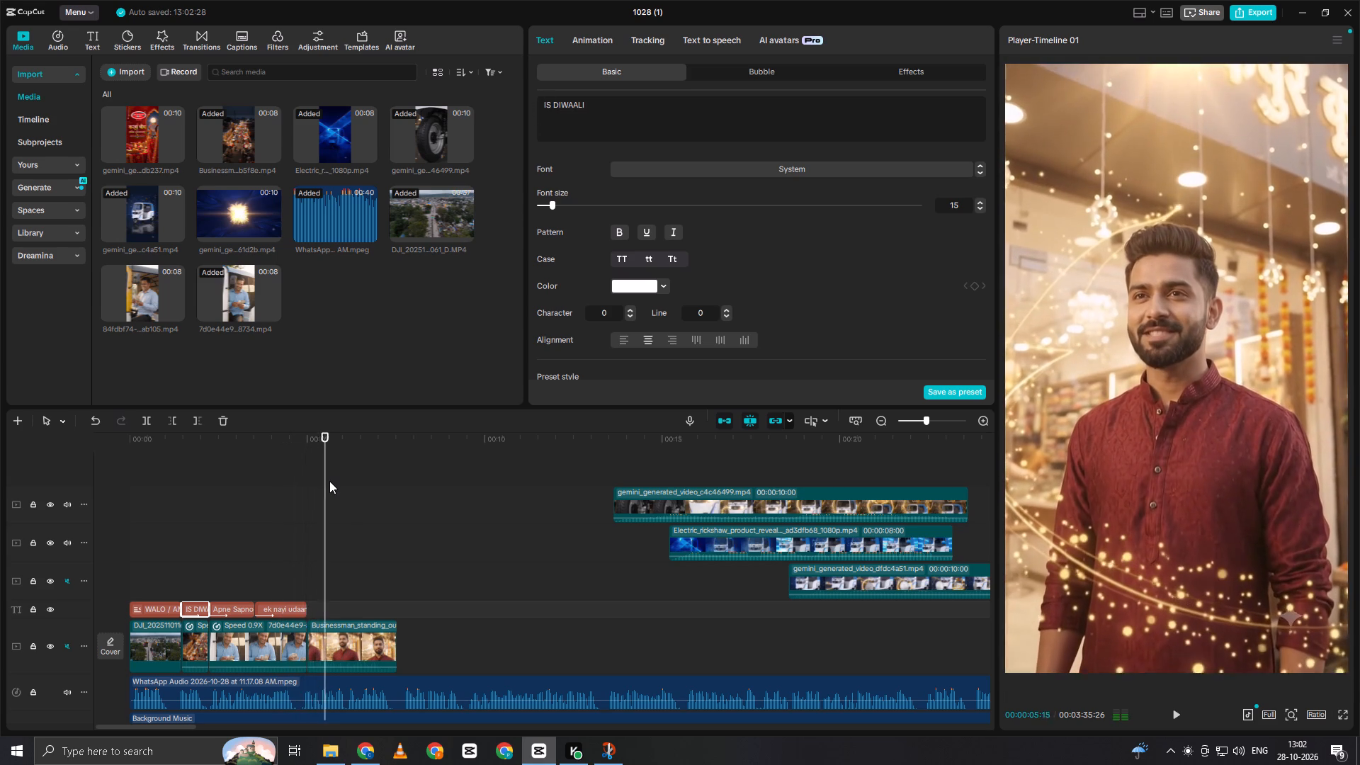
{"action": "key", "text": "space"}
{"action": "left_click", "coordinate": [353, 597]}
{"action": "left_click", "coordinate": [342, 579]}
{"action": "left_click_drag", "start_coordinate": [342, 579], "coordinate": [307, 591]}
{"action": "key", "text": "space"}
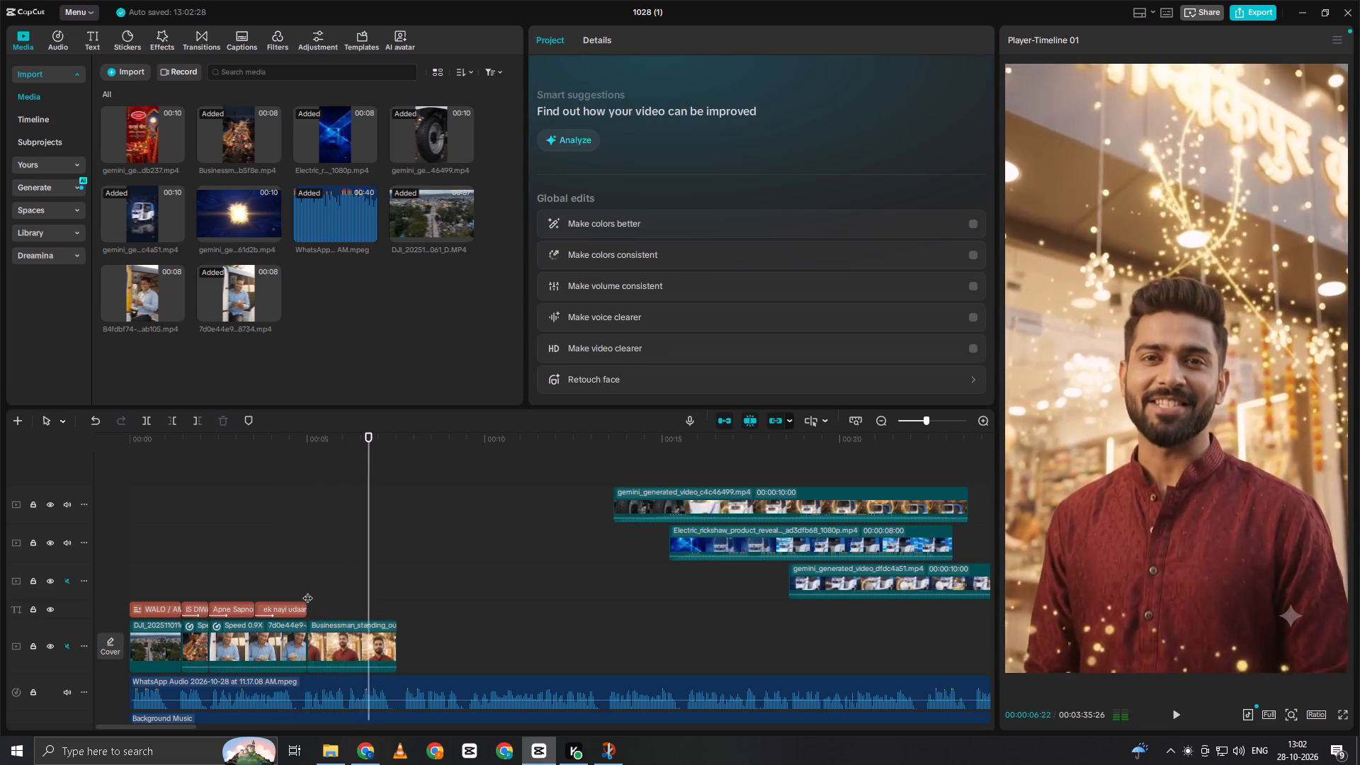
{"action": "key", "text": "space"}
{"action": "left_click", "coordinate": [333, 591]}
{"action": "left_click_drag", "start_coordinate": [333, 591], "coordinate": [310, 613]}
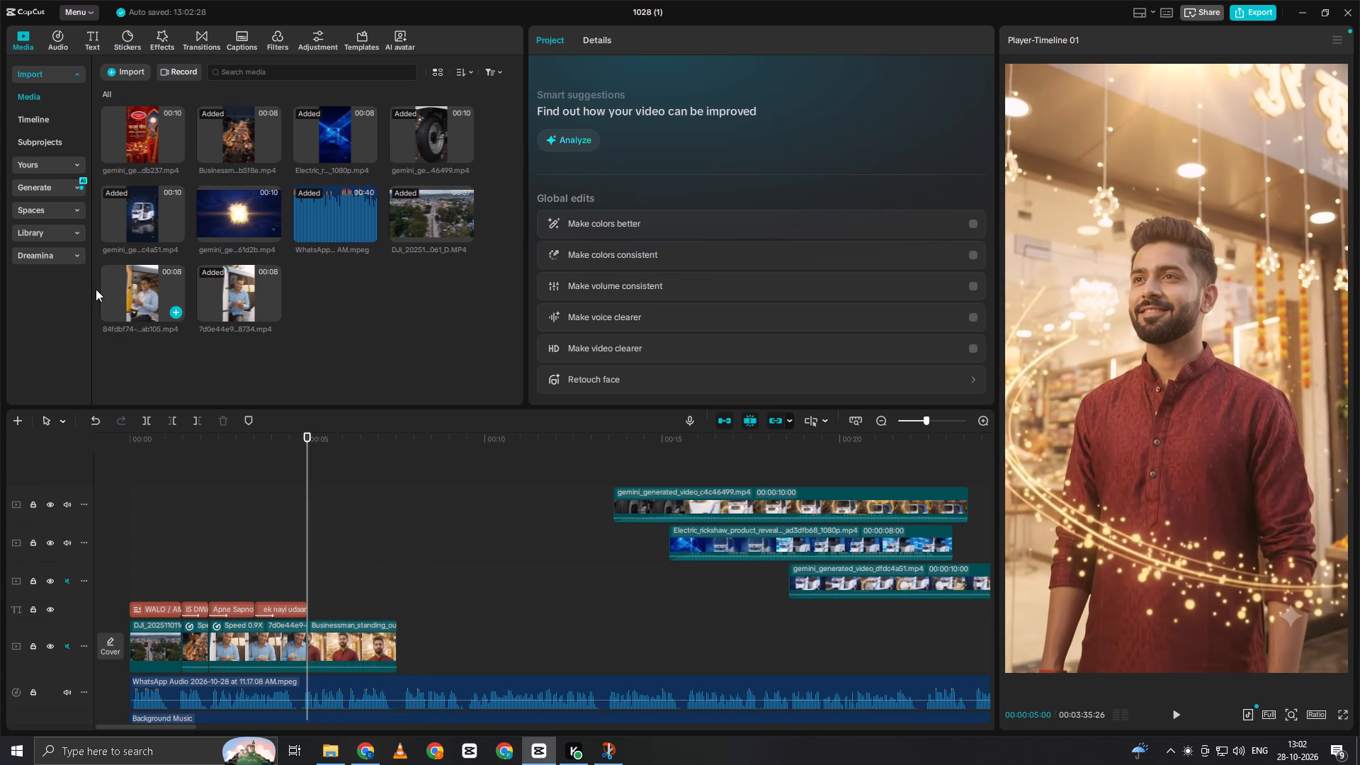
{"action": "left_click", "coordinate": [265, 571]}
{"action": "left_click_drag", "start_coordinate": [265, 571], "coordinate": [208, 585]}
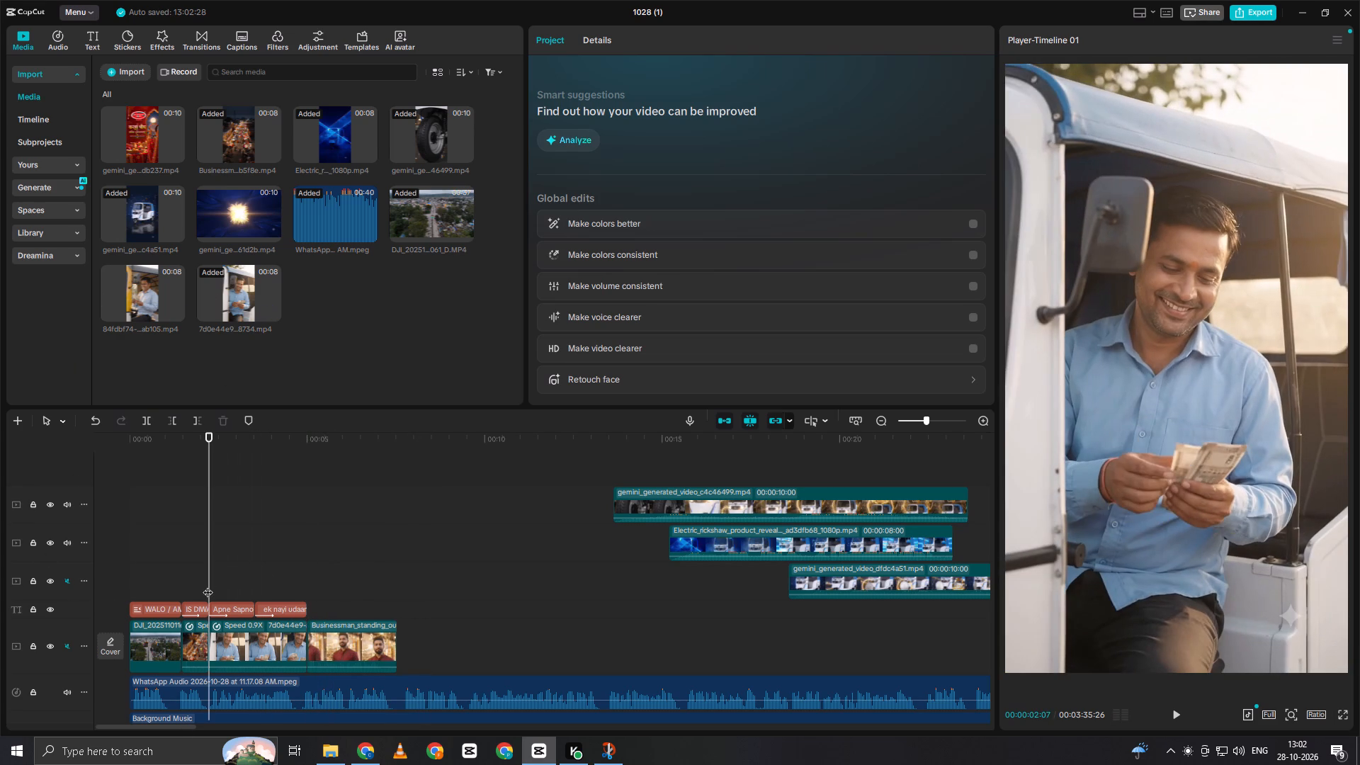
{"action": "key", "text": "space"}
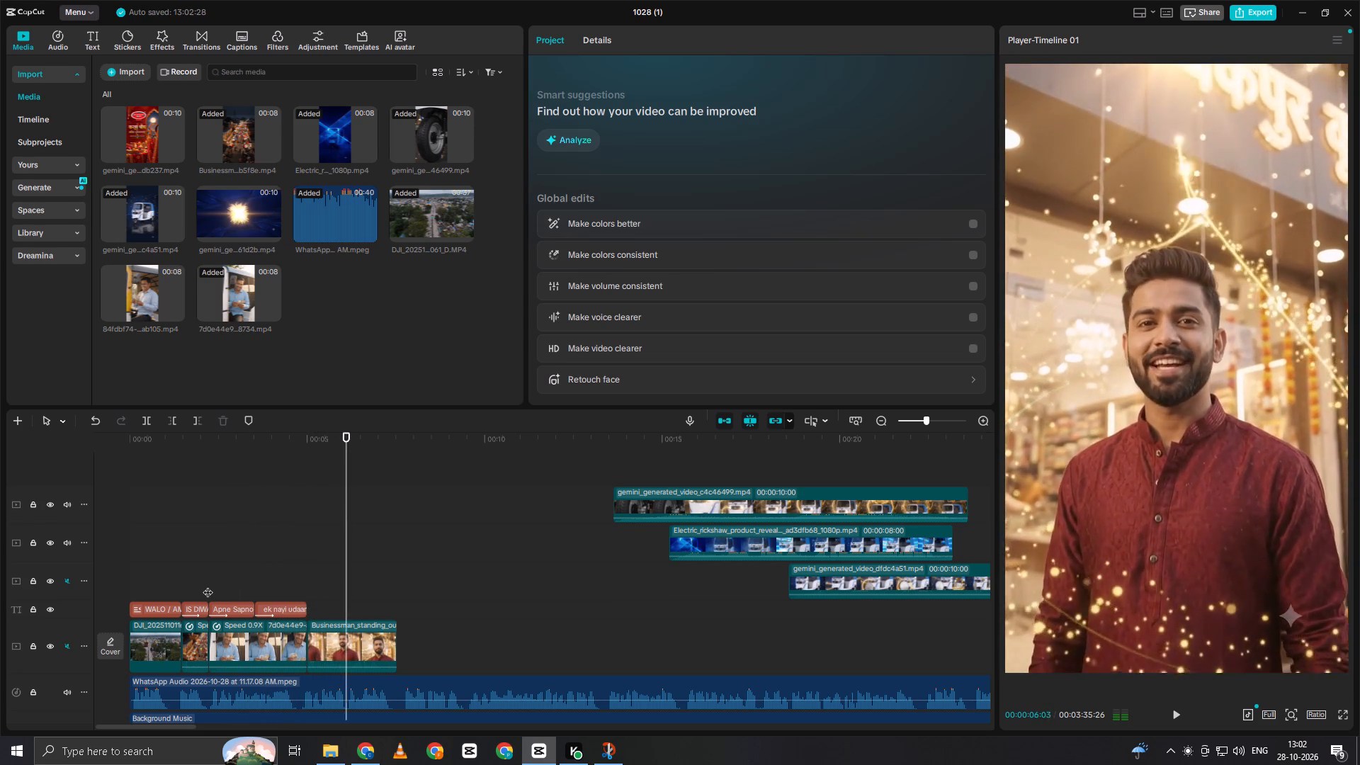
{"action": "key", "text": "space"}
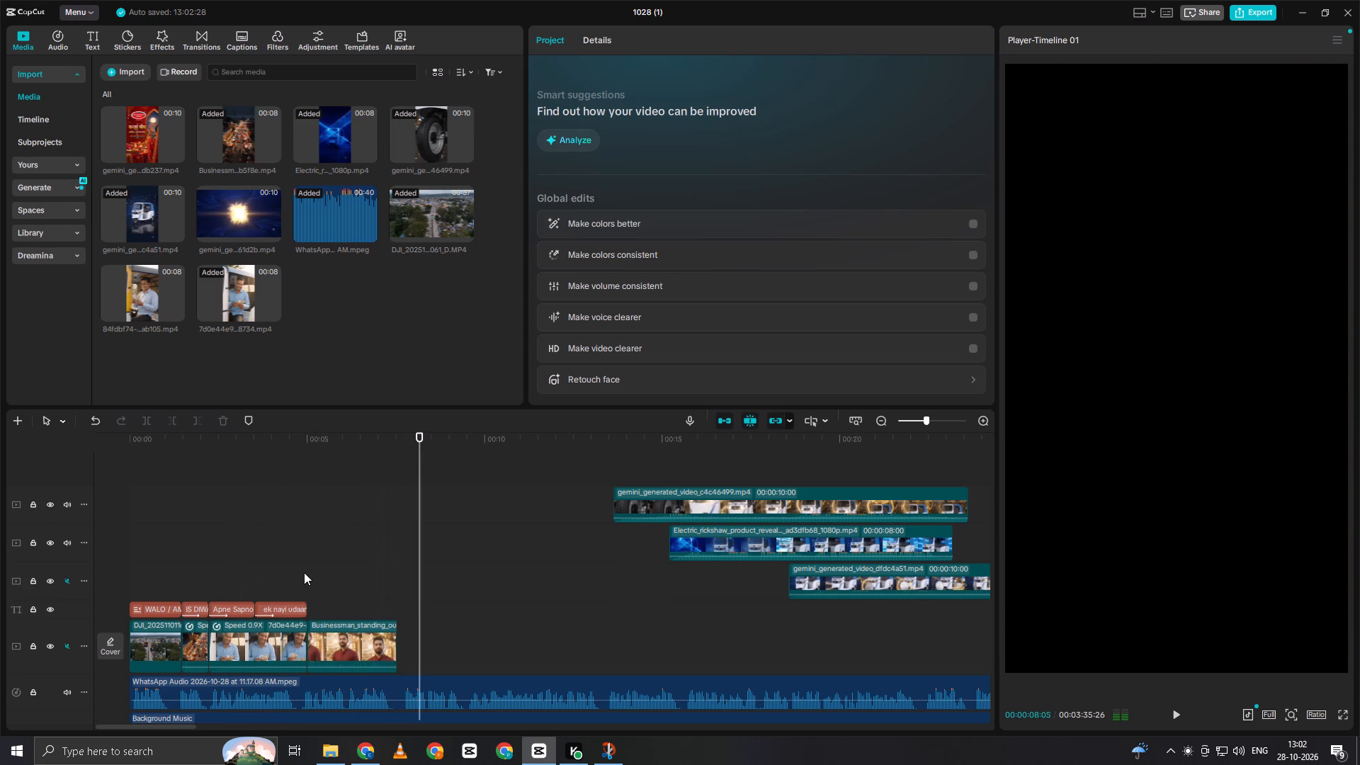
{"action": "left_click", "coordinate": [312, 574]}
{"action": "left_click_drag", "start_coordinate": [312, 574], "coordinate": [307, 585]}
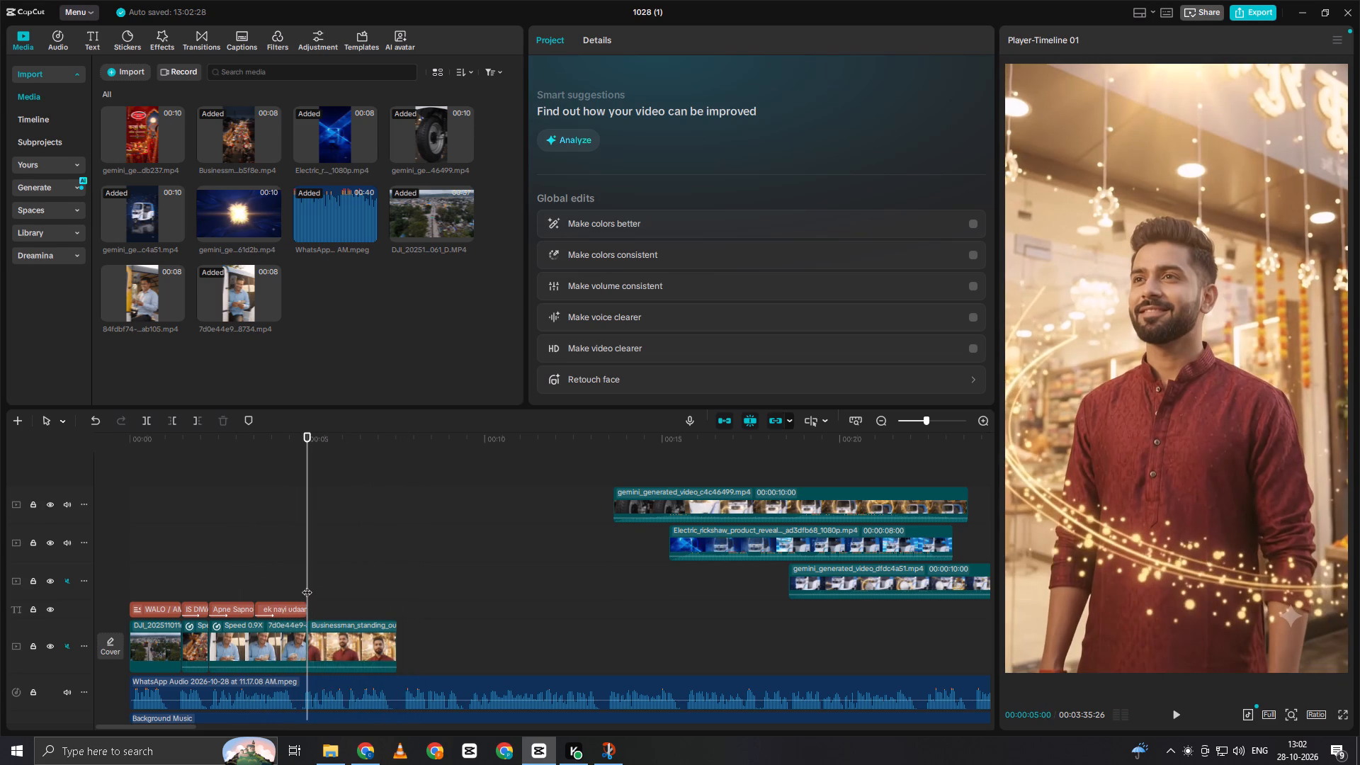
{"action": "key", "text": "space"}
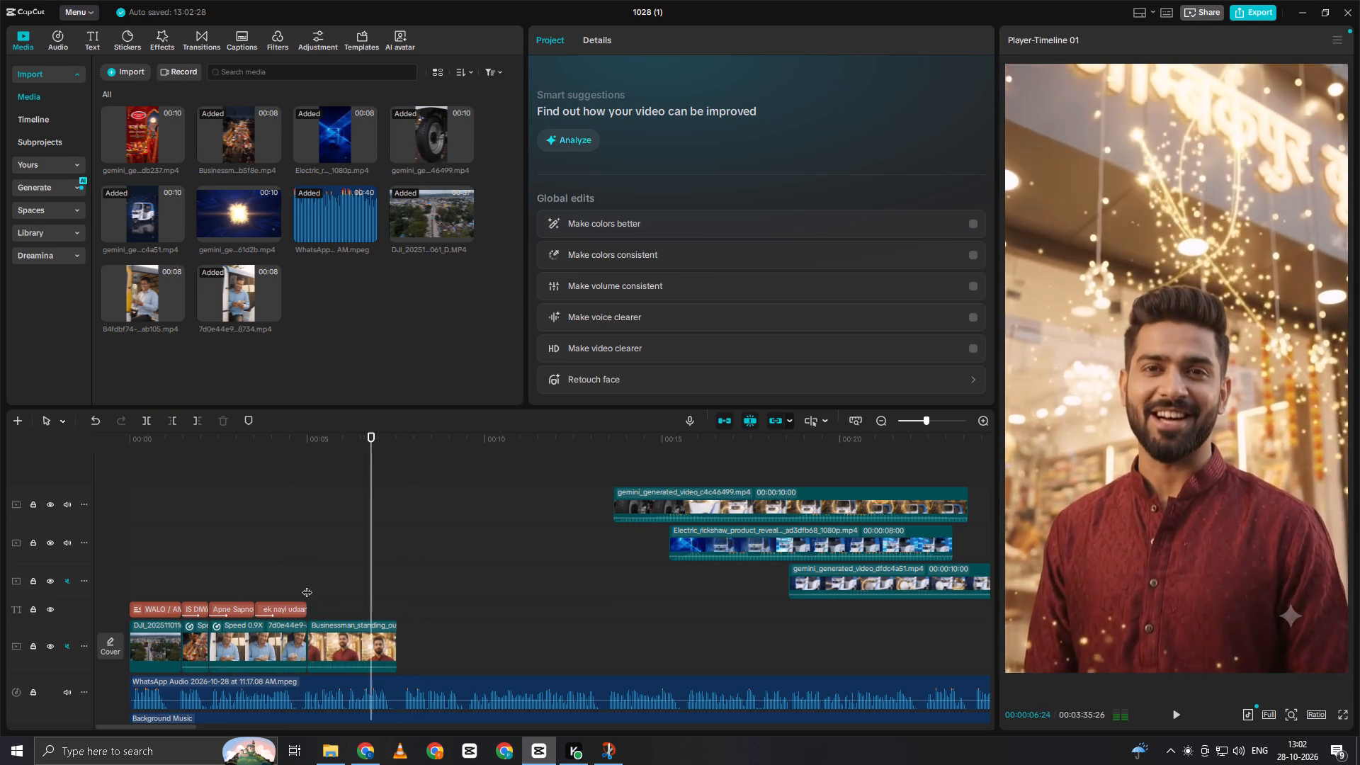
{"action": "key", "text": "space"}
{"action": "double_click", "coordinate": [310, 581]}
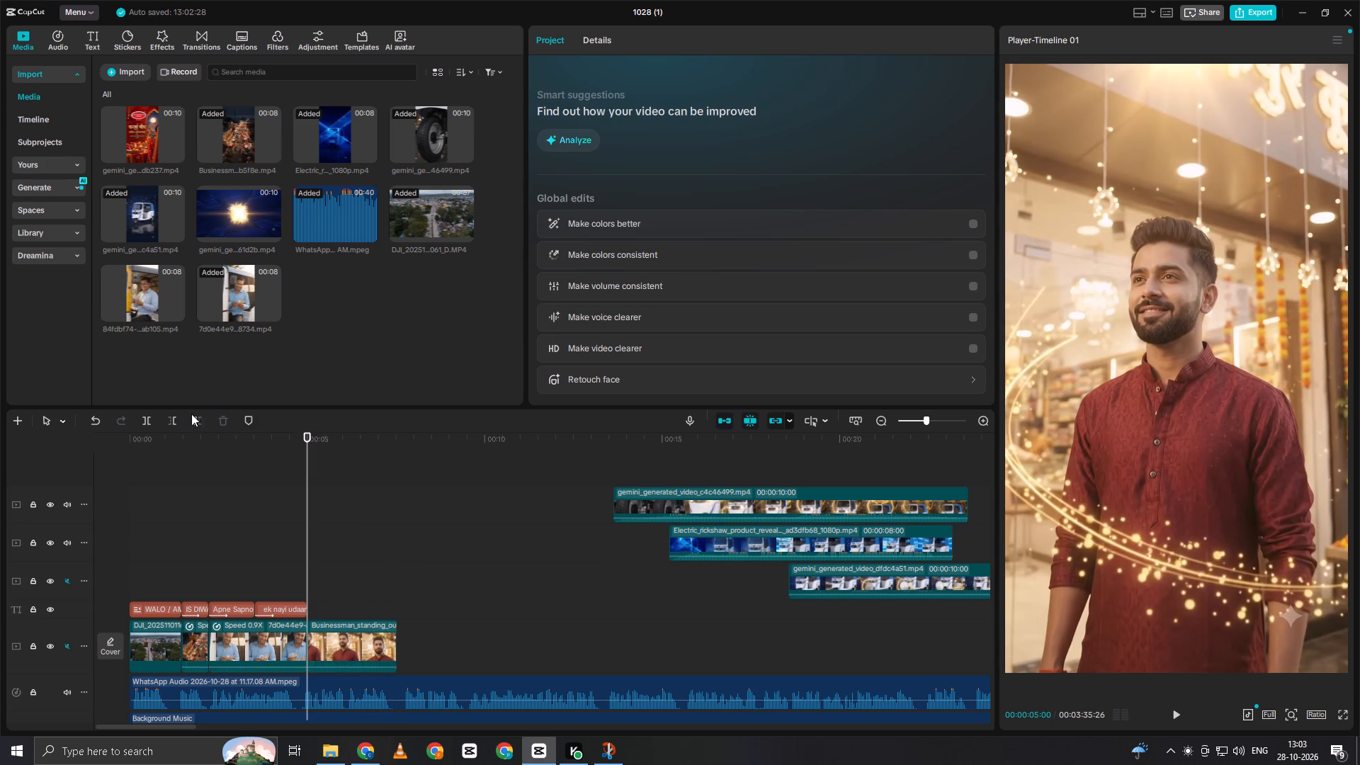
Duplicate the "ek nayi udaan" title on the text track, starting at about 5 seconds over the businessman clip, and play it.
{"action": "left_click", "coordinate": [278, 610]}
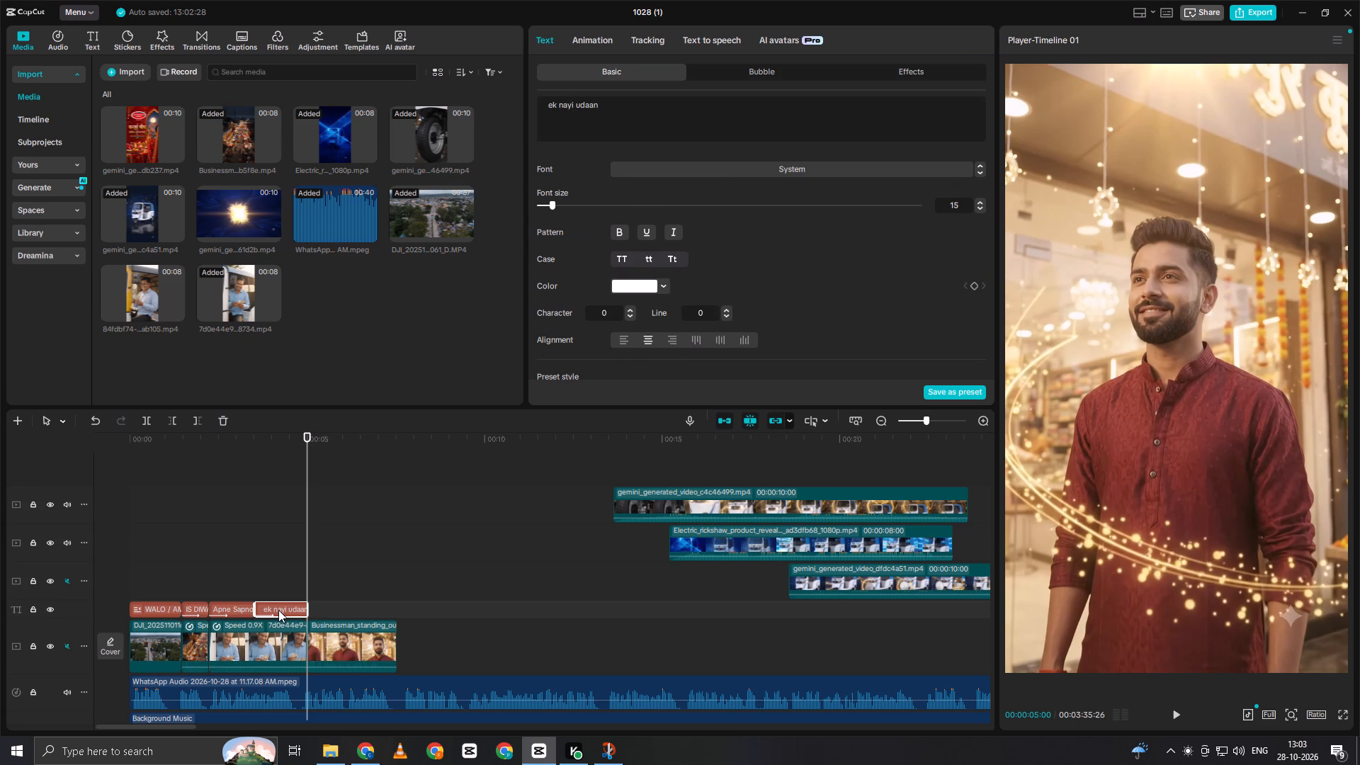
{"action": "left_click_drag", "start_coordinate": [278, 610], "coordinate": [336, 606], "text": "alt"}
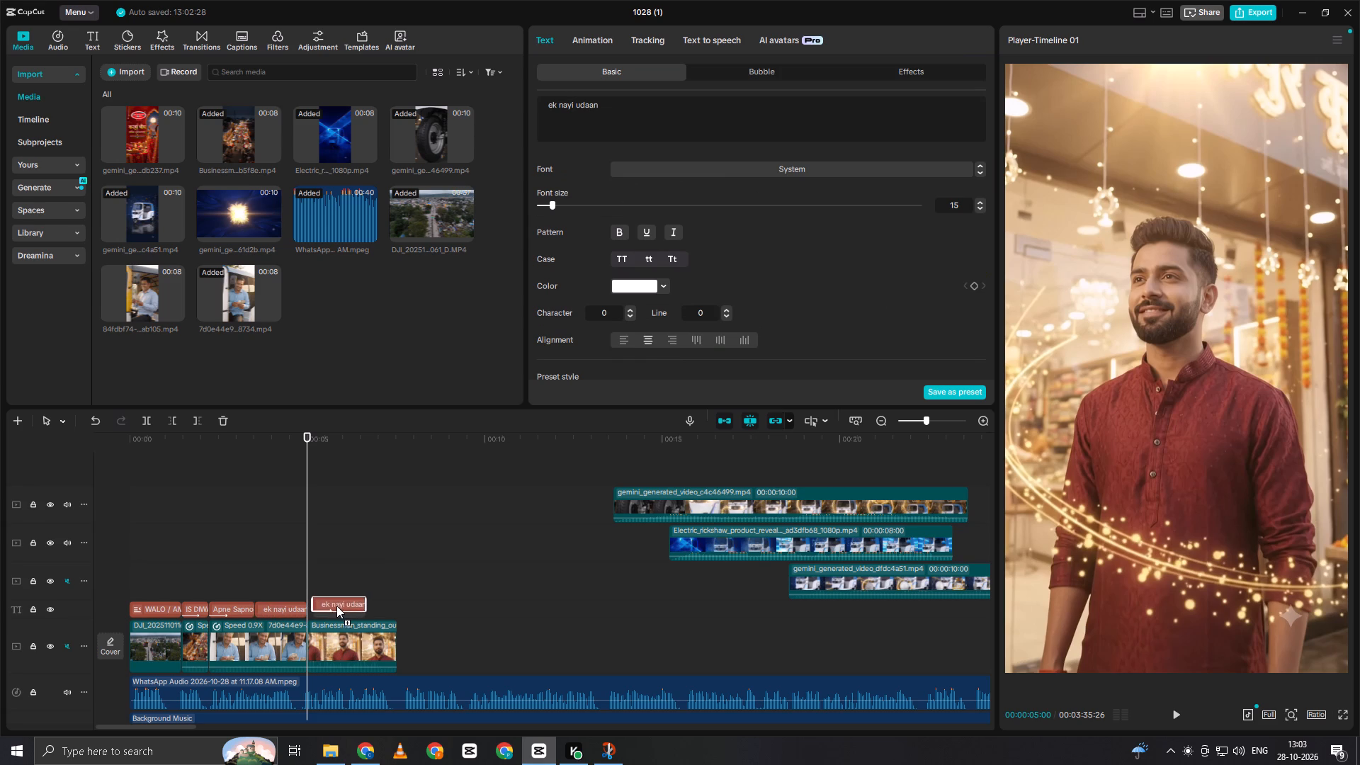
{"action": "left_click_drag", "start_coordinate": [336, 606], "coordinate": [336, 609], "text": "alt"}
{"action": "key", "text": "space"}
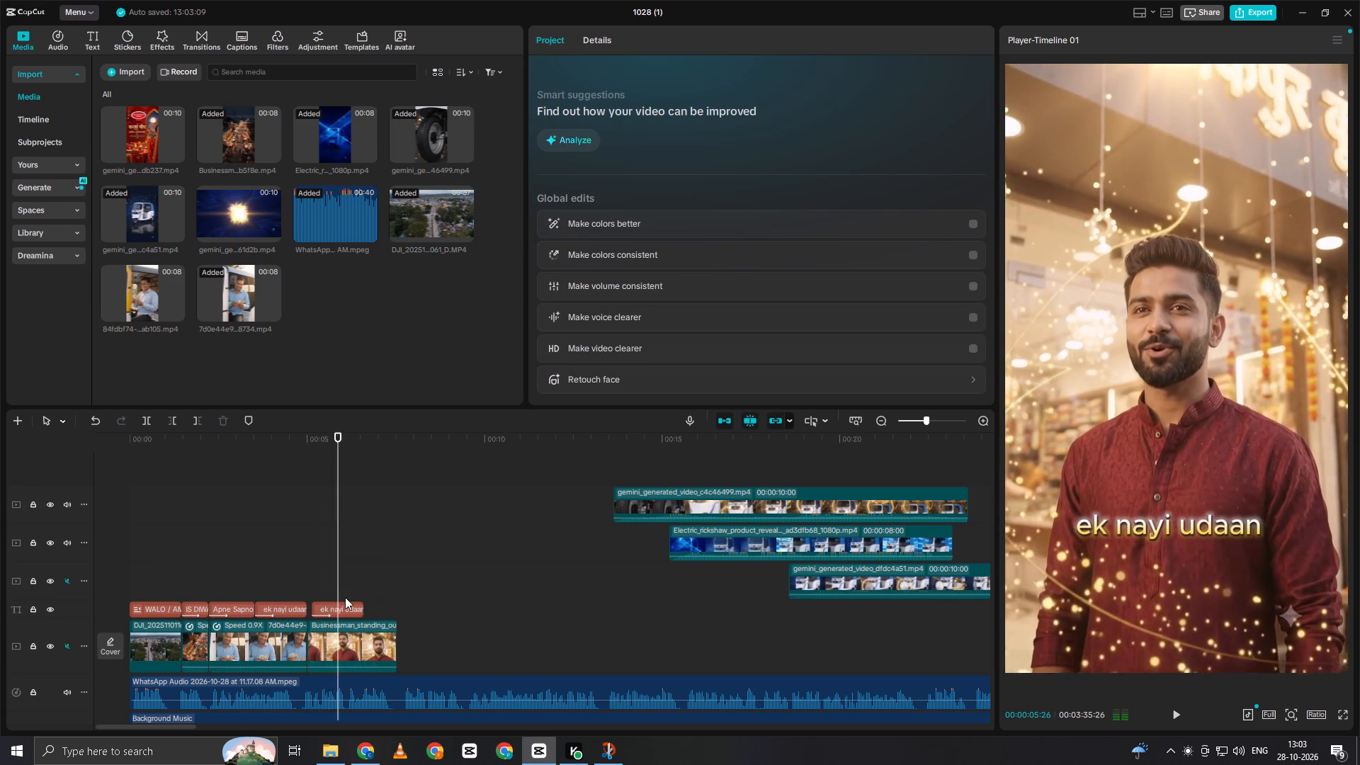
{"action": "key", "text": "space"}
Replace the duplicated title's text over the businessman clip with "aur apne business" and "ko ek nayi pehchaan!" on two lines.
{"action": "left_click", "coordinate": [351, 601]}
{"action": "left_click", "coordinate": [353, 609]}
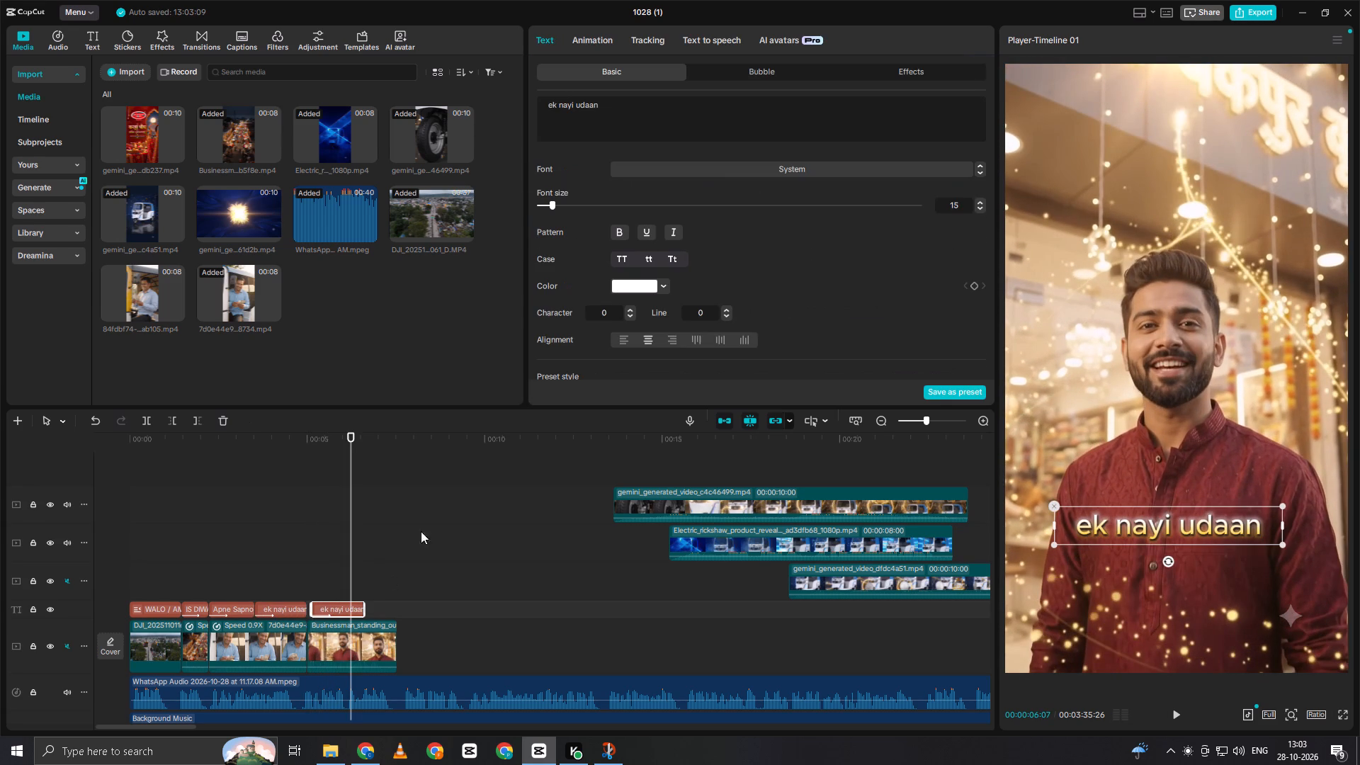
{"action": "left_click_drag", "start_coordinate": [544, 104], "coordinate": [614, 104]}
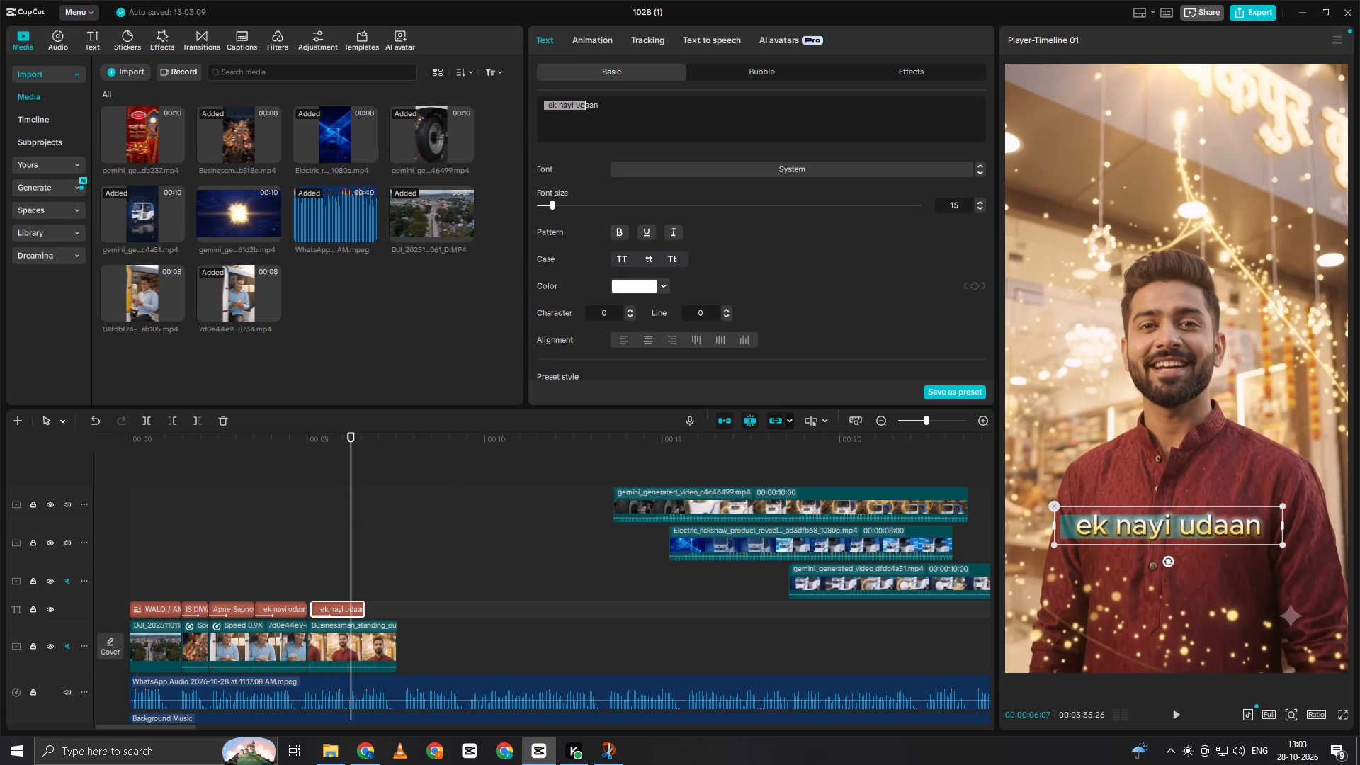
{"action": "left_click_drag", "start_coordinate": [614, 104], "coordinate": [727, 113]}
{"action": "key", "text": "ctrl+v"}
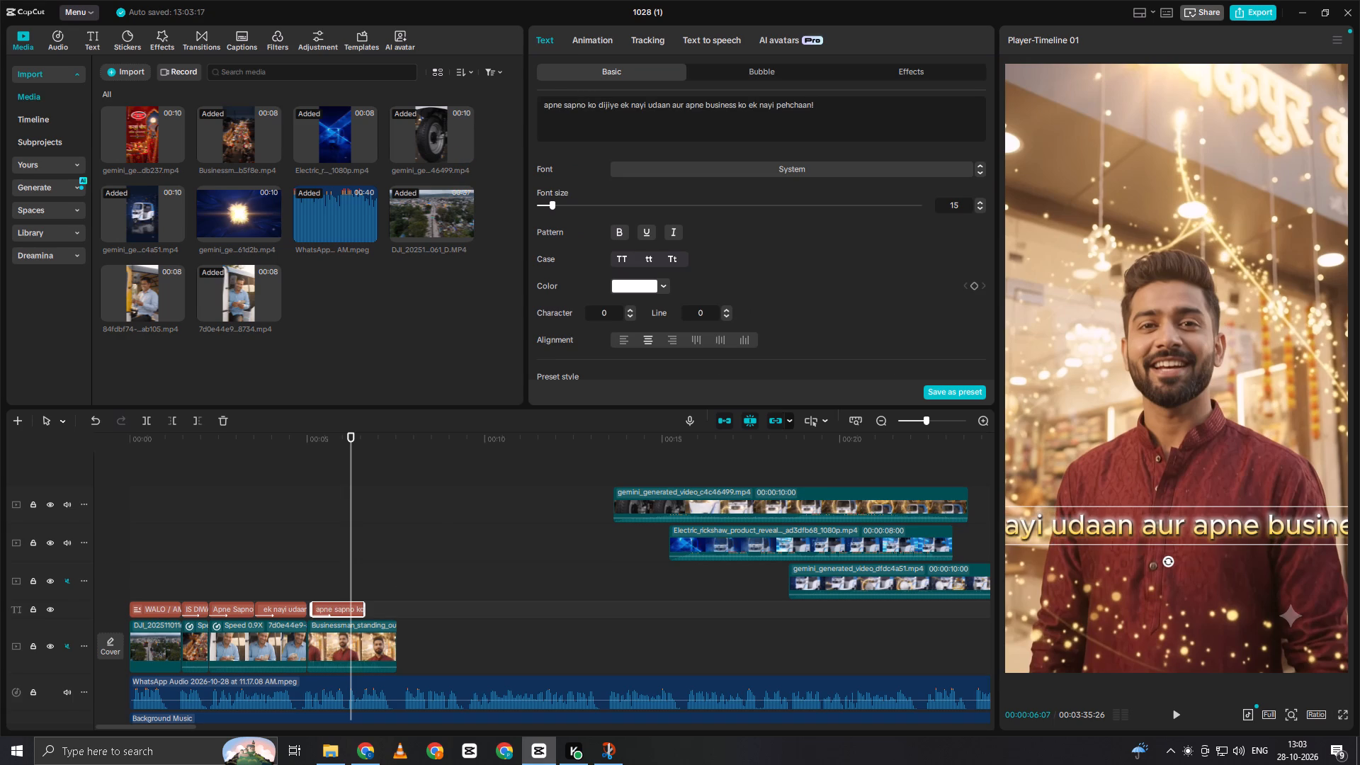
{"action": "left_click_drag", "start_coordinate": [668, 106], "coordinate": [455, 94]}
{"action": "key", "text": "space"}
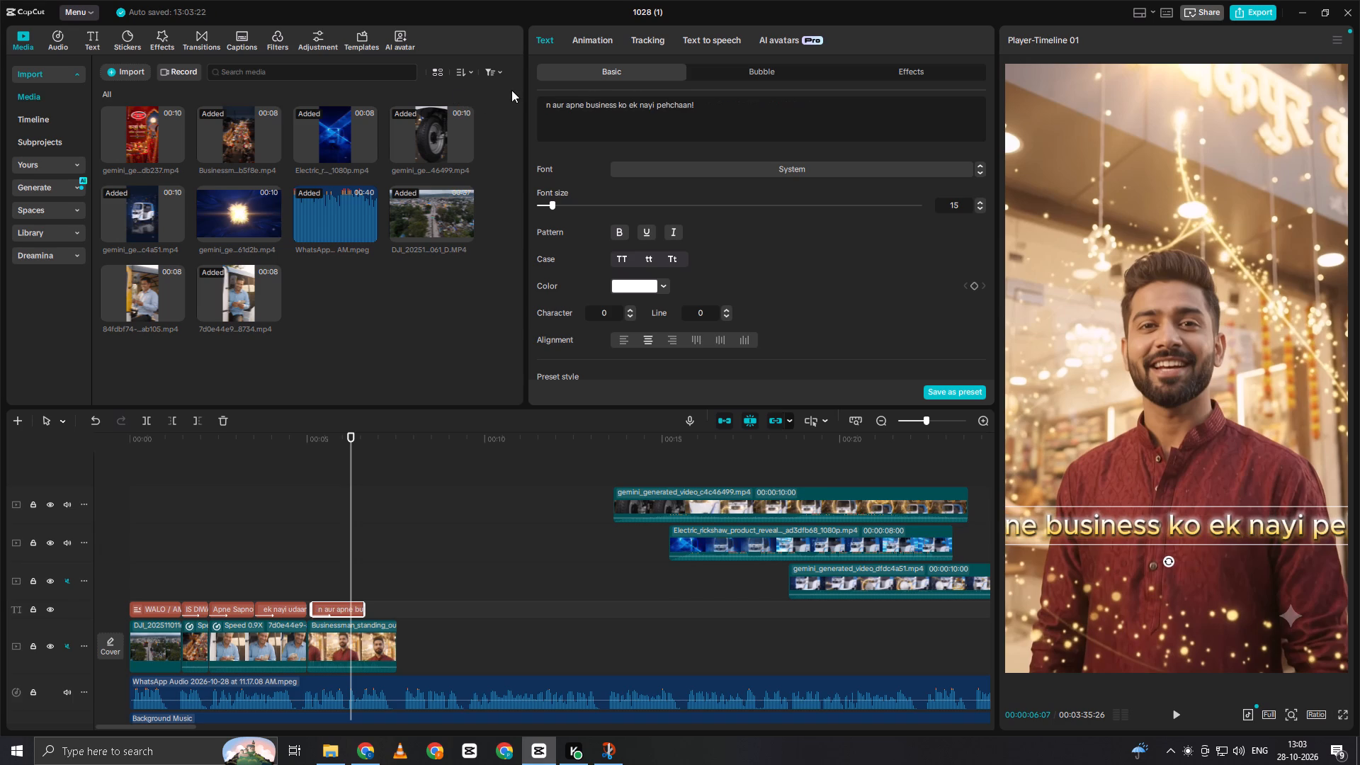
{"action": "left_click", "coordinate": [549, 106]}
{"action": "key", "text": "BackSpace"}
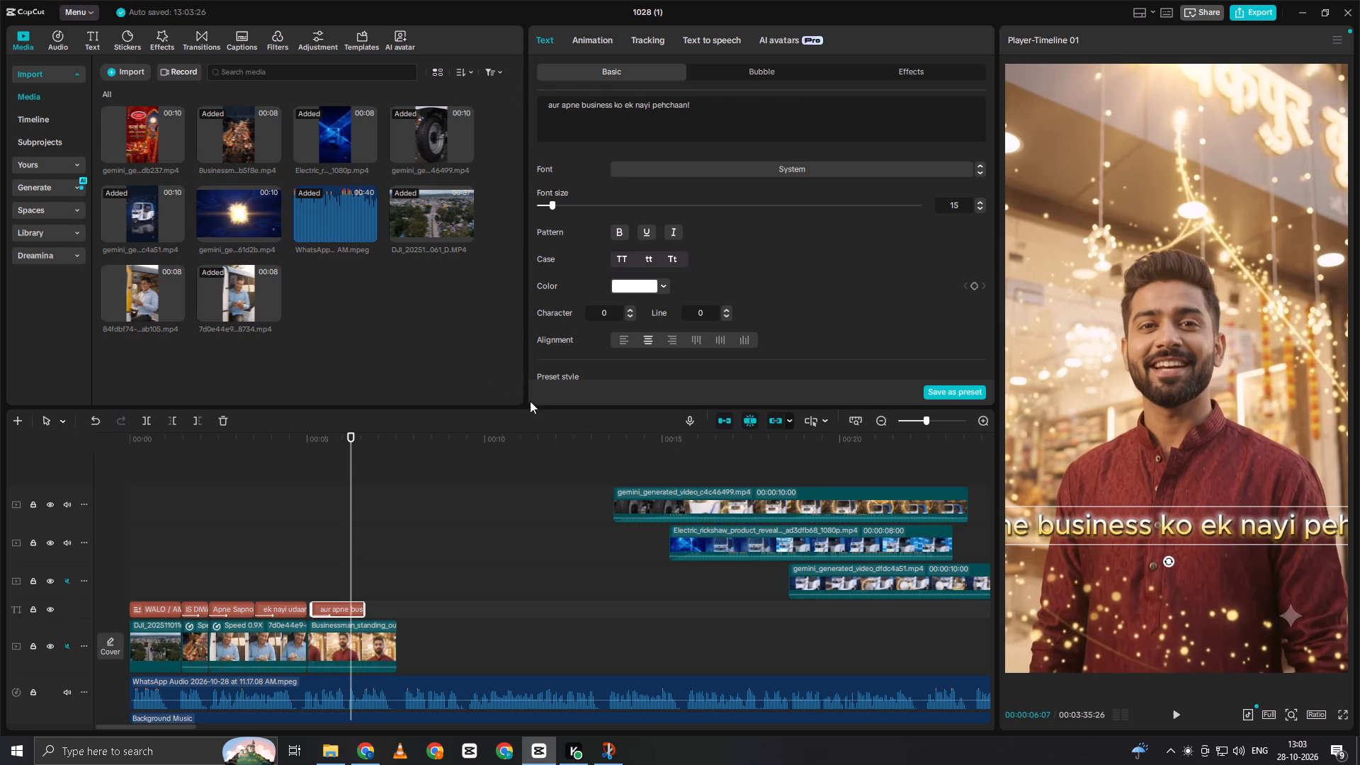
{"action": "left_click", "coordinate": [612, 106]}
{"action": "key", "text": "Return"}
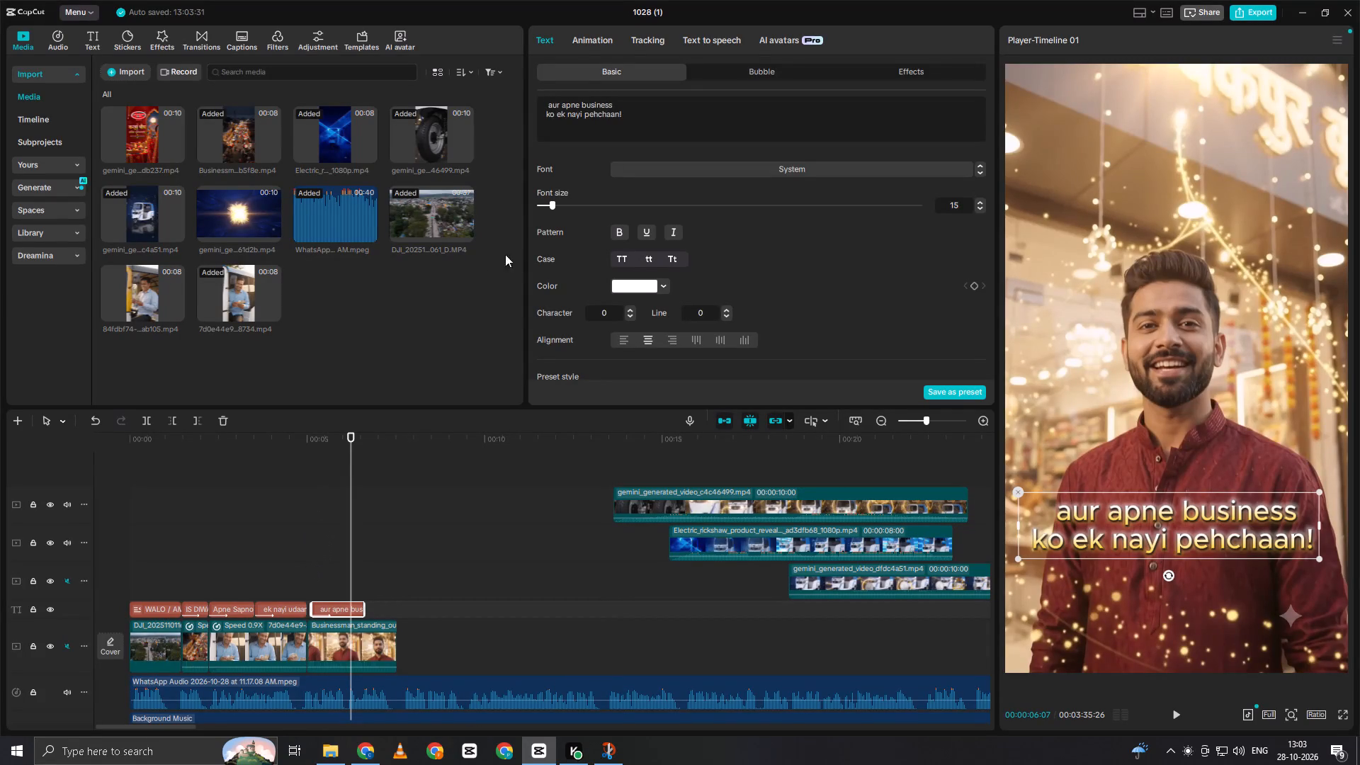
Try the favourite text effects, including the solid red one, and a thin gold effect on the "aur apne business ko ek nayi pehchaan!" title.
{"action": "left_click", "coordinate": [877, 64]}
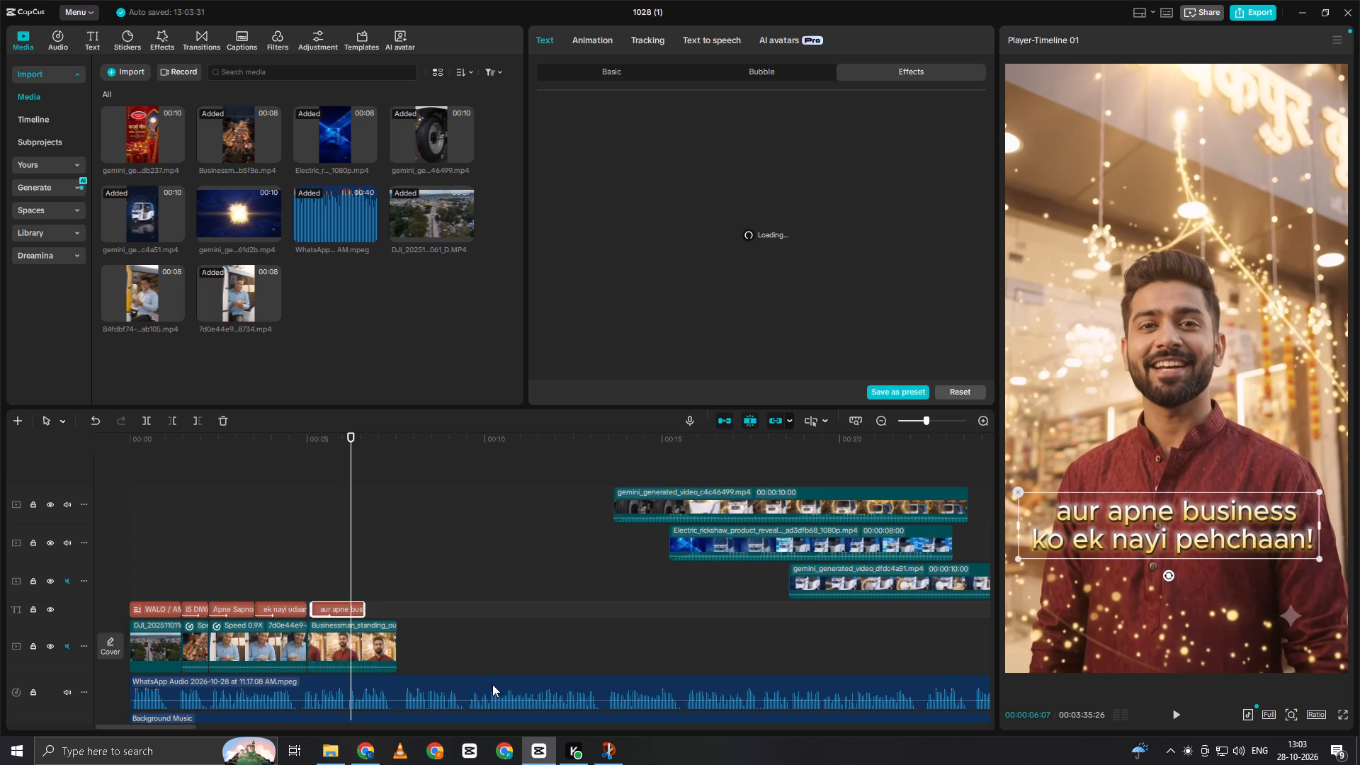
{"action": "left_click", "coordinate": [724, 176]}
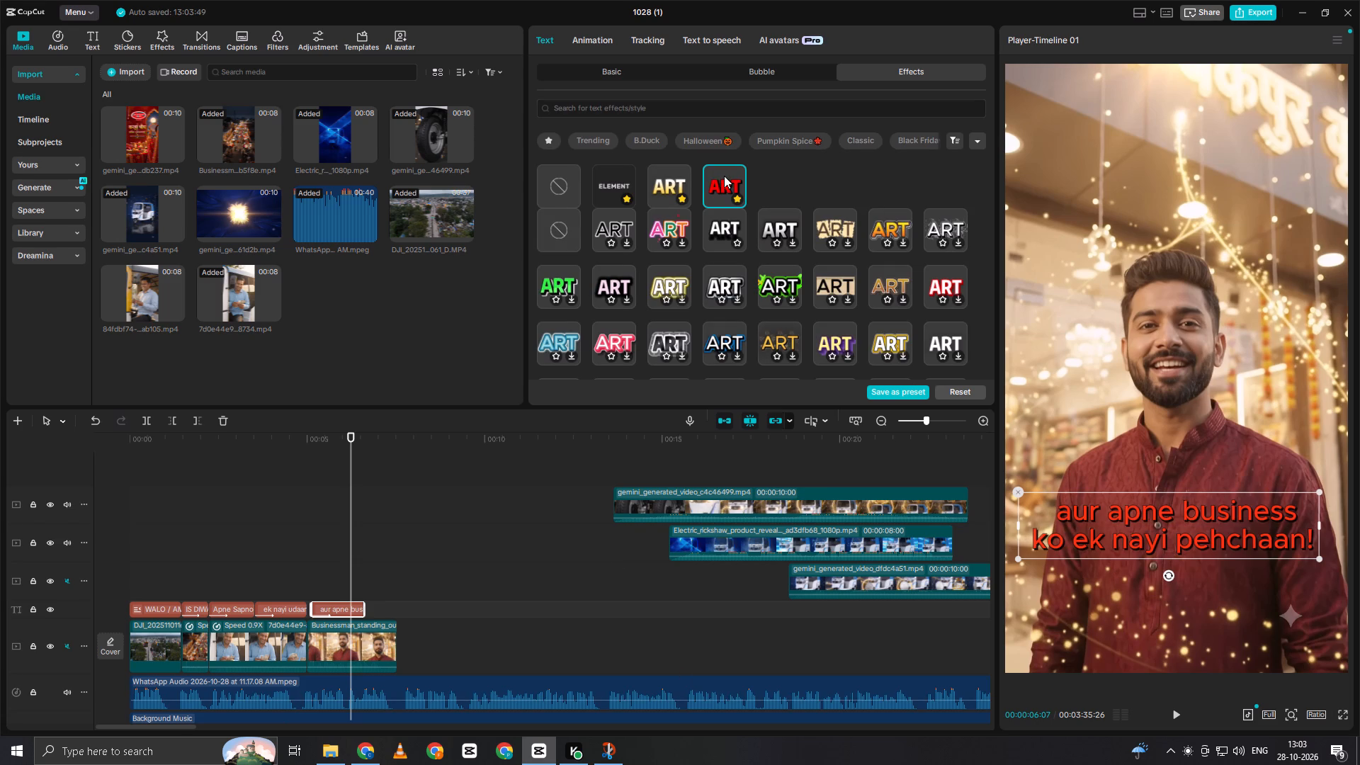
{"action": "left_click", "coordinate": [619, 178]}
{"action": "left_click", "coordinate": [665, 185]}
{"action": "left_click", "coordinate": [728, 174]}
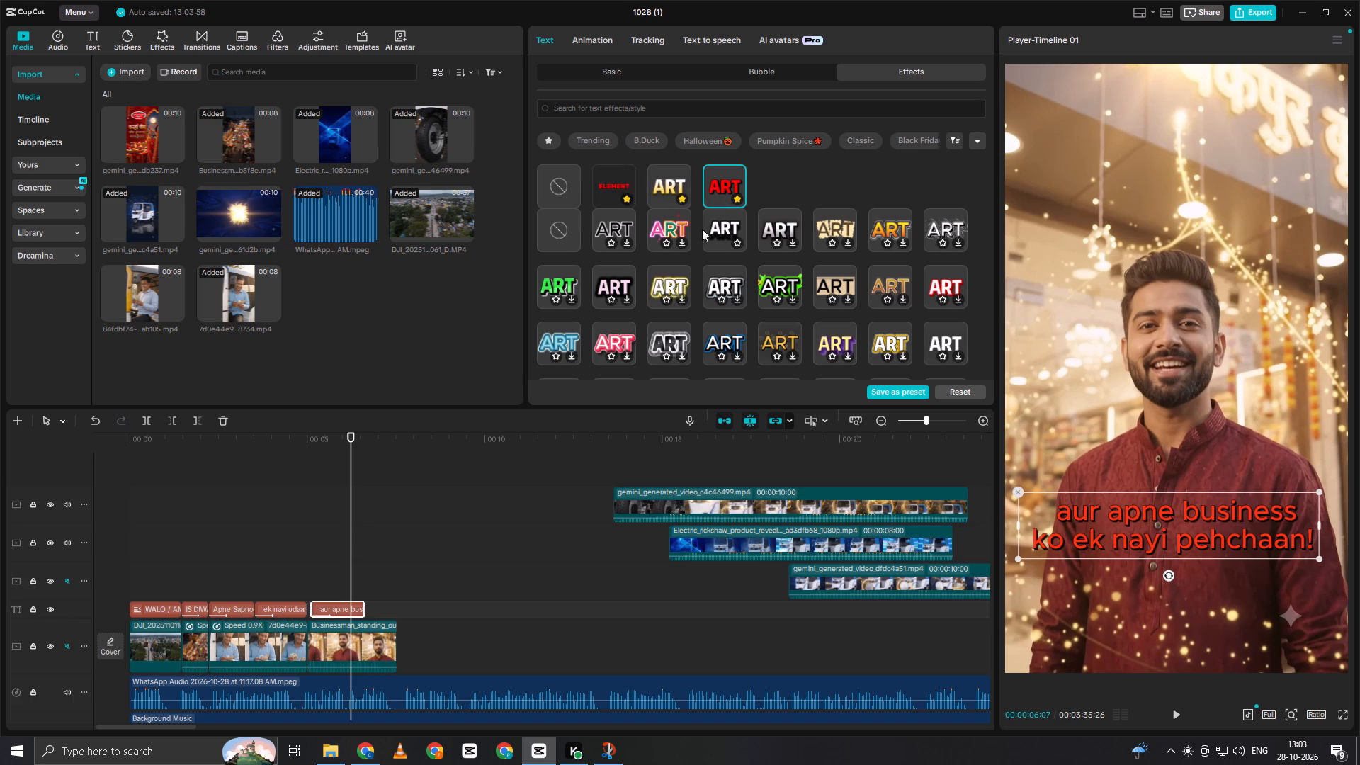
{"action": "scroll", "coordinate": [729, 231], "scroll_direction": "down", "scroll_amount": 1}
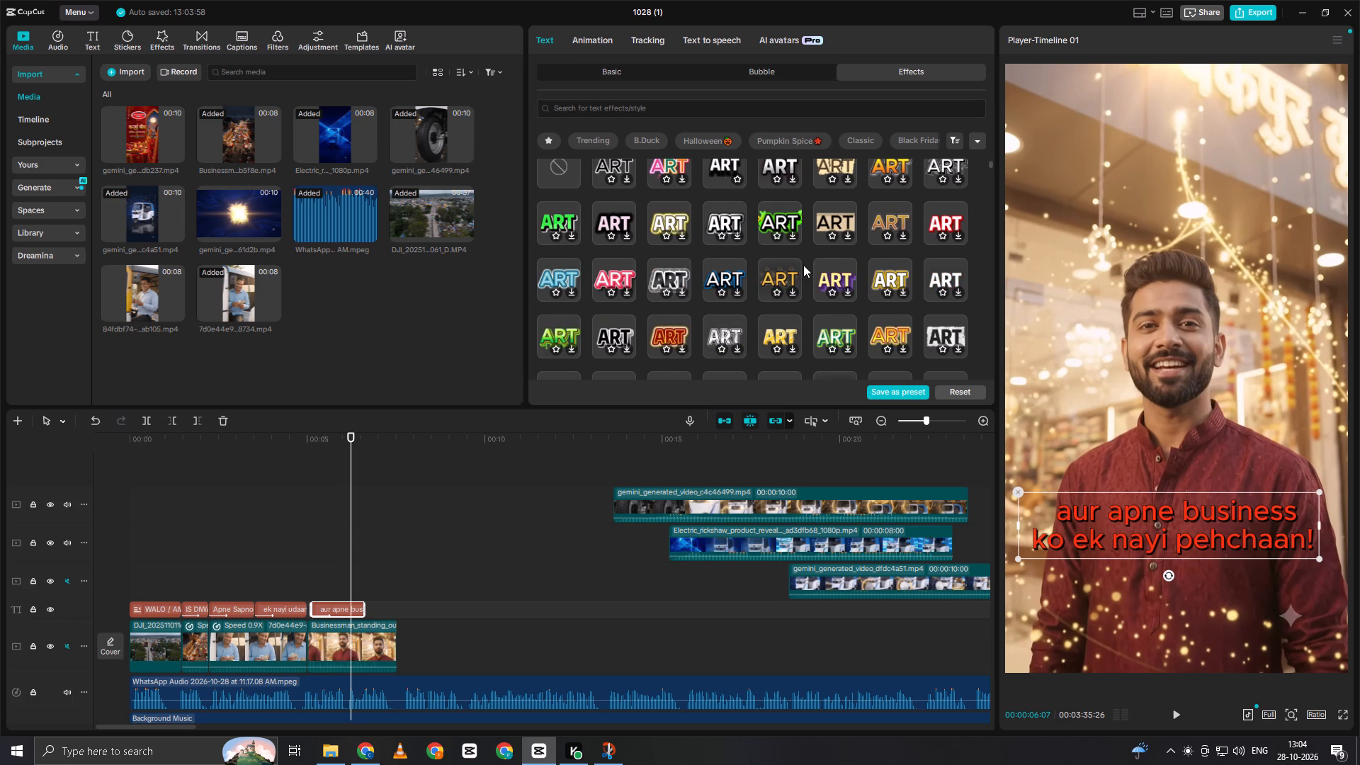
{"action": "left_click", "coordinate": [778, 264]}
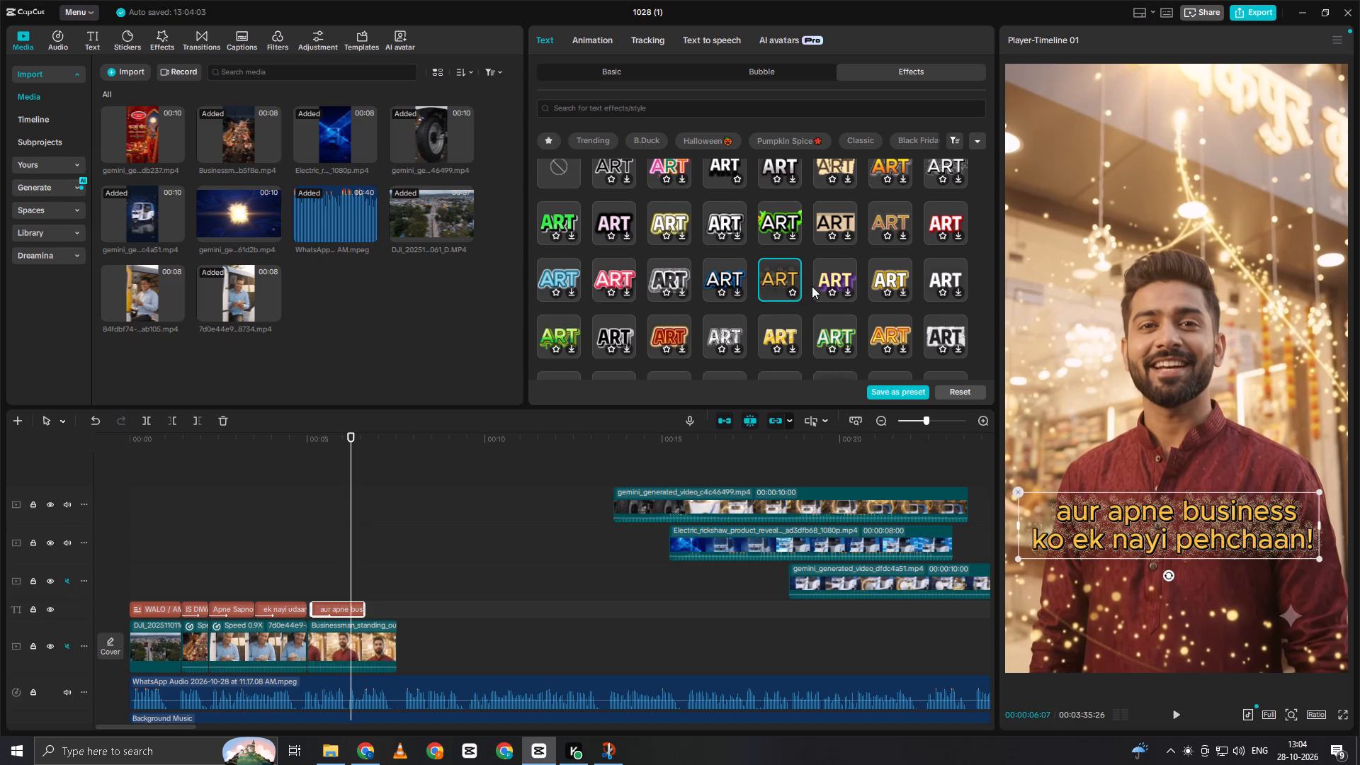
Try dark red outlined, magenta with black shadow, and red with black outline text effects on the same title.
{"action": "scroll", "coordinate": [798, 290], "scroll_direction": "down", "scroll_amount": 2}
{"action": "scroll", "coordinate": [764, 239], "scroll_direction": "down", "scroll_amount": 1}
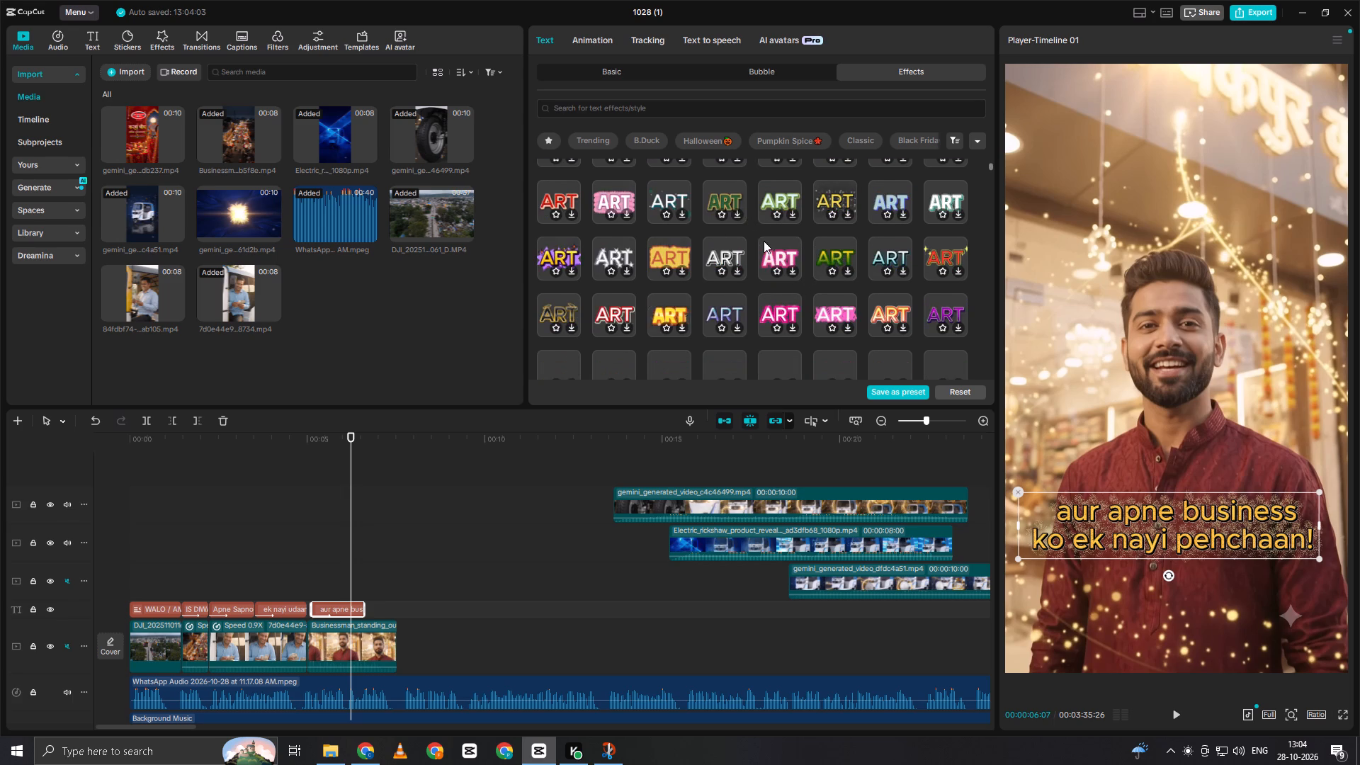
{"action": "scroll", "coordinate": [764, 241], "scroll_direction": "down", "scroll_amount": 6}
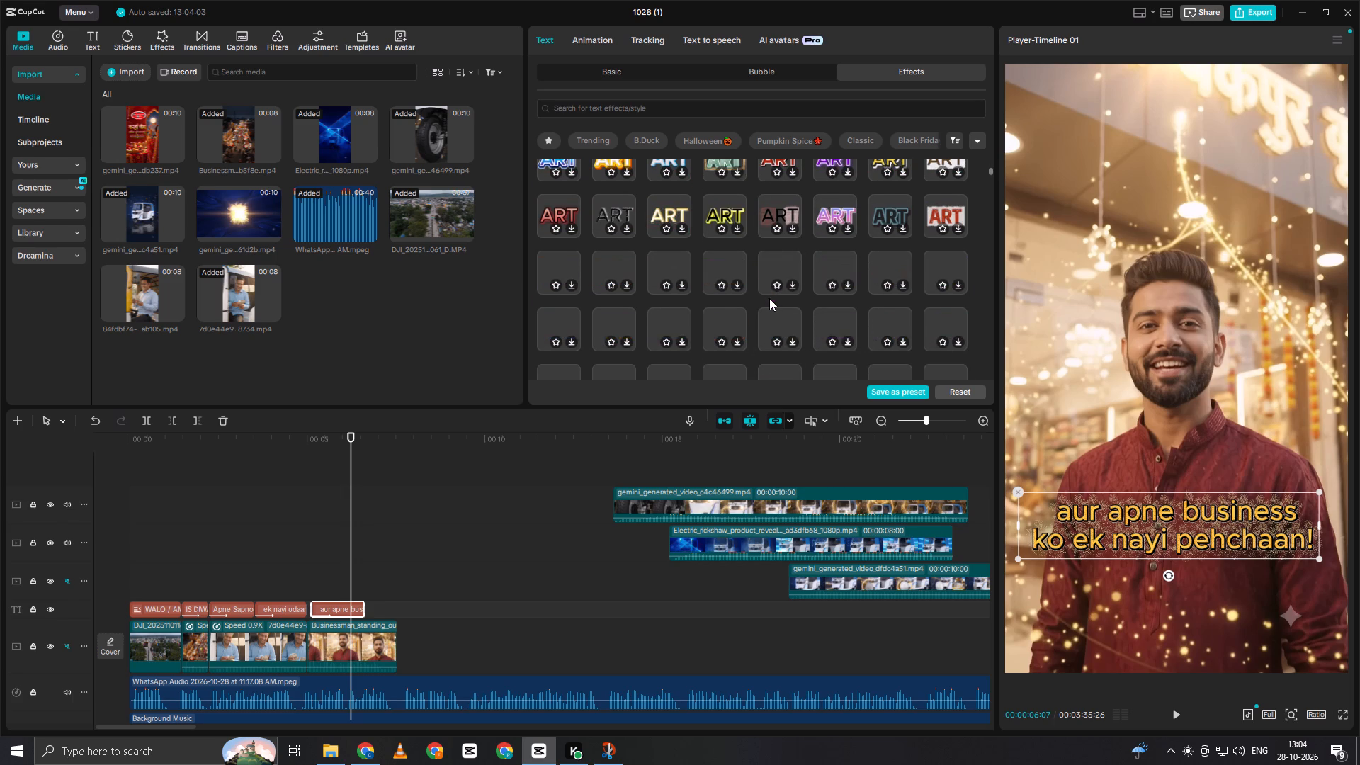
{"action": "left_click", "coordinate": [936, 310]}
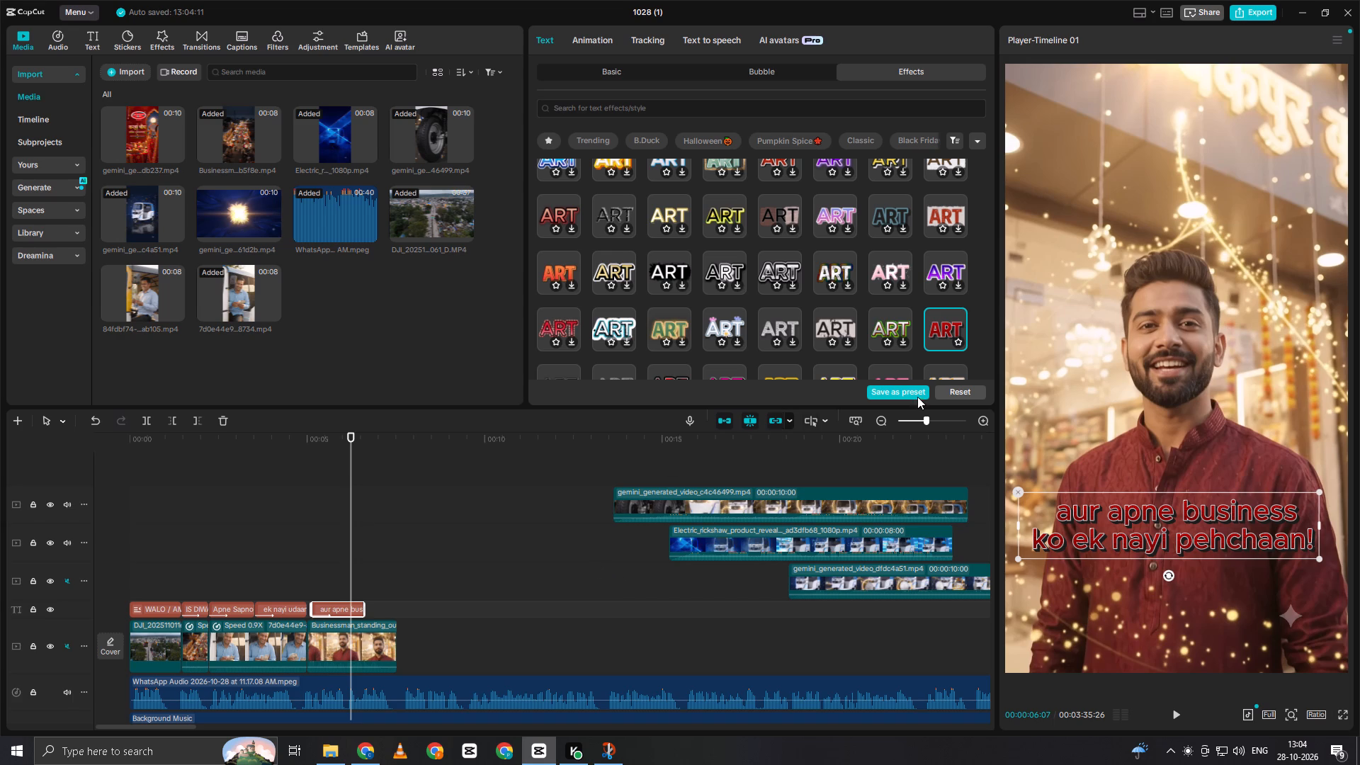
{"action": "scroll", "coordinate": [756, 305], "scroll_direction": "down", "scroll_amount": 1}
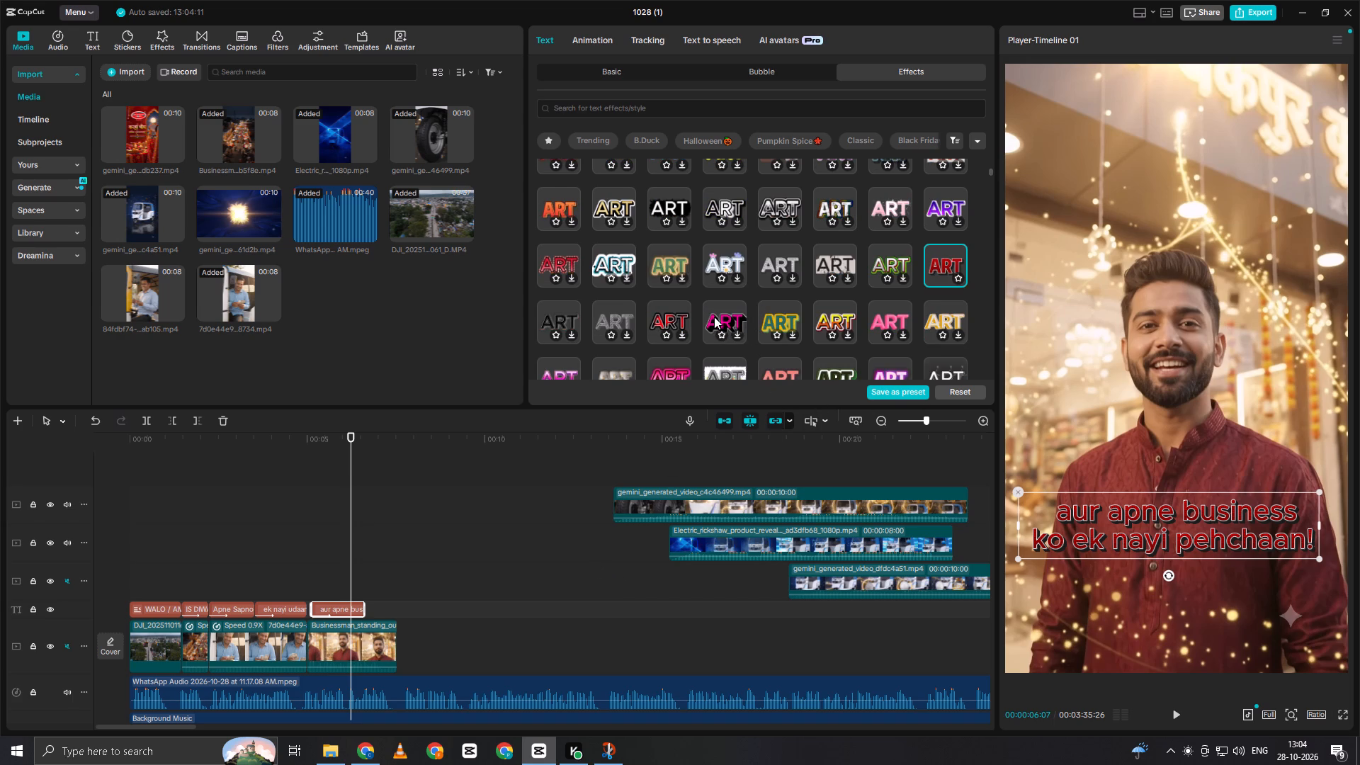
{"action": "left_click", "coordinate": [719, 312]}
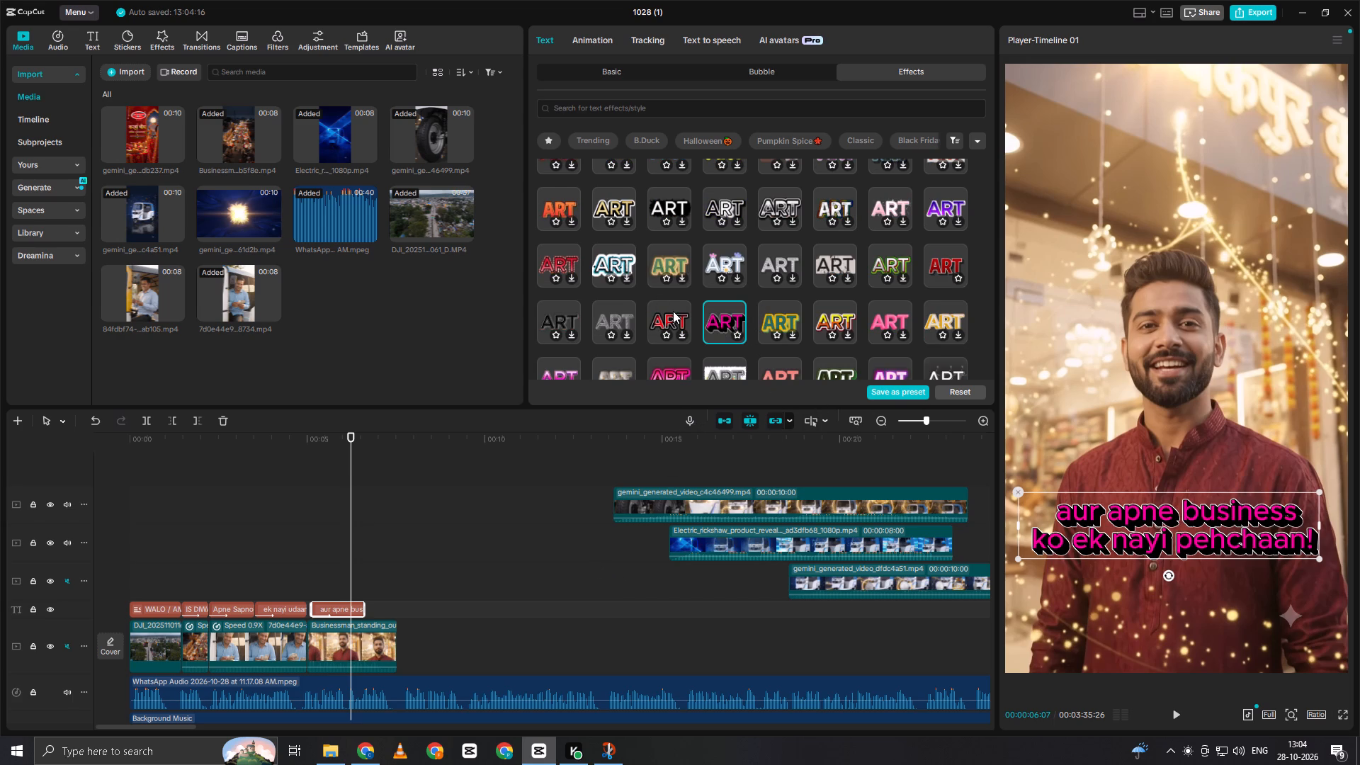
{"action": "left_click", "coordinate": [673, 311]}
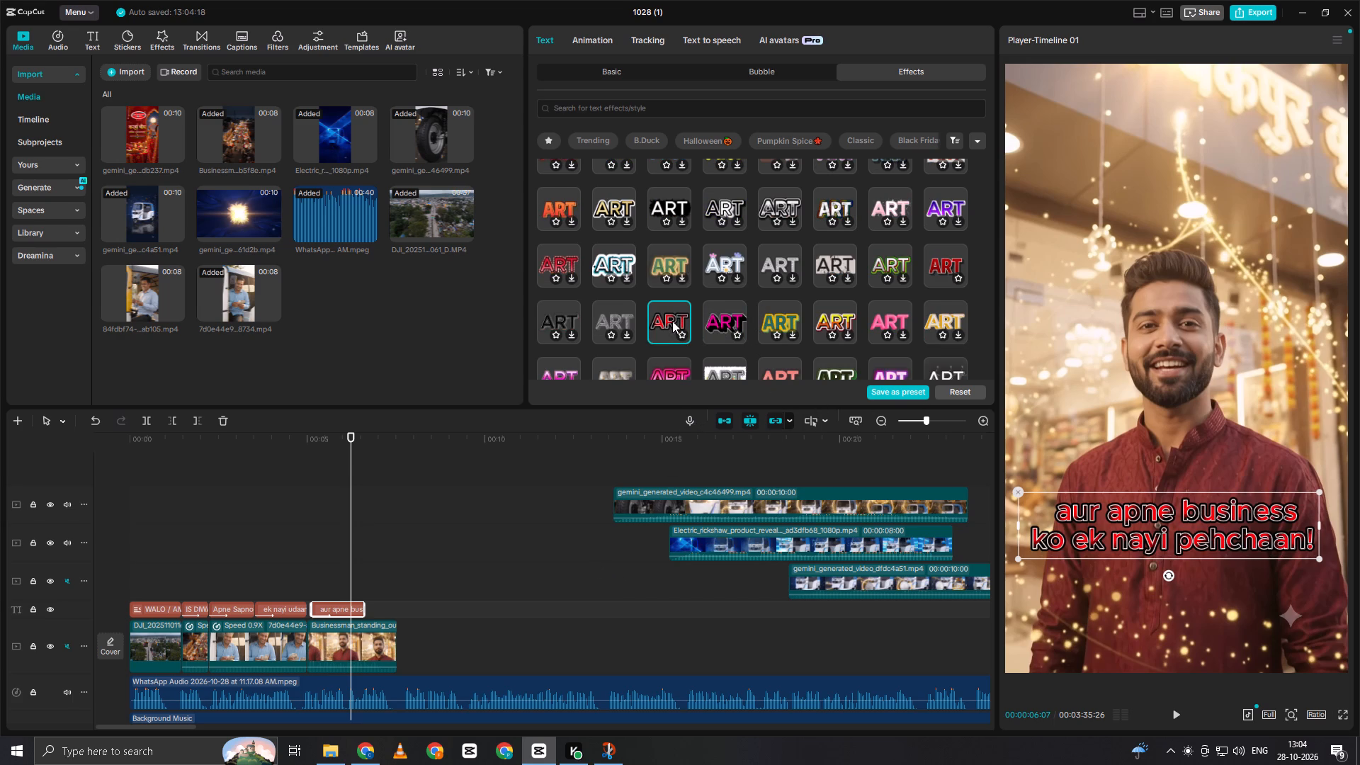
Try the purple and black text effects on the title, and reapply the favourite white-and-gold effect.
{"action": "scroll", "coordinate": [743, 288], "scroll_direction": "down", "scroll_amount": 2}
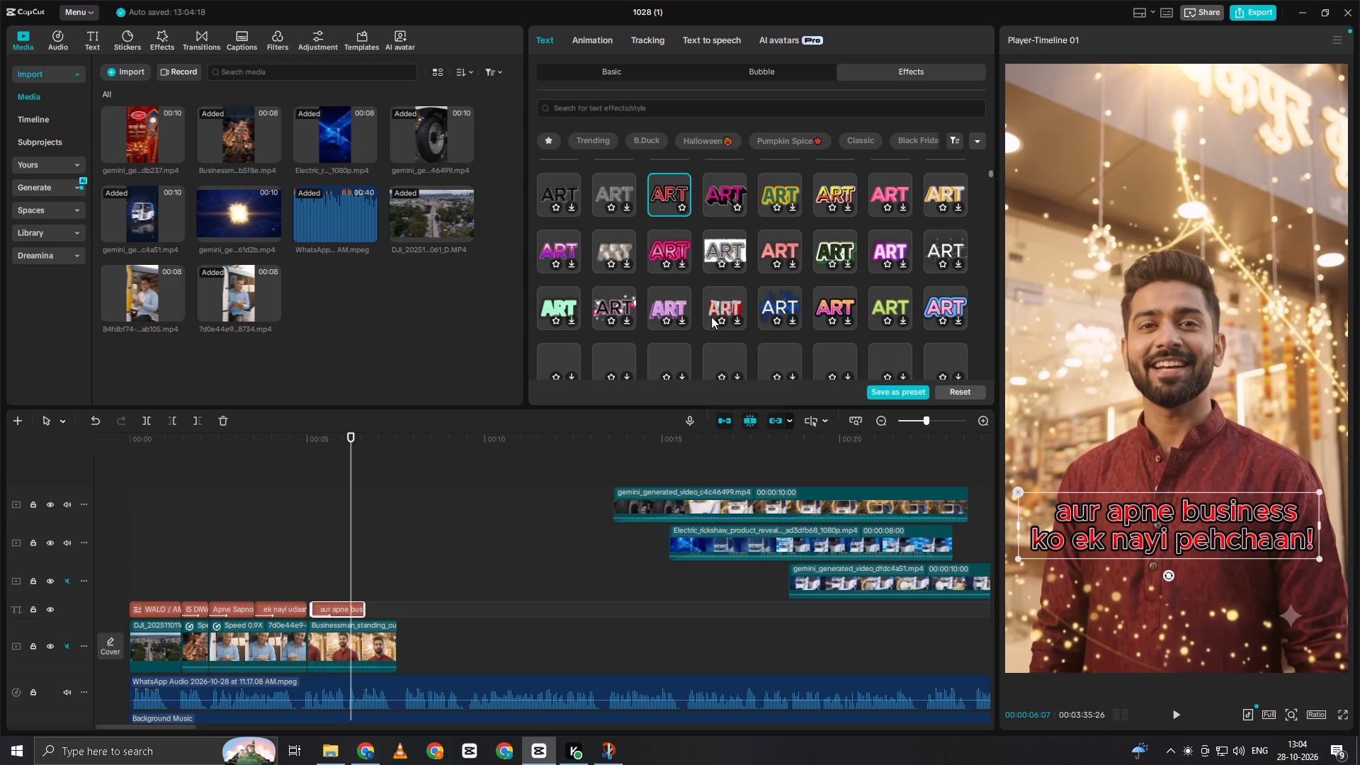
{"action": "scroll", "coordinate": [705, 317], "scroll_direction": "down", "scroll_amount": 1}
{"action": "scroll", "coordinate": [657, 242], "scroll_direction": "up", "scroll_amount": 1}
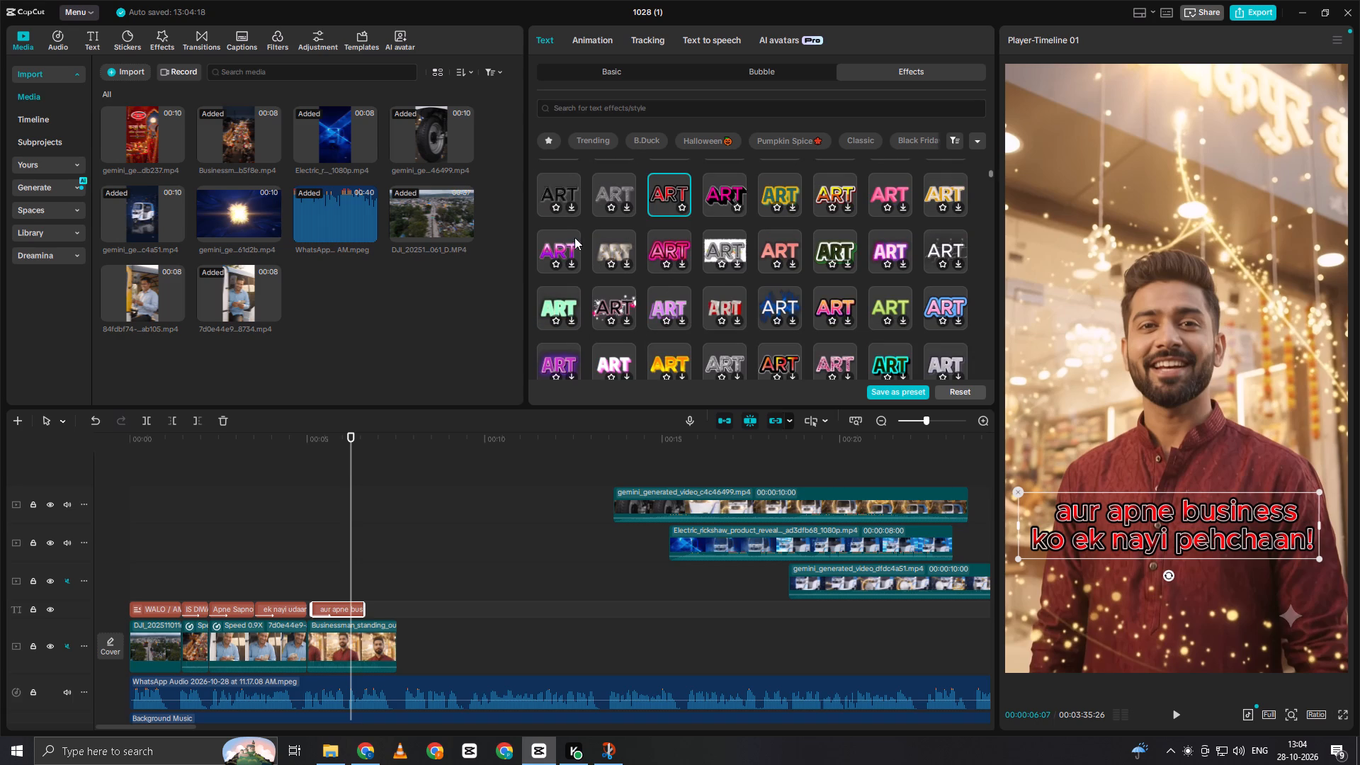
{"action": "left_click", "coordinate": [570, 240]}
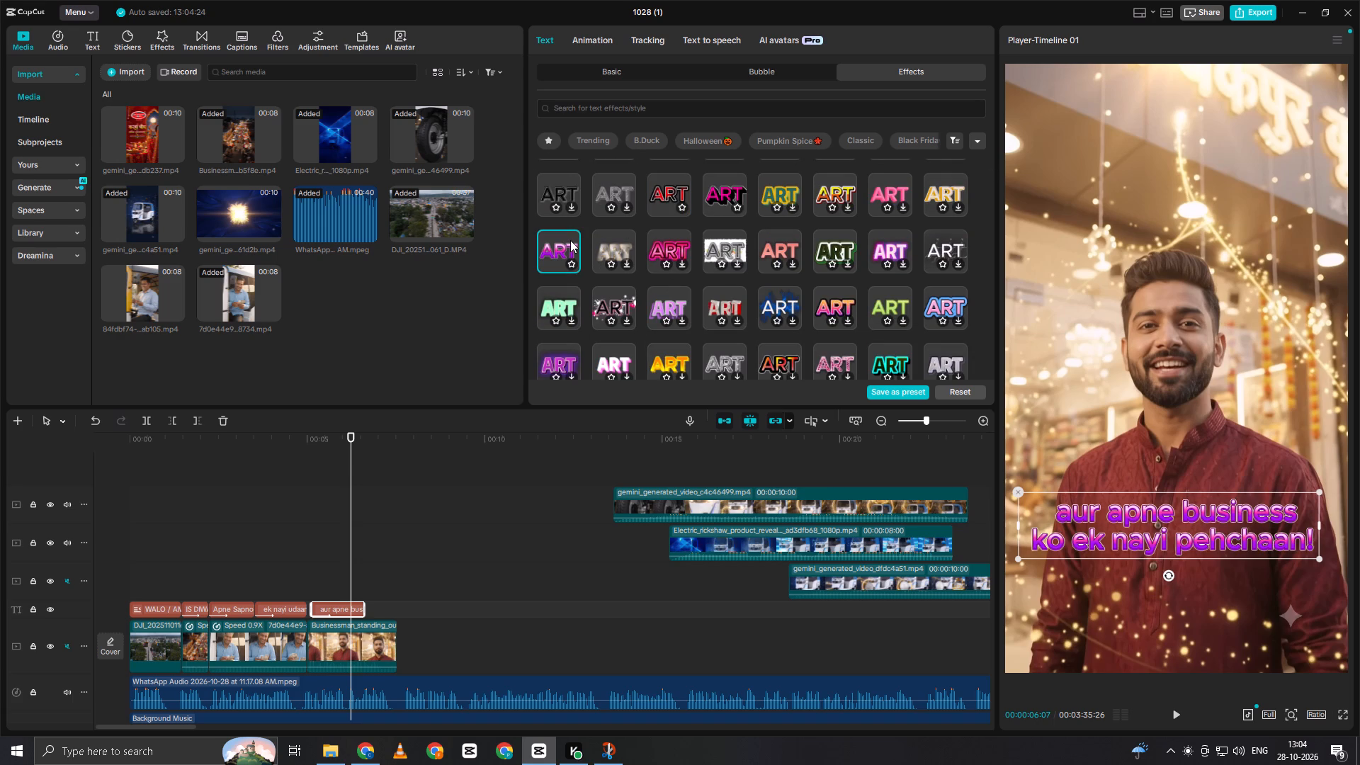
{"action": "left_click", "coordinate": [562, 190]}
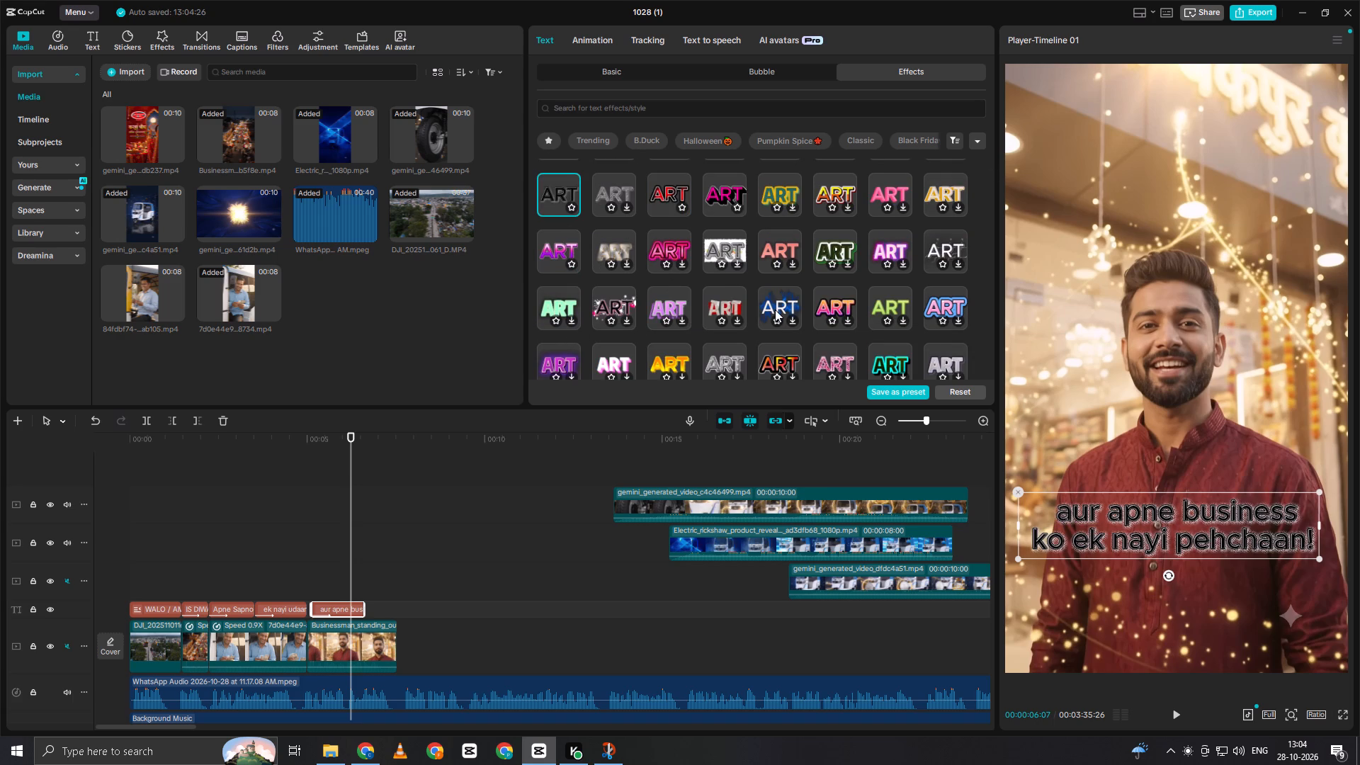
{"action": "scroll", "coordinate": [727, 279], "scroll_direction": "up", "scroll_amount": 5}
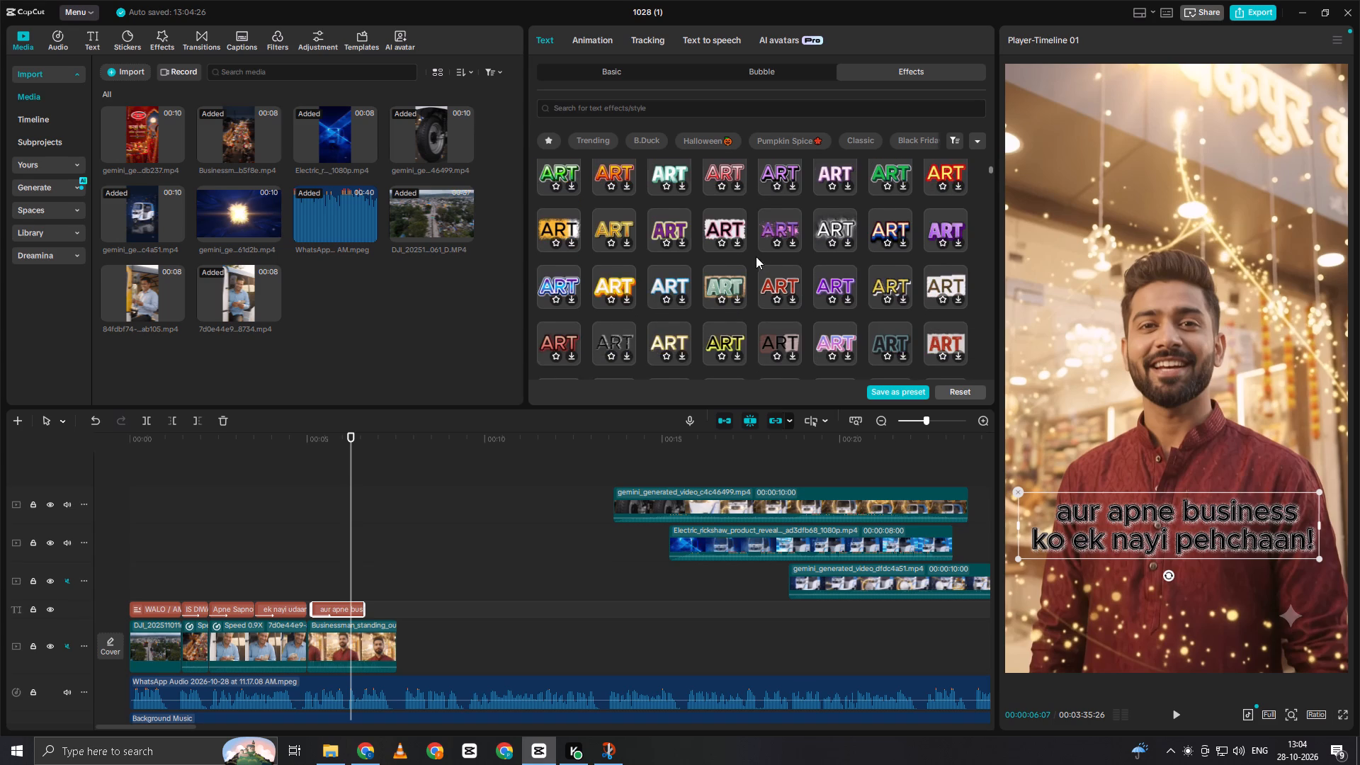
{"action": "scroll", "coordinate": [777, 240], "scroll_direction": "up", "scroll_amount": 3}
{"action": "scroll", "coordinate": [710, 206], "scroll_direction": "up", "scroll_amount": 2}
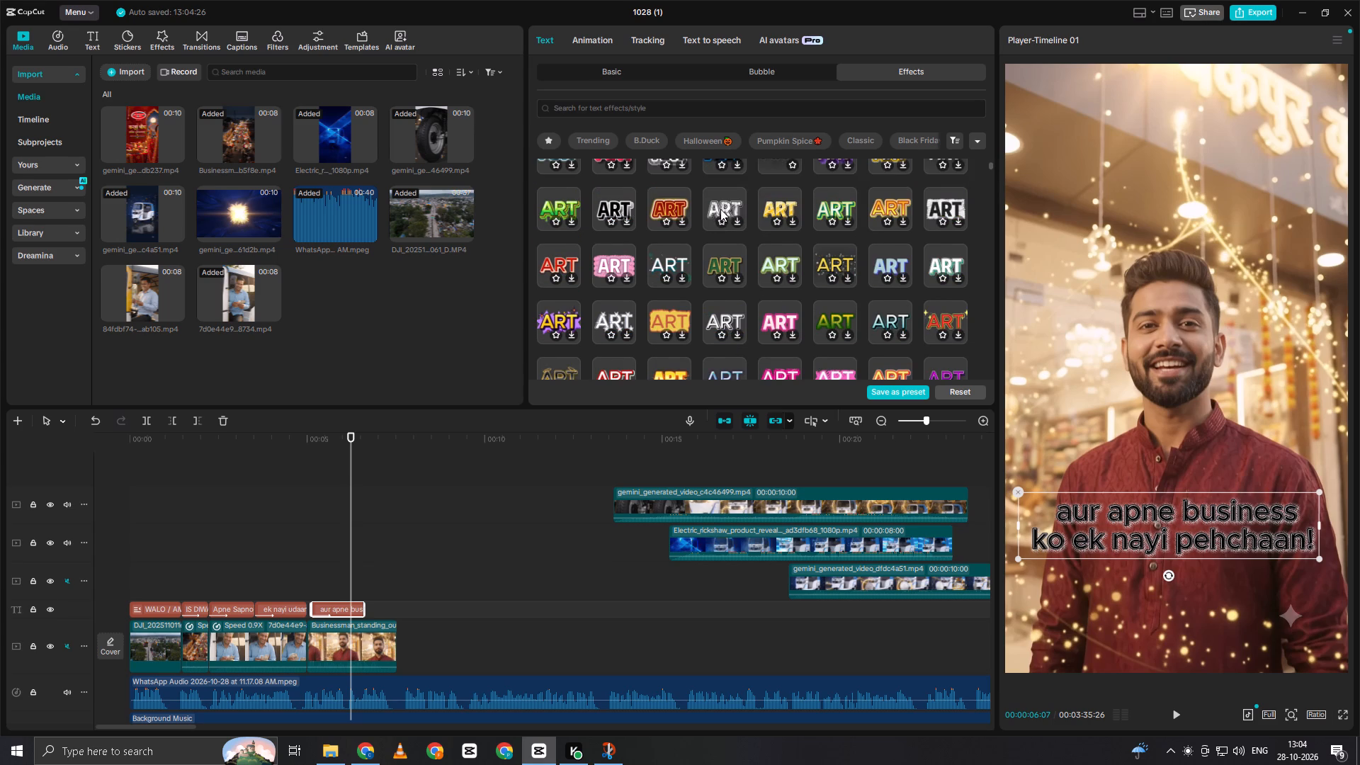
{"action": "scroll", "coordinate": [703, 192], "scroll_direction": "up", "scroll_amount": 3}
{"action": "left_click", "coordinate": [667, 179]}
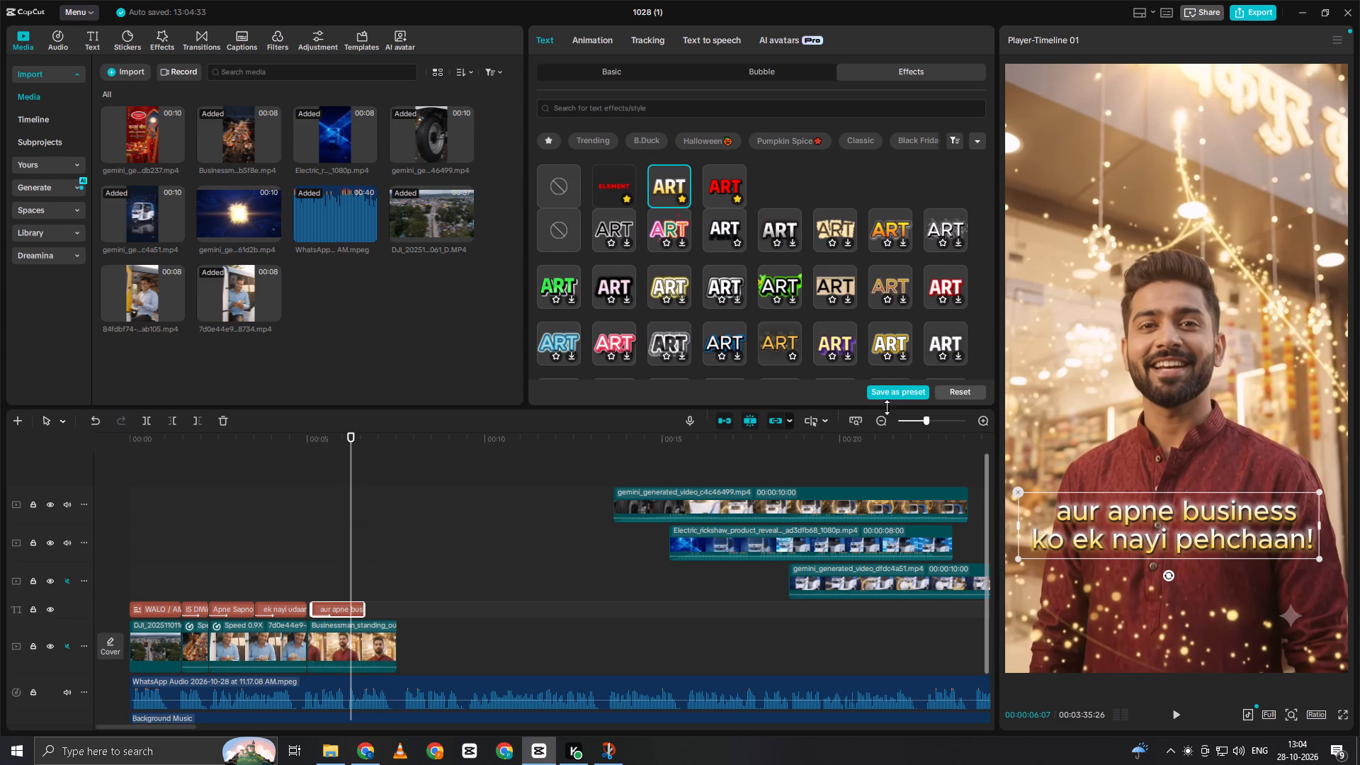
Play the start of the businessman clip to check the new title against the voice-over.
{"action": "left_click", "coordinate": [301, 535]}
{"action": "key", "text": "space"}
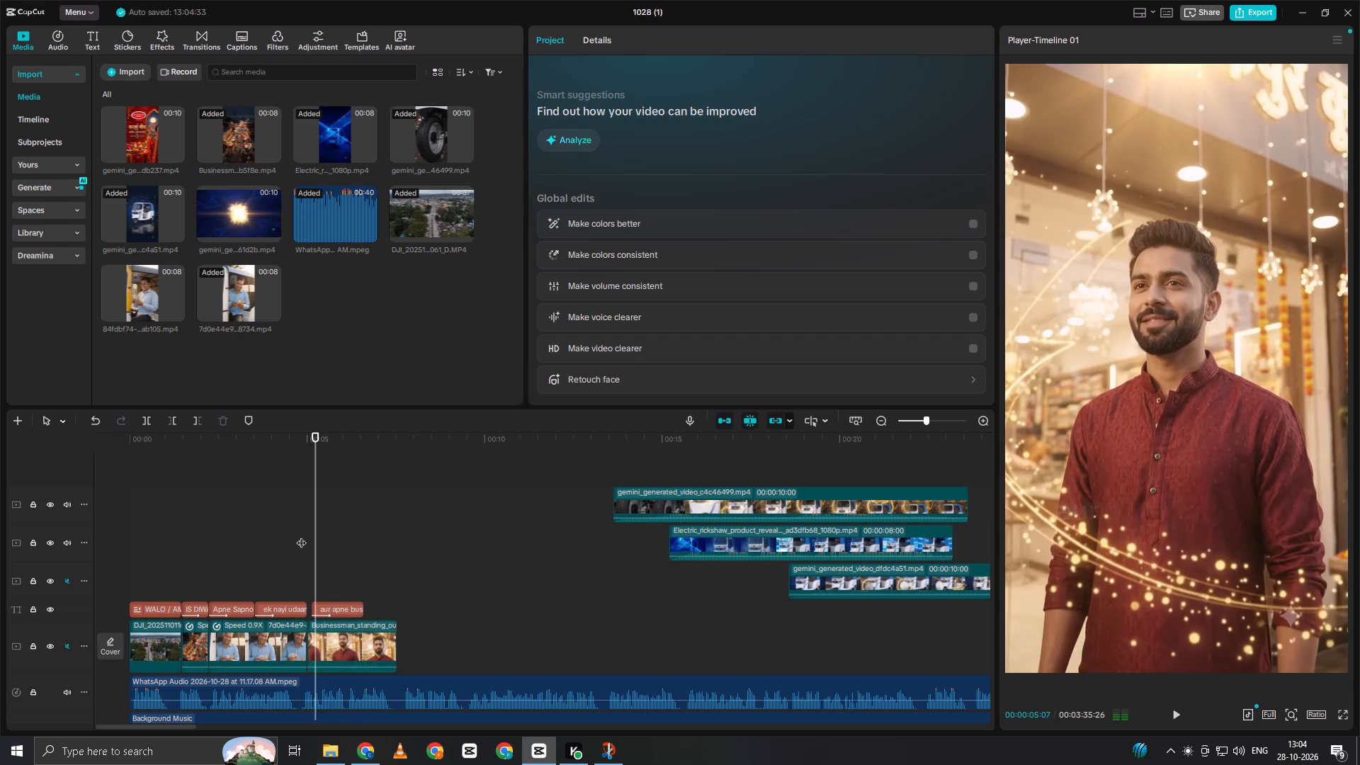
{"action": "key", "text": "space"}
Capitalise the first letter of each word in the "aur apne business ko ek nayi pehchaan!" title.
{"action": "left_click", "coordinate": [331, 612]}
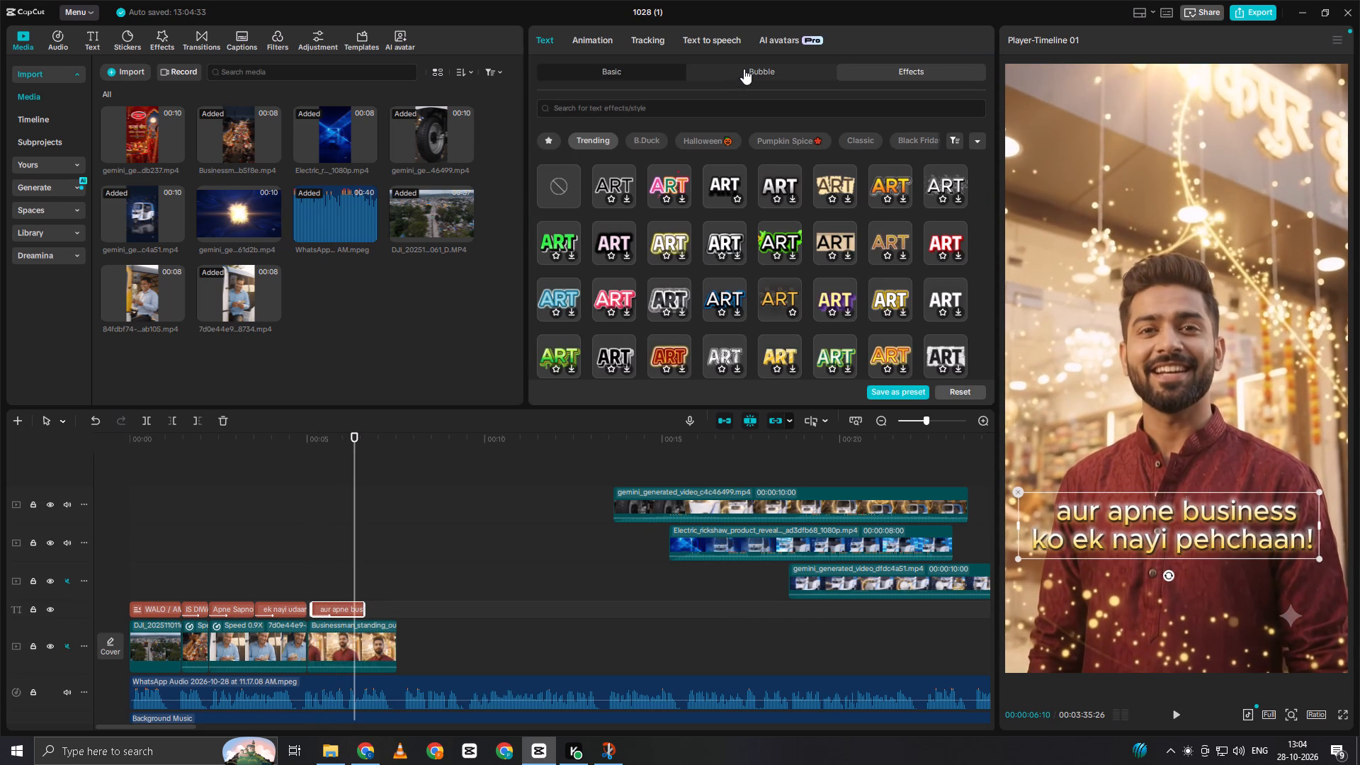
{"action": "left_click", "coordinate": [744, 69]}
{"action": "left_click", "coordinate": [601, 73]}
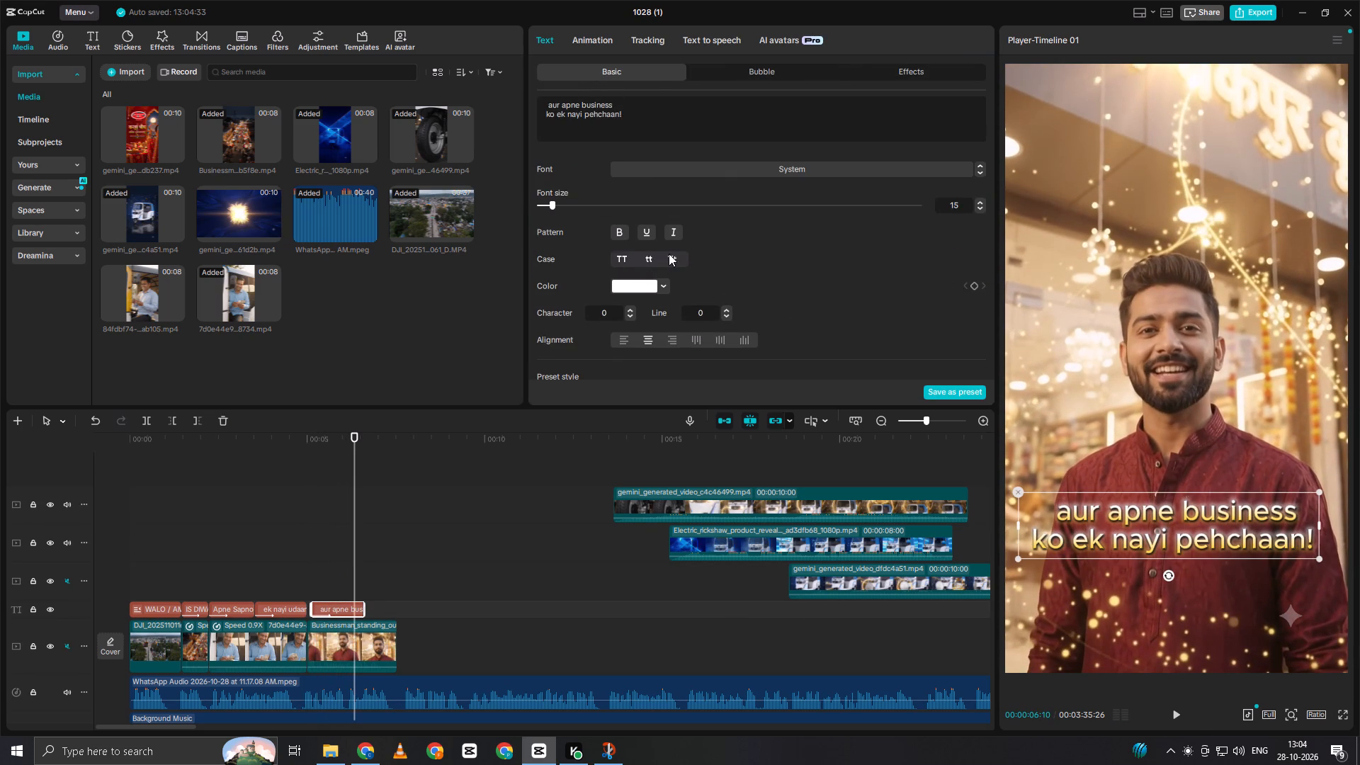
{"action": "left_click", "coordinate": [669, 254]}
Shrink the "Aur Apne Business Ko Ek Nayi Pehchaan!" title slightly and place it centred a little lower on the man's chest.
{"action": "left_click_drag", "start_coordinate": [1169, 523], "coordinate": [1176, 534]}
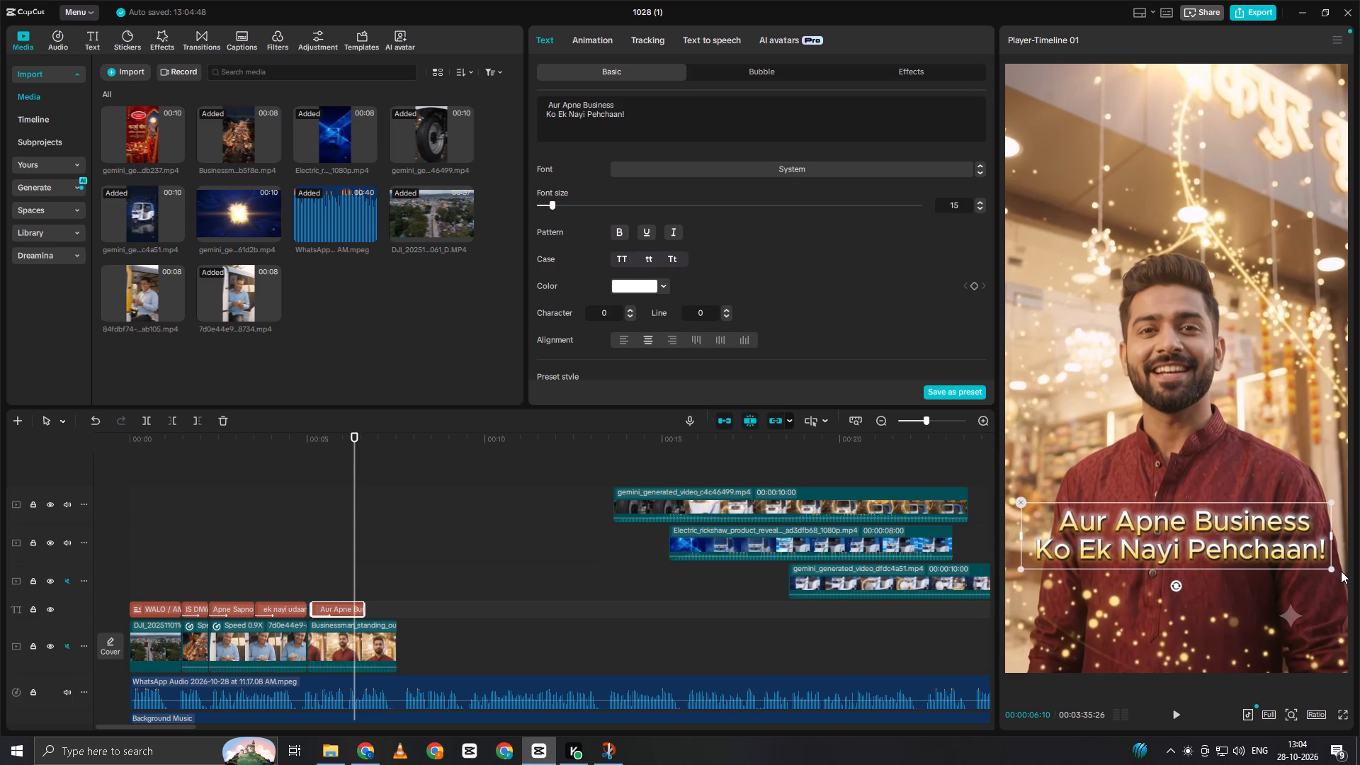
{"action": "left_click_drag", "start_coordinate": [1332, 568], "coordinate": [1297, 565]}
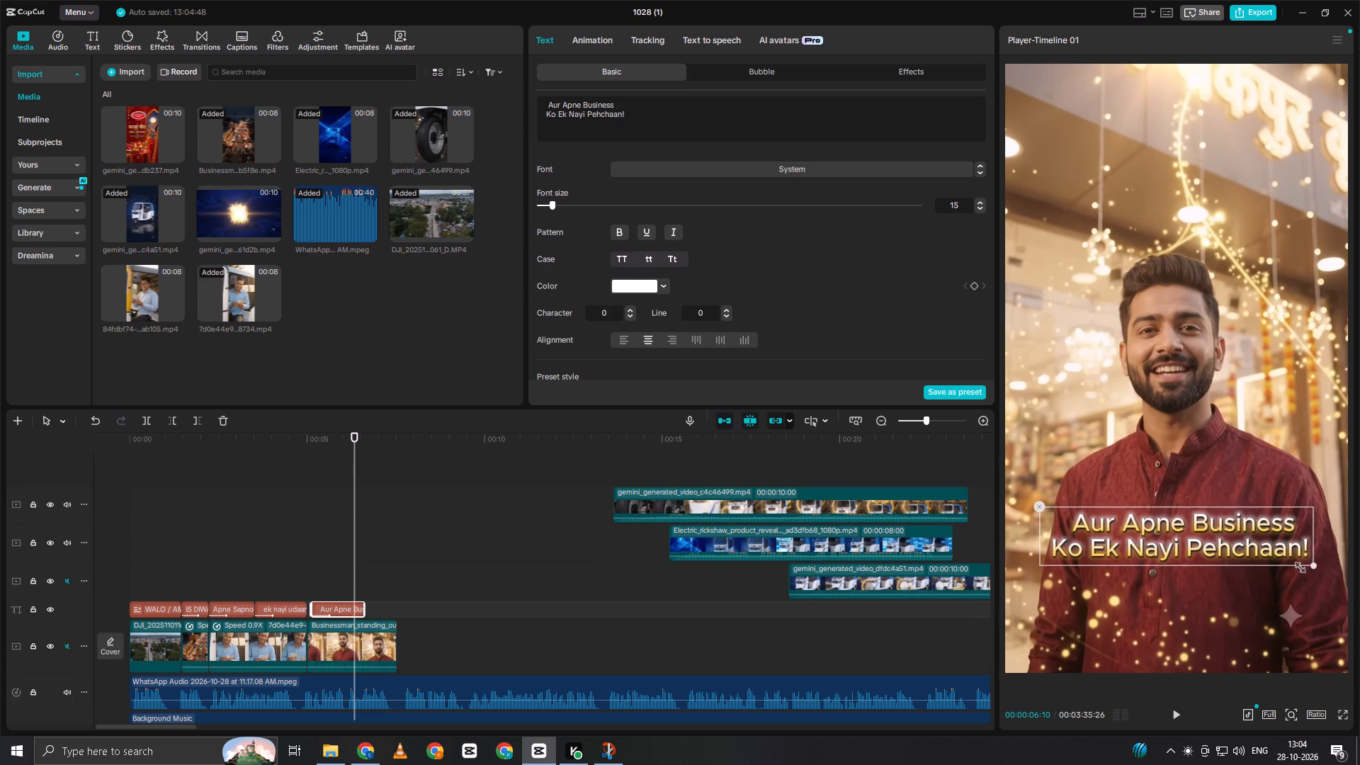
{"action": "left_click_drag", "start_coordinate": [1297, 565], "coordinate": [1288, 569]}
{"action": "left_click_drag", "start_coordinate": [1184, 530], "coordinate": [1177, 538]}
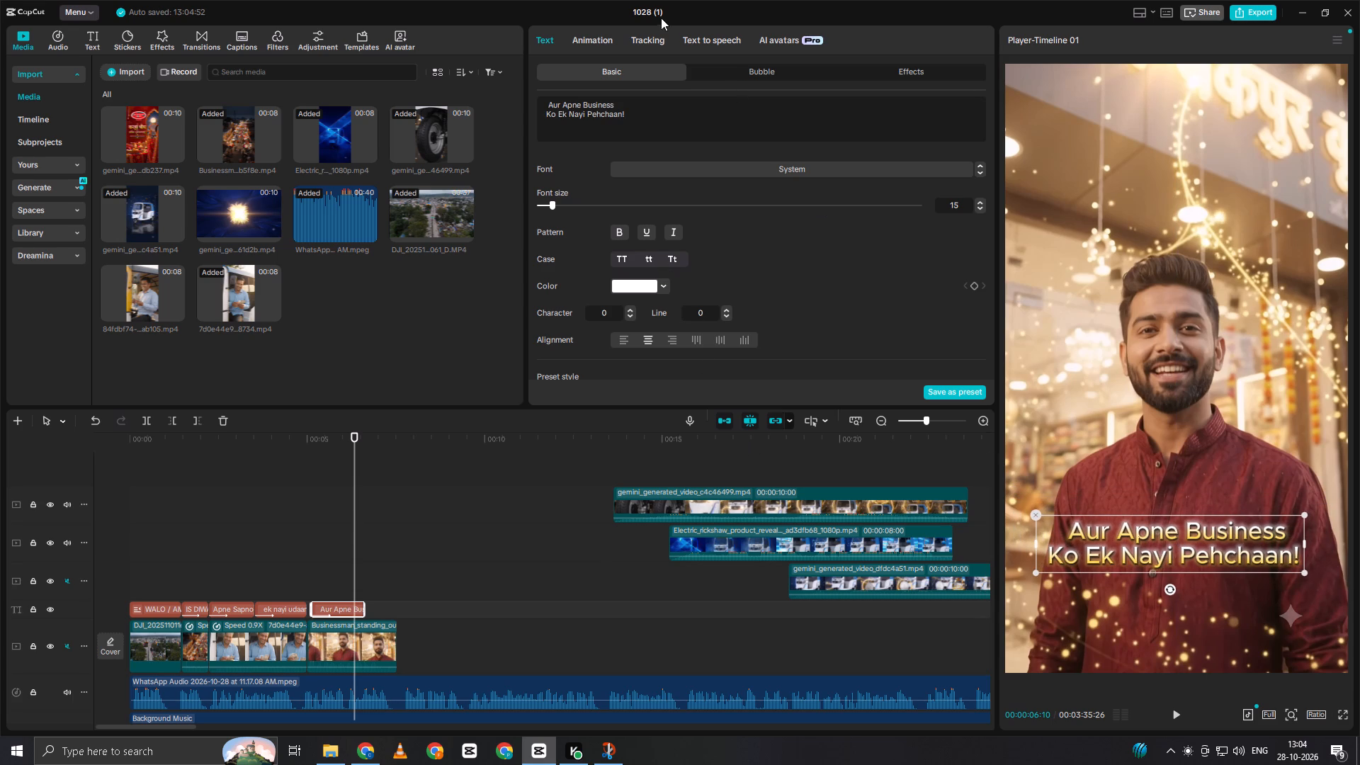
Apply the letter-by-letter "Lett...e-In" entrance animation from the Fade In results to the "Aur Apne Business" title.
{"action": "left_click", "coordinate": [603, 33]}
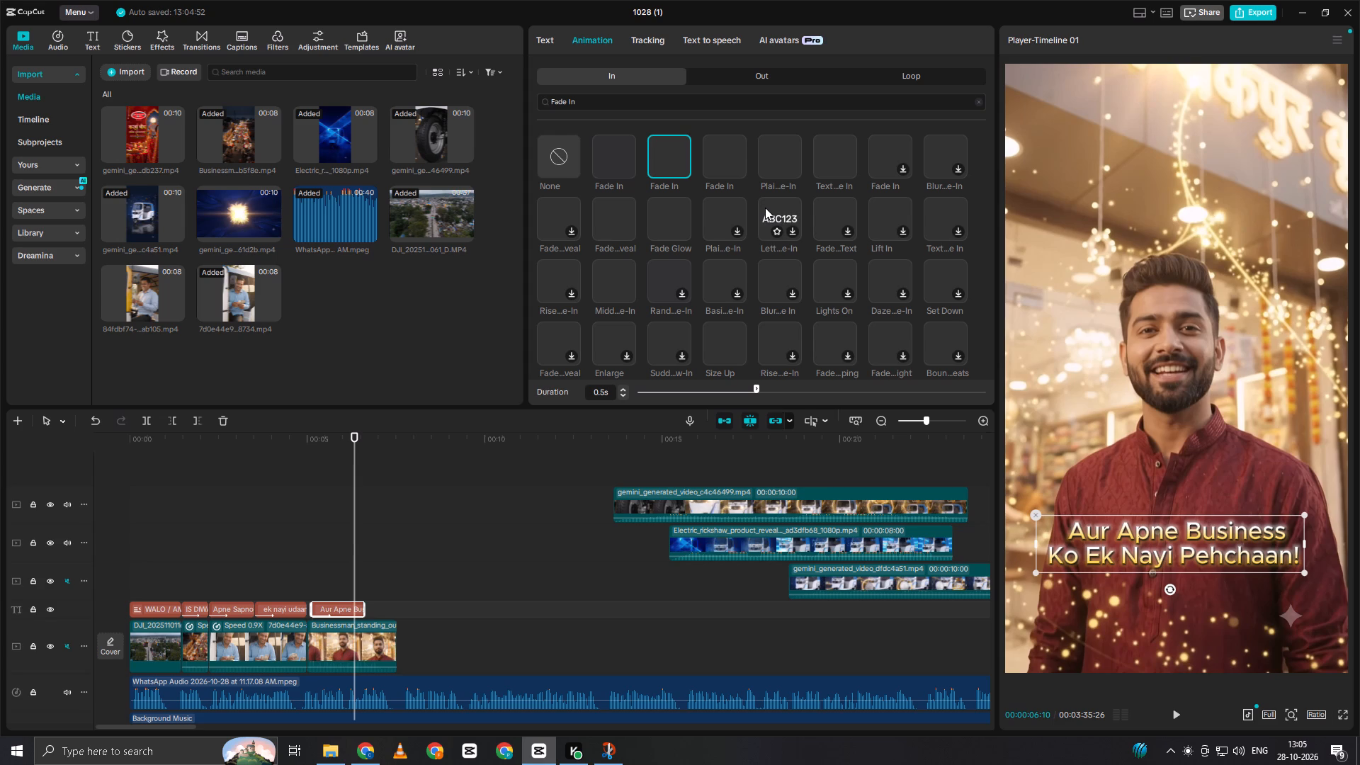
{"action": "left_click", "coordinate": [785, 209]}
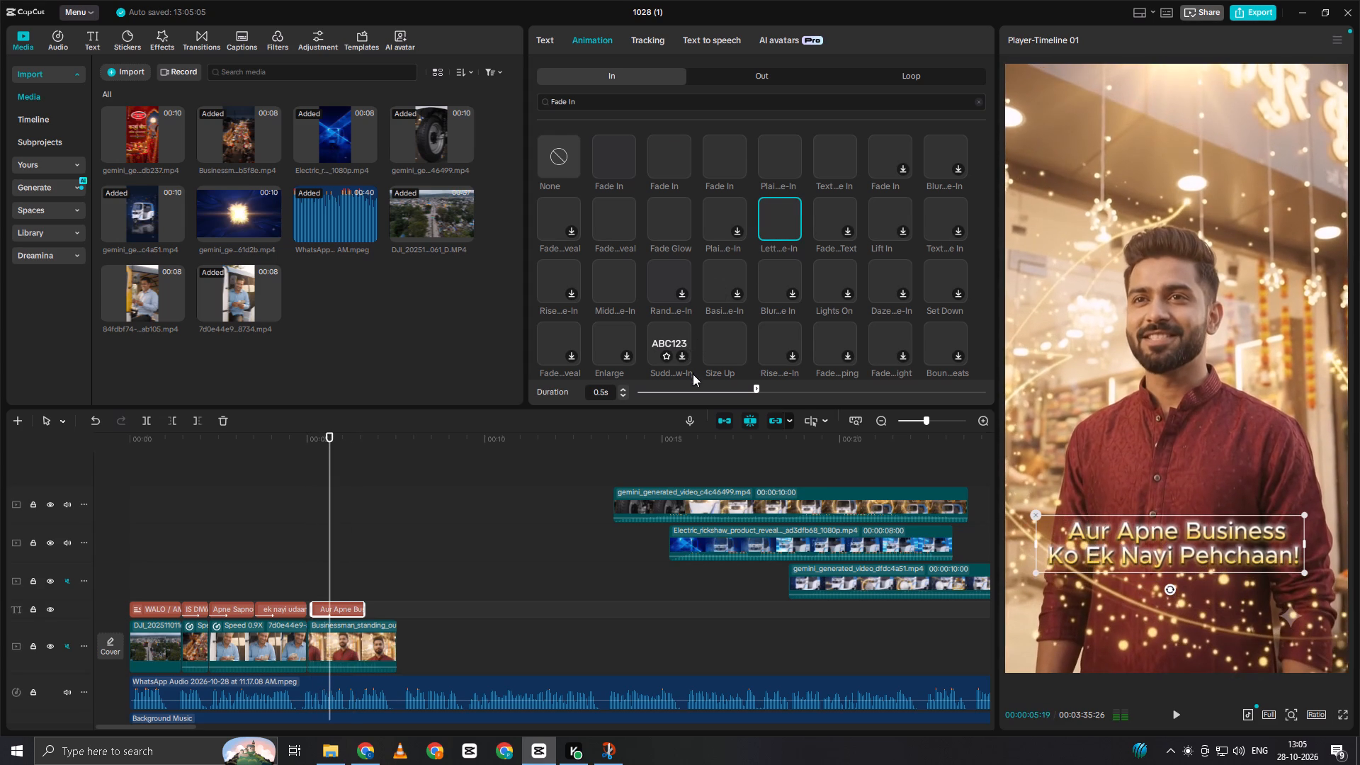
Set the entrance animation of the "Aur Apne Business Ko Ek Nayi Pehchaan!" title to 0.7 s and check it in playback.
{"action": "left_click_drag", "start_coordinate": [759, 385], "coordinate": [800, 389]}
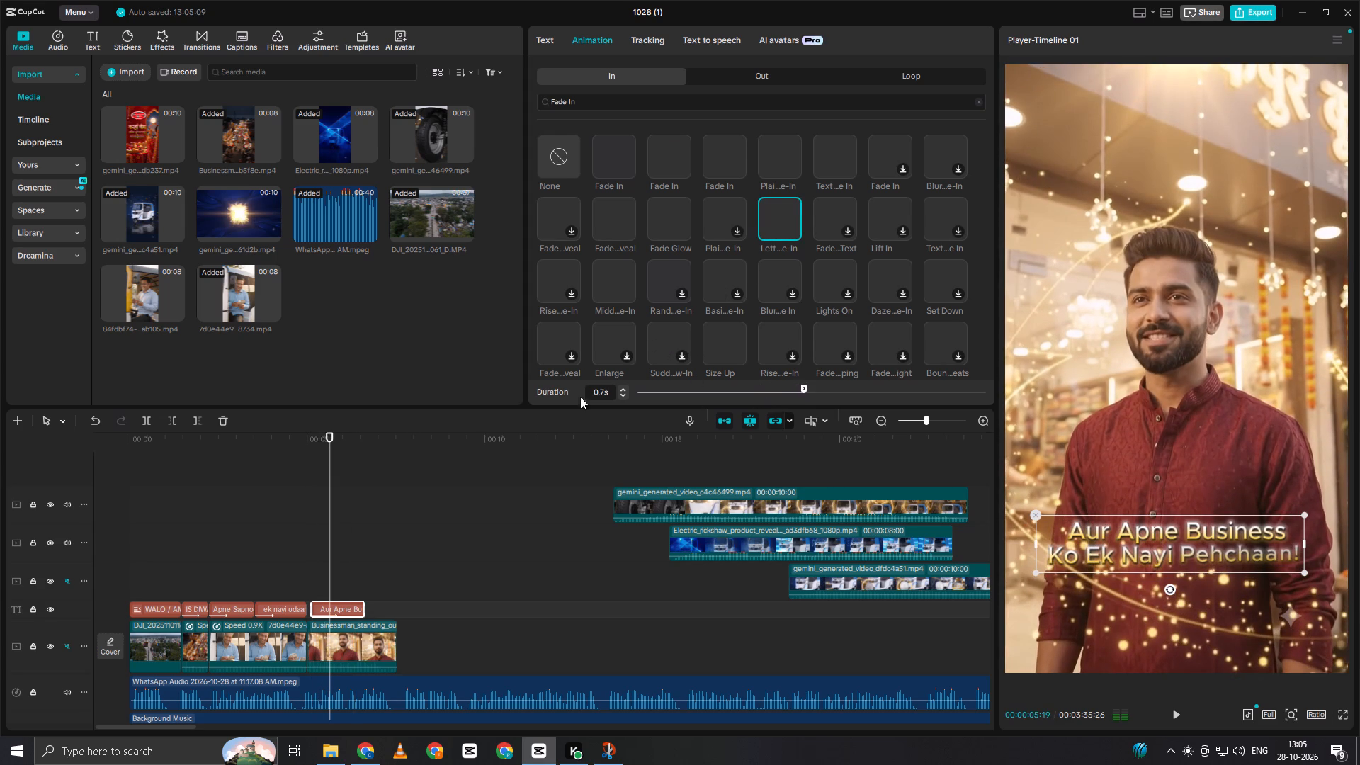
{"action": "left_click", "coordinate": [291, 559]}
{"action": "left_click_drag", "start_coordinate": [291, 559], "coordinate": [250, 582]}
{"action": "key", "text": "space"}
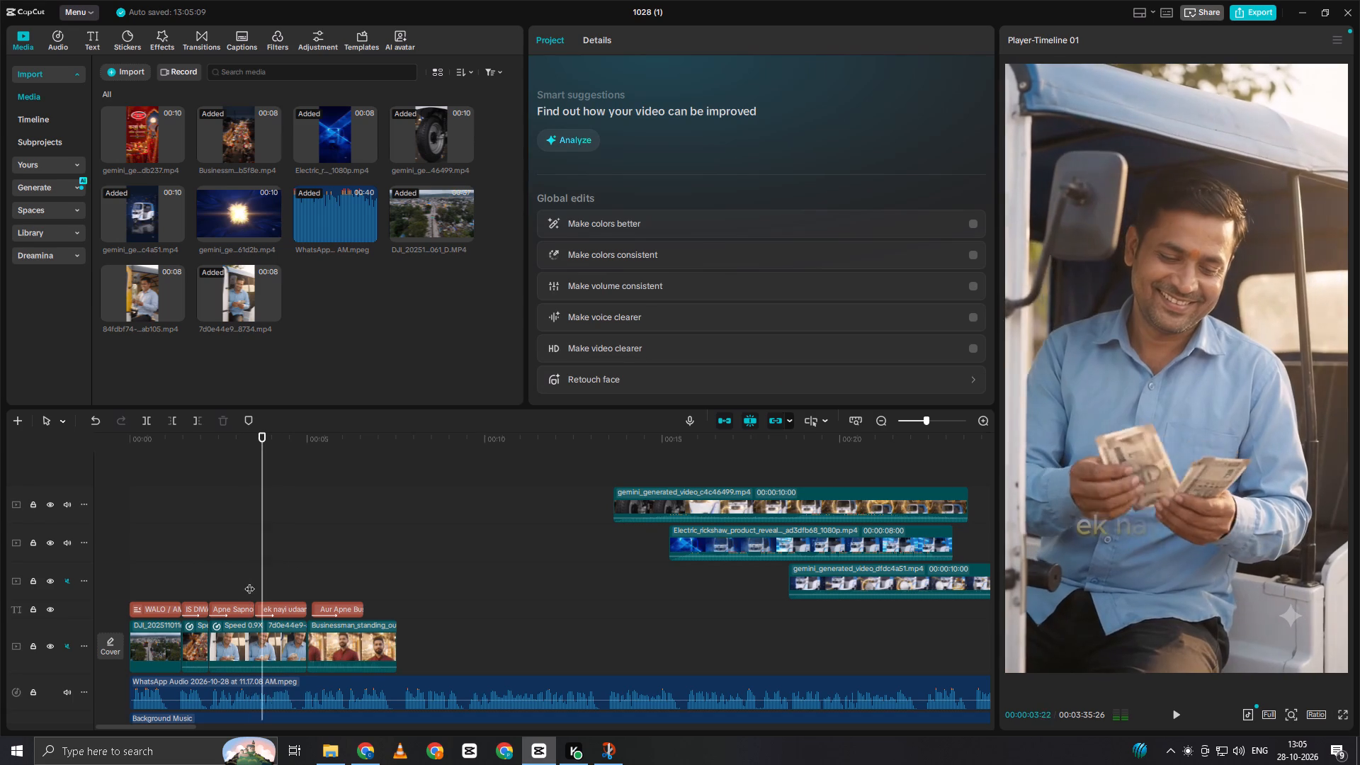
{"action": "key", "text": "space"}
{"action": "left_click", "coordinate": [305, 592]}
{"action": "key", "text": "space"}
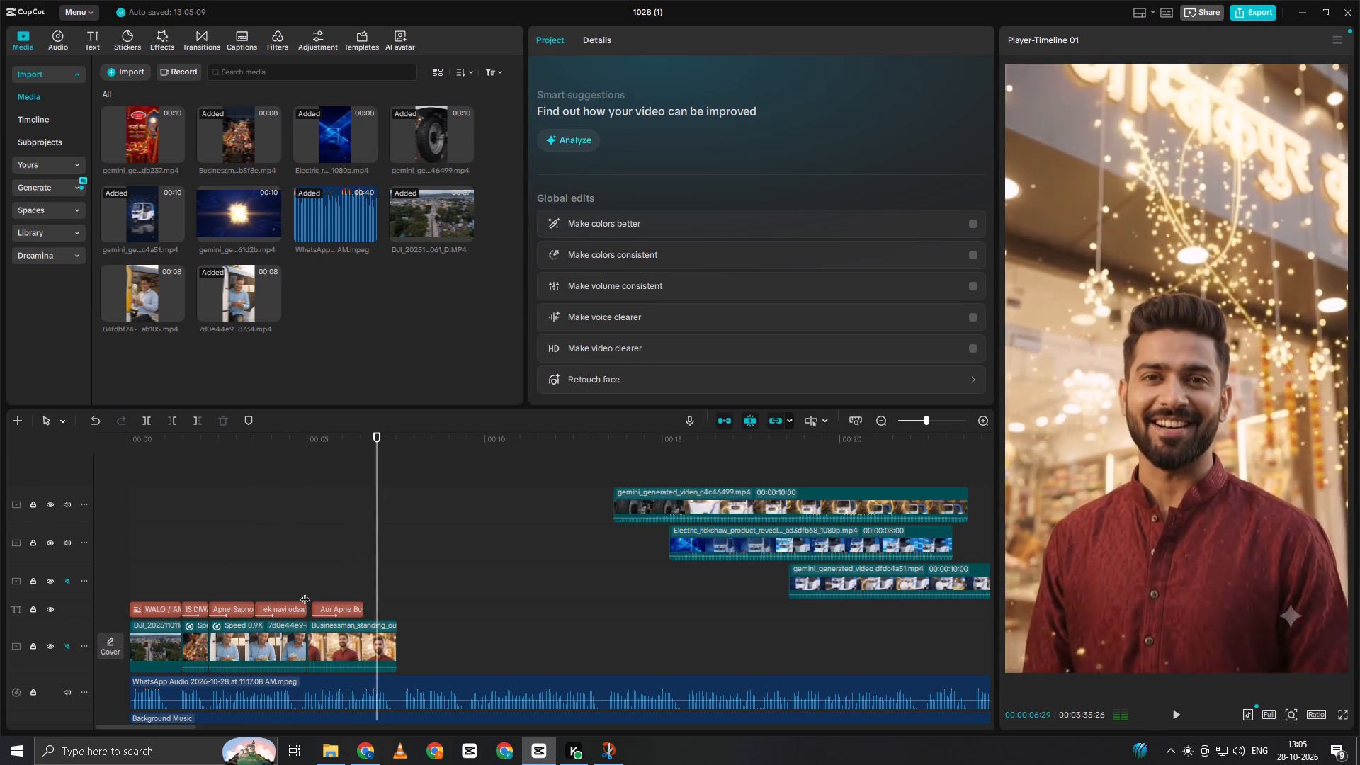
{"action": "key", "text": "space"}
Extend the "Aur Apne Business" title to the end of the businessman clip and replay its opening.
{"action": "left_click", "coordinate": [342, 606]}
{"action": "left_click_drag", "start_coordinate": [363, 608], "coordinate": [398, 613]}
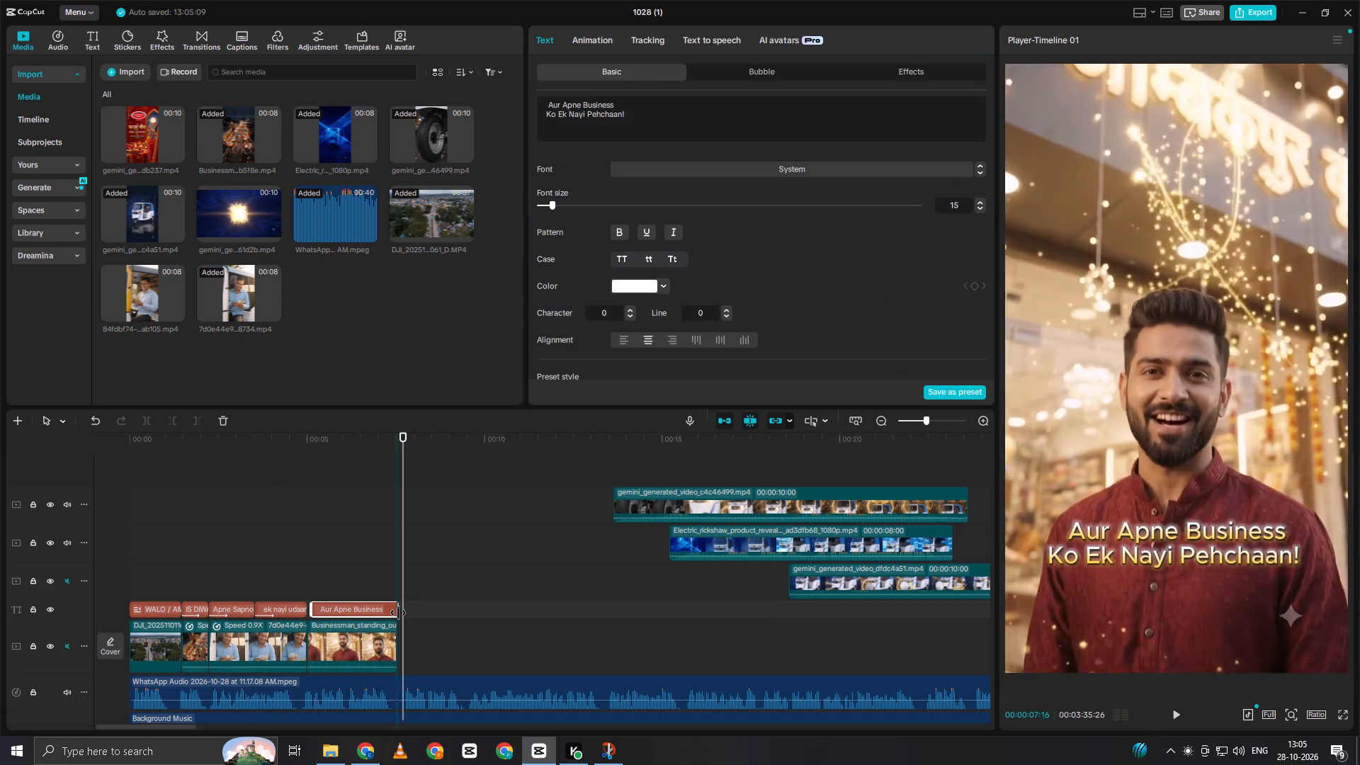
{"action": "left_click_drag", "start_coordinate": [398, 613], "coordinate": [392, 618]}
{"action": "left_click", "coordinate": [301, 567]}
{"action": "key", "text": "space"}
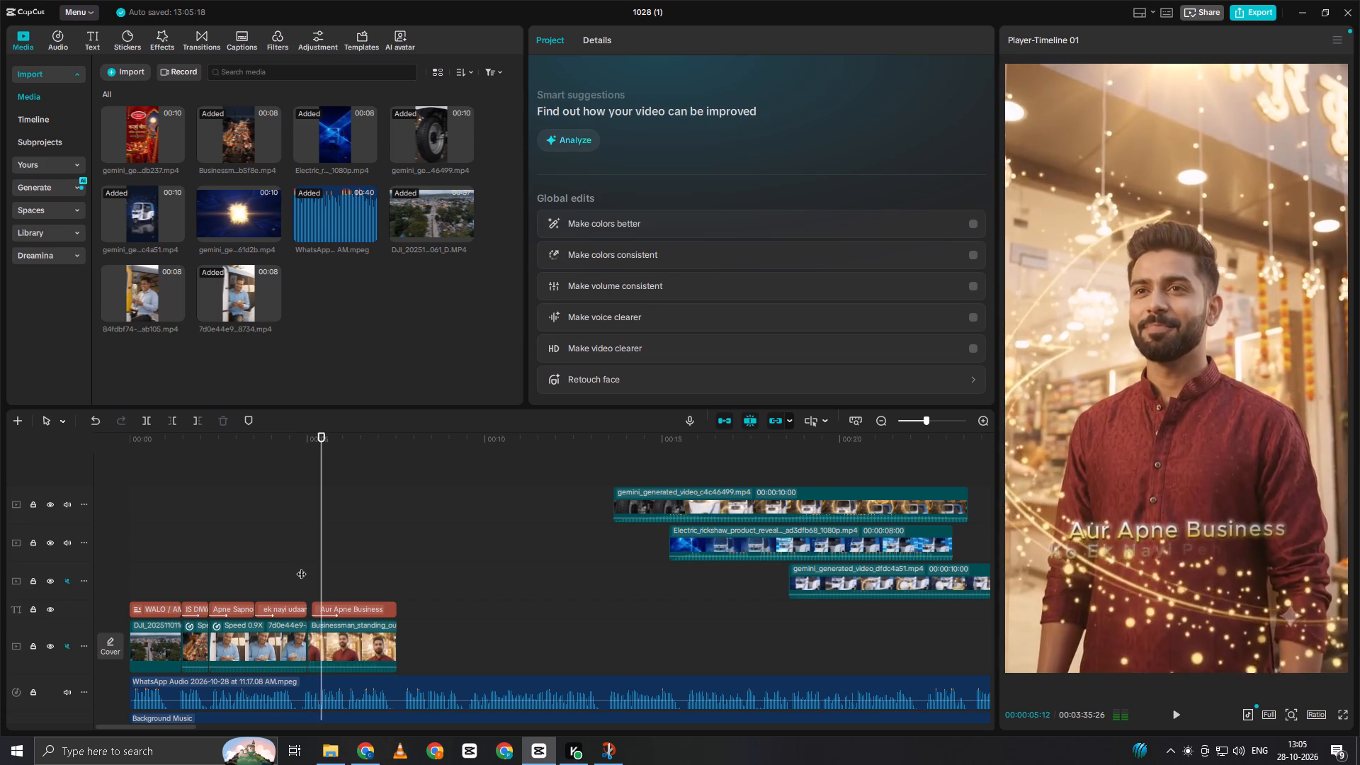
{"action": "key", "text": "space"}
Lengthen the "Aur Apne Business" title's entrance animation well beyond 0.7 s and play the title to check its pace.
{"action": "left_click", "coordinate": [342, 606]}
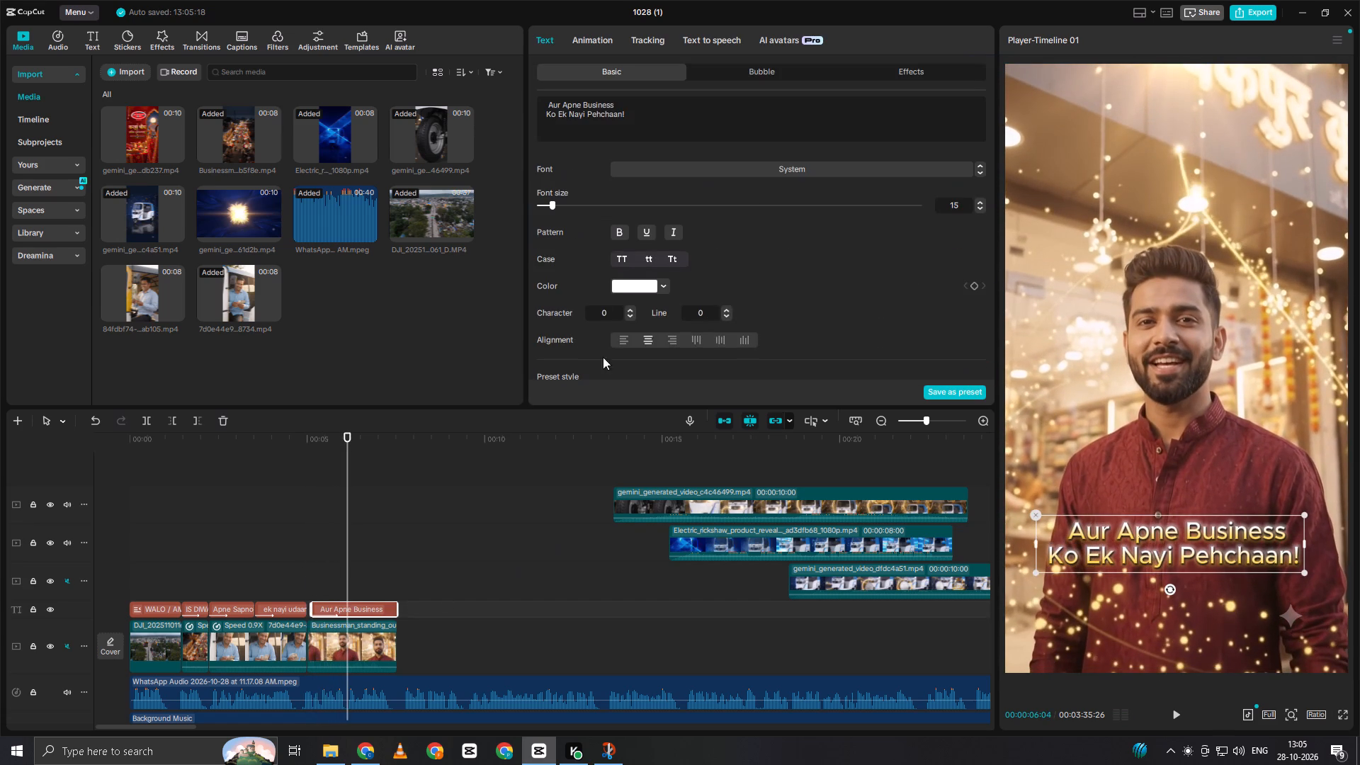
{"action": "left_click", "coordinate": [601, 40]}
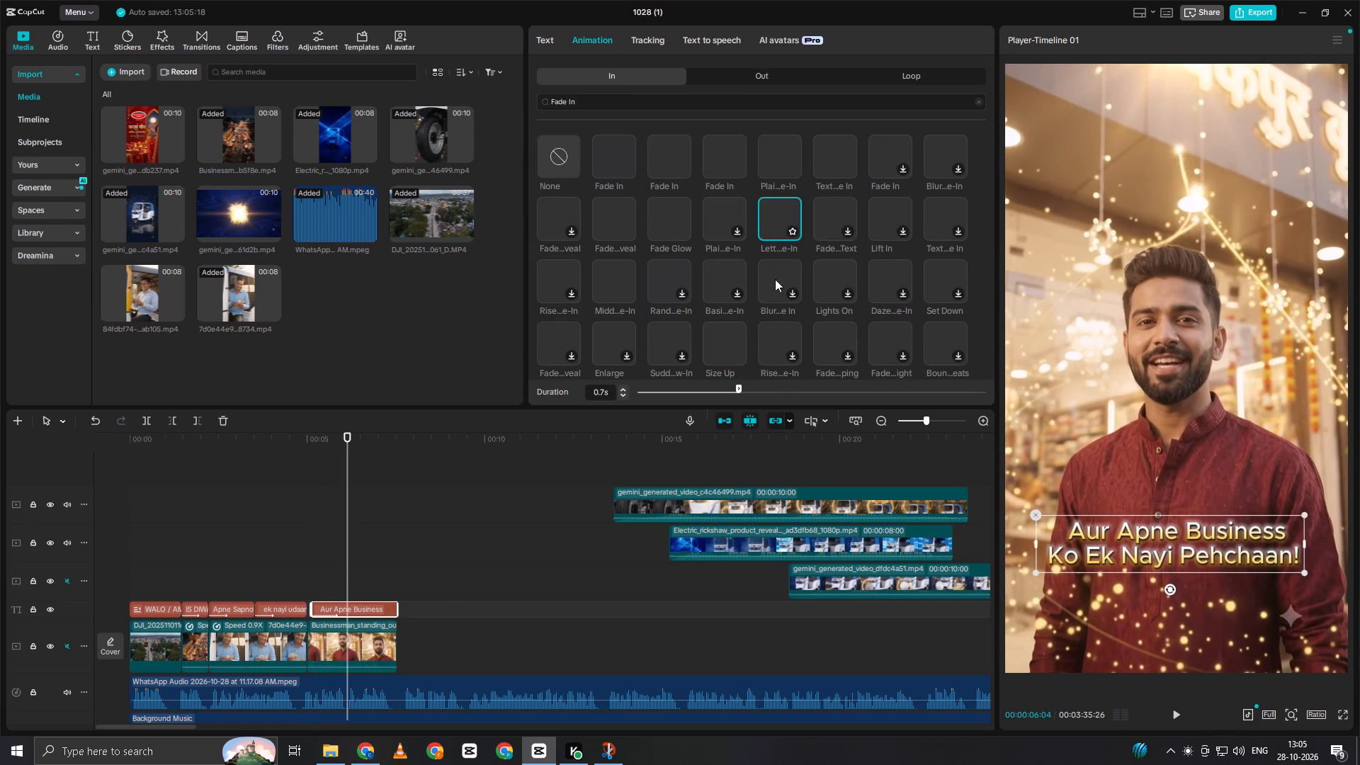
{"action": "left_click_drag", "start_coordinate": [735, 390], "coordinate": [889, 407]}
{"action": "left_click", "coordinate": [280, 534]}
{"action": "key", "text": "space"}
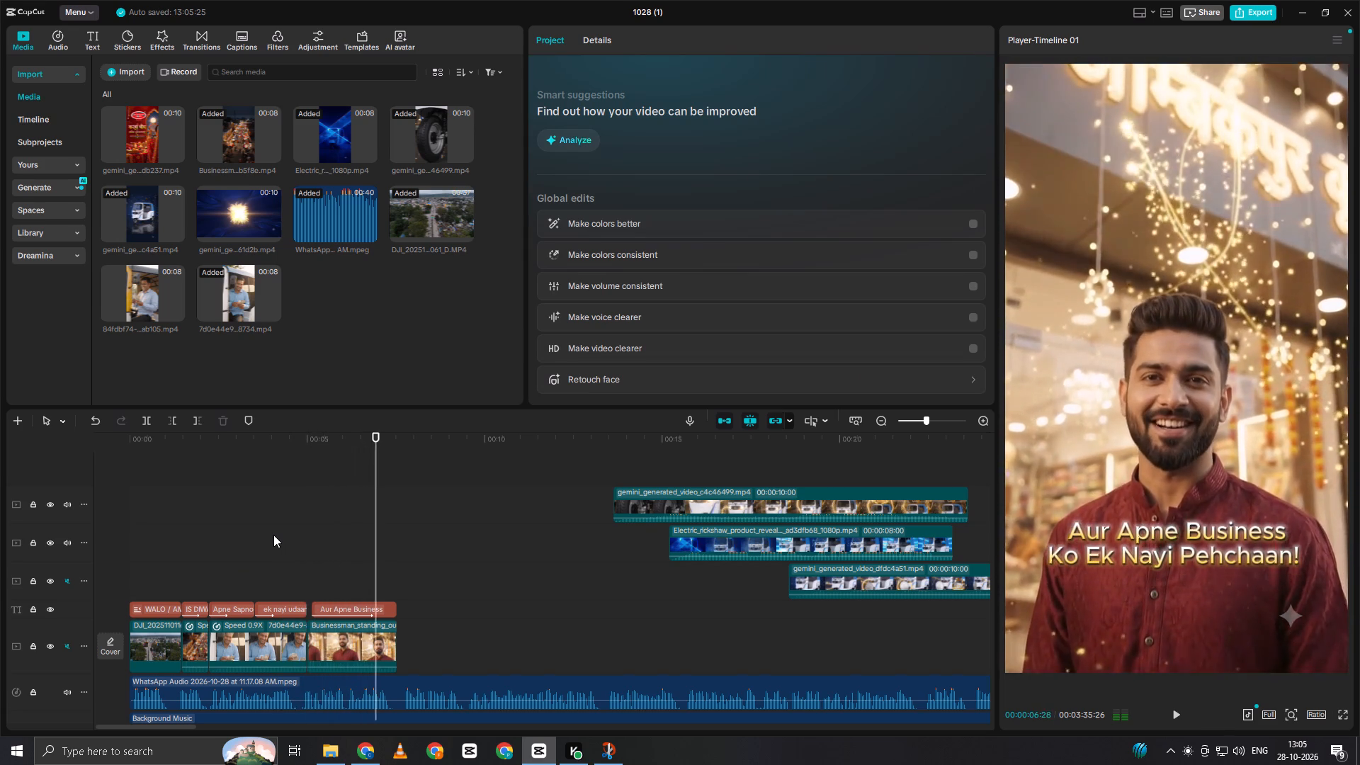
{"action": "key", "text": "space"}
Place the blue electric rickshaw product reveal clip on the main track directly after the businessman clip.
{"action": "left_click", "coordinate": [375, 540]}
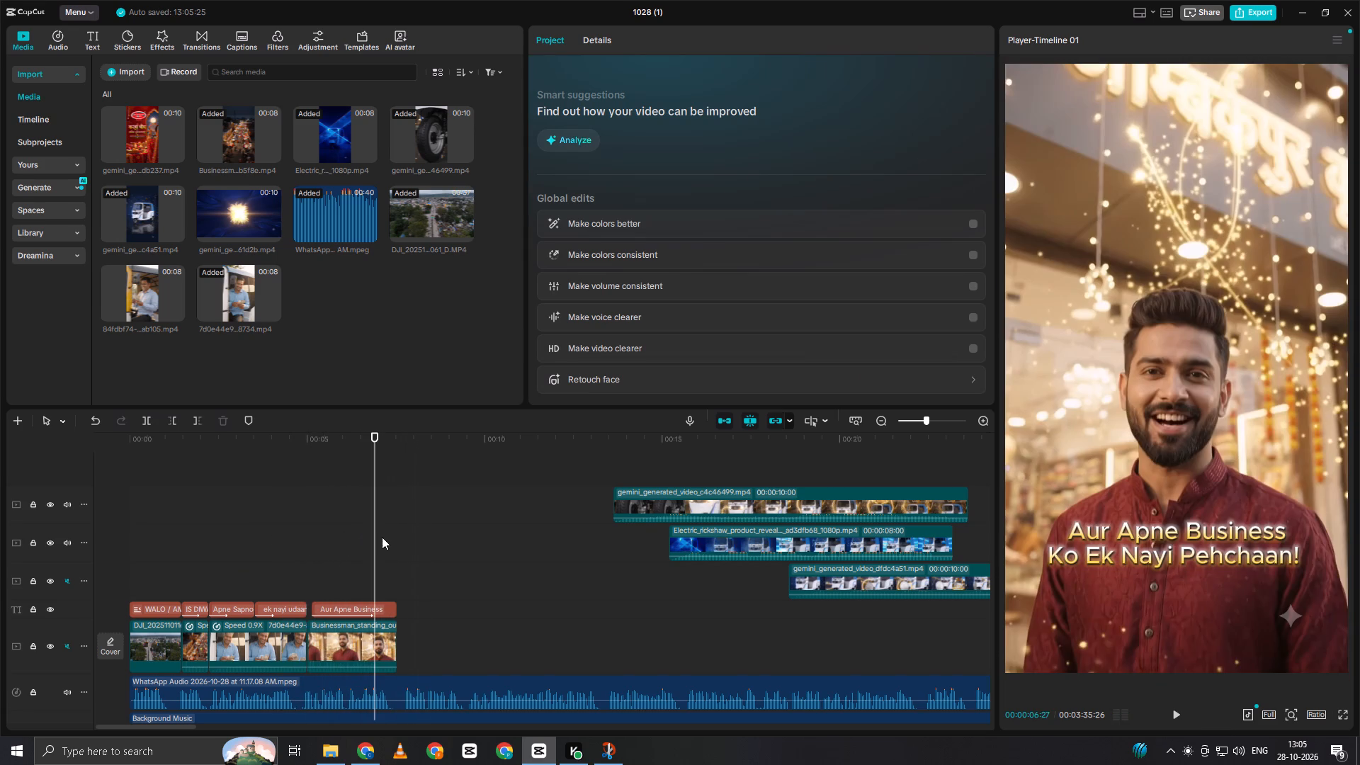
{"action": "left_click_drag", "start_coordinate": [382, 537], "coordinate": [392, 538]}
{"action": "left_click", "coordinate": [392, 537]}
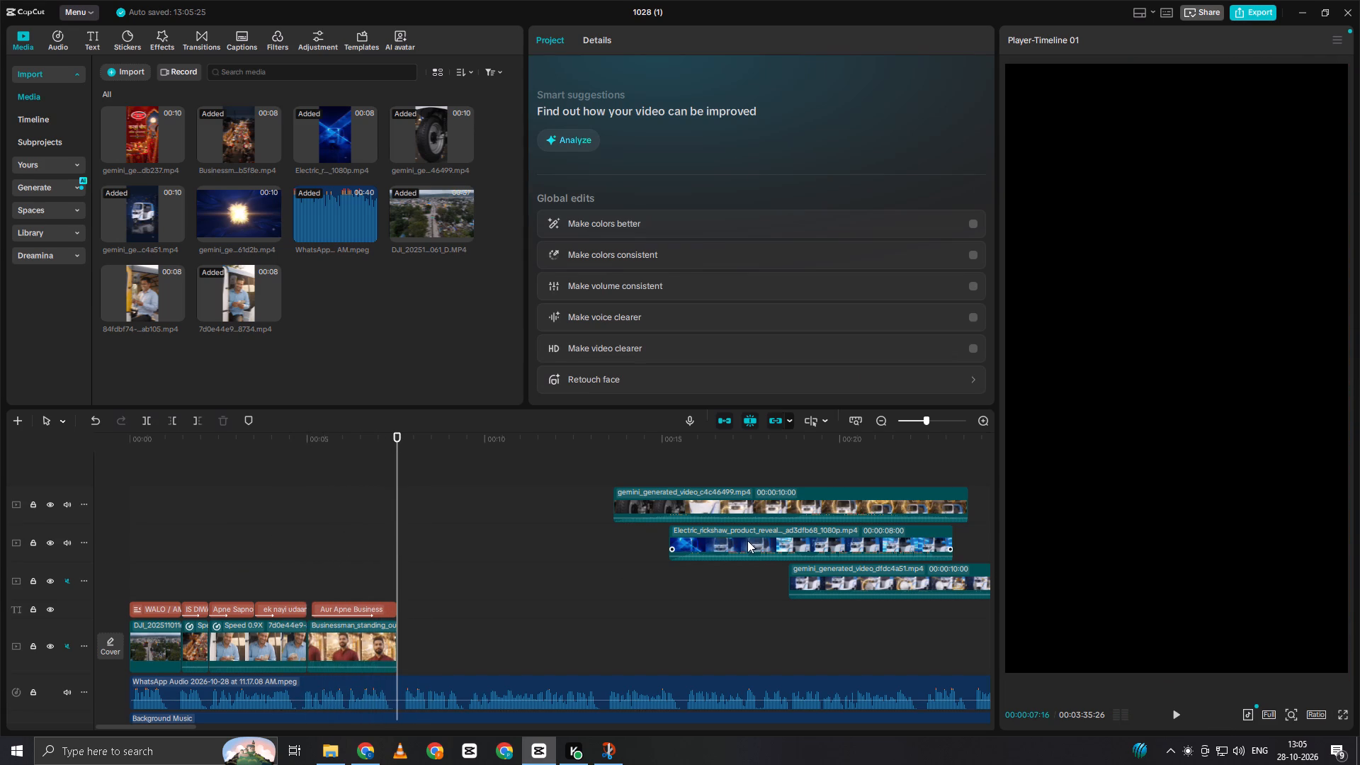
{"action": "left_click_drag", "start_coordinate": [747, 539], "coordinate": [525, 657]}
Play the rickshaw reveal clip against the voice-over and trim off its end at 00:00:13:09.
{"action": "key", "text": "space"}
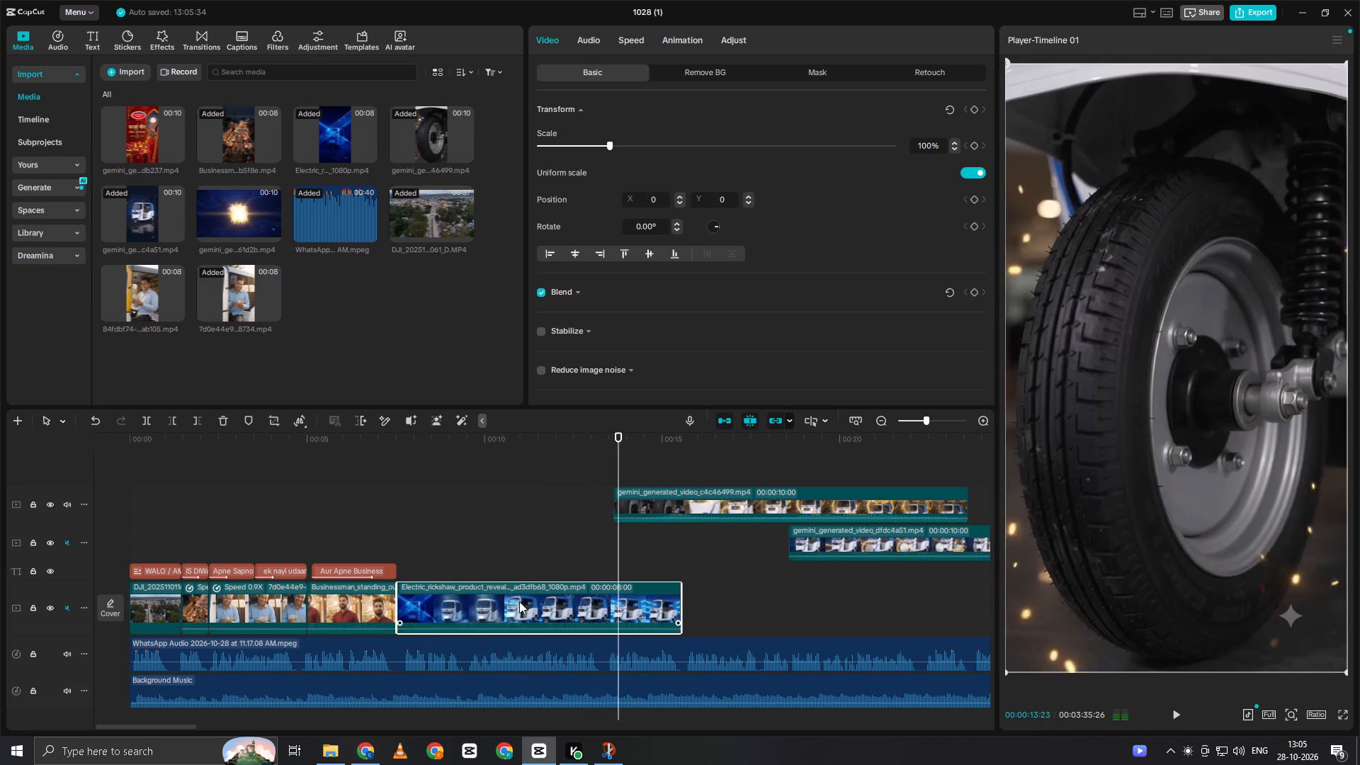
{"action": "key", "text": "space"}
{"action": "left_click", "coordinate": [591, 552]}
{"action": "left_click_drag", "start_coordinate": [591, 552], "coordinate": [601, 552]}
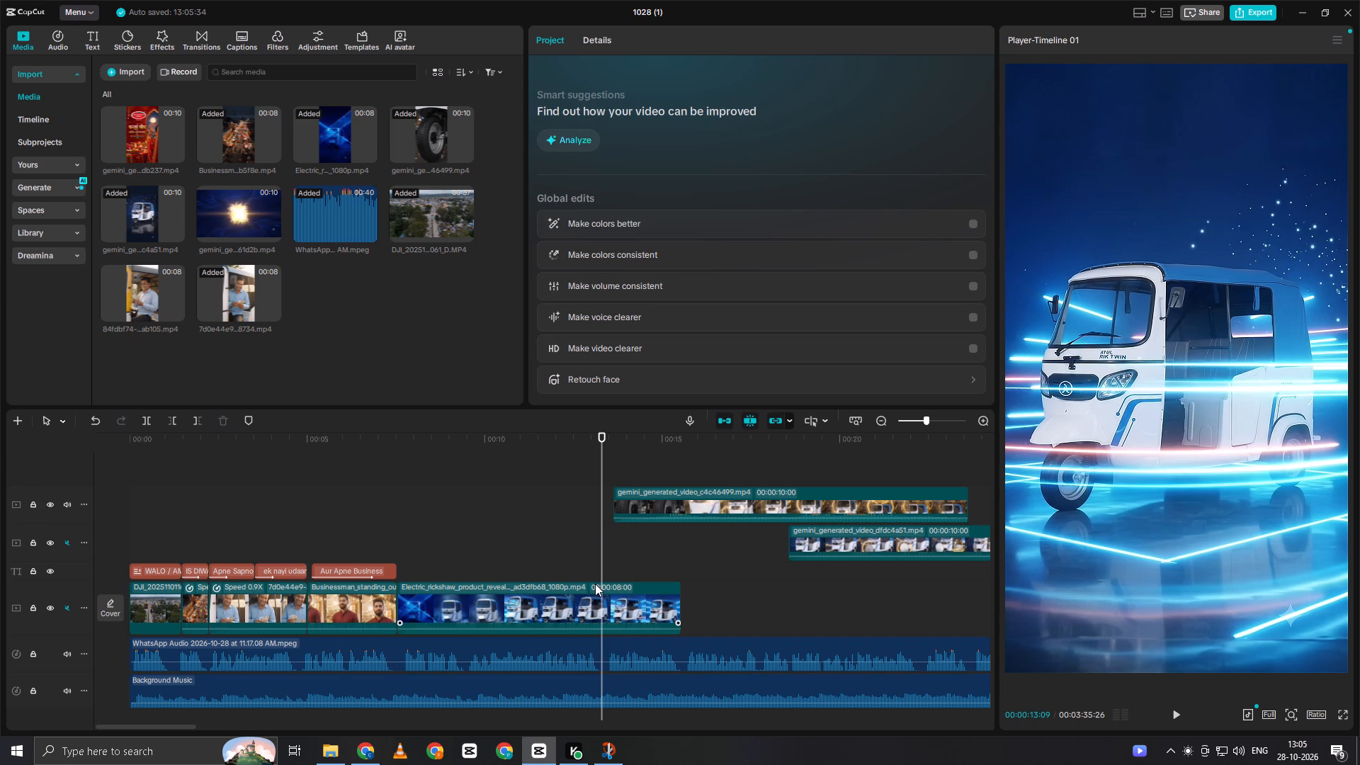
{"action": "key", "text": "w"}
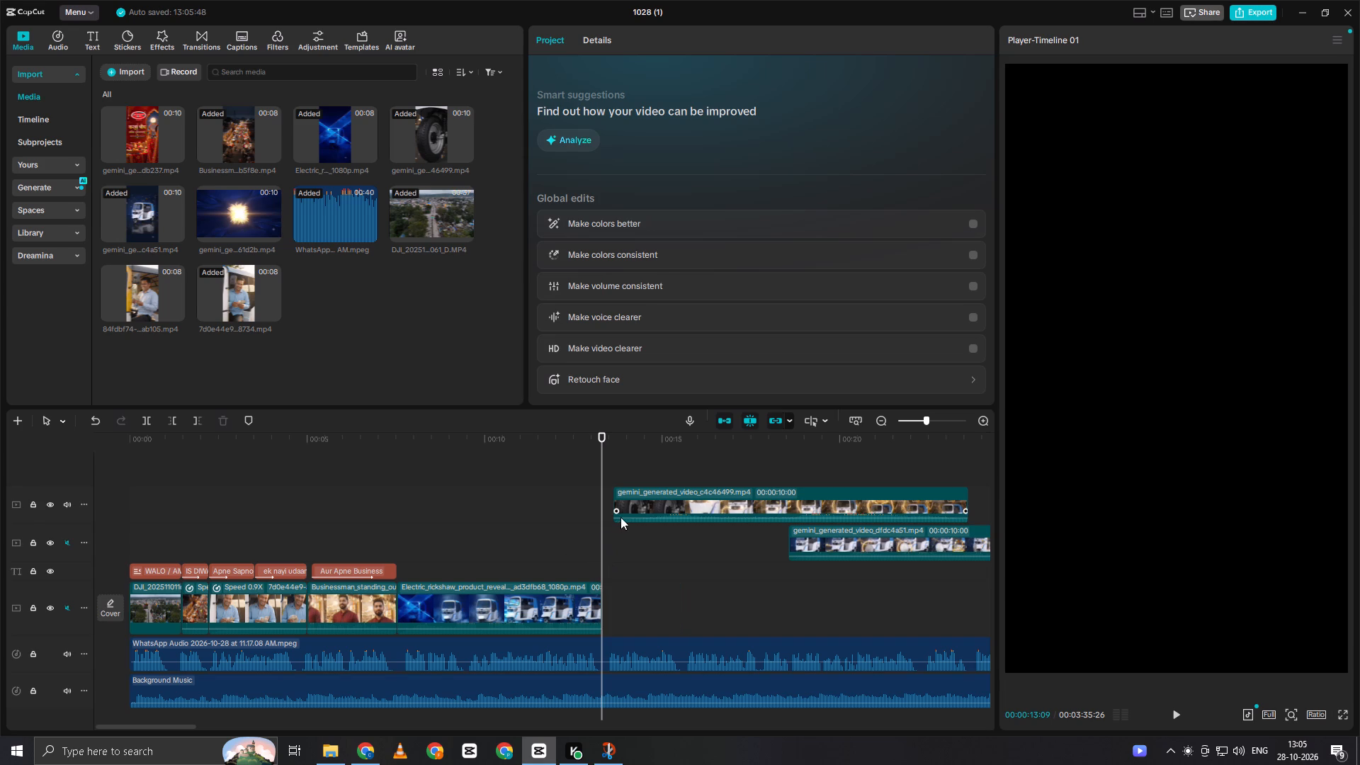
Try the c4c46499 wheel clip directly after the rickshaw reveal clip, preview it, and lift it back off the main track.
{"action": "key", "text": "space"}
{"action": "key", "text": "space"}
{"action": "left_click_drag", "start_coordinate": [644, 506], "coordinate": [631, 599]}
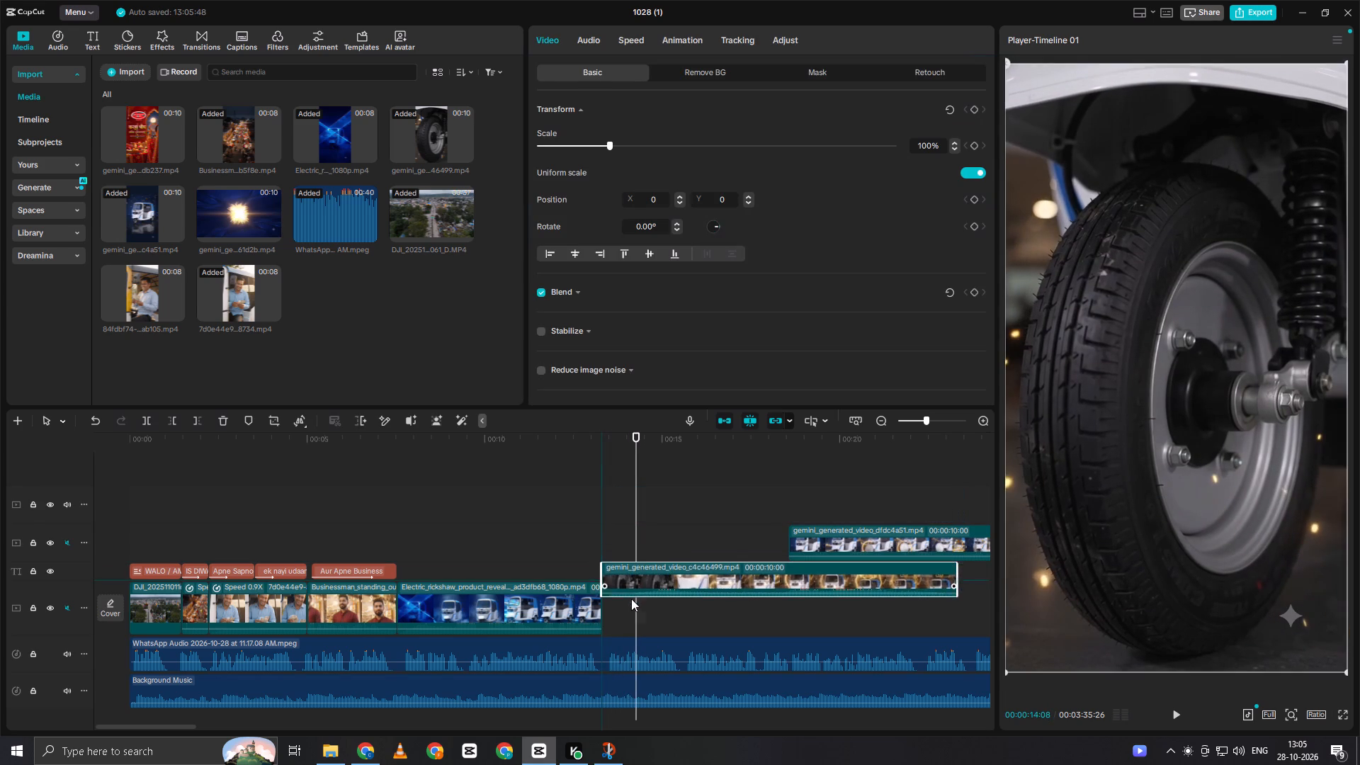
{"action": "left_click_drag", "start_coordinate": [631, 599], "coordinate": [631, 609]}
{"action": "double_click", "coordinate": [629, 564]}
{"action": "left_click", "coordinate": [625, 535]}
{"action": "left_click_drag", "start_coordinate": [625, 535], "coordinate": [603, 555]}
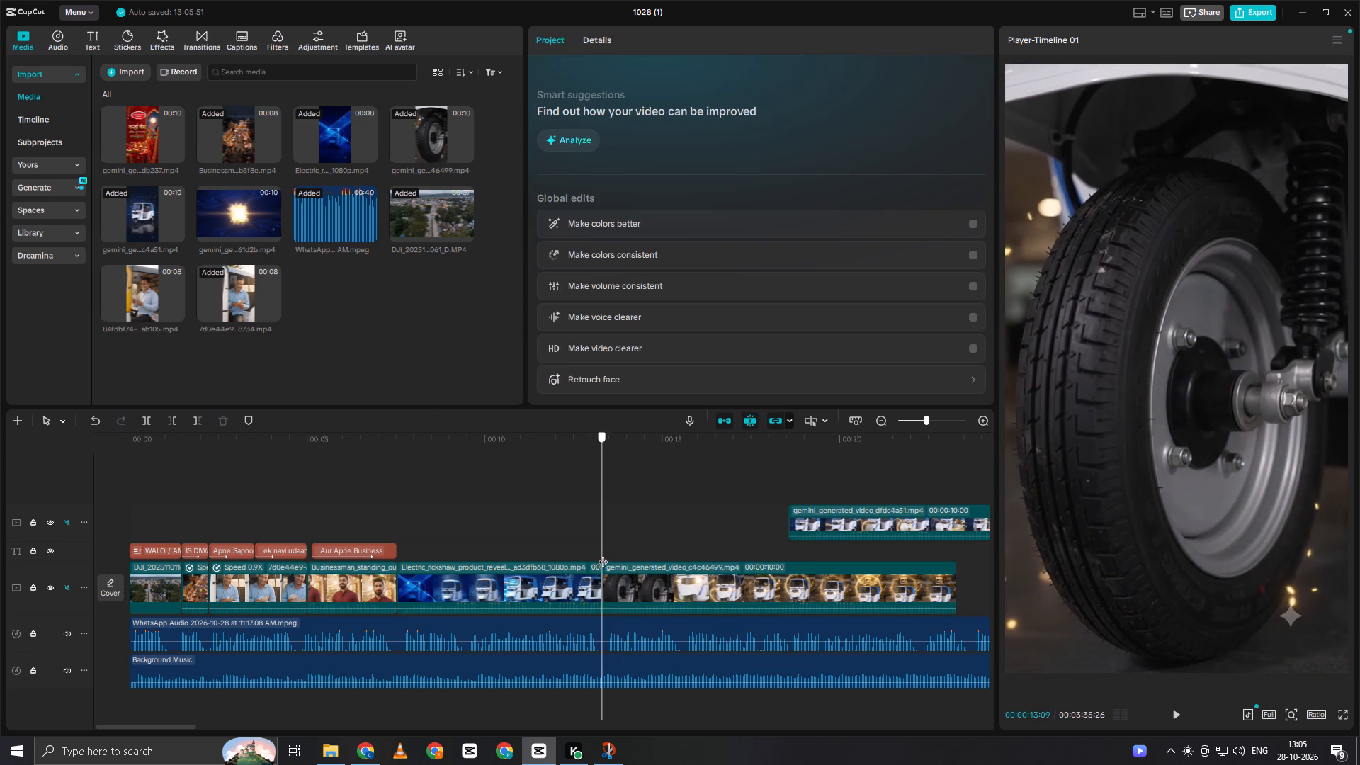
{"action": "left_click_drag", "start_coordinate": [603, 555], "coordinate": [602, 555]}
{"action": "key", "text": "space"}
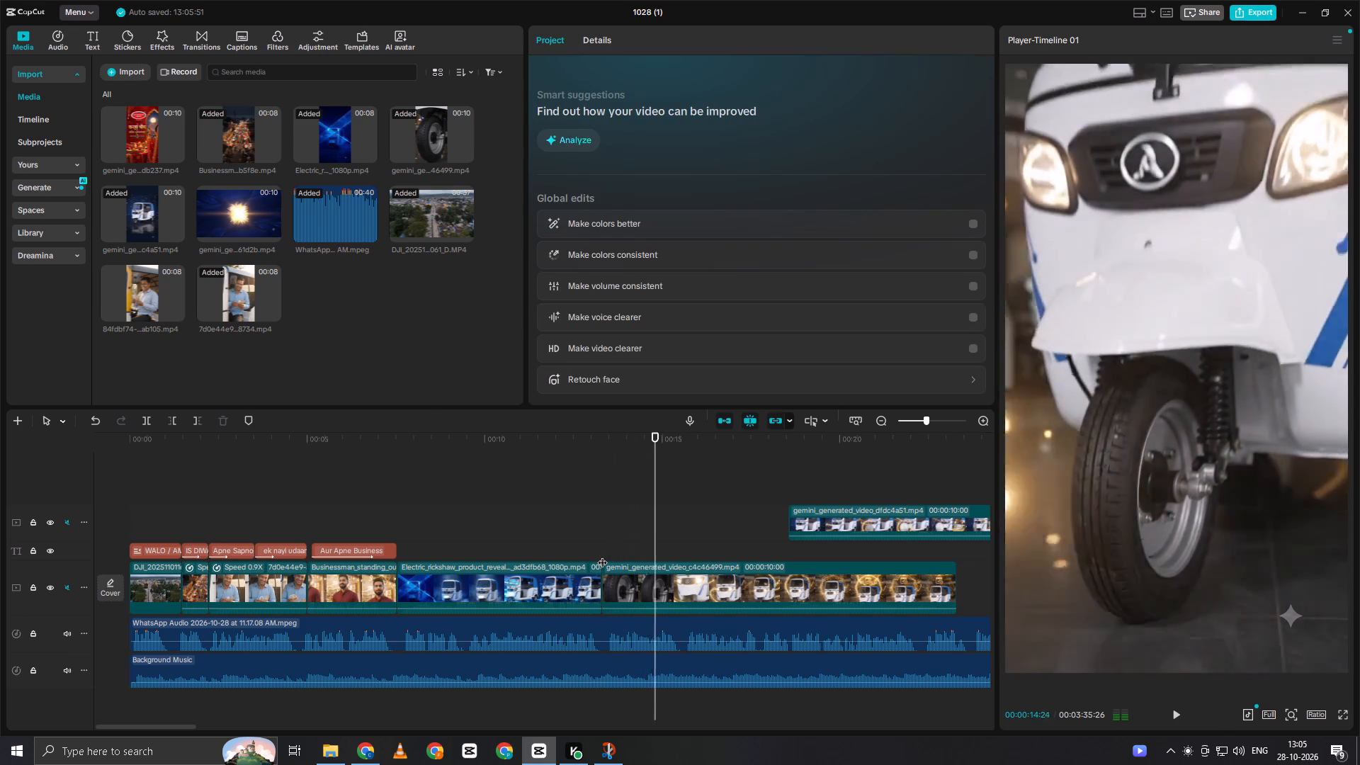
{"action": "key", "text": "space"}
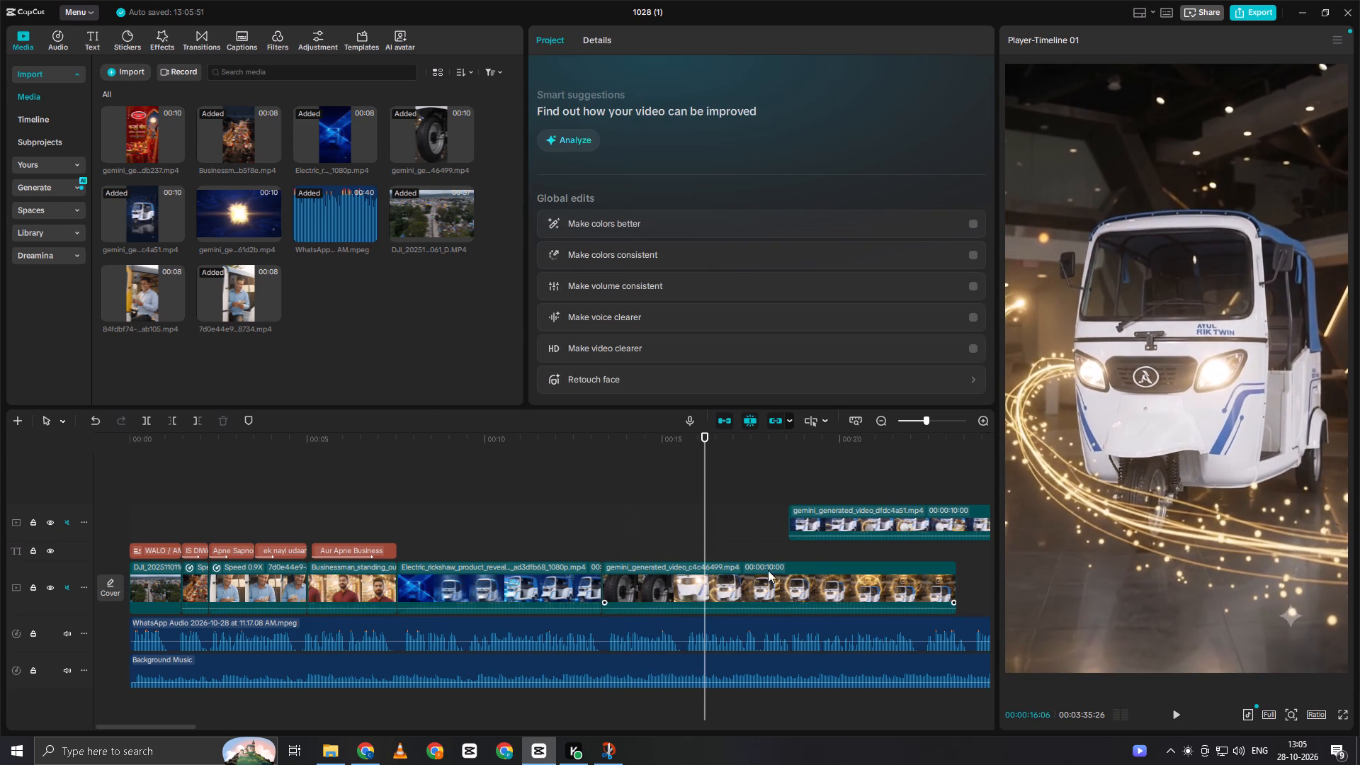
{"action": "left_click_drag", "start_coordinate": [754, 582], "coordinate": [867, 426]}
Place the dfdc4a51 rickshaw offer clip on the main track directly after the reveal clip and play across the join.
{"action": "left_click_drag", "start_coordinate": [883, 532], "coordinate": [840, 567]}
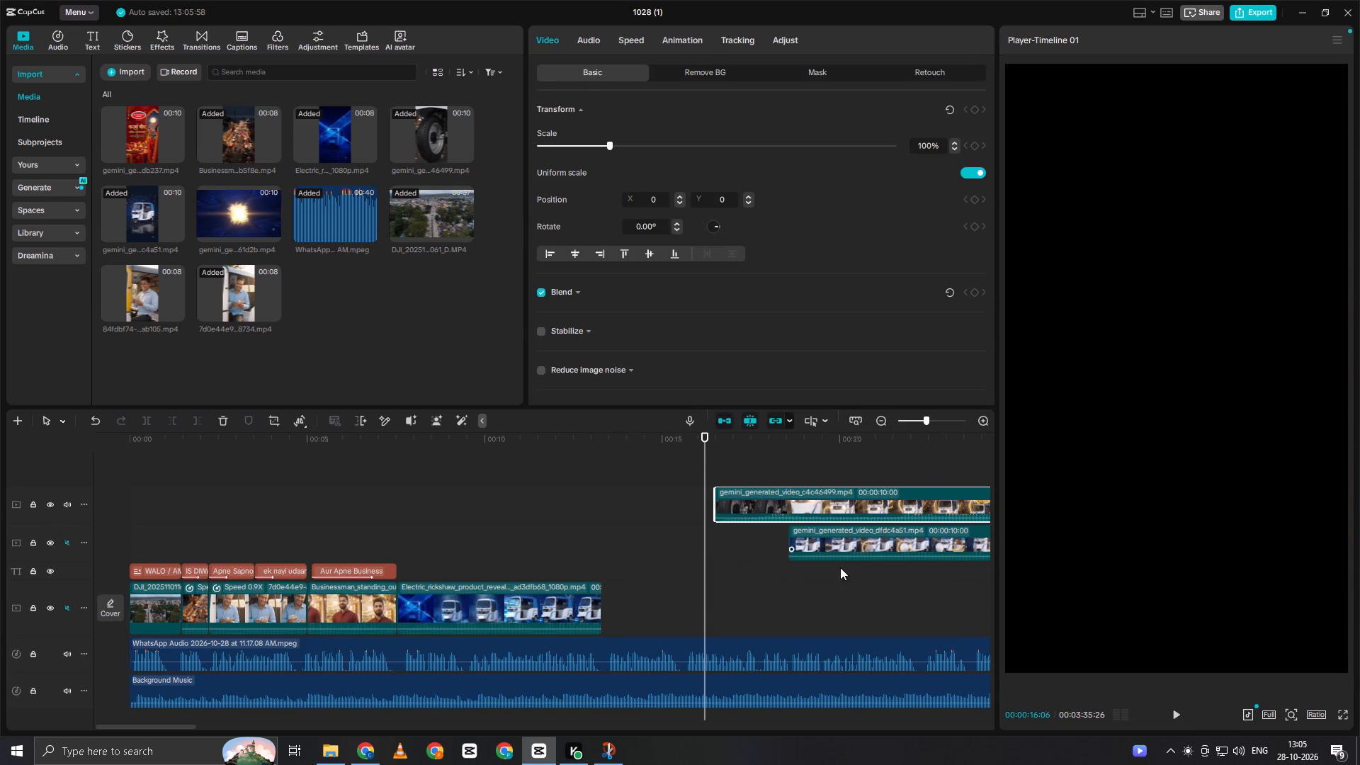
{"action": "left_click_drag", "start_coordinate": [840, 567], "coordinate": [688, 602]}
{"action": "left_click", "coordinate": [615, 535]}
{"action": "left_click_drag", "start_coordinate": [615, 535], "coordinate": [594, 549]}
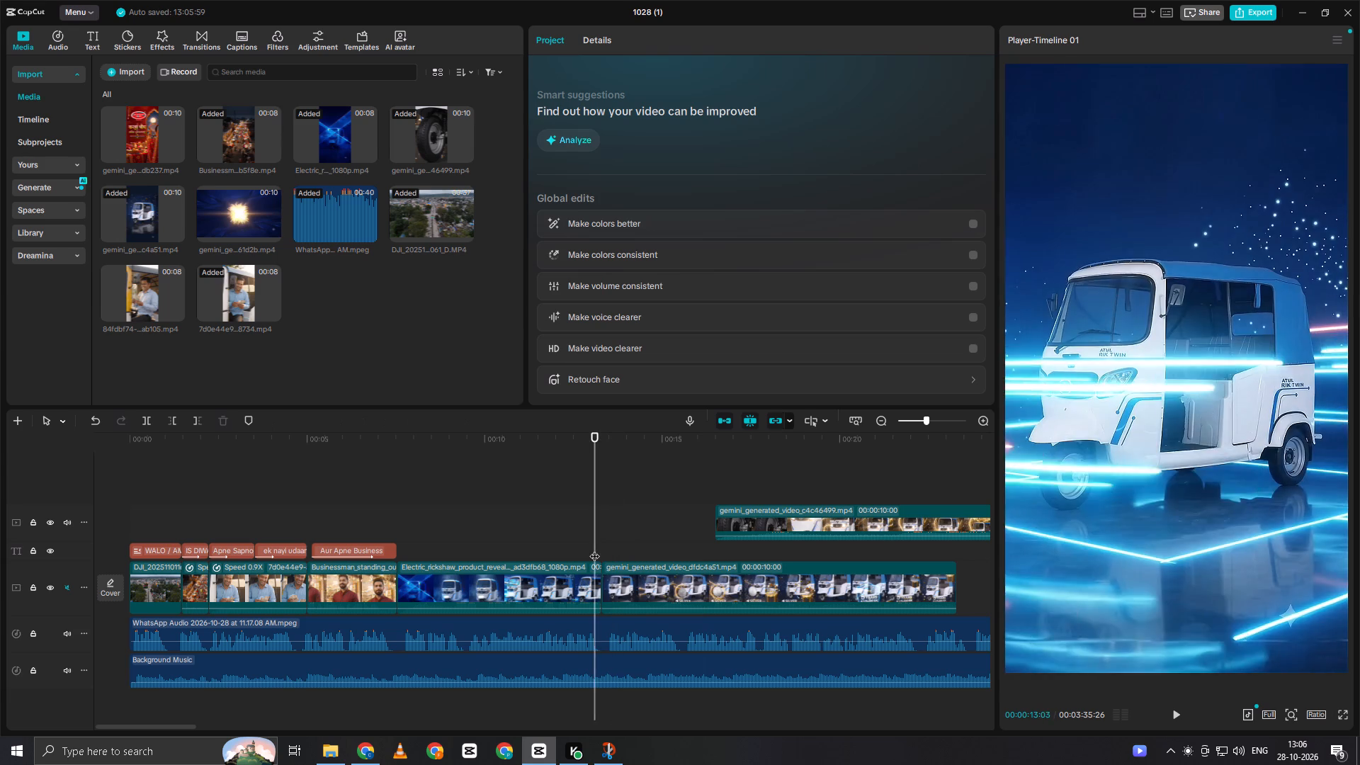
{"action": "key", "text": "space"}
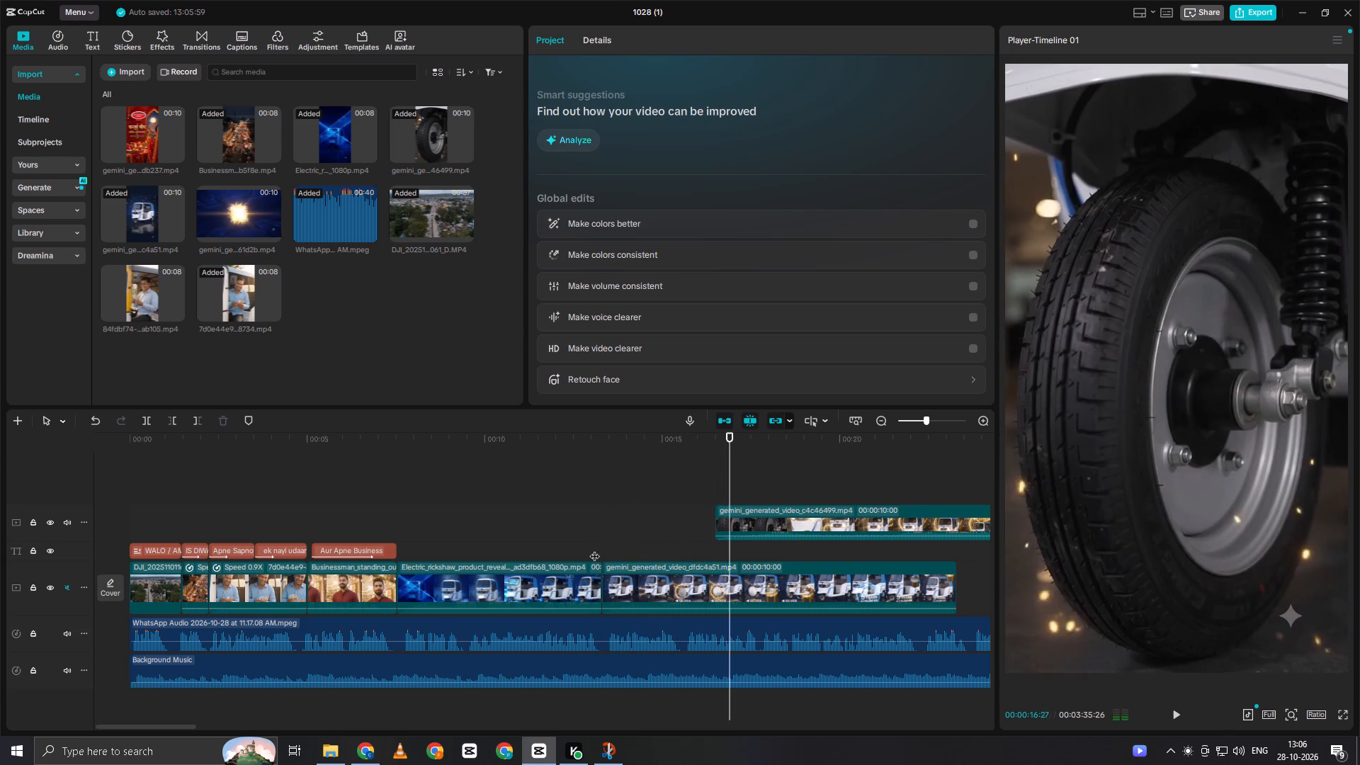
{"action": "key", "text": "space"}
Append the c4c46499 wheel clip to the main track directly after the rickshaw offer clip.
{"action": "left_click", "coordinate": [727, 533]}
{"action": "left_click_drag", "start_coordinate": [756, 520], "coordinate": [953, 535]}
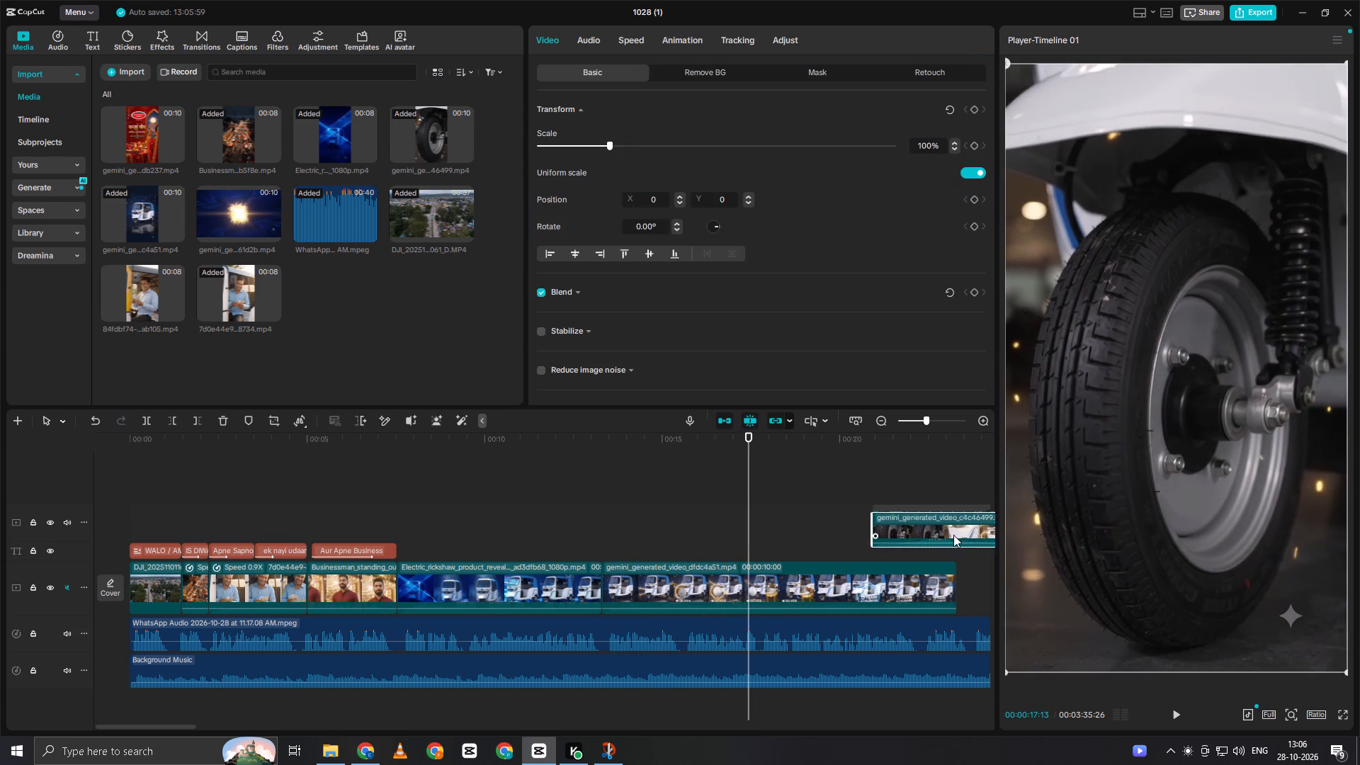
{"action": "left_click_drag", "start_coordinate": [953, 535], "coordinate": [834, 589]}
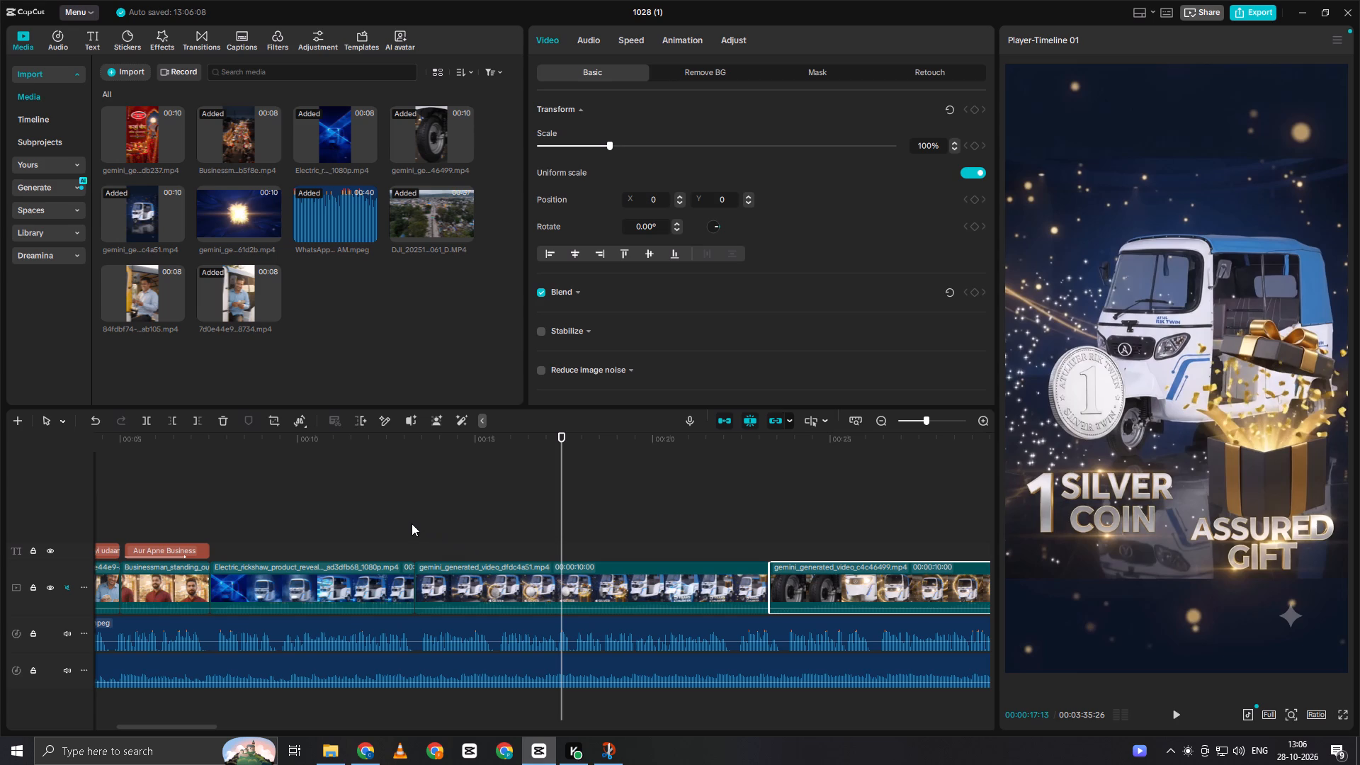
Play the sequence from the businessman clip through the reveal and offer clips to compare the visuals with the voice-over.
{"action": "left_click", "coordinate": [333, 523]}
{"action": "left_click_drag", "start_coordinate": [333, 523], "coordinate": [178, 535]}
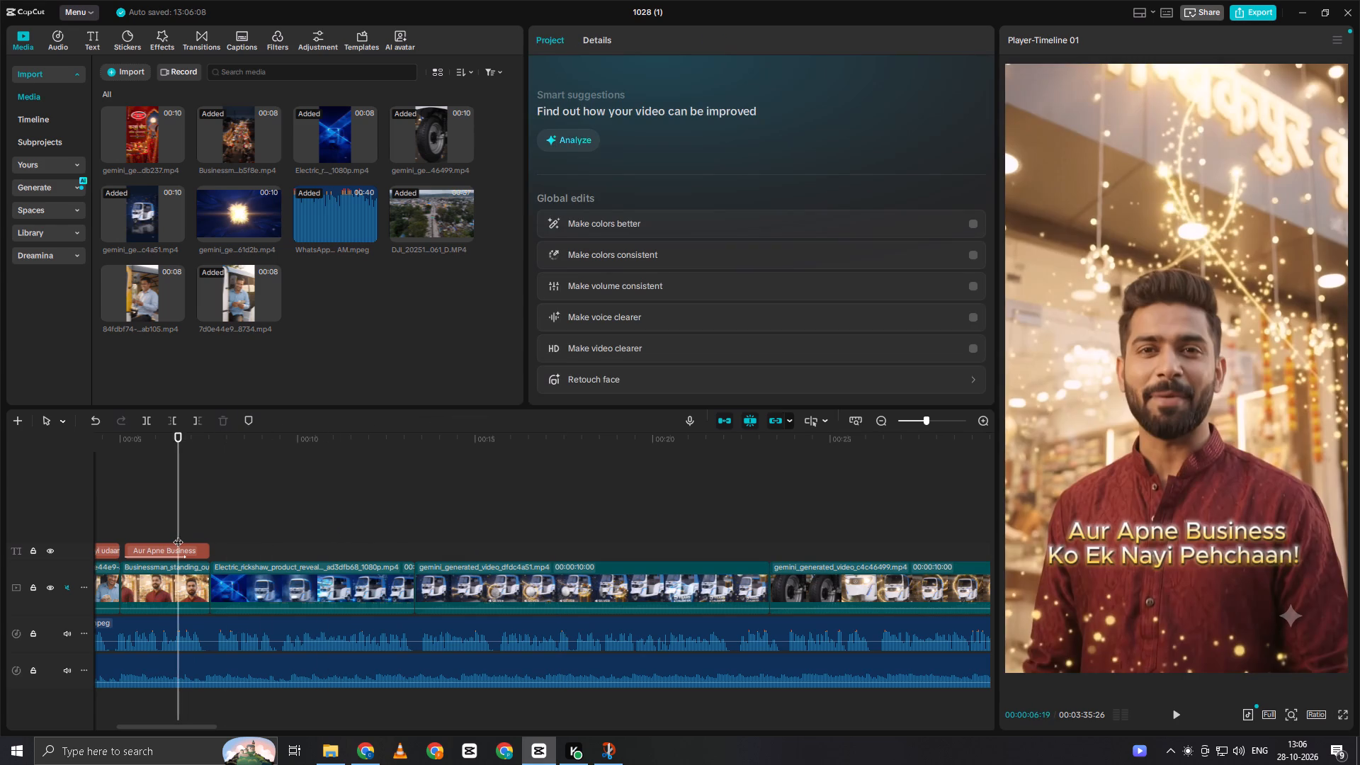
{"action": "key", "text": "space"}
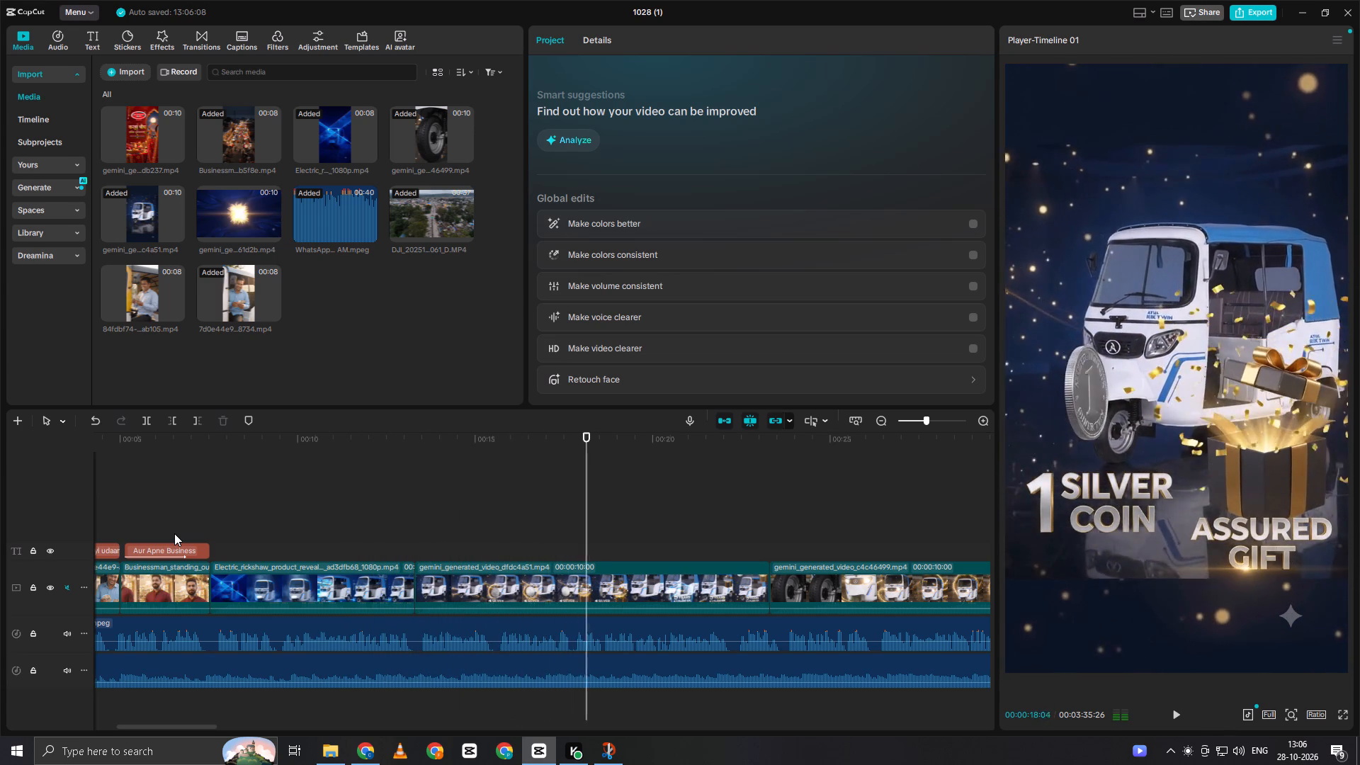
{"action": "key", "text": "space"}
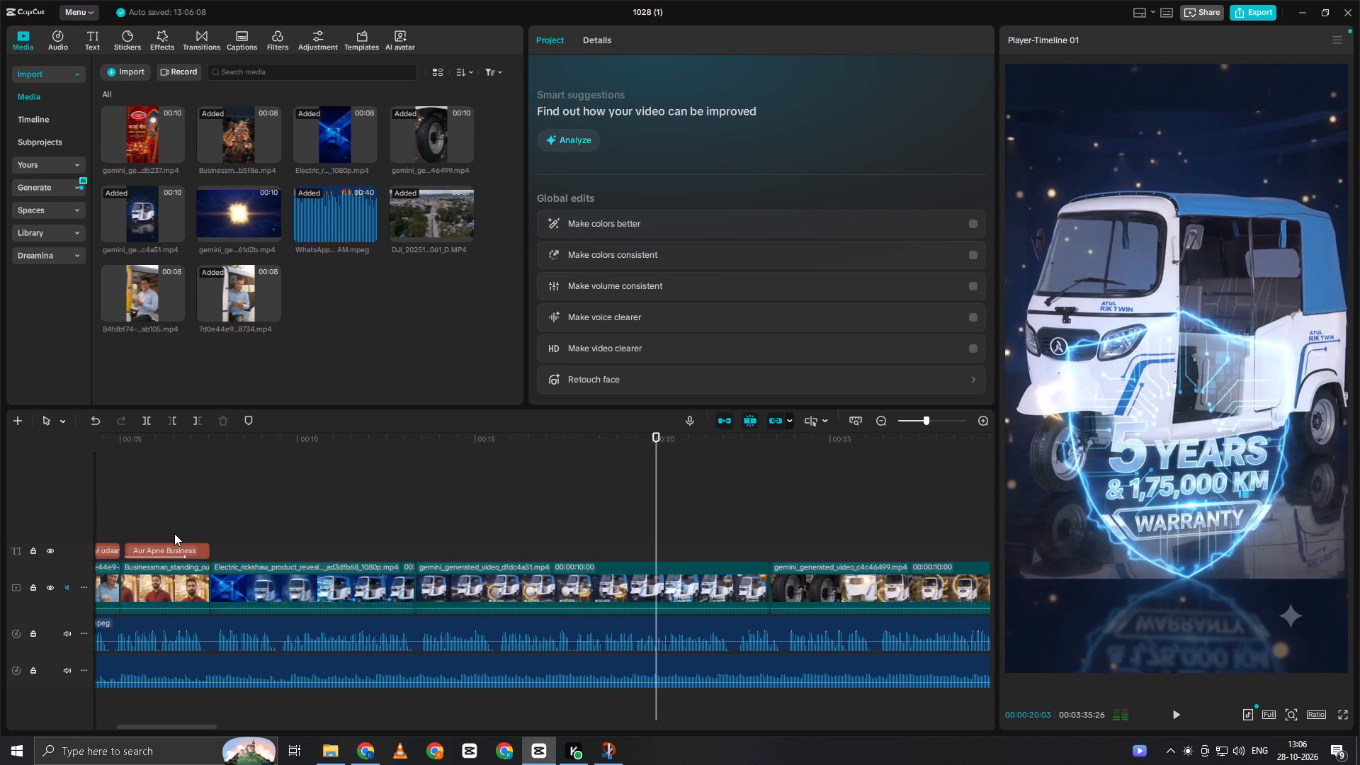
{"action": "double_click", "coordinate": [558, 526]}
{"action": "left_click_drag", "start_coordinate": [561, 526], "coordinate": [506, 556]}
{"action": "left_click_drag", "start_coordinate": [506, 556], "coordinate": [290, 569]}
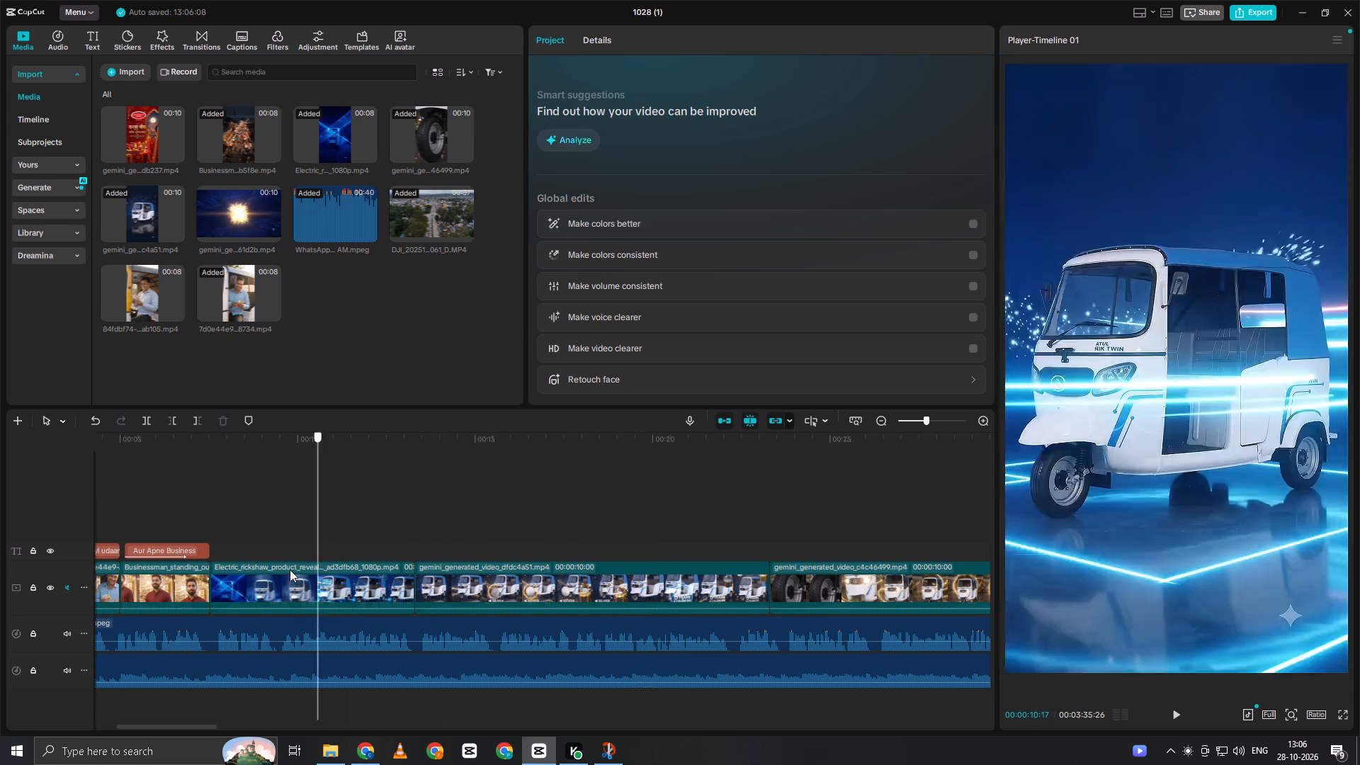
{"action": "left_click_drag", "start_coordinate": [290, 569], "coordinate": [202, 574]}
{"action": "key", "text": "space"}
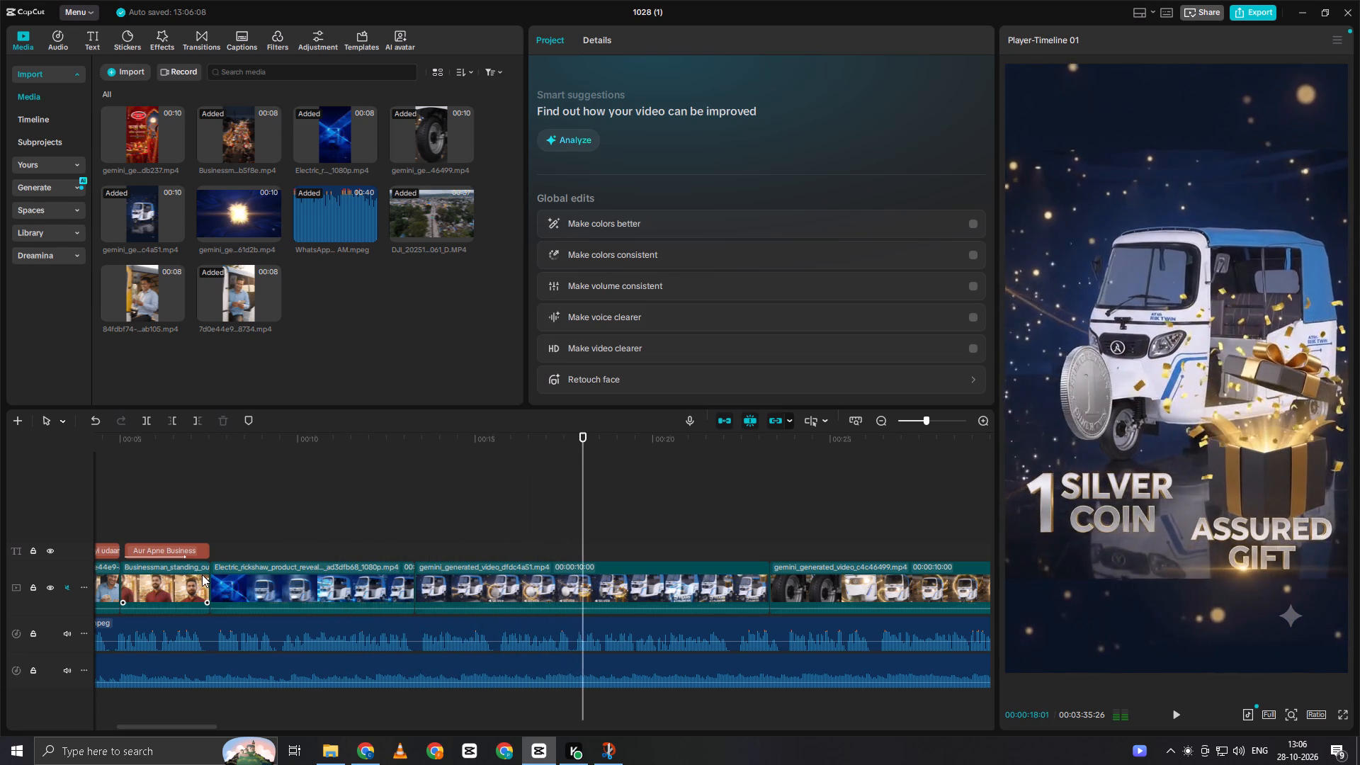
{"action": "key", "text": "space"}
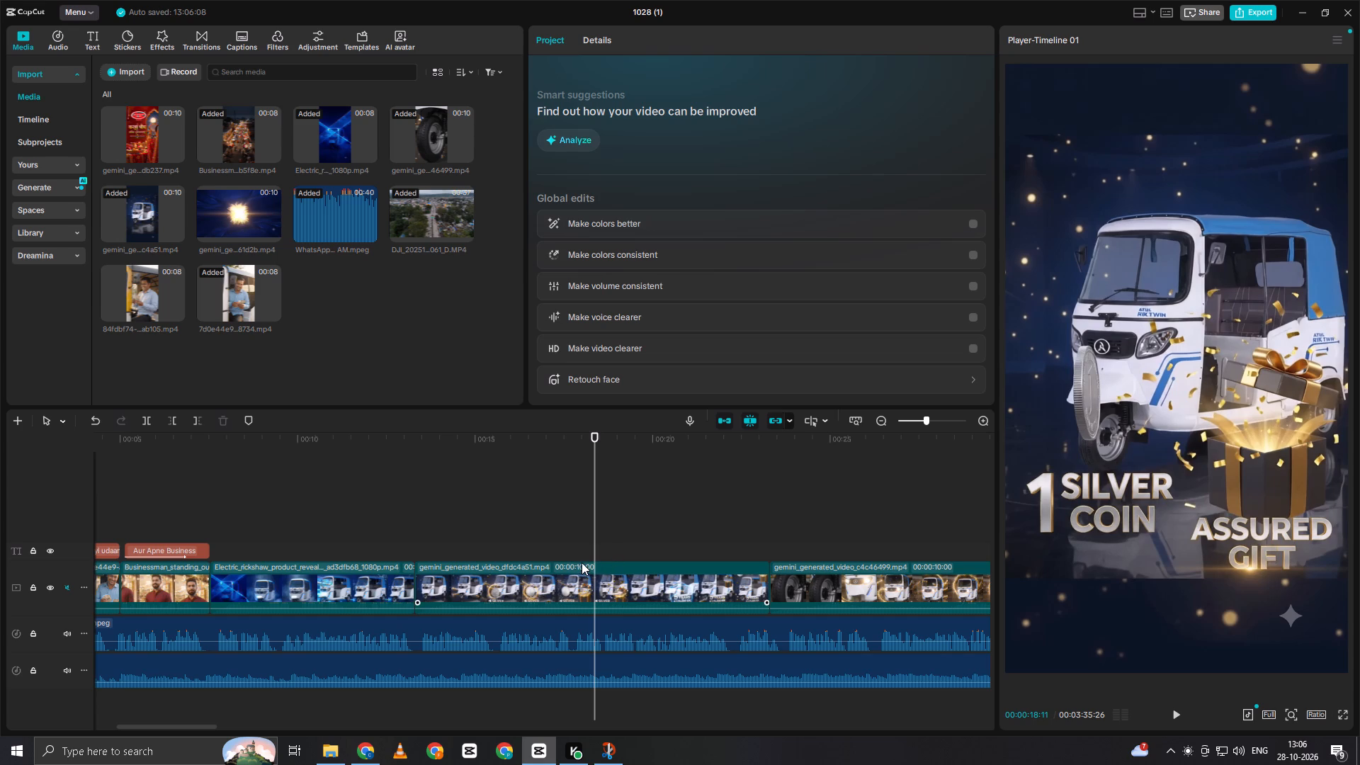
{"action": "key", "text": "space"}
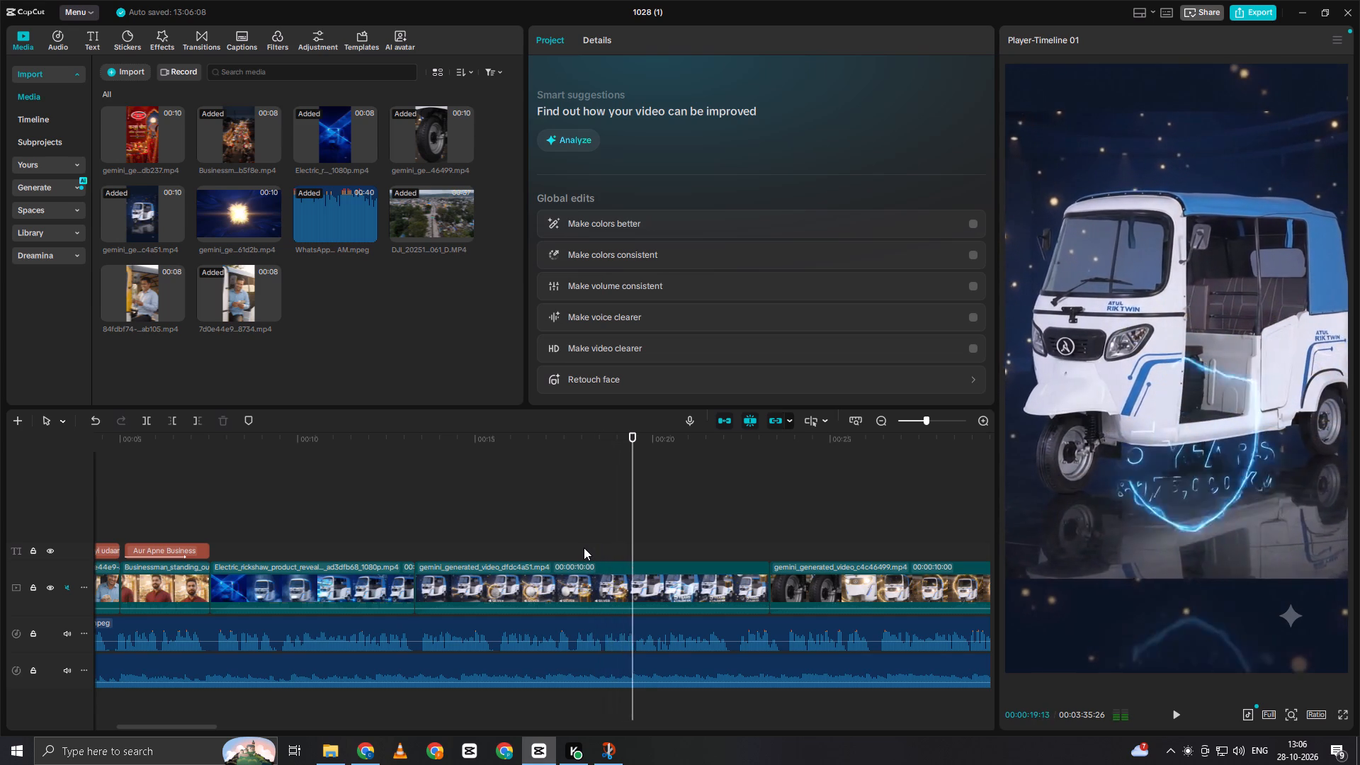
{"action": "key", "text": "space"}
Replay the dfdc4a51 offer clip through the silver coin, assured gift and warranty scenes to compare it with the voice-over.
{"action": "left_click", "coordinate": [626, 552]}
{"action": "left_click_drag", "start_coordinate": [626, 552], "coordinate": [627, 551]}
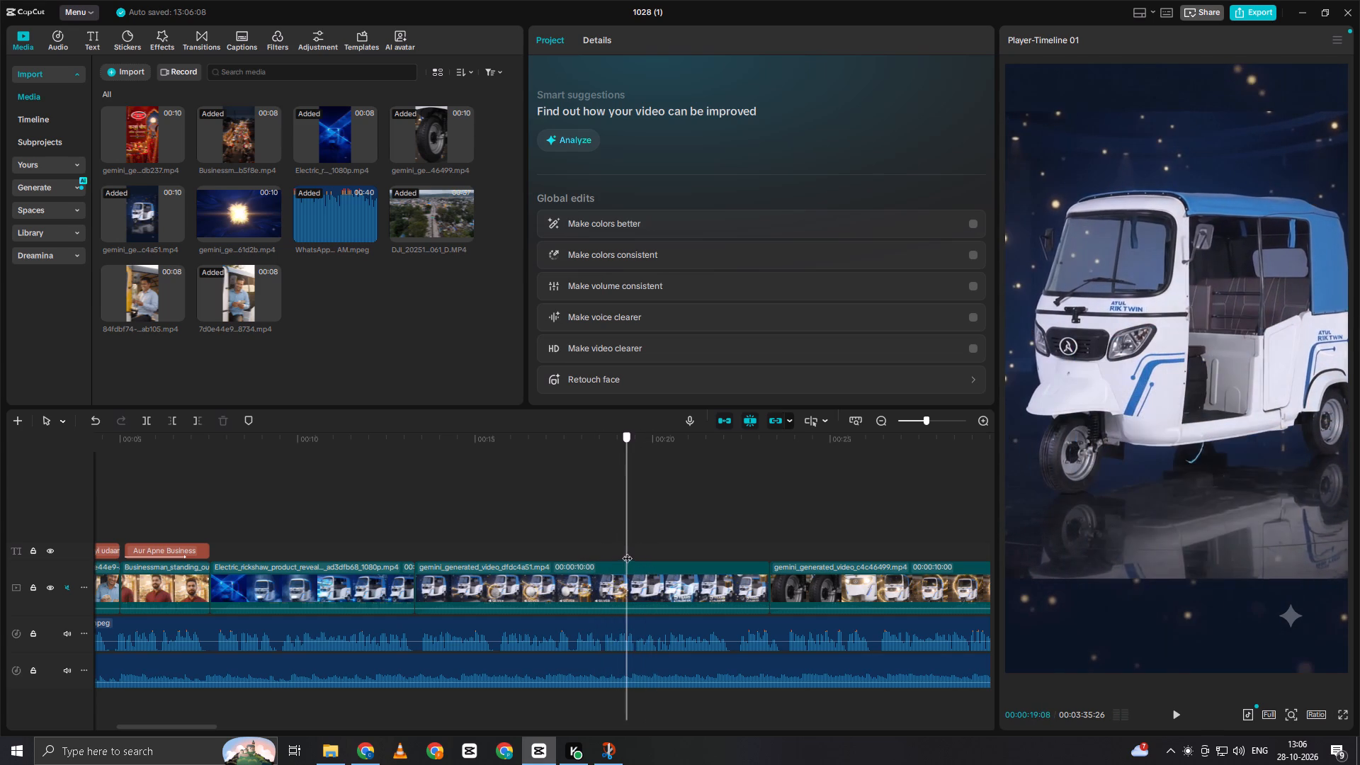
{"action": "left_click_drag", "start_coordinate": [627, 551], "coordinate": [600, 557]}
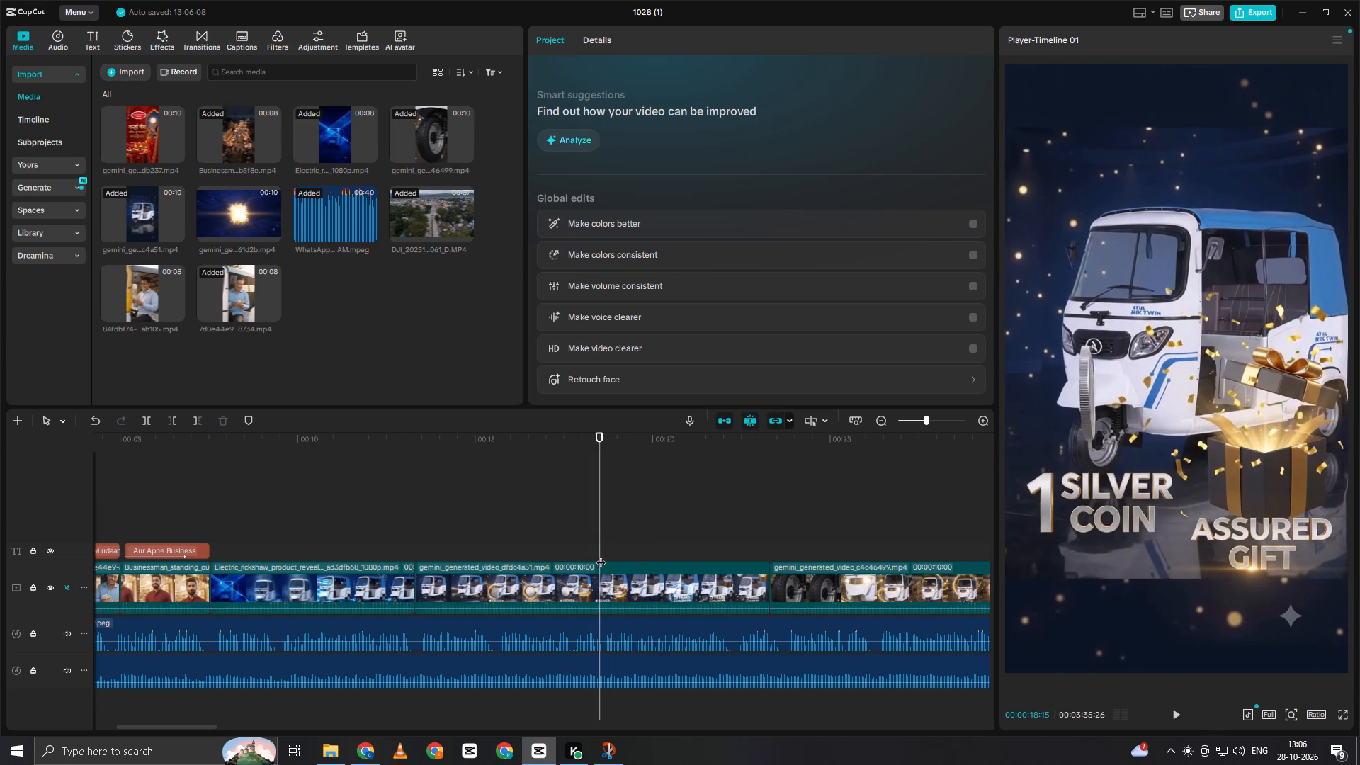
{"action": "left_click", "coordinate": [601, 555]}
{"action": "key", "text": "space"}
{"action": "key", "text": "space"}
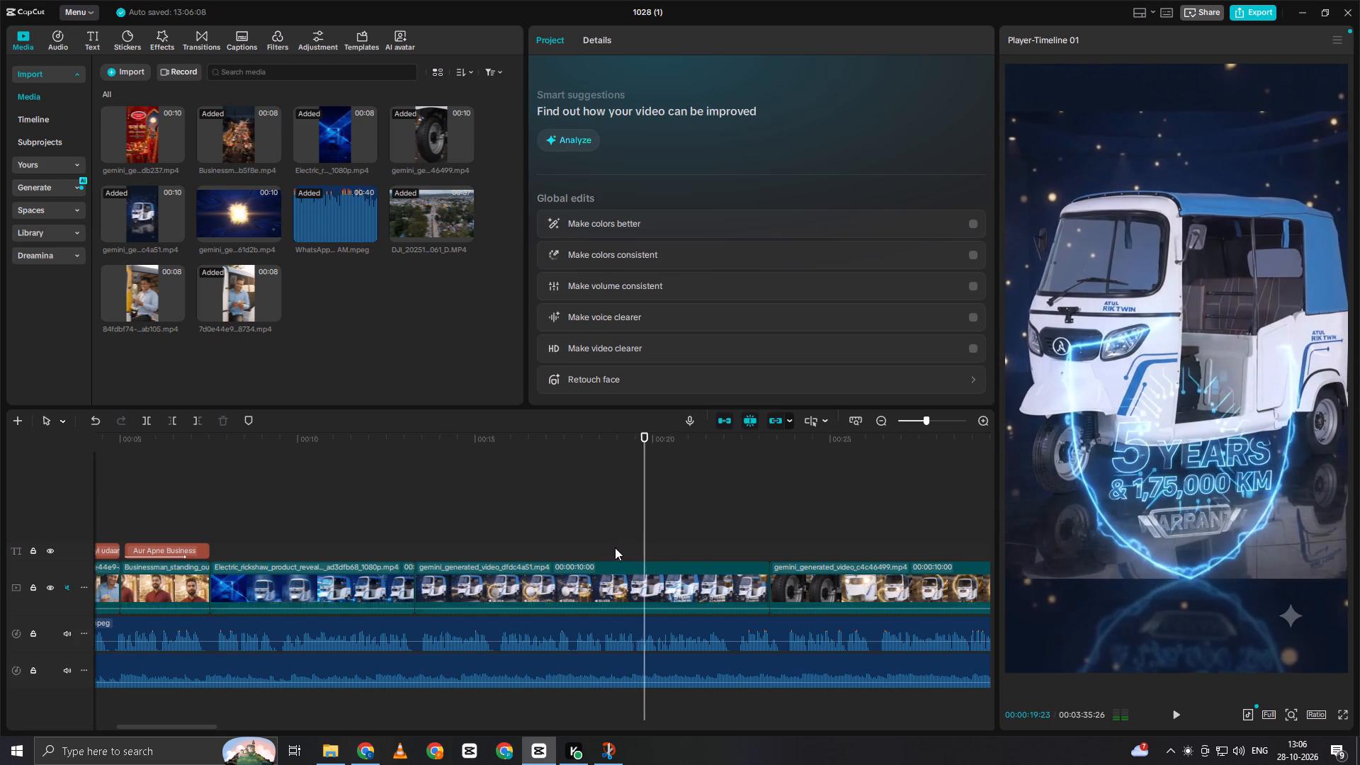
{"action": "key", "text": "space"}
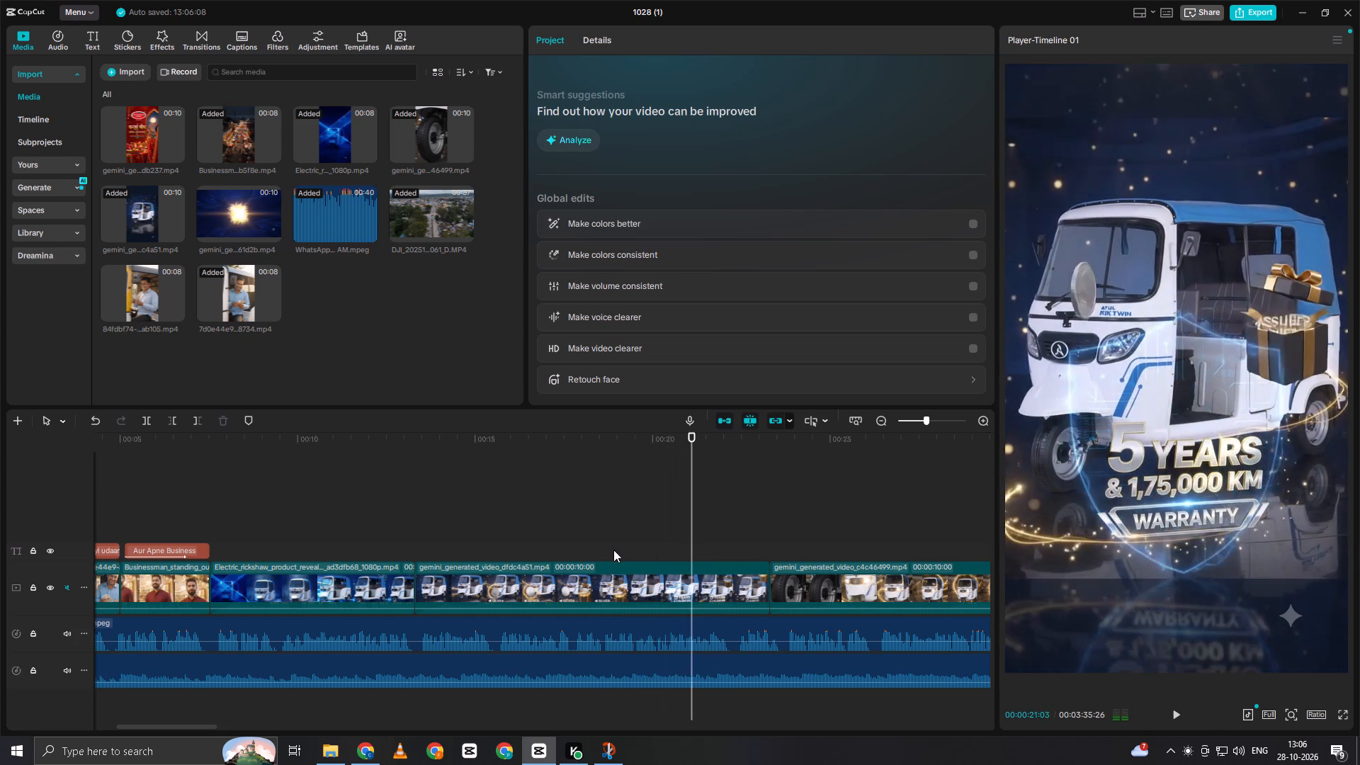
{"action": "key", "text": "space"}
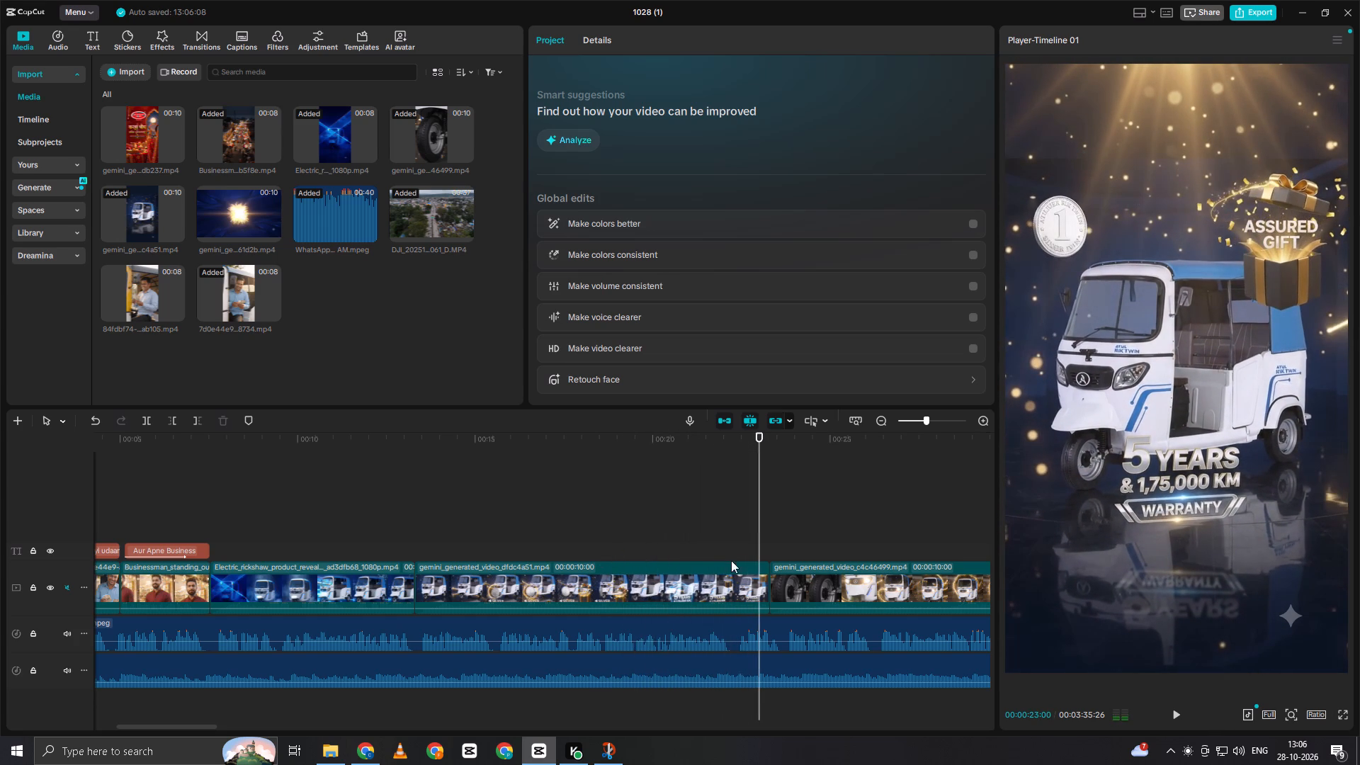
Trim the end of the dfdc4a51 offer clip to a duration of 00:00:09:02 and play across the join into the c4c46499 clip.
{"action": "left_click", "coordinate": [739, 572]}
{"action": "left_click", "coordinate": [734, 558]}
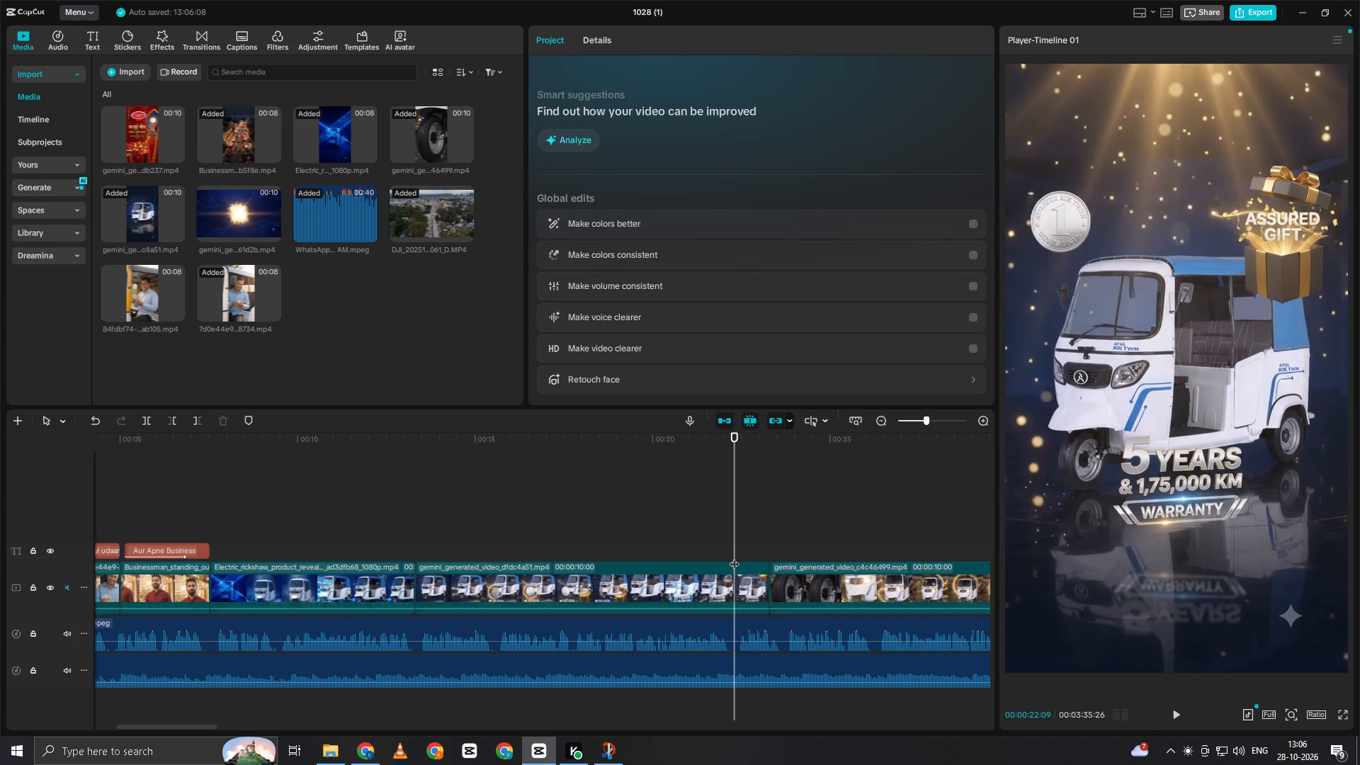
{"action": "key", "text": "space"}
{"action": "key", "text": "space"}
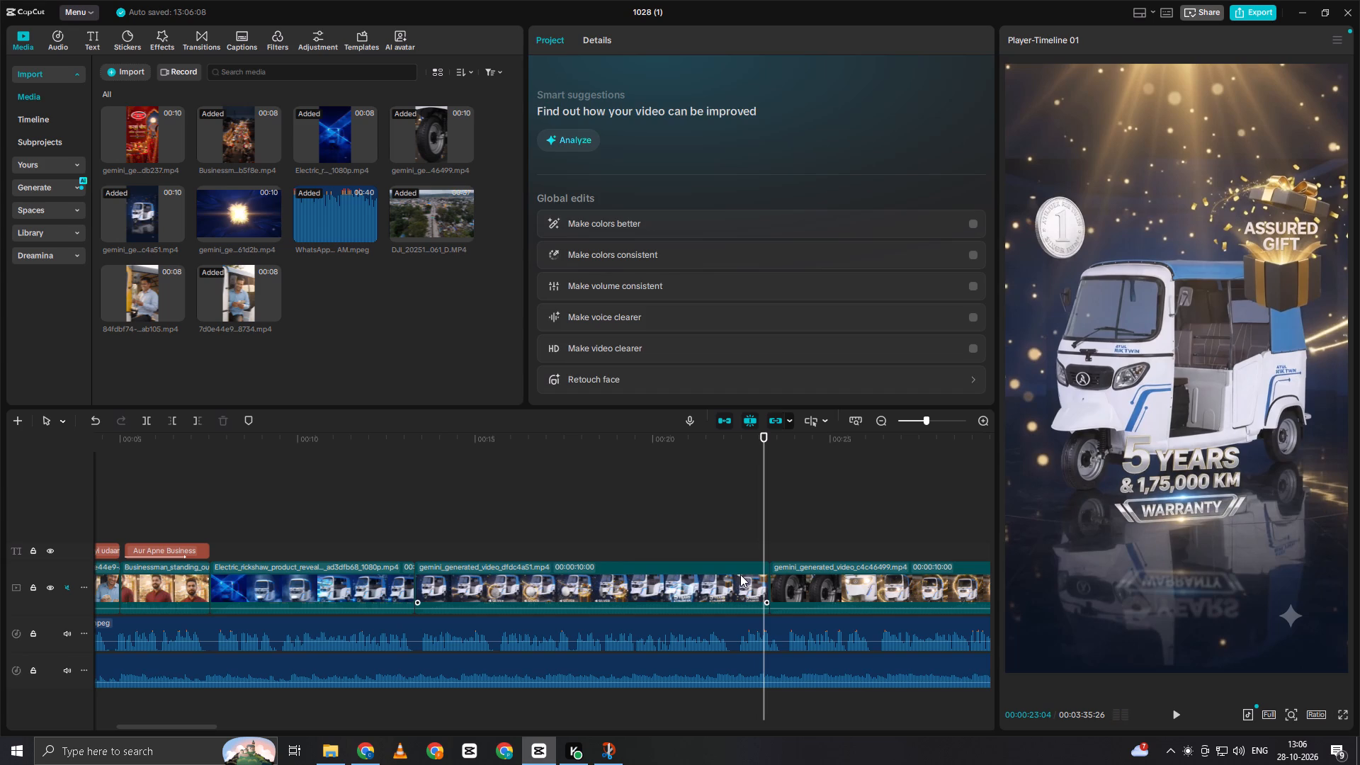
{"action": "left_click", "coordinate": [740, 574]}
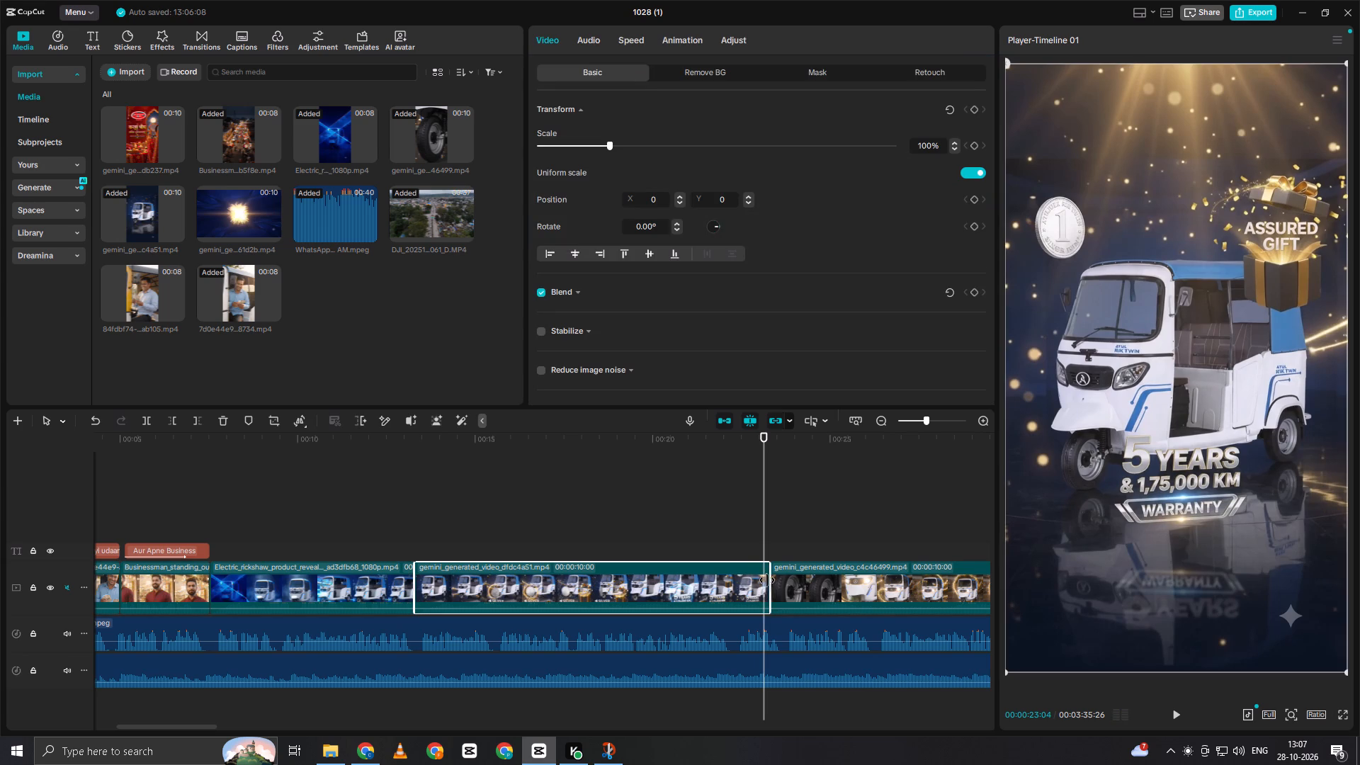
{"action": "left_click_drag", "start_coordinate": [767, 580], "coordinate": [735, 603]}
{"action": "left_click", "coordinate": [698, 539]}
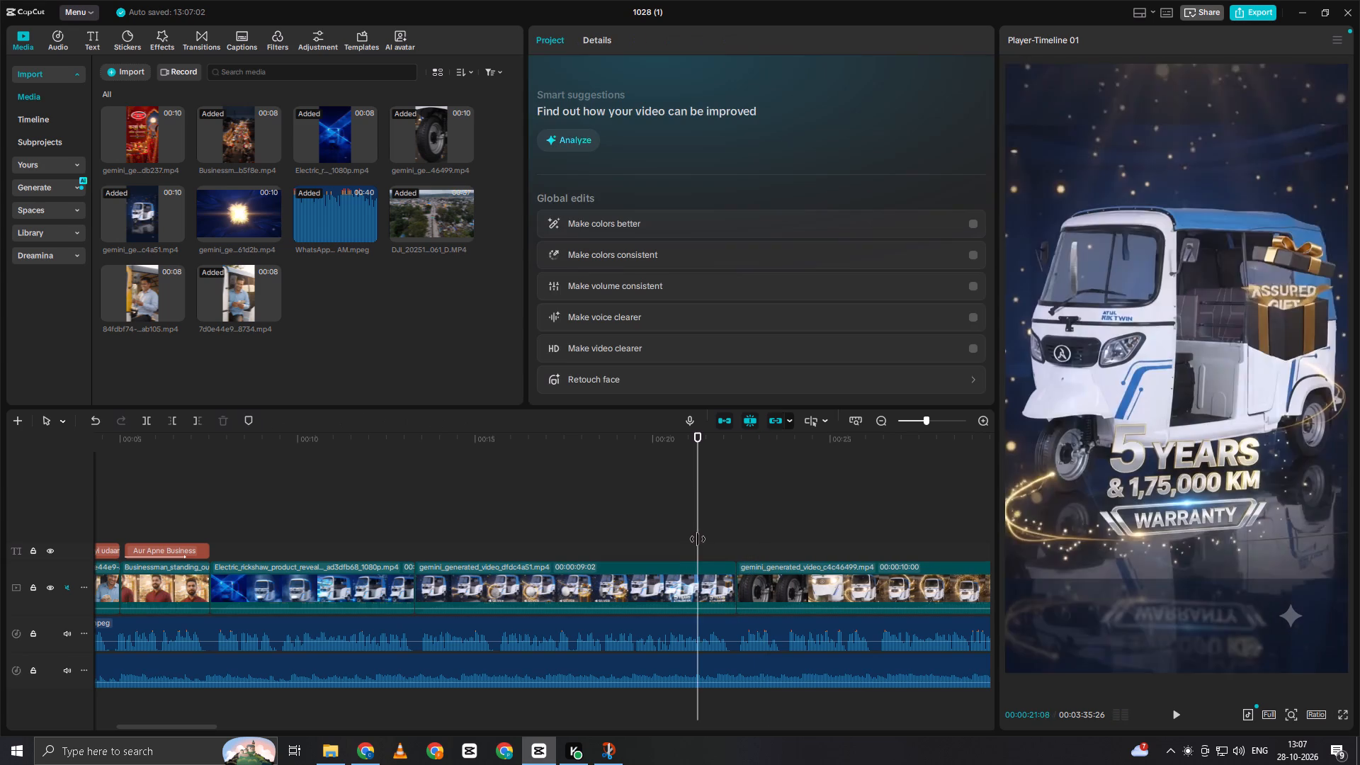
{"action": "key", "text": "space"}
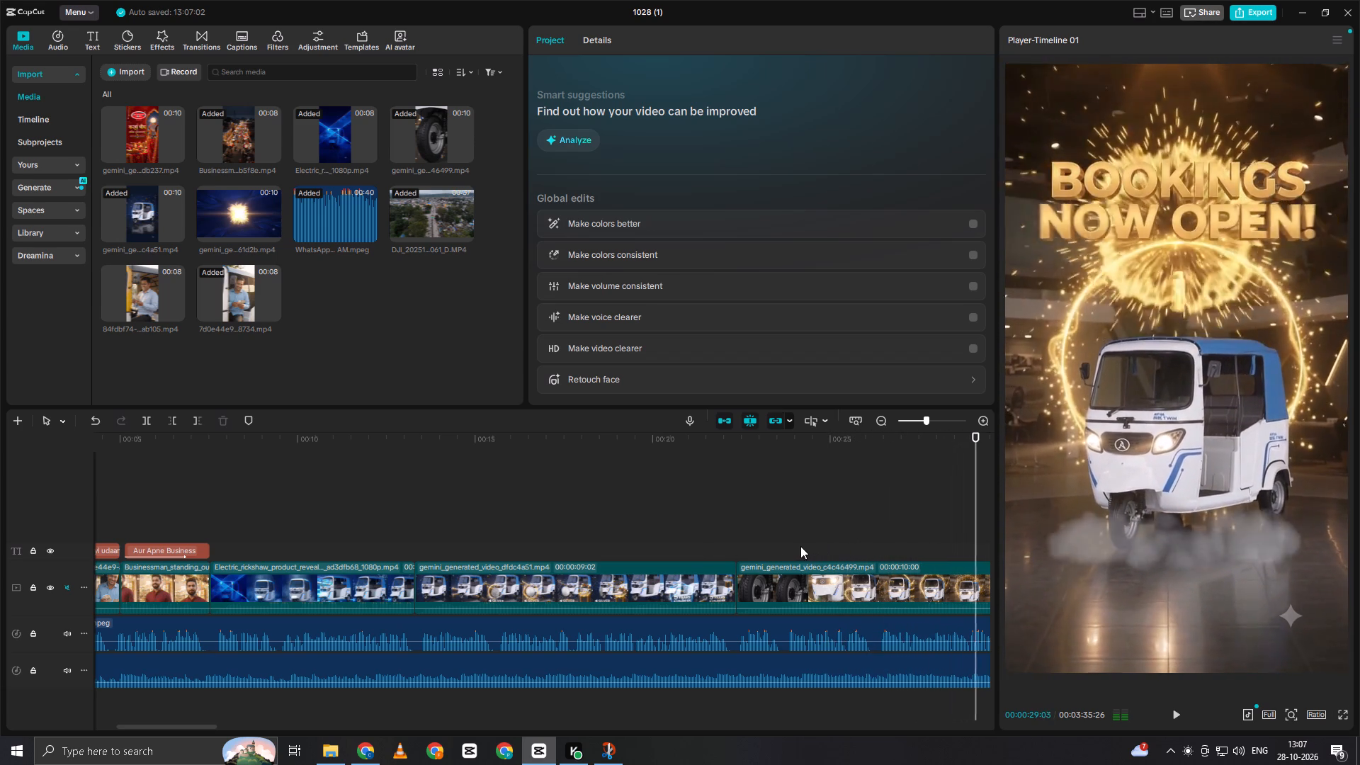
{"action": "key", "text": "space"}
Cut away the opening wheel section of the c4c46499 clip up to 00:00:27:14, just before the BOOKINGS title, and play the new start.
{"action": "left_click", "coordinate": [832, 548]}
{"action": "left_click_drag", "start_coordinate": [832, 548], "coordinate": [866, 537]}
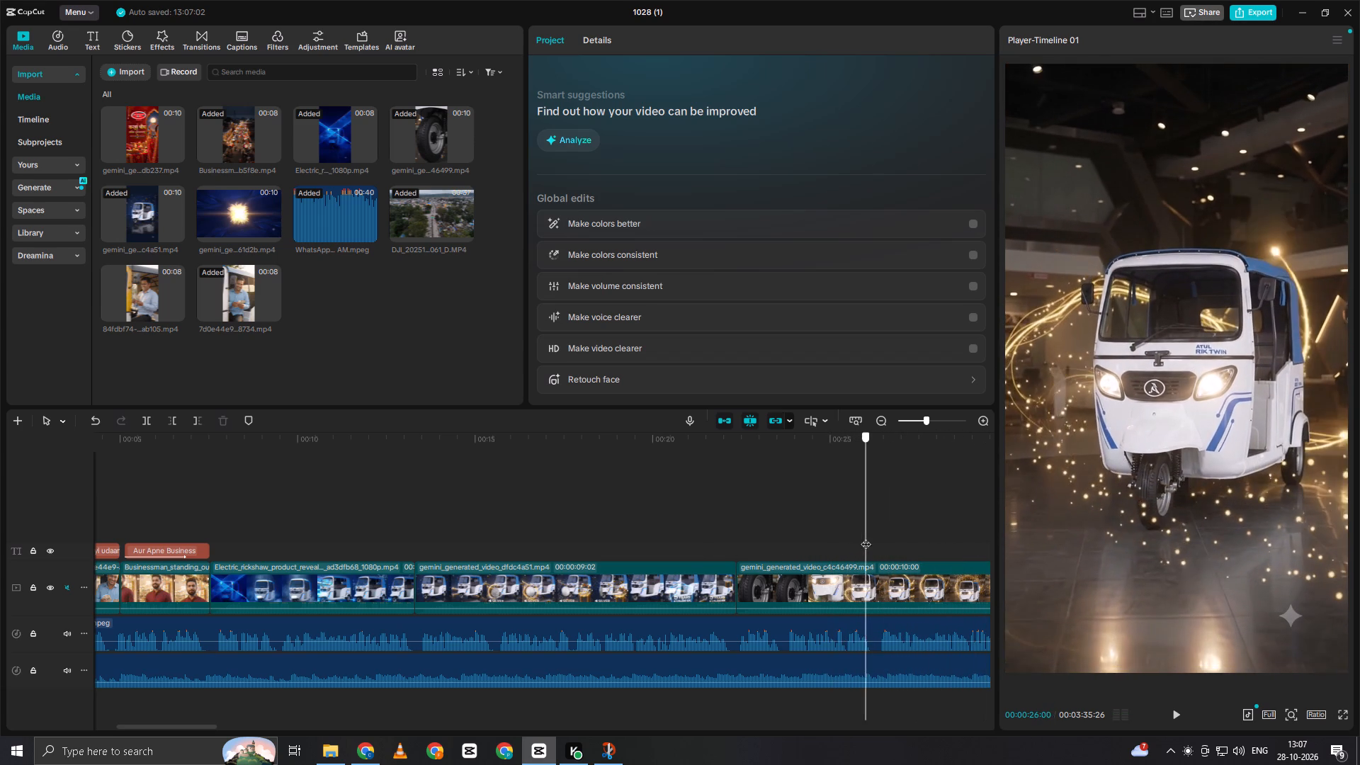
{"action": "left_click_drag", "start_coordinate": [866, 537], "coordinate": [840, 556]}
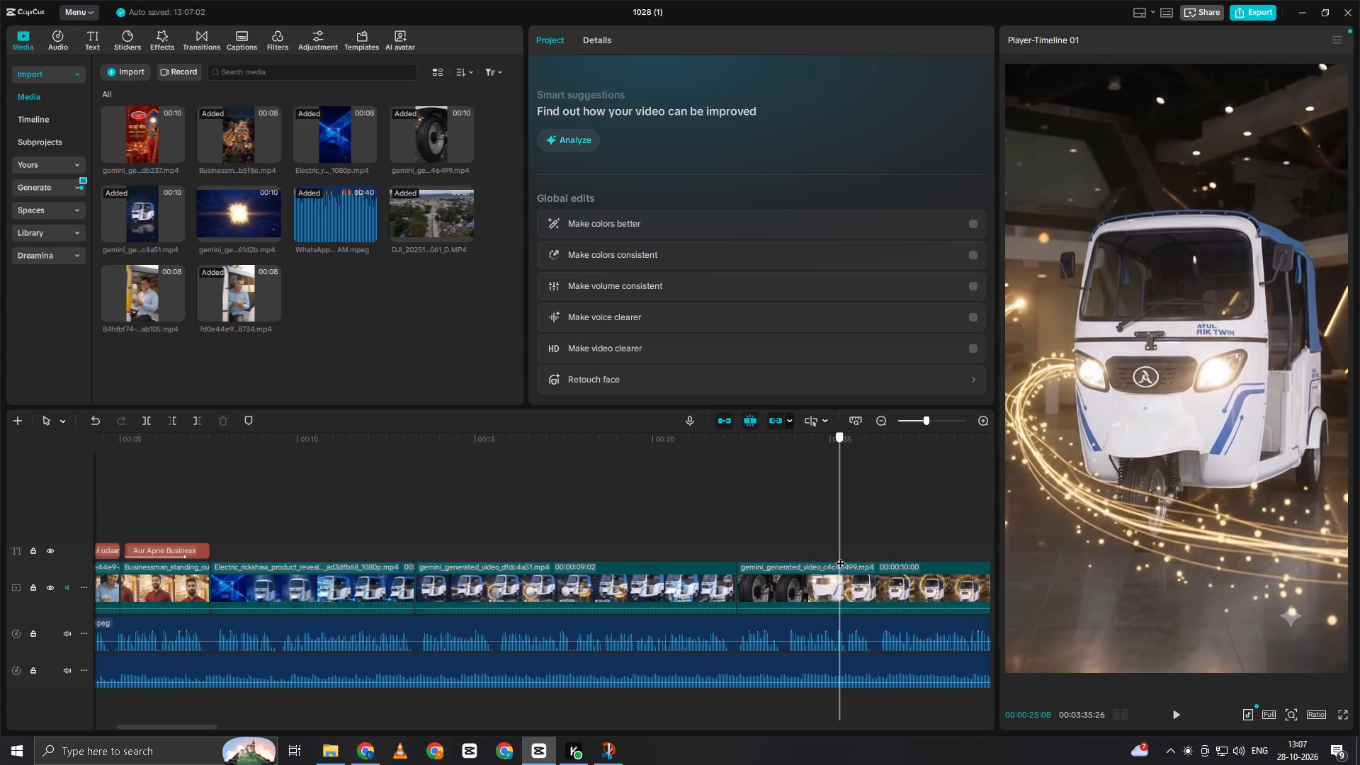
{"action": "left_click_drag", "start_coordinate": [840, 556], "coordinate": [939, 512]}
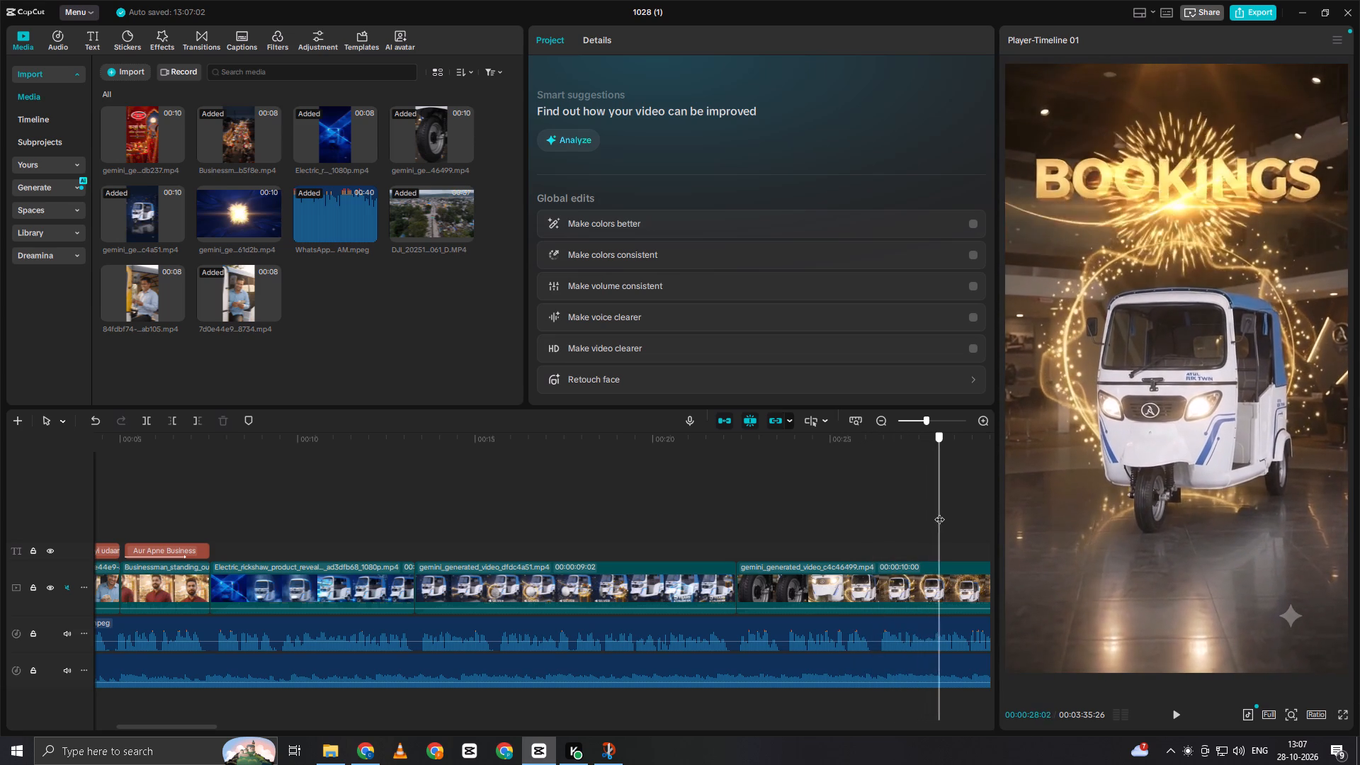
{"action": "left_click_drag", "start_coordinate": [939, 512], "coordinate": [983, 497]}
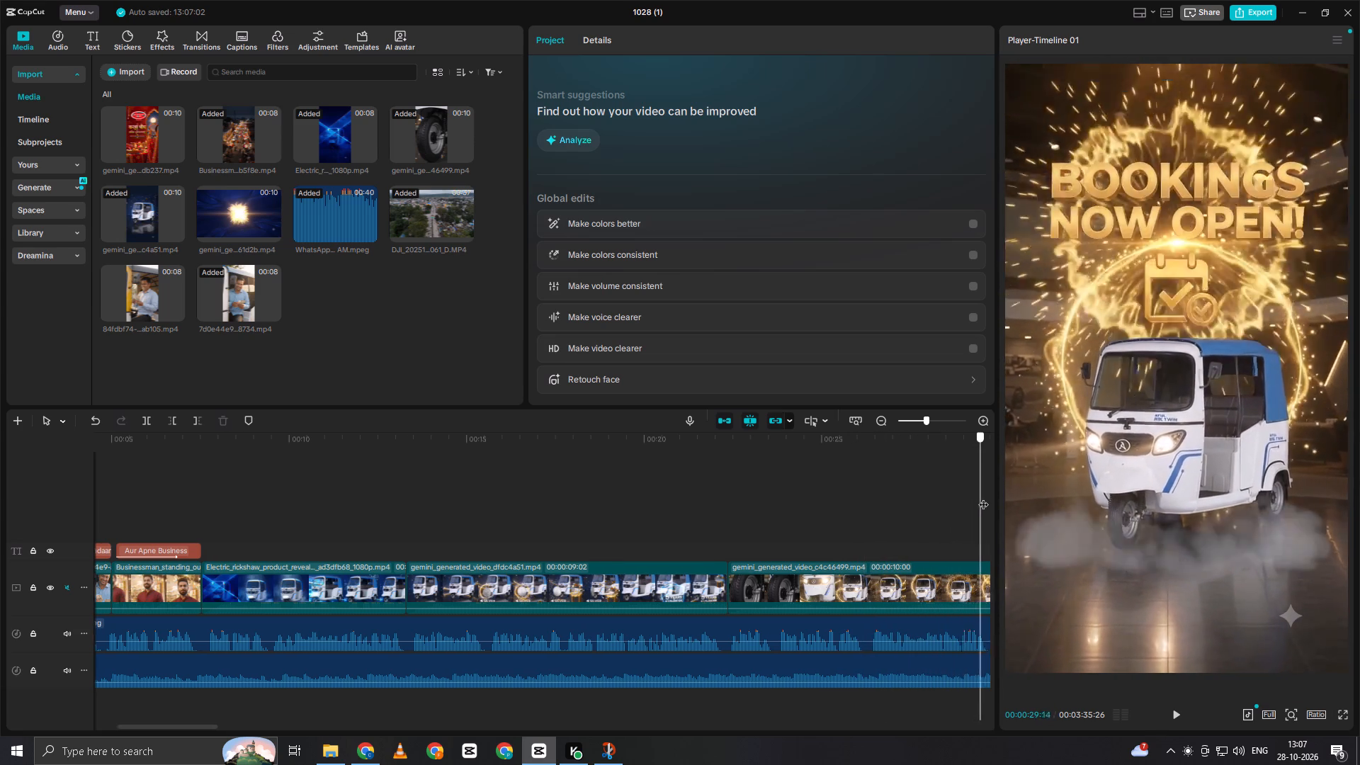
{"action": "left_click_drag", "start_coordinate": [983, 497], "coordinate": [705, 492]}
{"action": "left_click_drag", "start_coordinate": [540, 498], "coordinate": [532, 501]}
{"action": "left_click", "coordinate": [594, 493]}
{"action": "left_click_drag", "start_coordinate": [594, 494], "coordinate": [586, 506]}
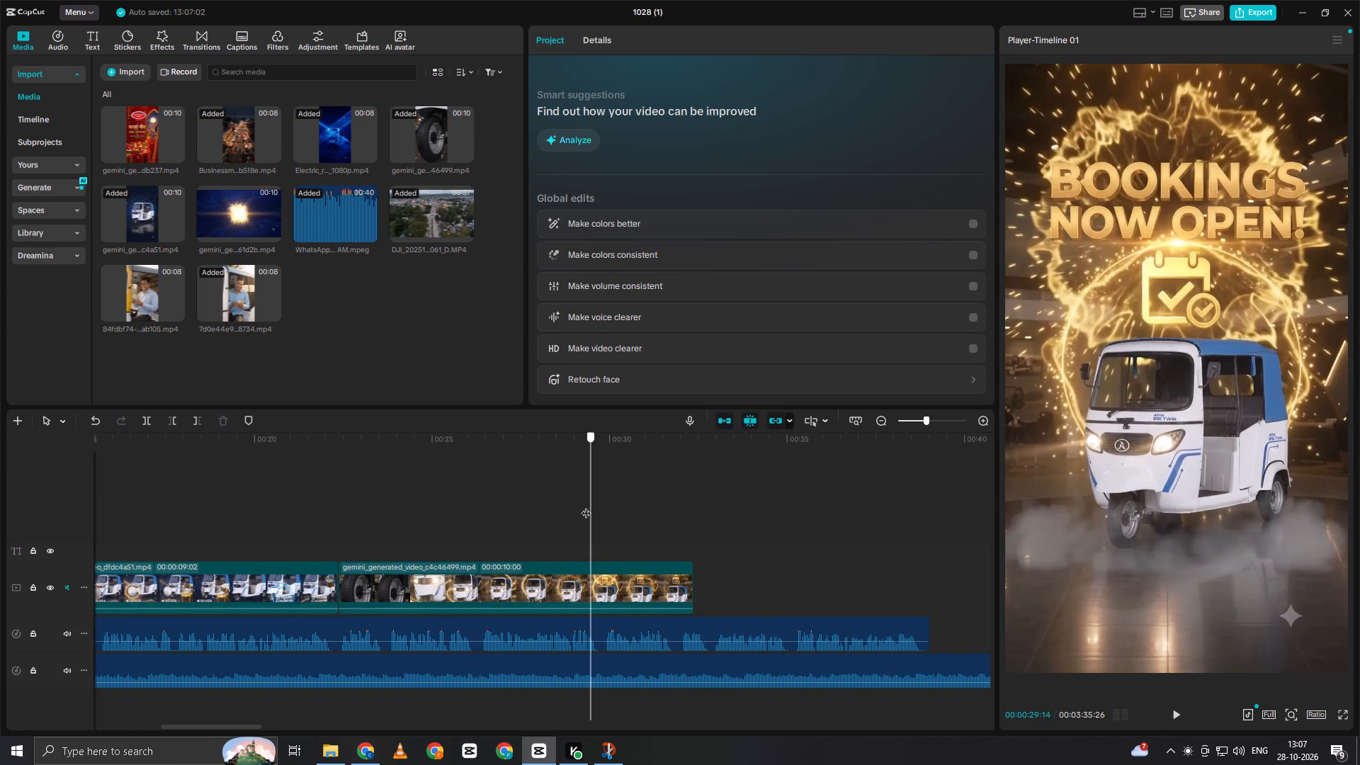
{"action": "left_click_drag", "start_coordinate": [586, 506], "coordinate": [577, 509]}
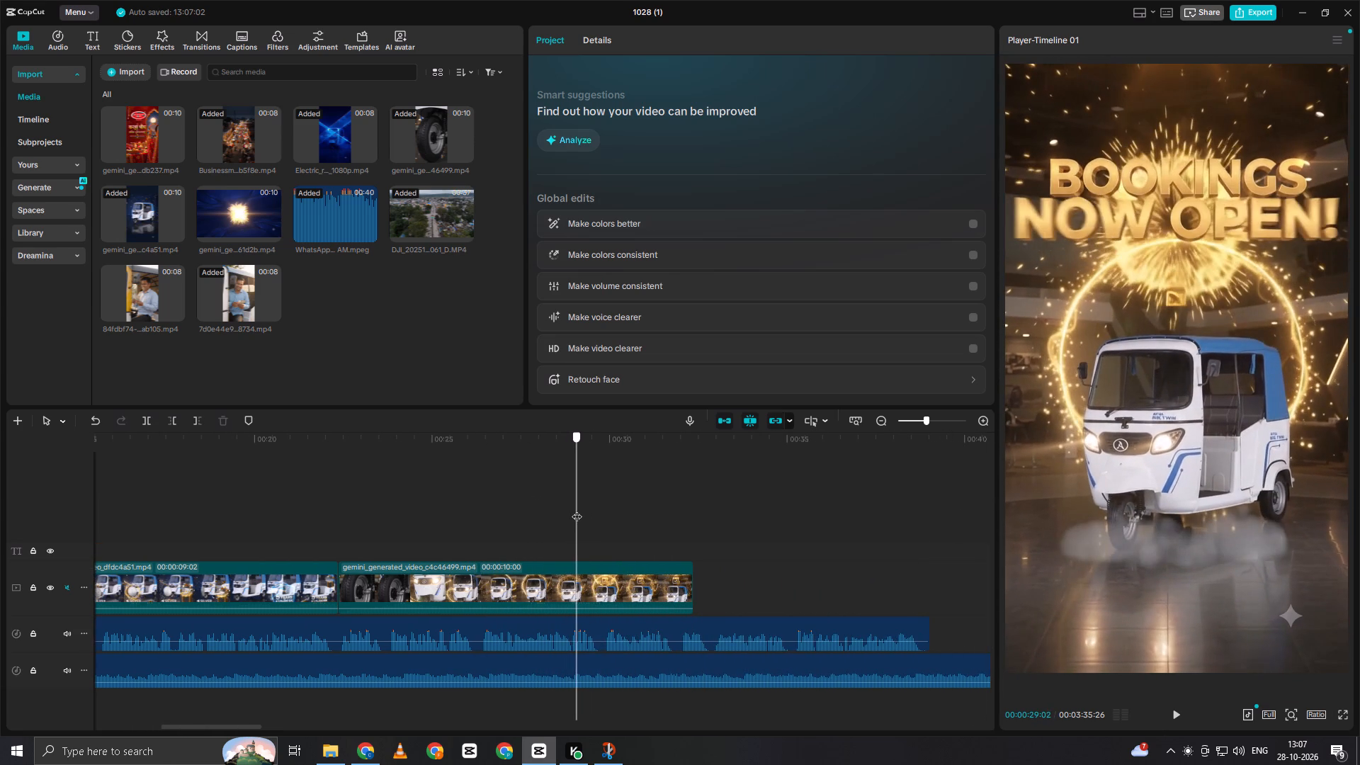
{"action": "left_click_drag", "start_coordinate": [577, 509], "coordinate": [522, 520]}
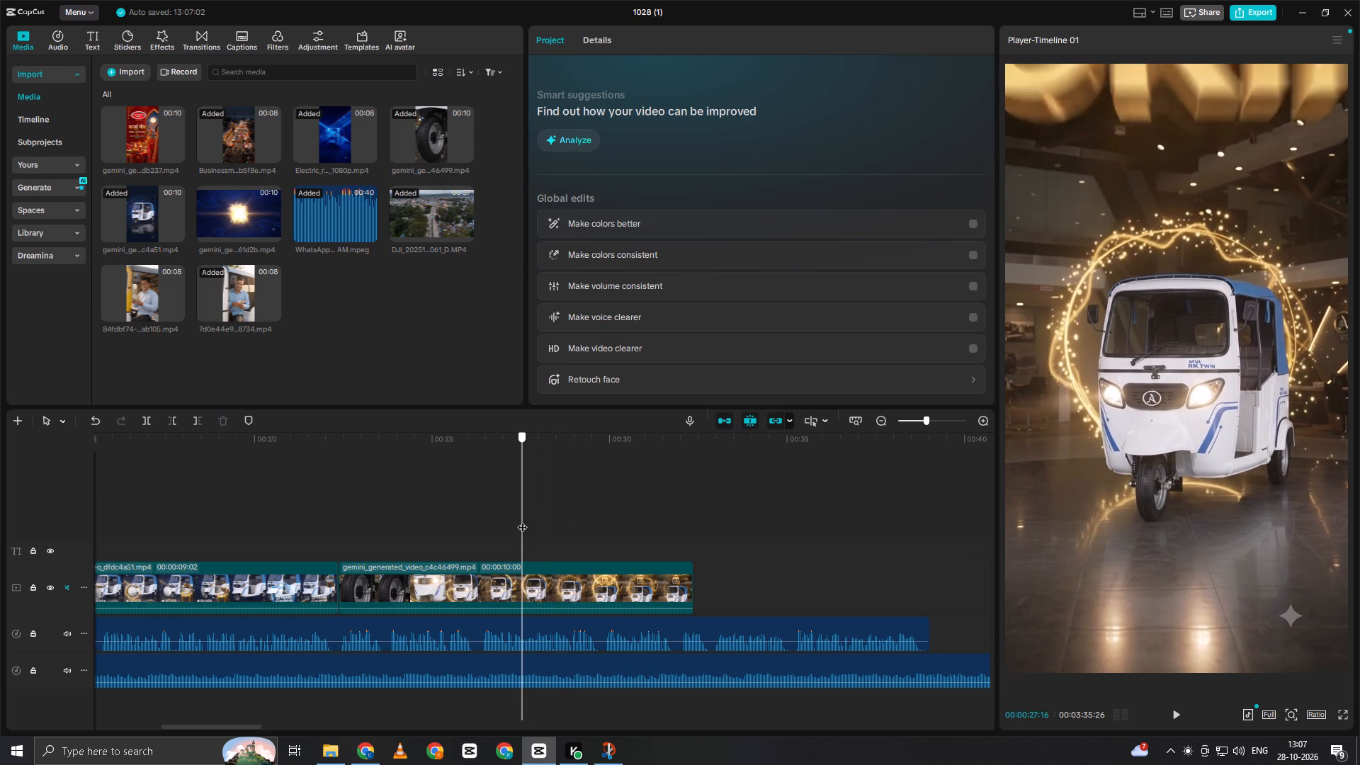
{"action": "left_click_drag", "start_coordinate": [522, 520], "coordinate": [519, 522]}
{"action": "left_click", "coordinate": [523, 577]}
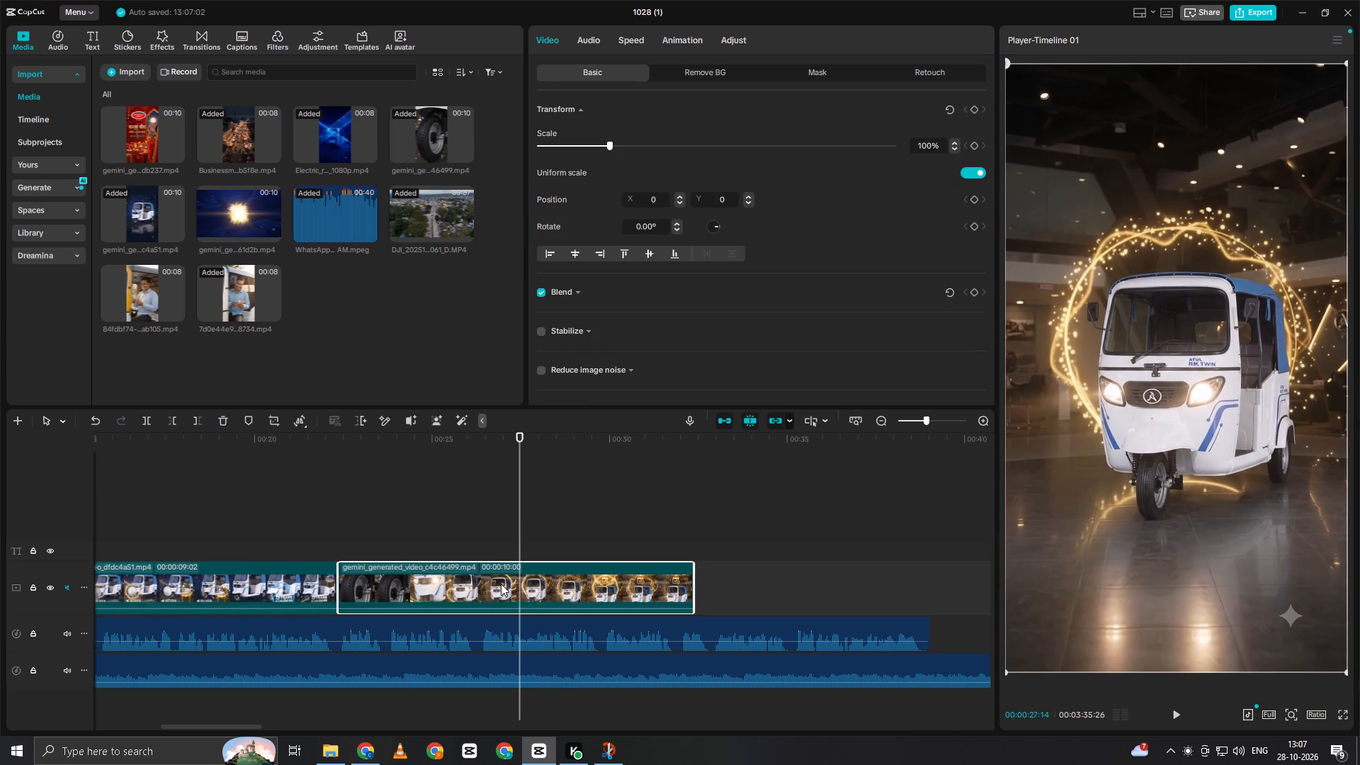
{"action": "key", "text": "q"}
{"action": "key", "text": "space"}
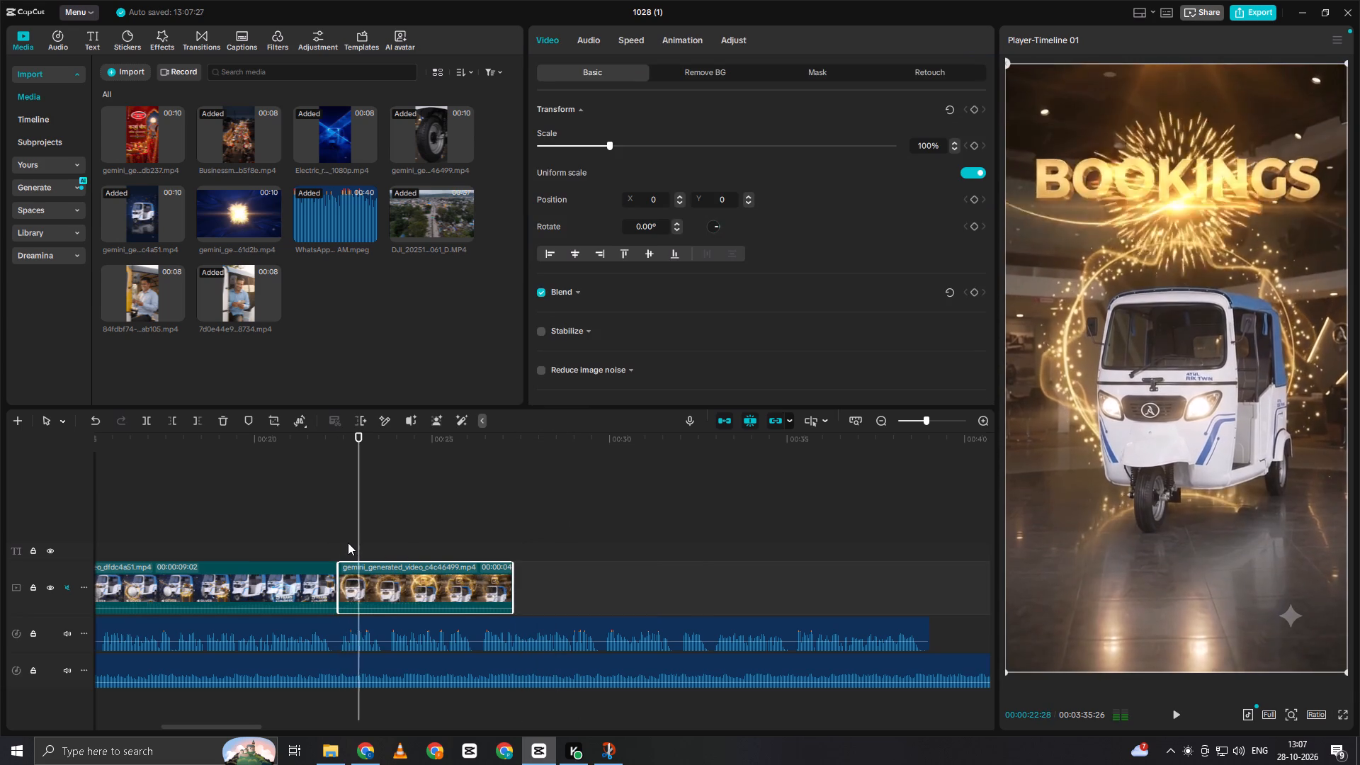
{"action": "key", "text": "space"}
Extend the start of the c4c46499 clip back to a duration of 00:00:06:12 and play it against the voice-over.
{"action": "left_click_drag", "start_coordinate": [338, 584], "coordinate": [300, 599]}
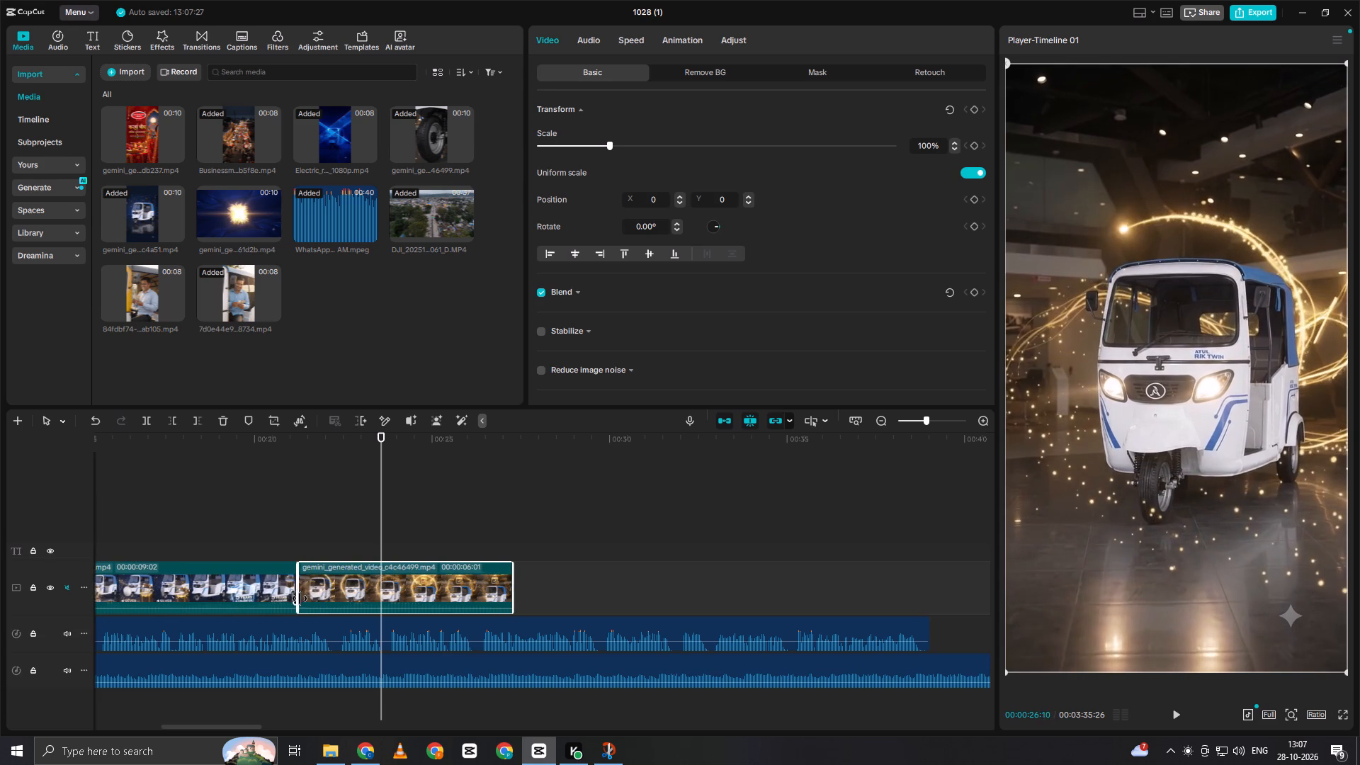
{"action": "left_click_drag", "start_coordinate": [300, 599], "coordinate": [287, 603]}
{"action": "left_click", "coordinate": [291, 545]}
{"action": "key", "text": "space"}
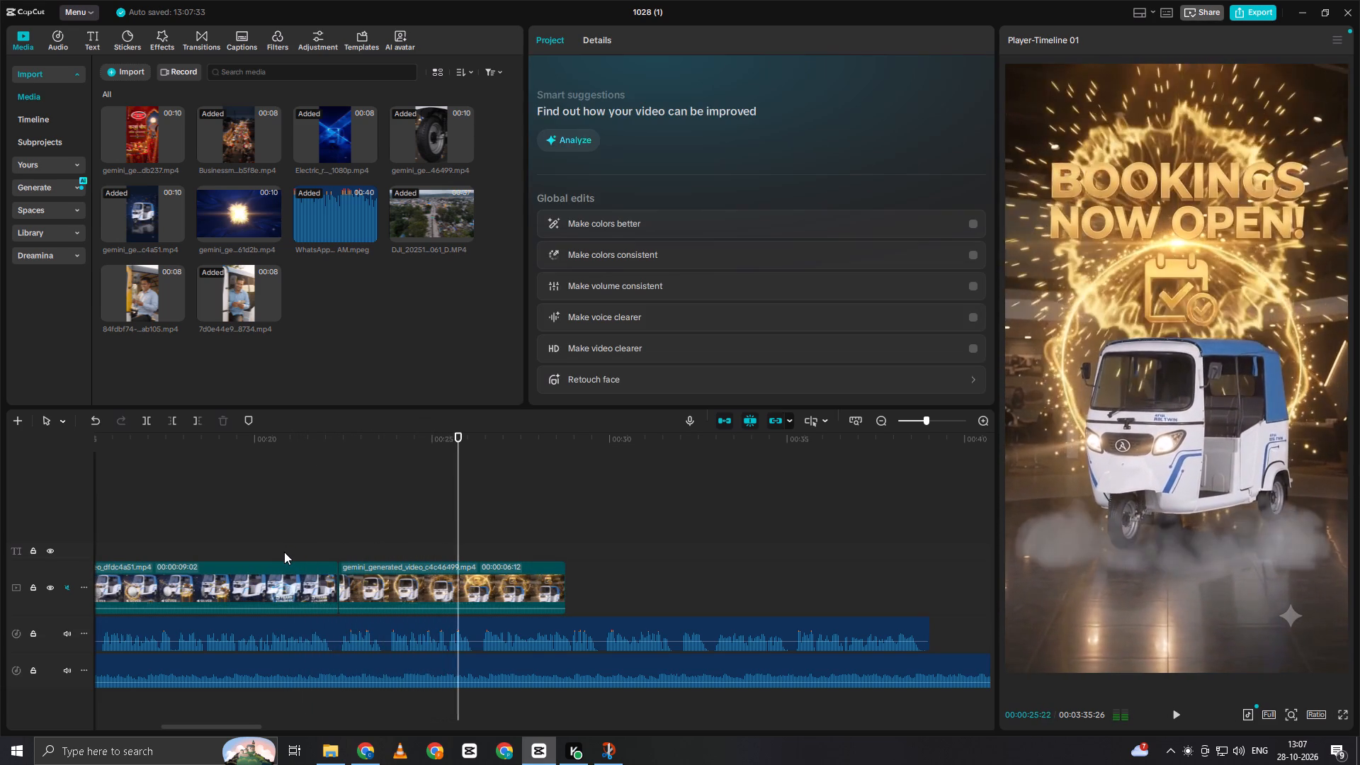
{"action": "key", "text": "space"}
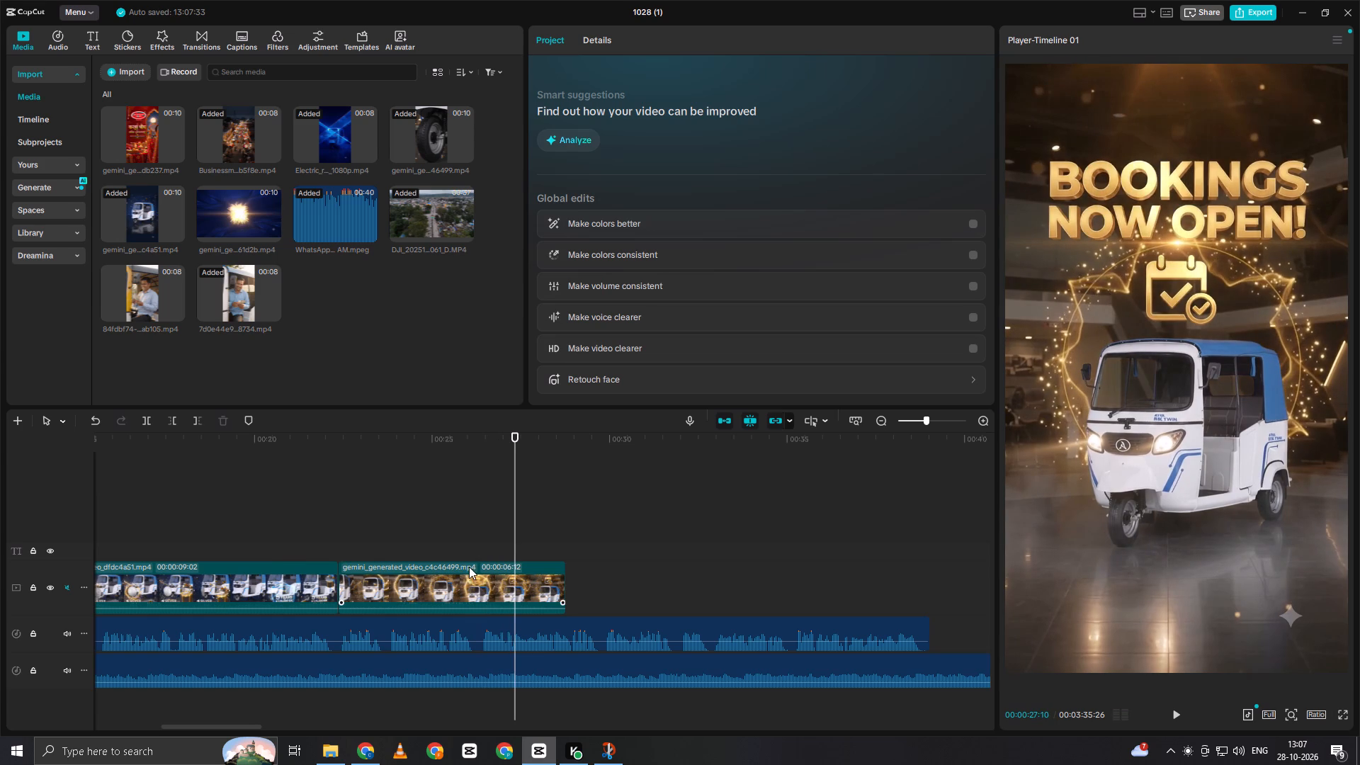
Trim the end of the c4c46499 clip at 00:00:26:10 and play from the end of the offer clip through the bookings scene.
{"action": "left_click", "coordinate": [469, 559]}
{"action": "left_click_drag", "start_coordinate": [470, 559], "coordinate": [479, 557]}
{"action": "left_click", "coordinate": [479, 556]}
{"action": "left_click", "coordinate": [489, 591]}
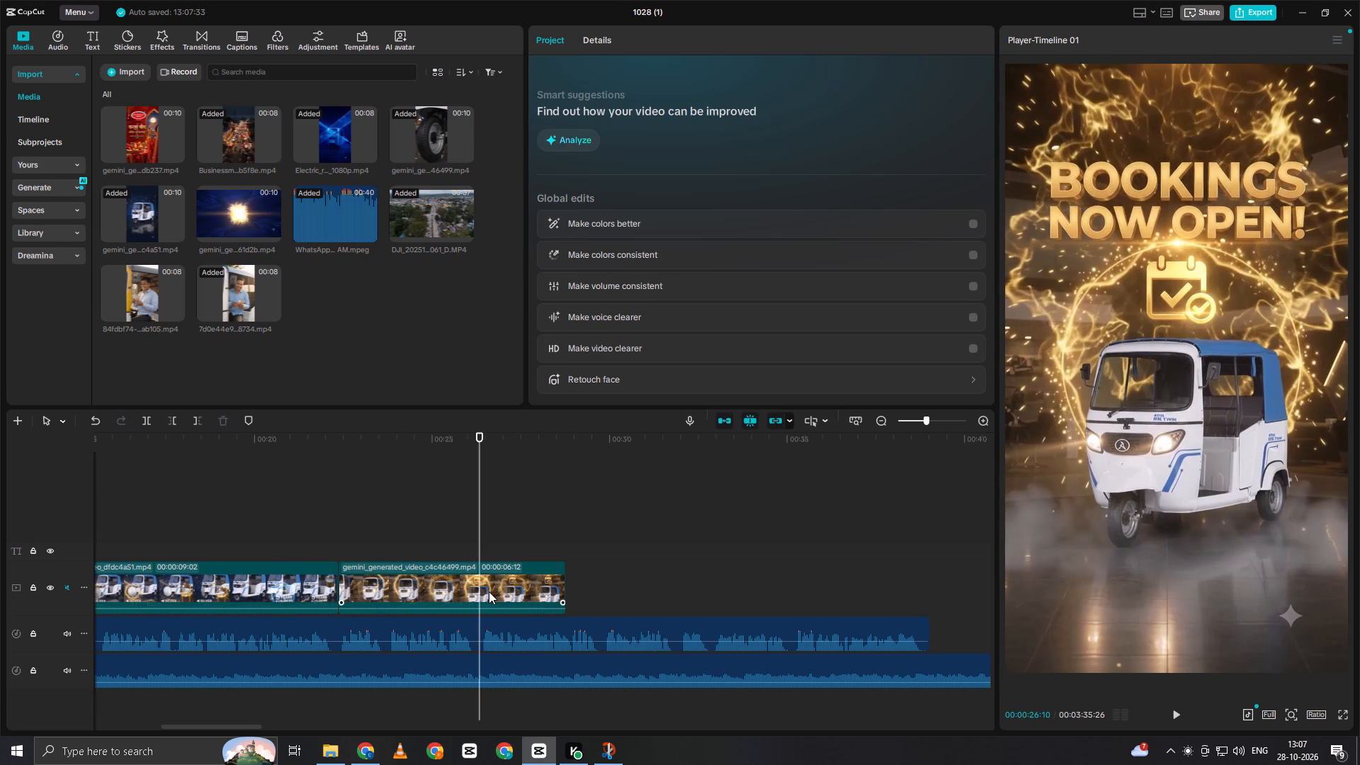
{"action": "key", "text": "w"}
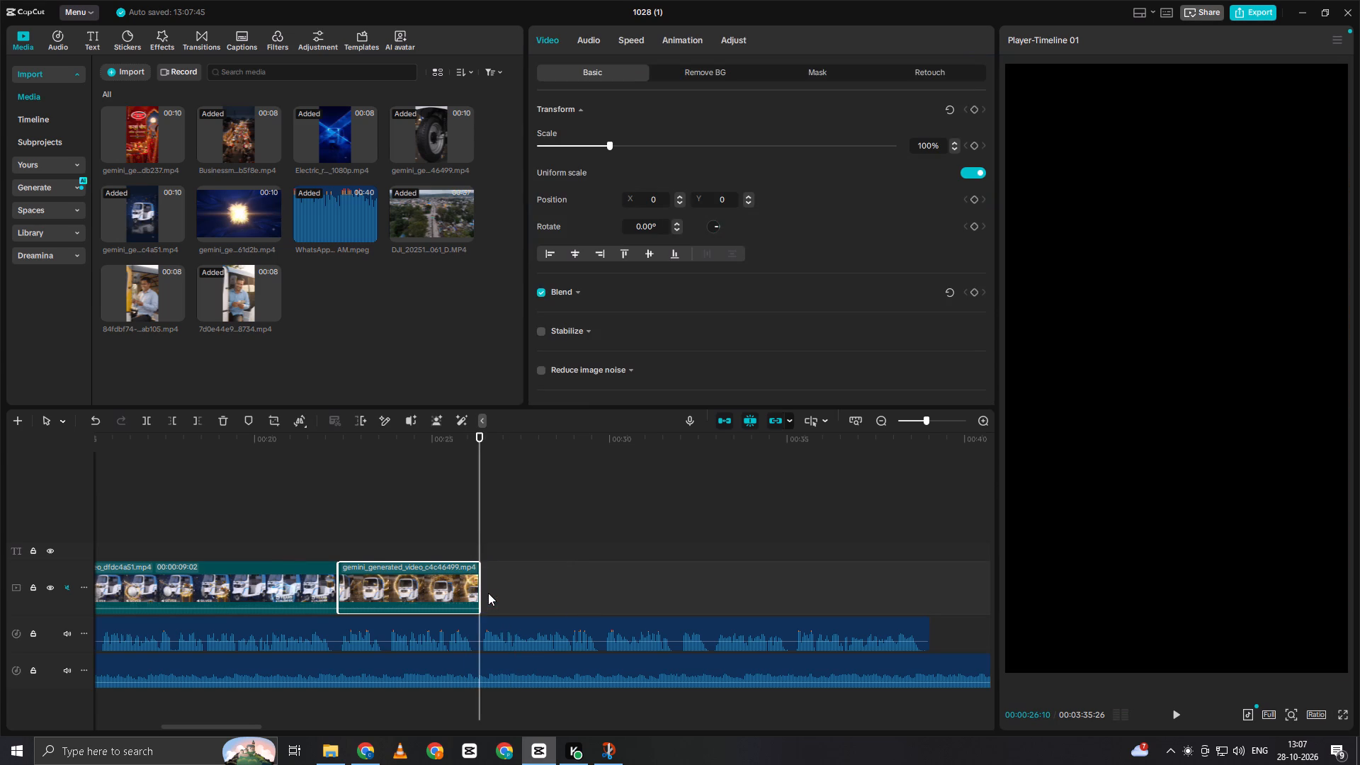
{"action": "left_click", "coordinate": [363, 538]}
{"action": "left_click_drag", "start_coordinate": [363, 538], "coordinate": [308, 550]}
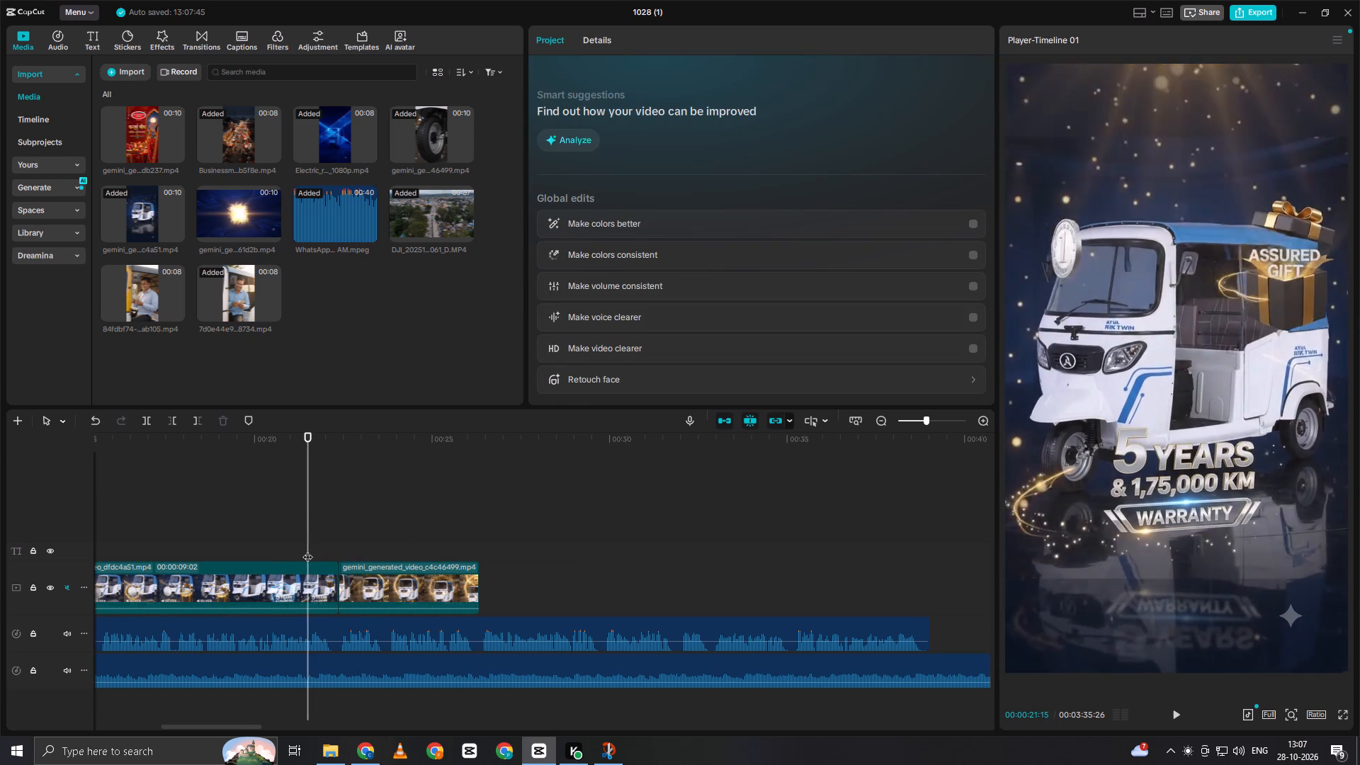
{"action": "key", "text": "space"}
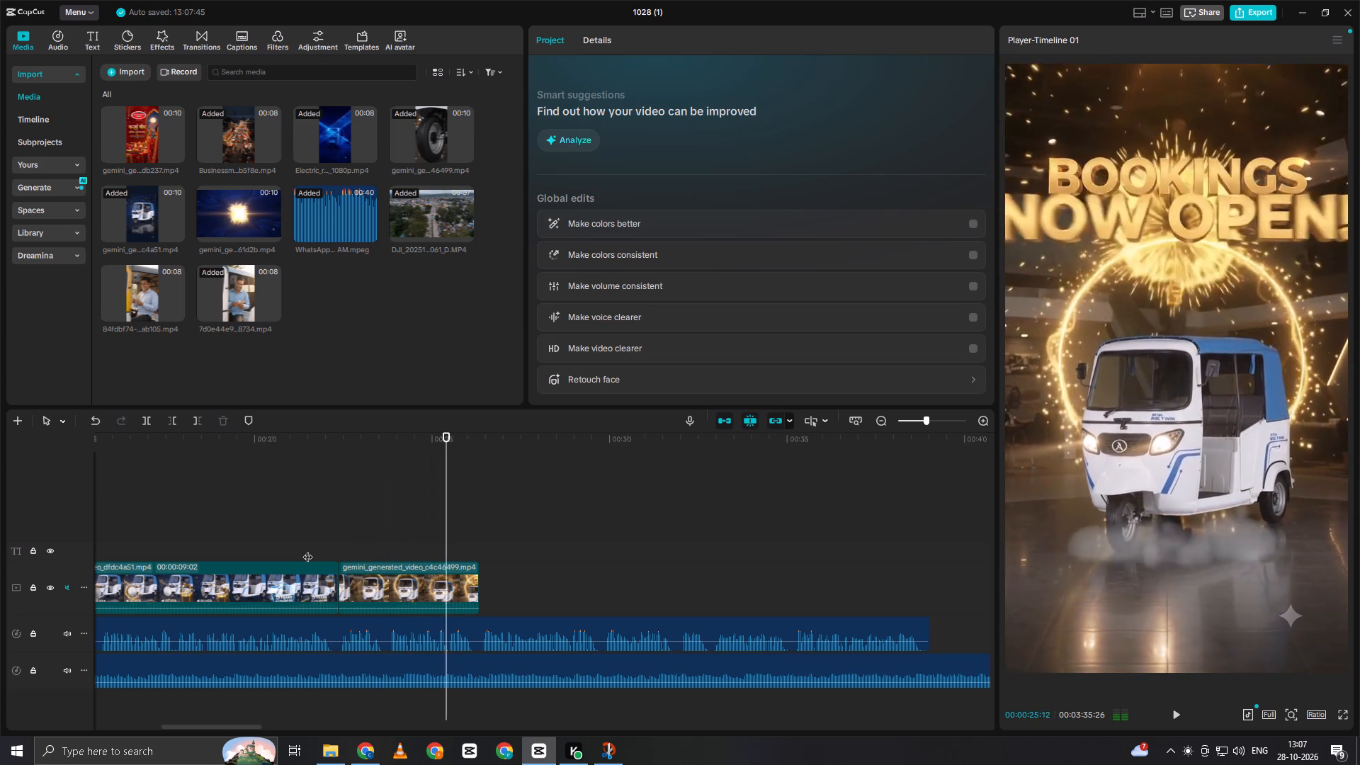
{"action": "key", "text": "space"}
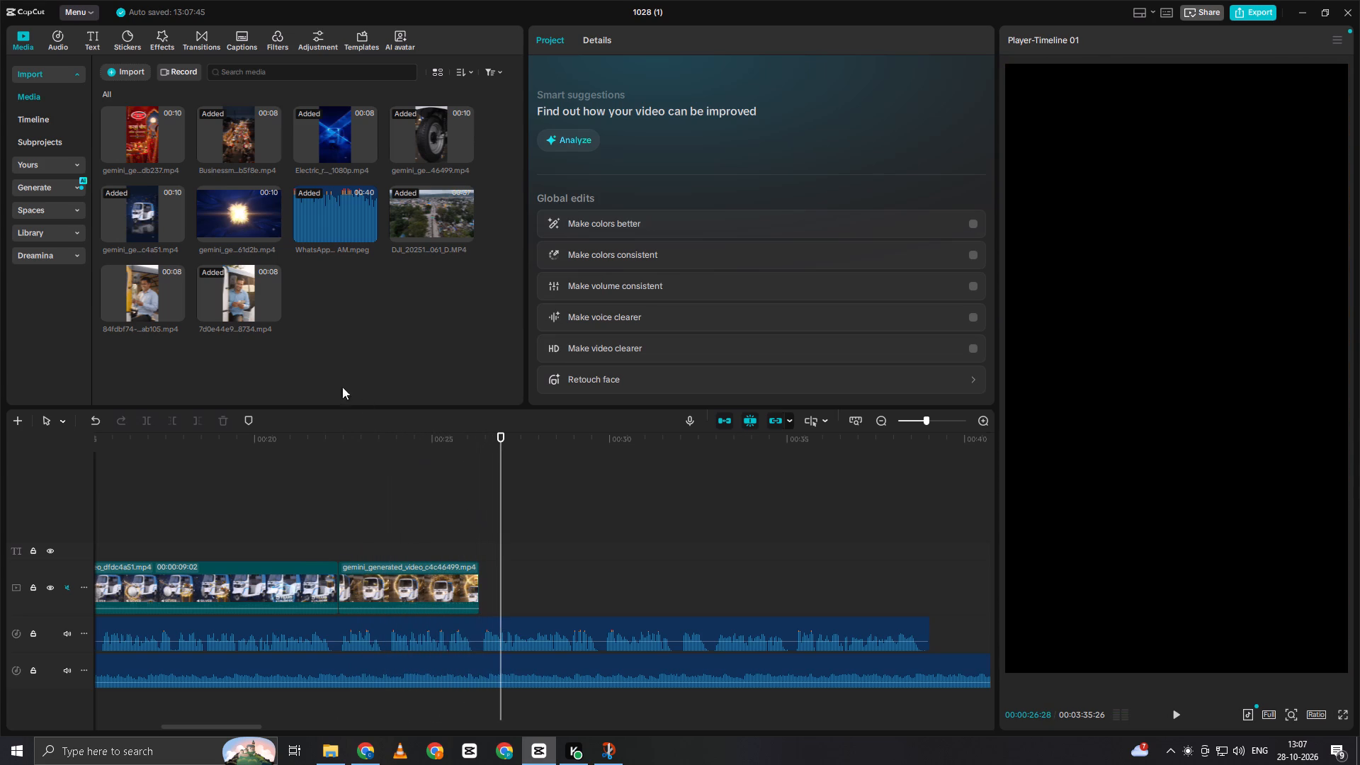
Preview the imported media clips for a follow-up to the bookings scene and replay the voice-over past the end of the last clip.
{"action": "left_click", "coordinate": [244, 285]}
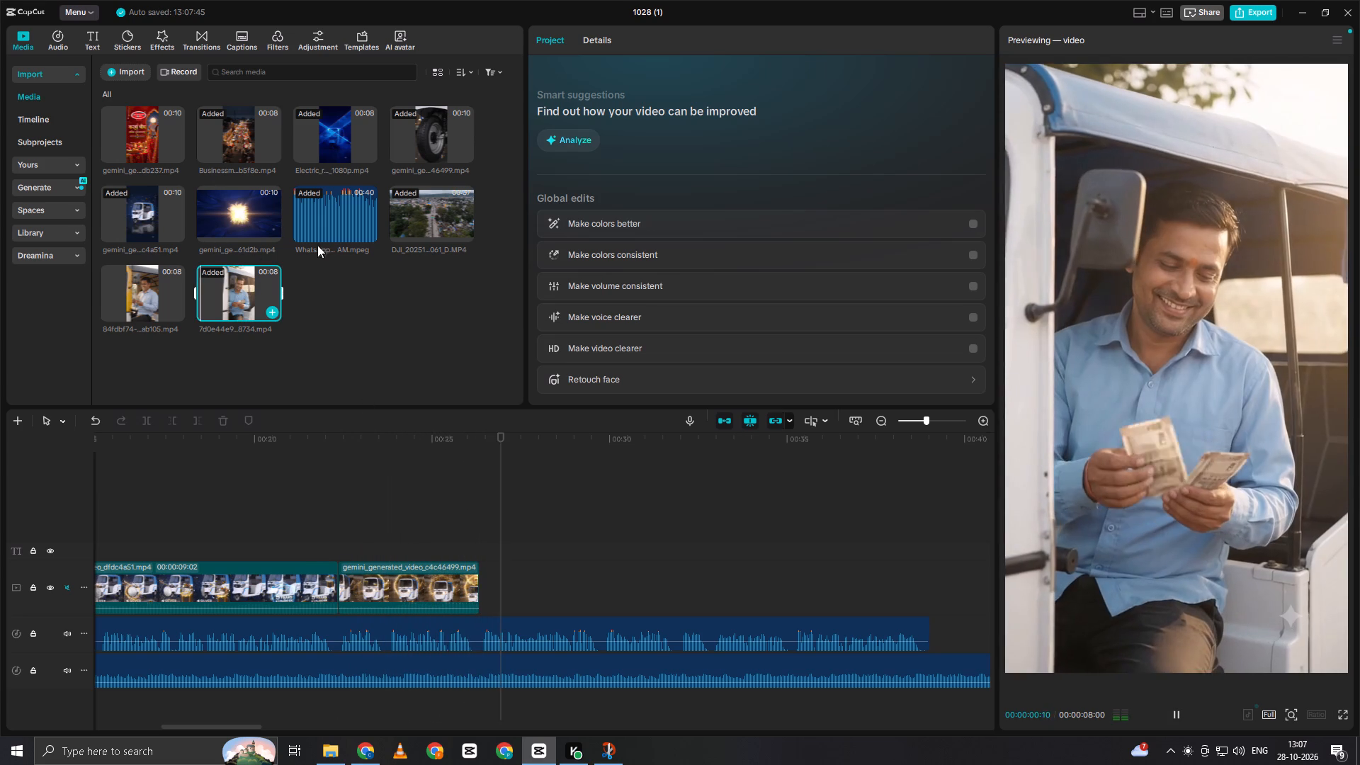
{"action": "key", "text": "space"}
{"action": "left_click", "coordinate": [330, 136]}
{"action": "left_click", "coordinate": [226, 146]}
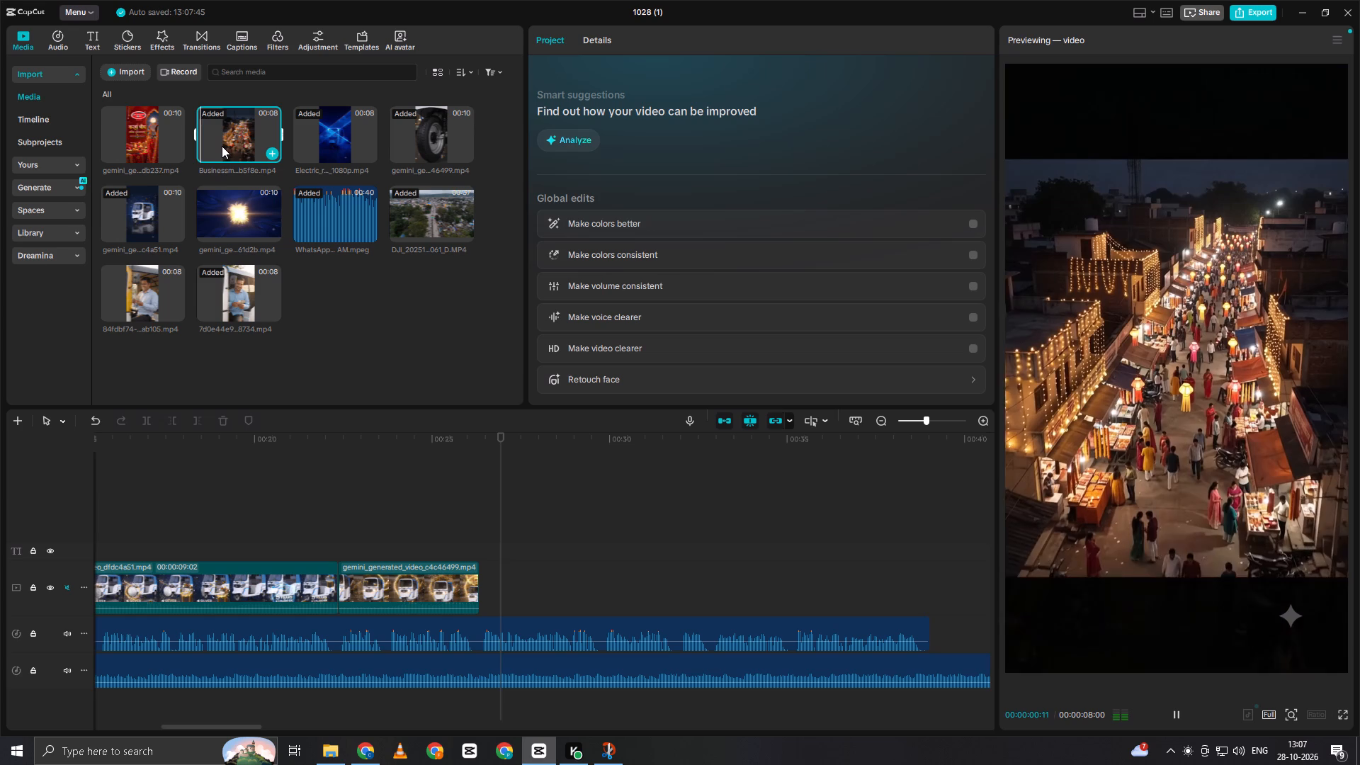
{"action": "key", "text": "space"}
{"action": "left_click", "coordinate": [138, 140]}
{"action": "left_click", "coordinate": [139, 198]}
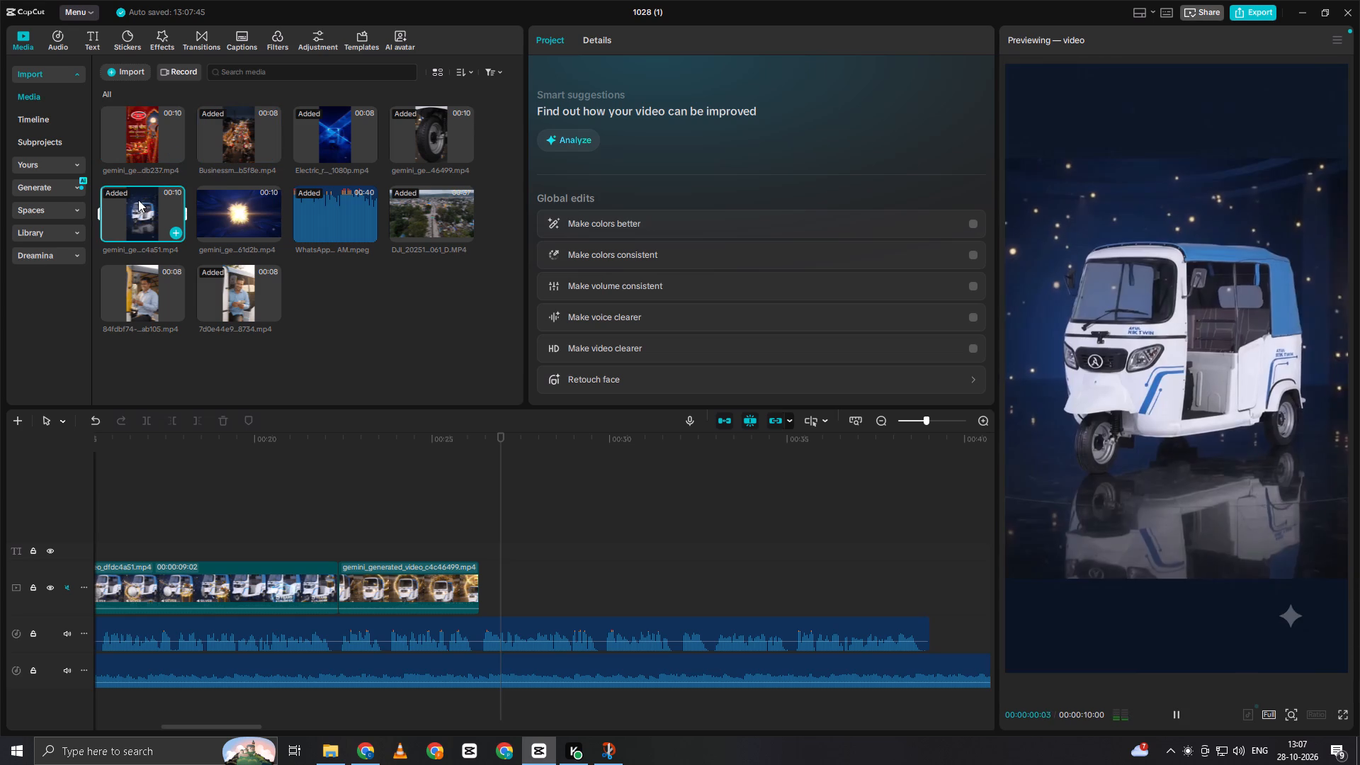
{"action": "key", "text": "space"}
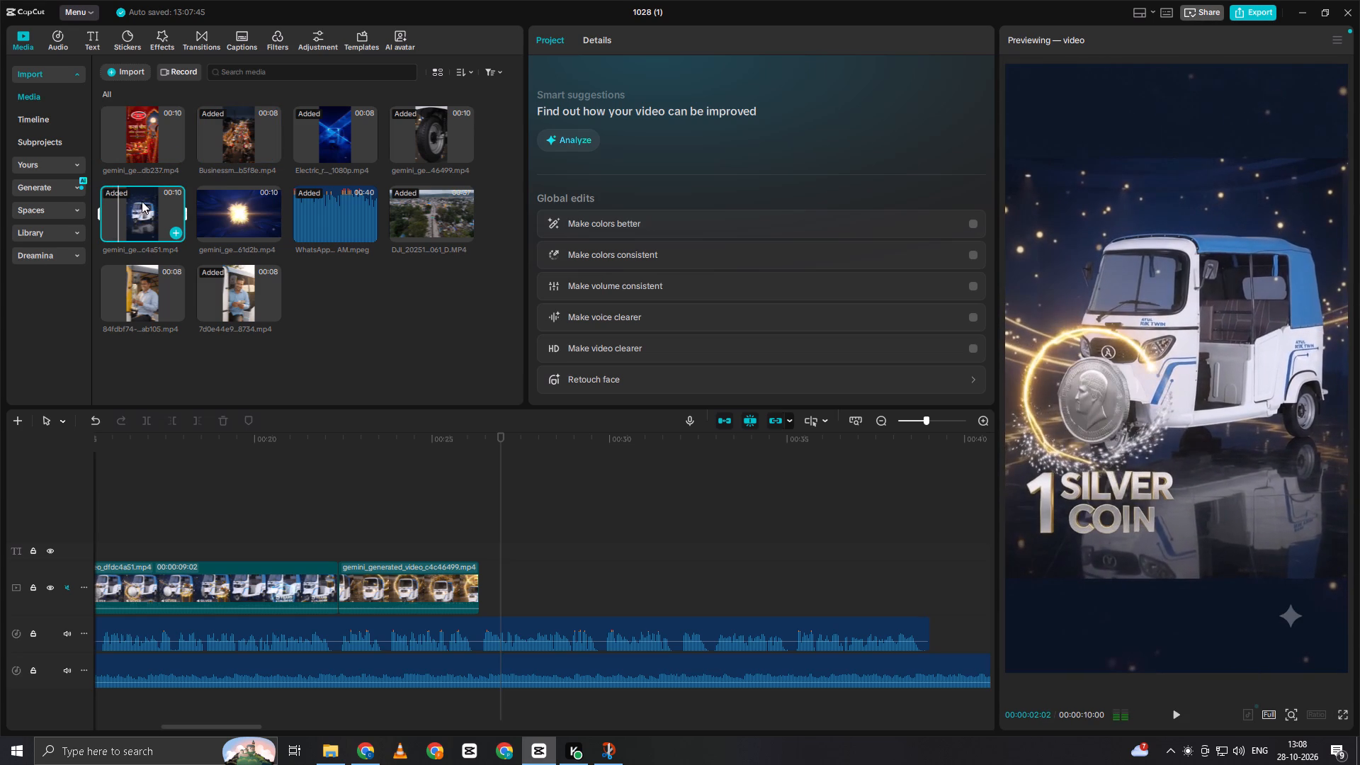
{"action": "left_click", "coordinate": [232, 281]}
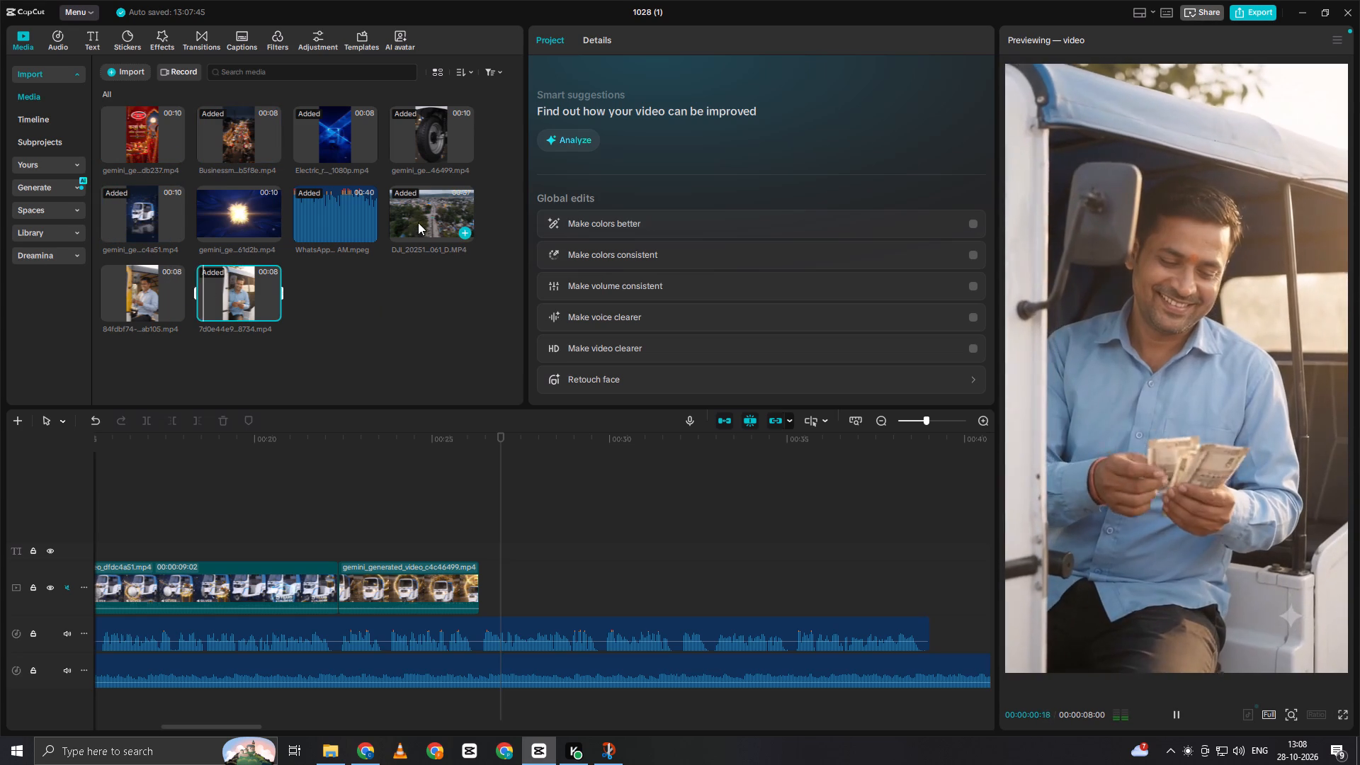
{"action": "left_click", "coordinate": [430, 146]}
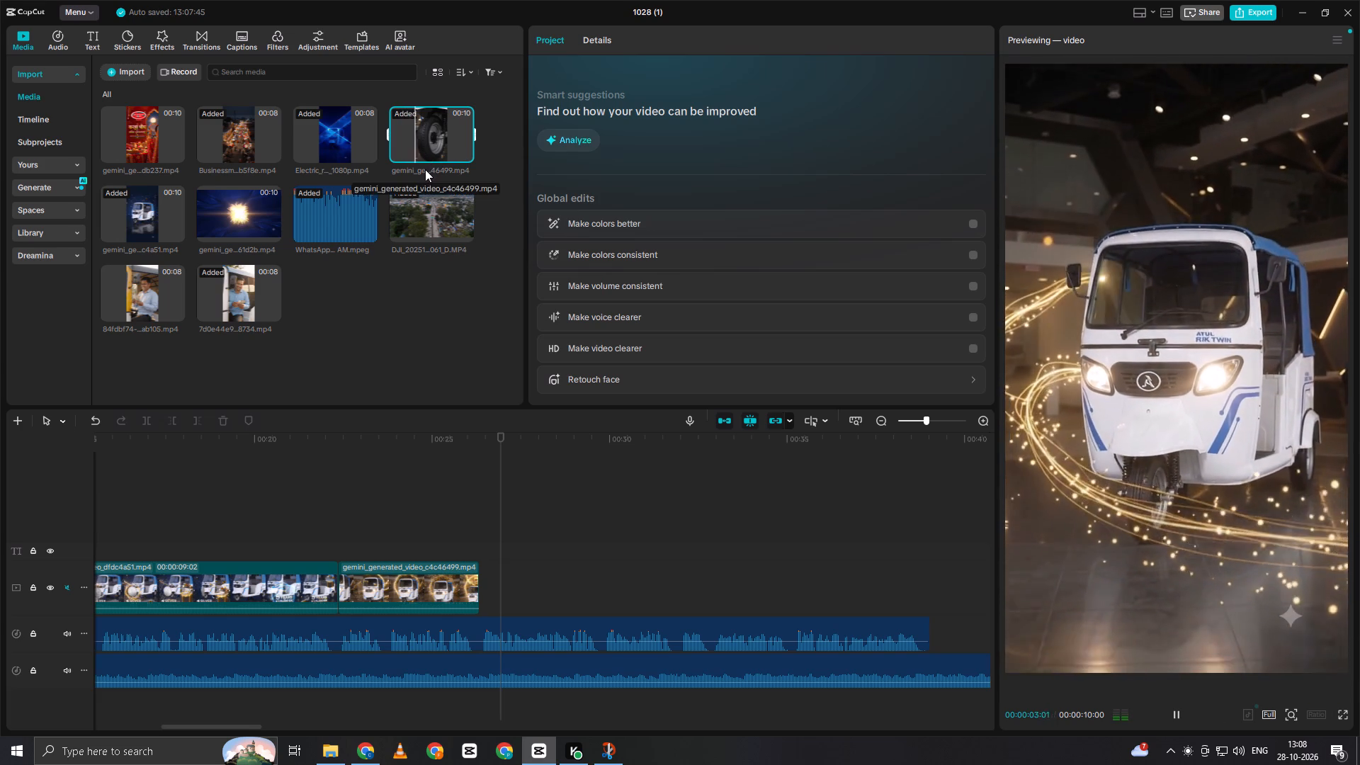
{"action": "left_click", "coordinate": [463, 522]}
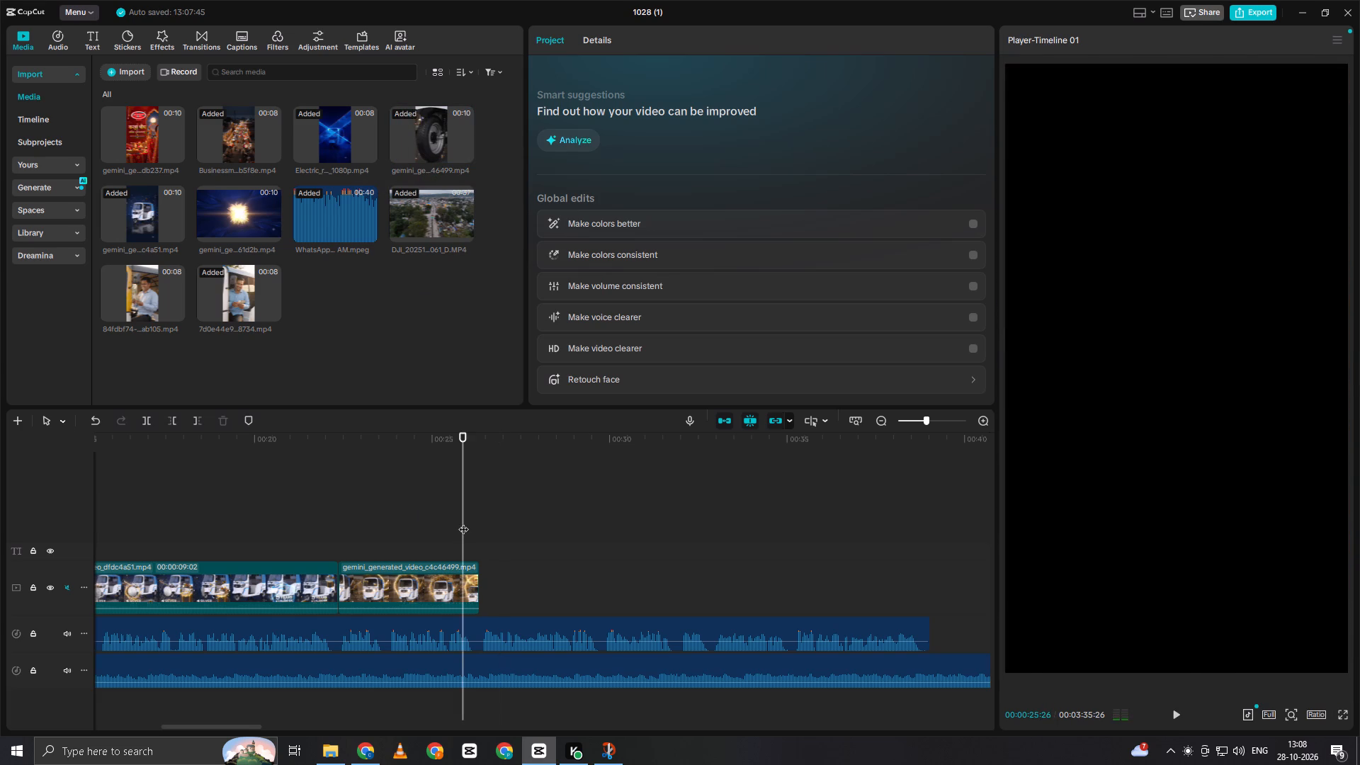
{"action": "key", "text": "space"}
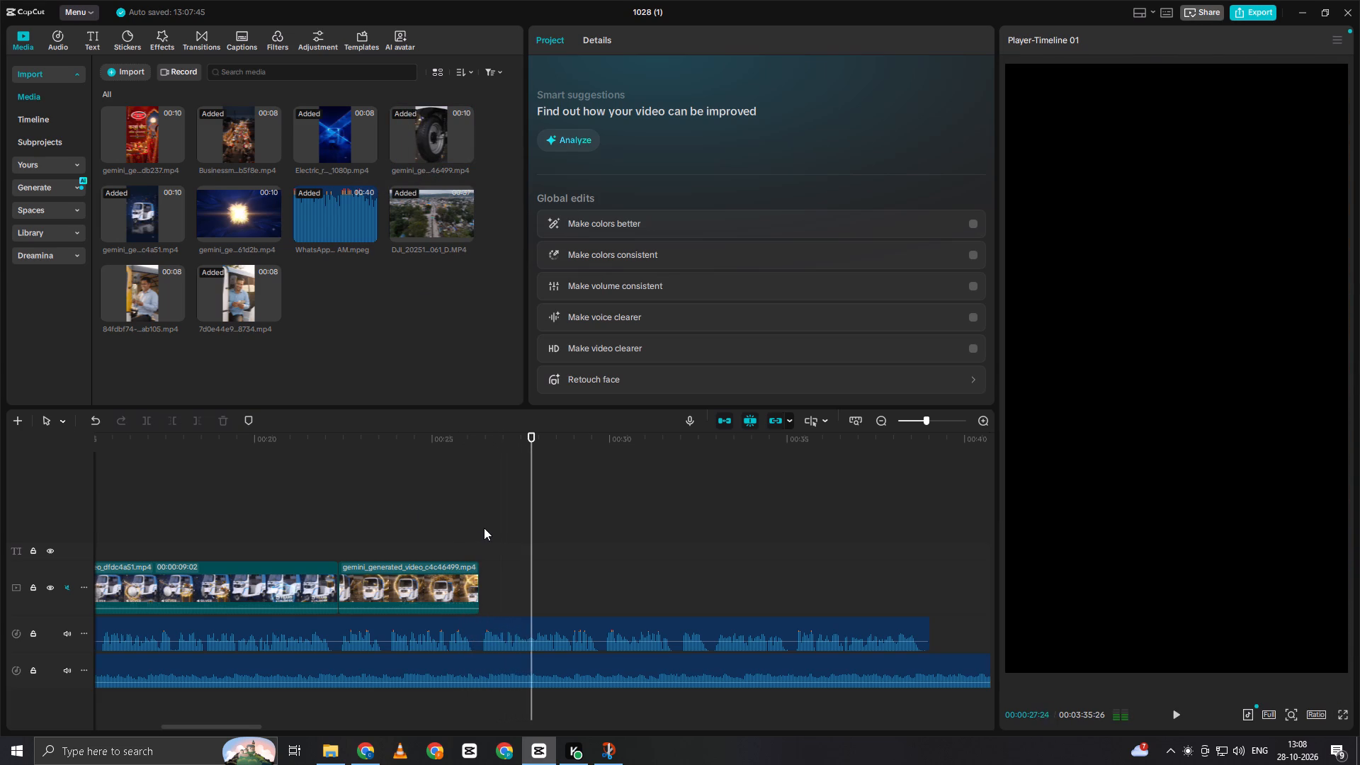
Replay the voice-over after the c4c46499 clip and preview the Shri Shyam Enterprises, cash-counting driver, night market and wheel clips for the following scene.
{"action": "double_click", "coordinate": [484, 528]}
{"action": "key", "text": "space"}
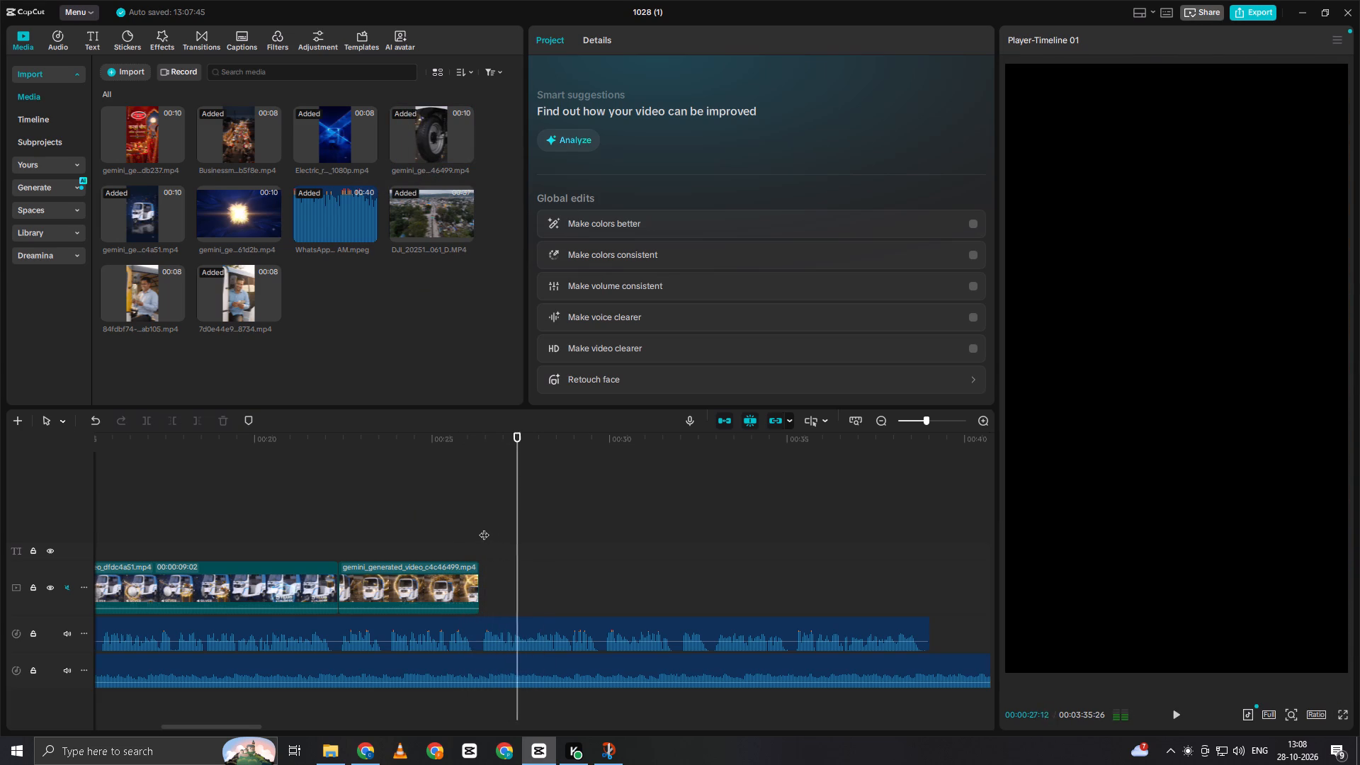
{"action": "key", "text": "space"}
{"action": "left_click", "coordinate": [486, 533]}
{"action": "left_click_drag", "start_coordinate": [486, 533], "coordinate": [480, 540]}
{"action": "left_click", "coordinate": [246, 230]}
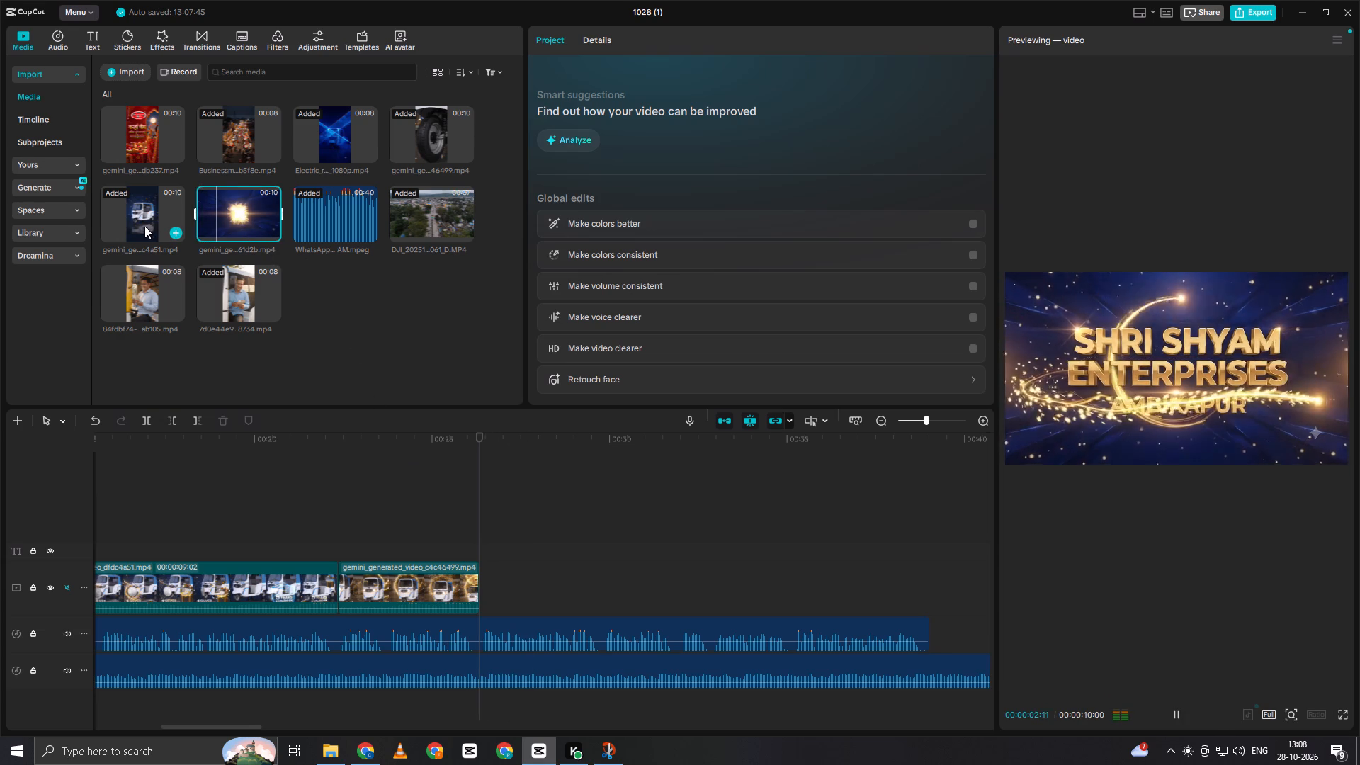
{"action": "key", "text": "space"}
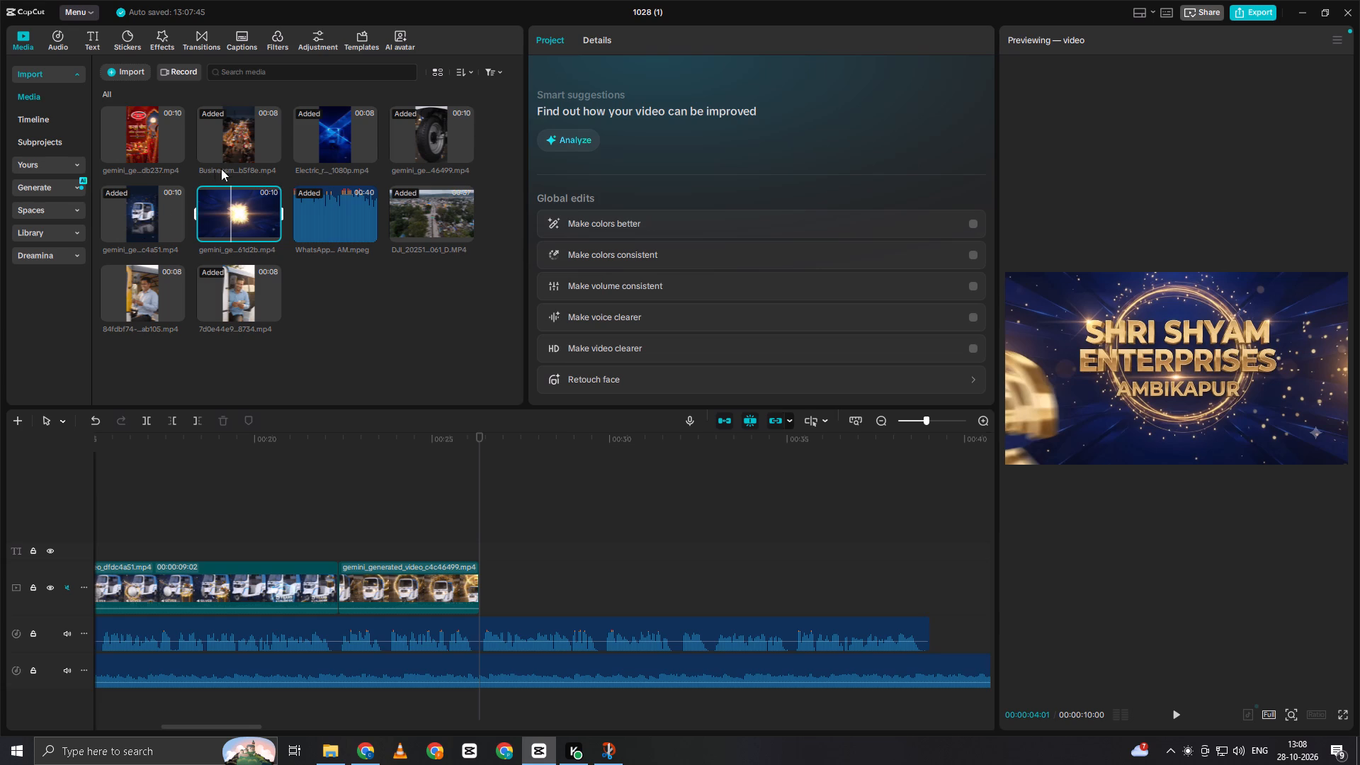
{"action": "left_click", "coordinate": [239, 285]}
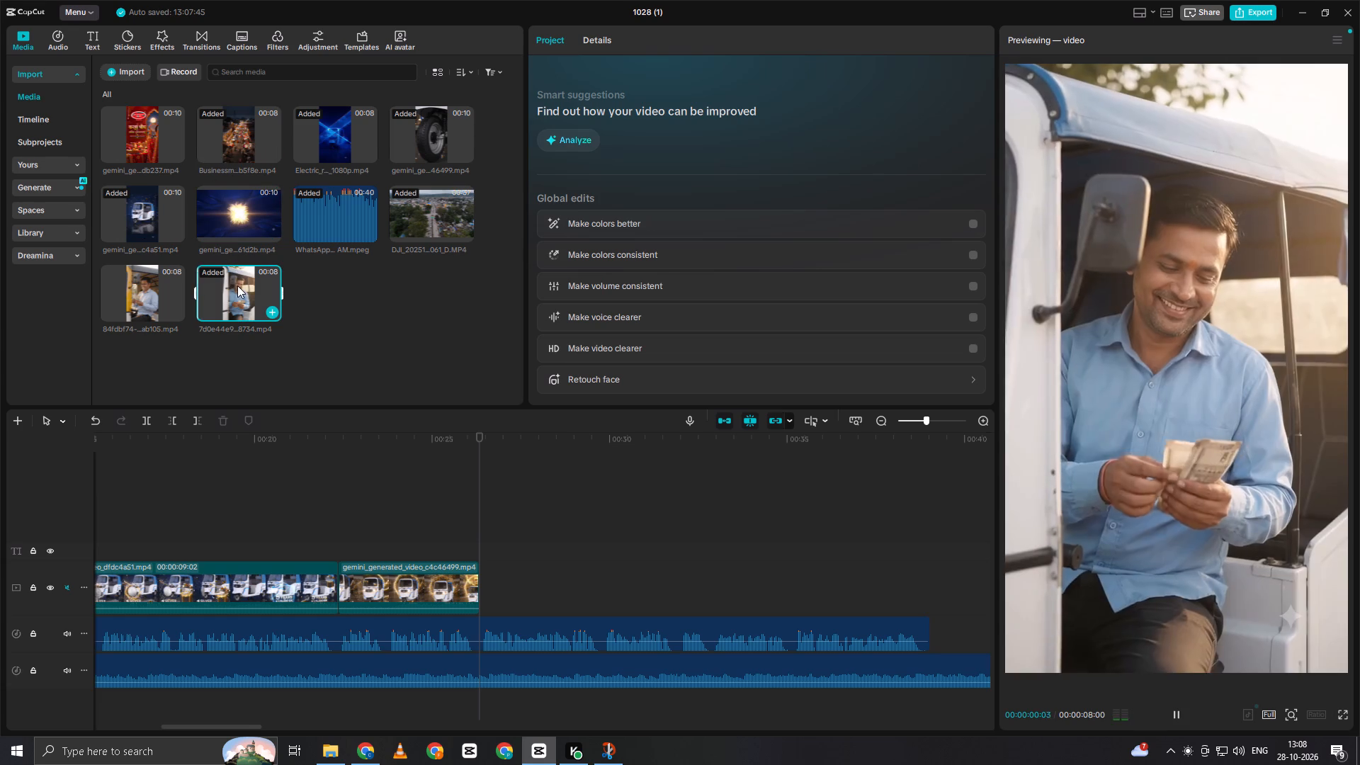
{"action": "left_click", "coordinate": [142, 290]}
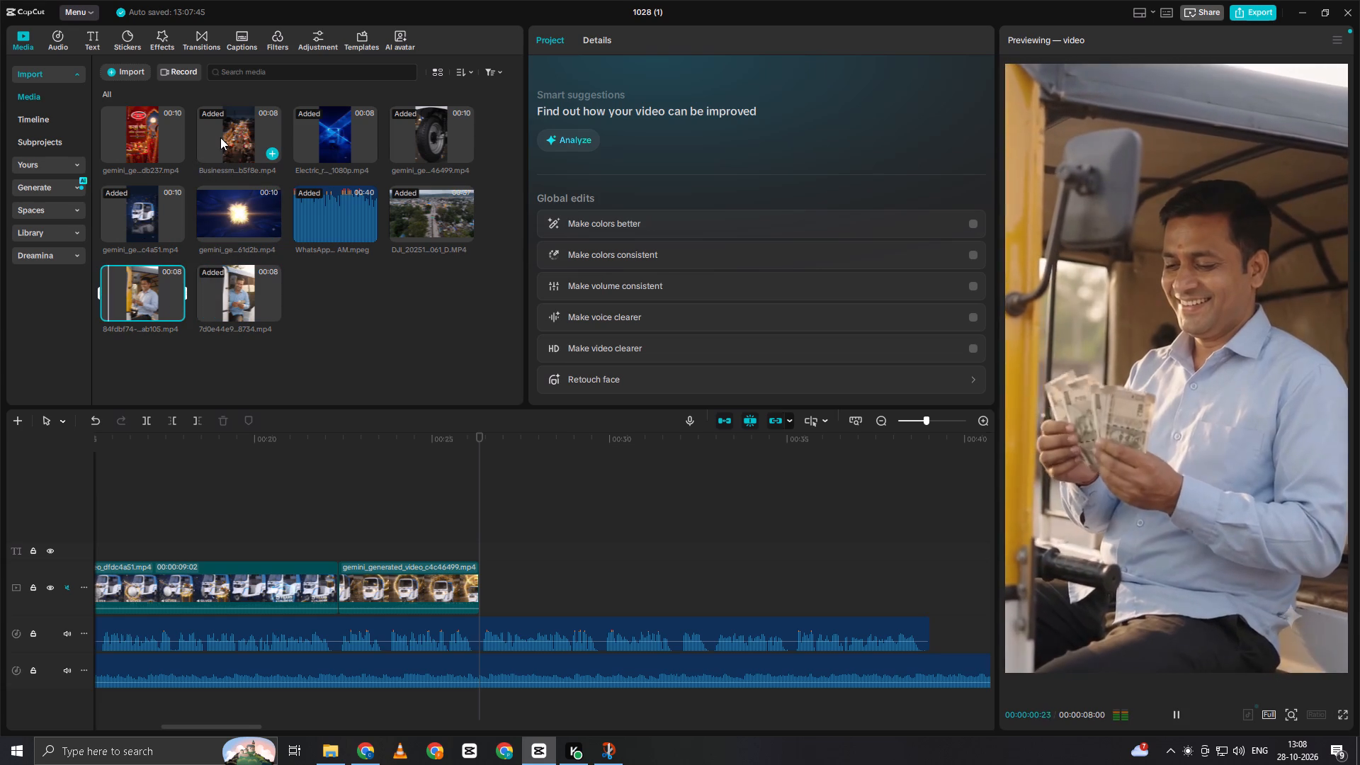
{"action": "left_click", "coordinate": [220, 137]}
{"action": "left_click", "coordinate": [333, 131]}
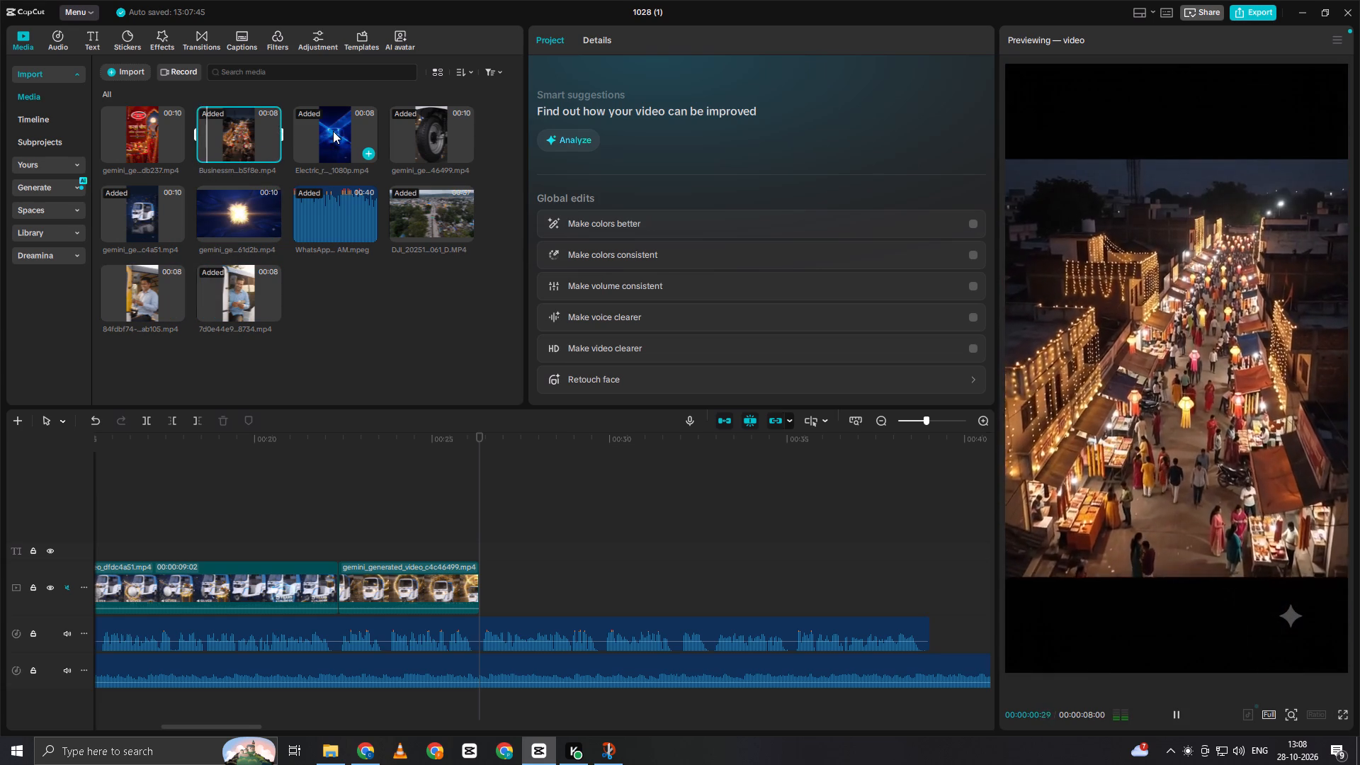
{"action": "left_click", "coordinate": [408, 137]}
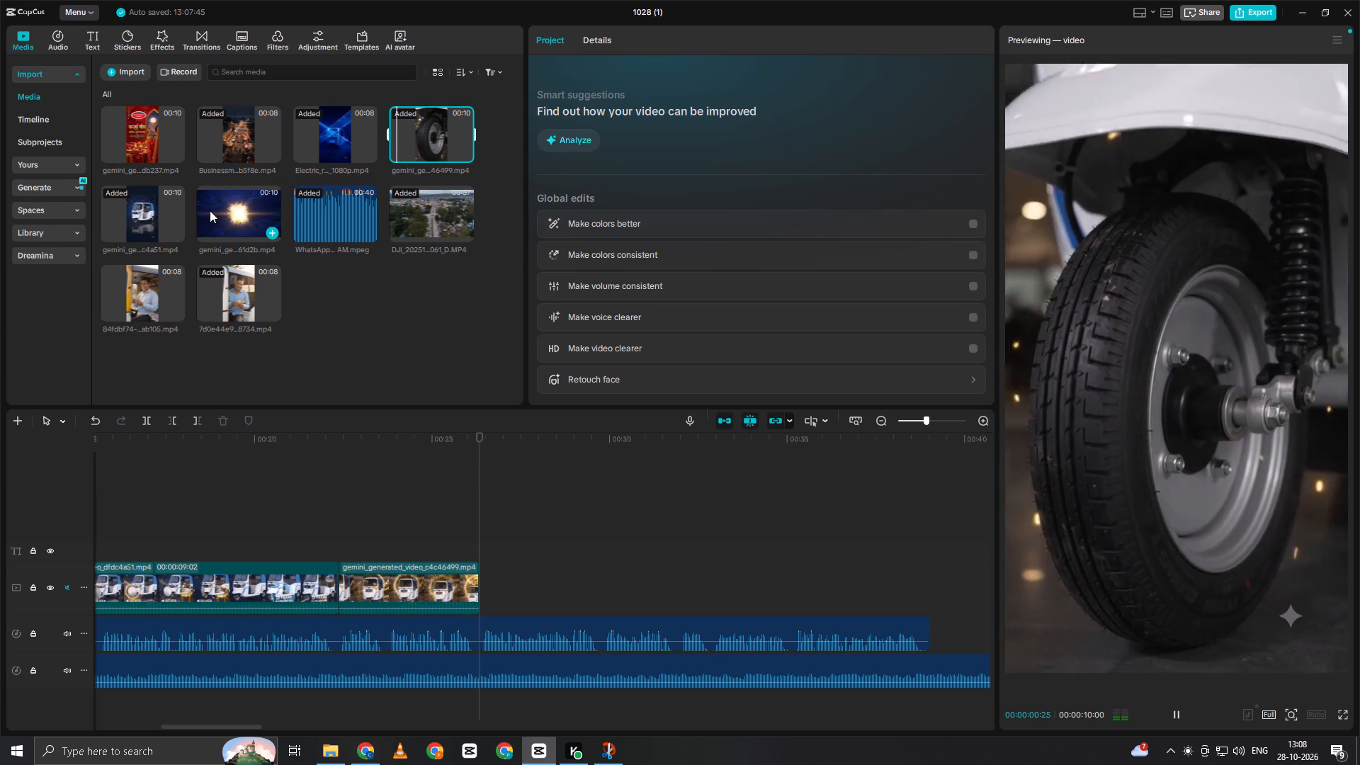
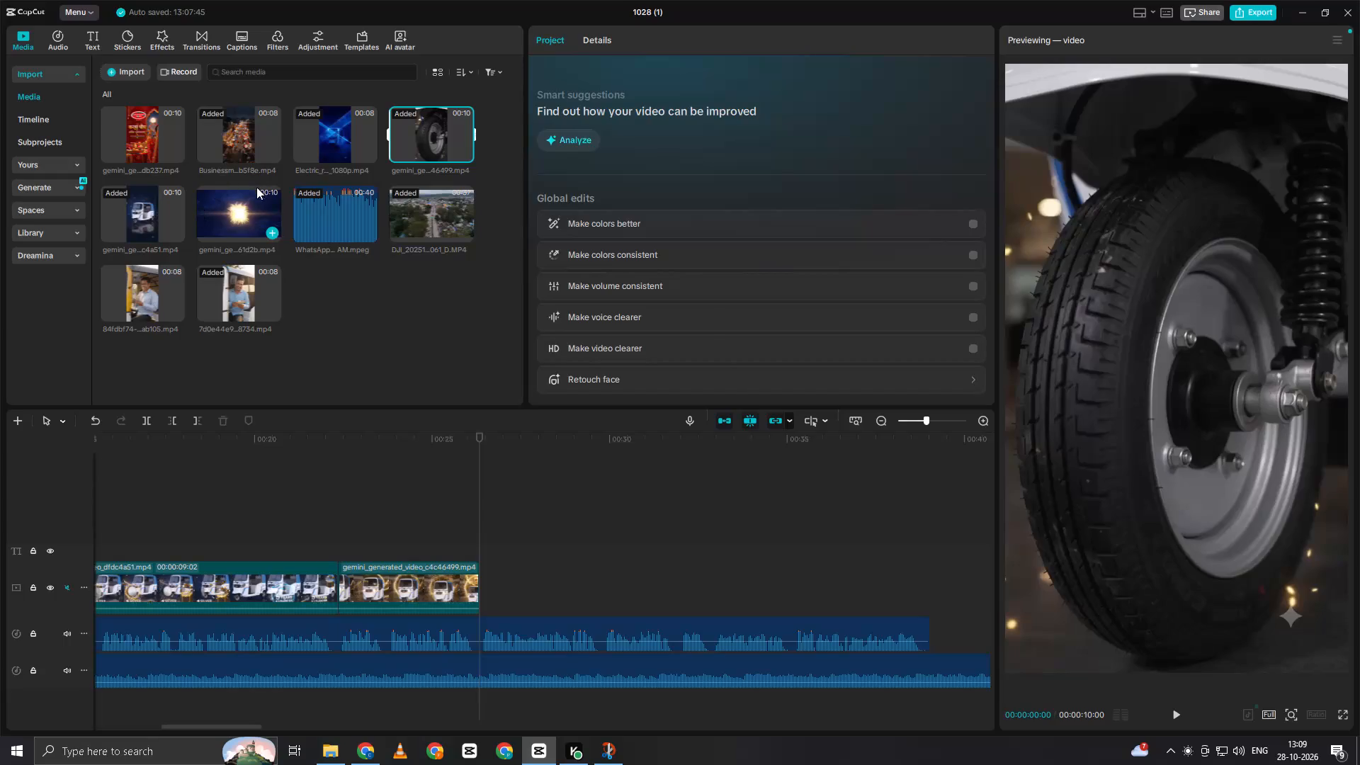
Add the Shri Shyam Enterprises contact clip to the main track directly after the c4c46499 clip and play it against the voice-over.
{"action": "left_click", "coordinate": [246, 206]}
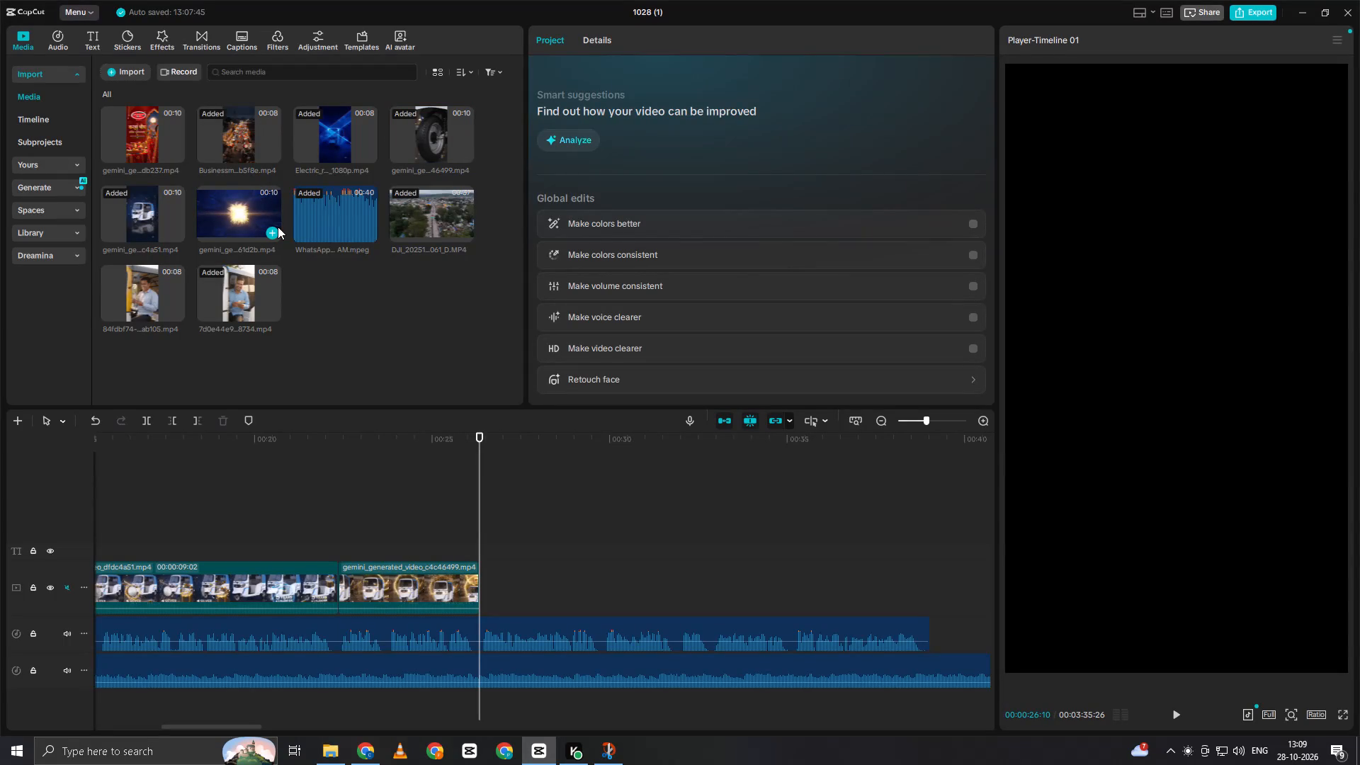
{"action": "left_click_drag", "start_coordinate": [232, 211], "coordinate": [501, 531]}
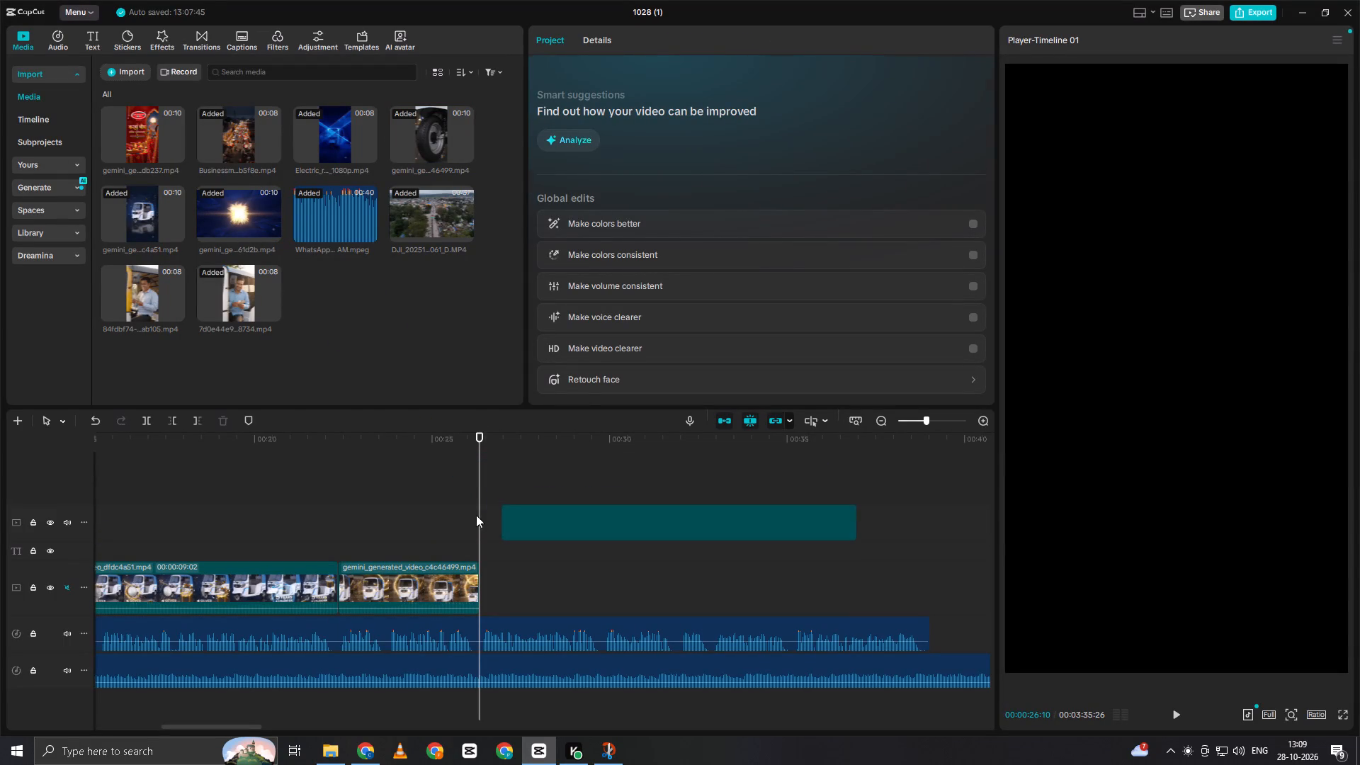
{"action": "left_click_drag", "start_coordinate": [534, 521], "coordinate": [515, 579]}
{"action": "key", "text": "space"}
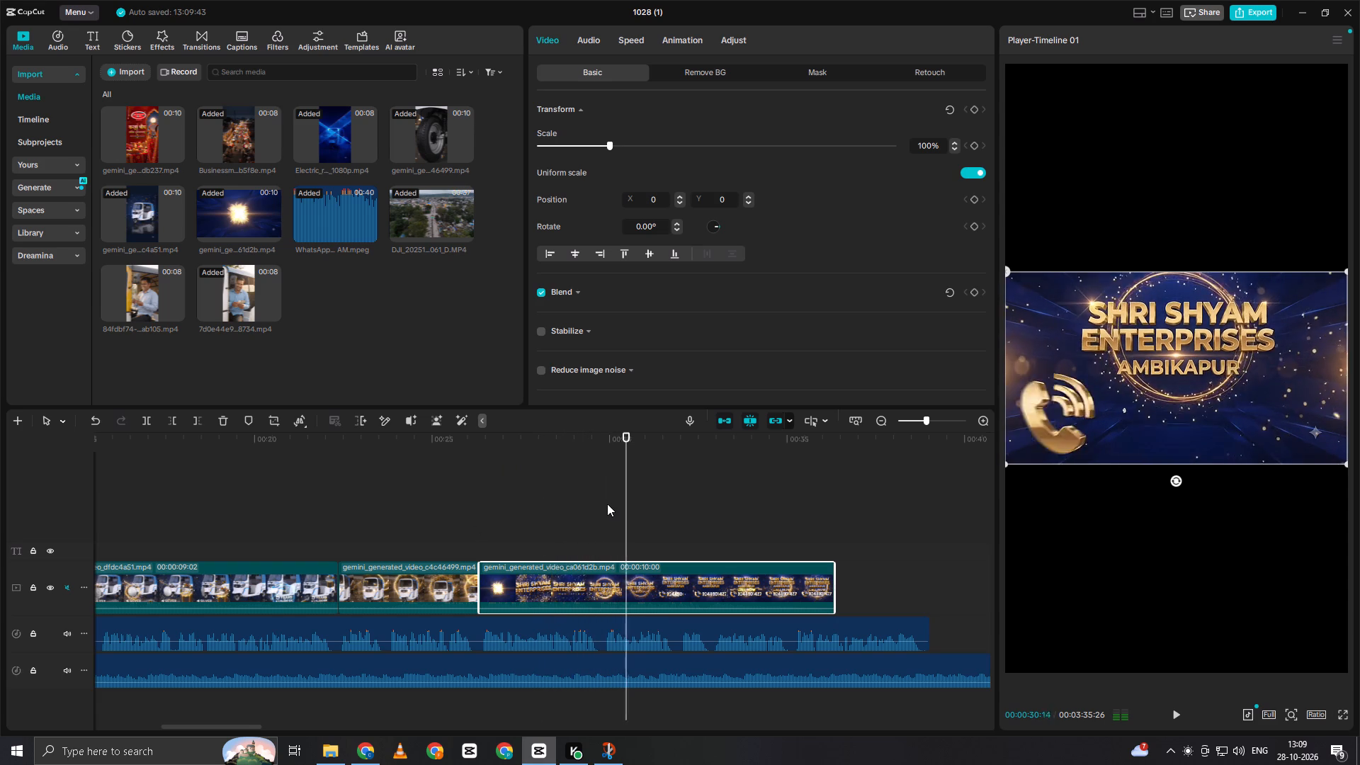
{"action": "key", "text": "space"}
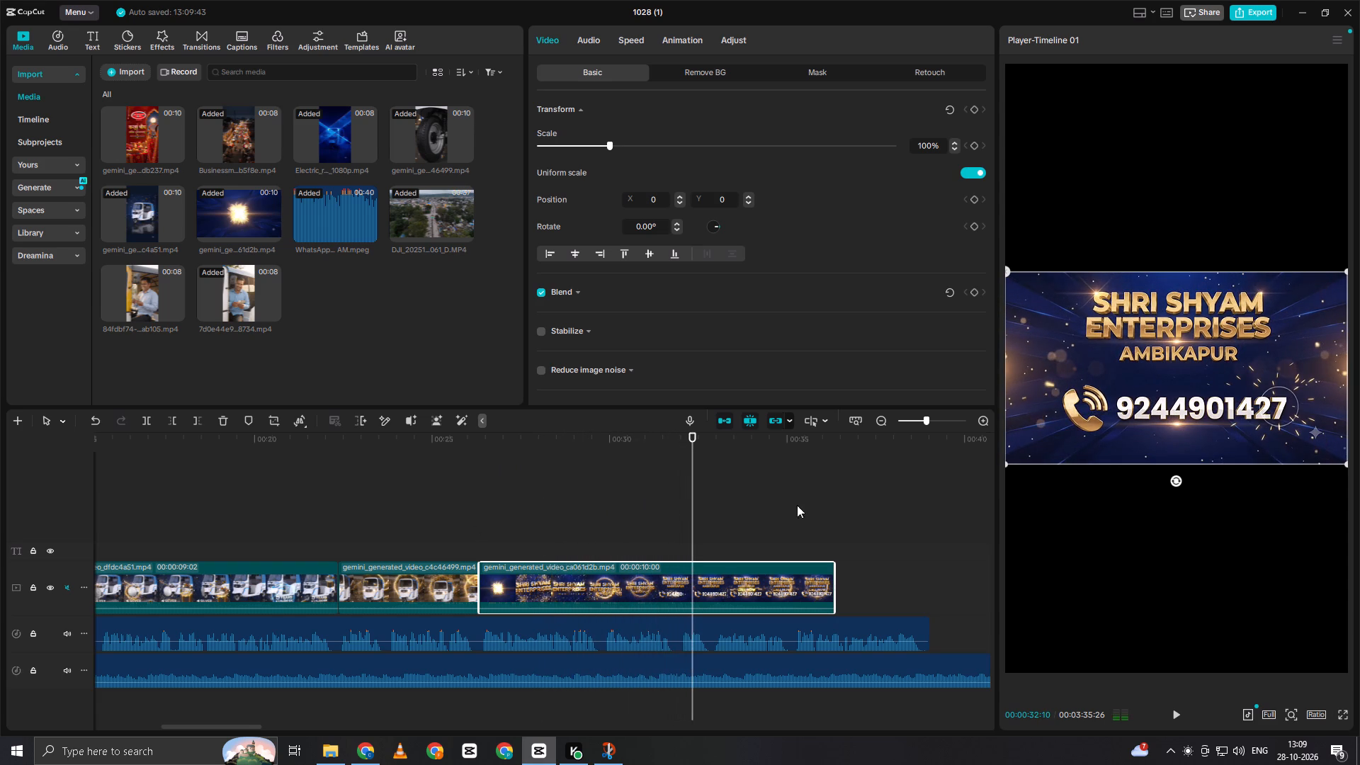
Replay the video from the beginning through the titled opening scenes into the electric rickshaw reveal.
{"action": "left_click", "coordinate": [424, 505]}
{"action": "left_click_drag", "start_coordinate": [424, 505], "coordinate": [0, 482]}
{"action": "key", "text": "space"}
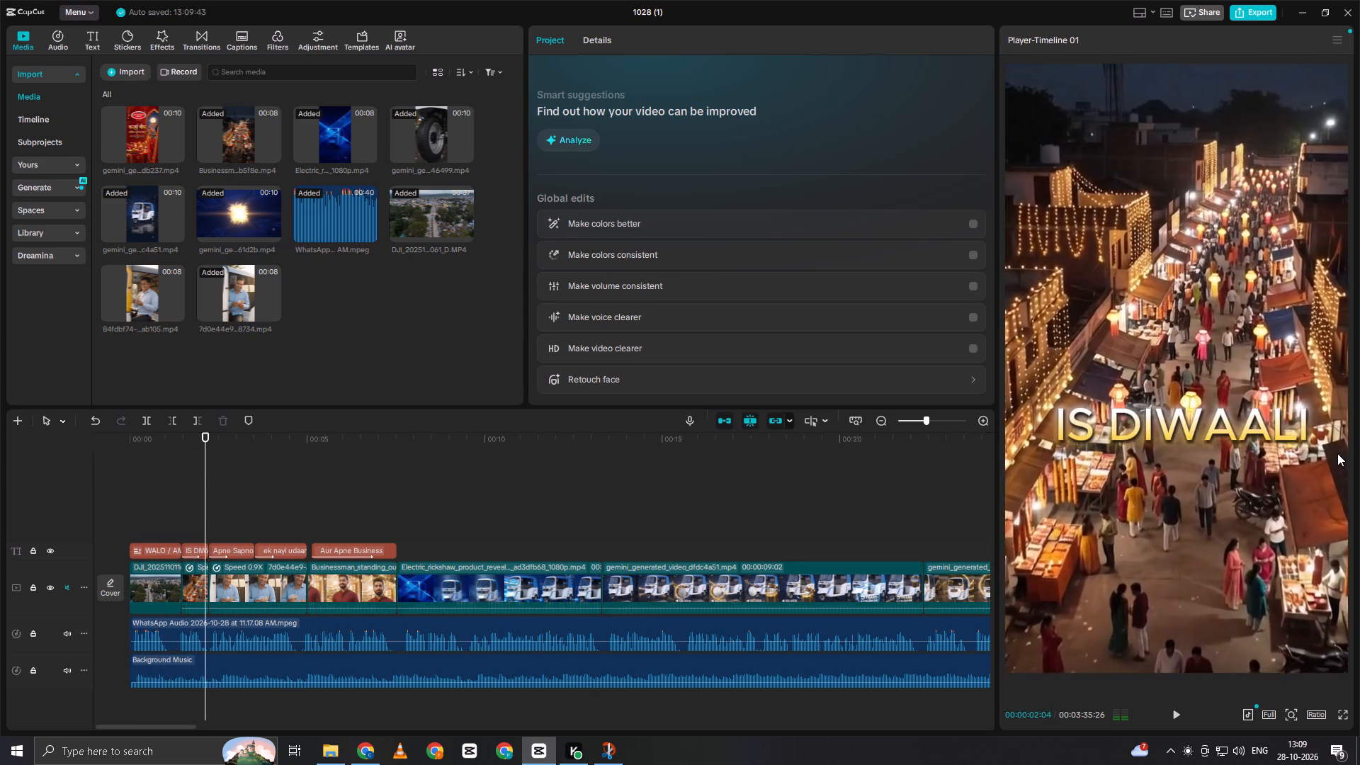
{"action": "key", "text": "space"}
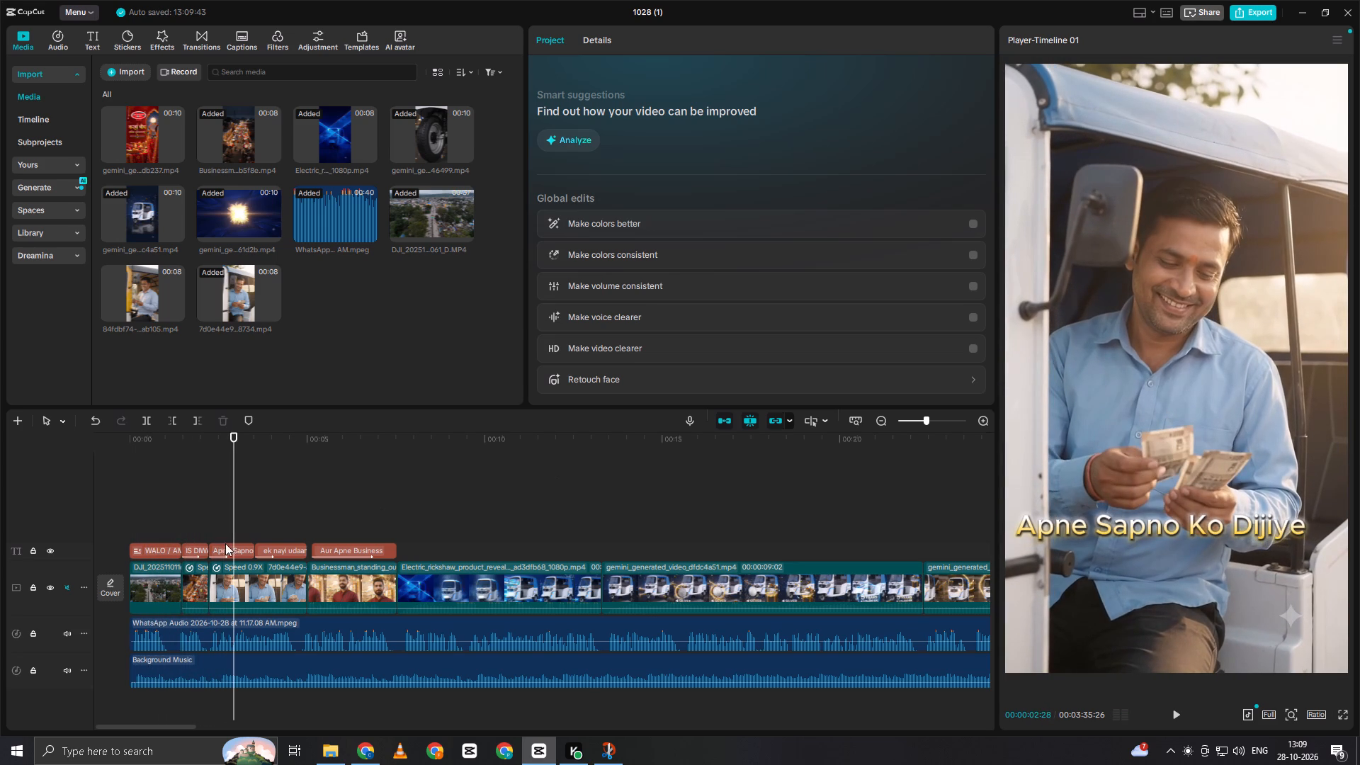
{"action": "left_click", "coordinate": [217, 540]}
{"action": "left_click", "coordinate": [216, 533]}
{"action": "key", "text": "space"}
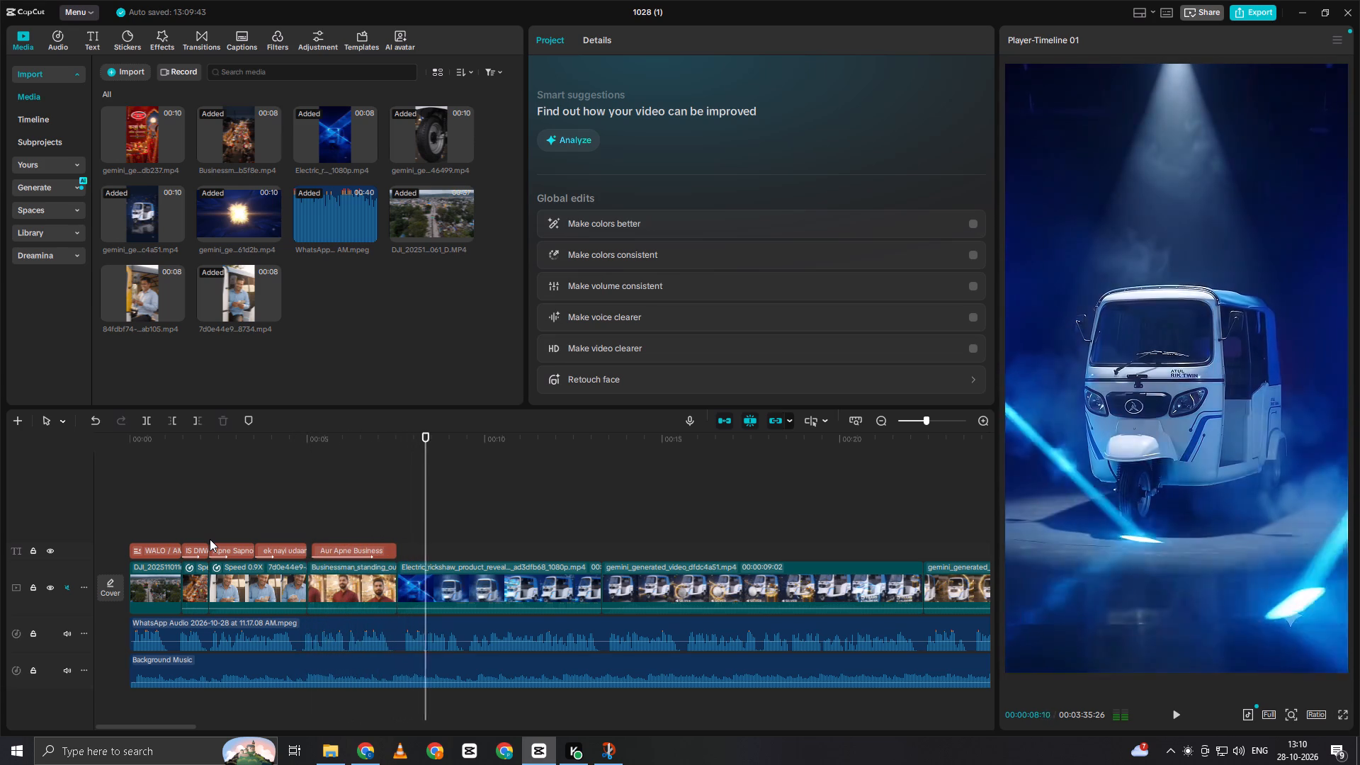
Find the voice-over cue in the Electric_rickshaw_product_reveal clip and split the clip at 00:00:09:17.
{"action": "double_click", "coordinate": [402, 518]}
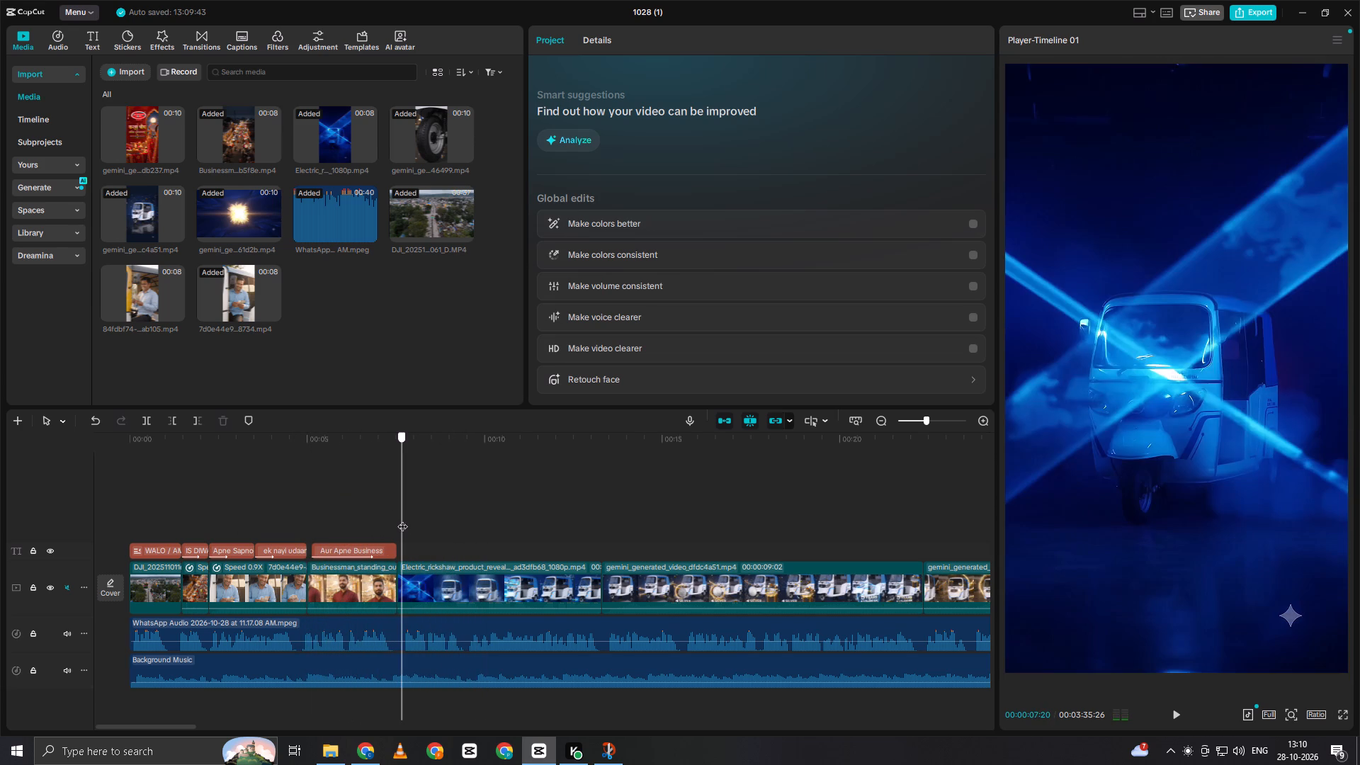
{"action": "key", "text": "space"}
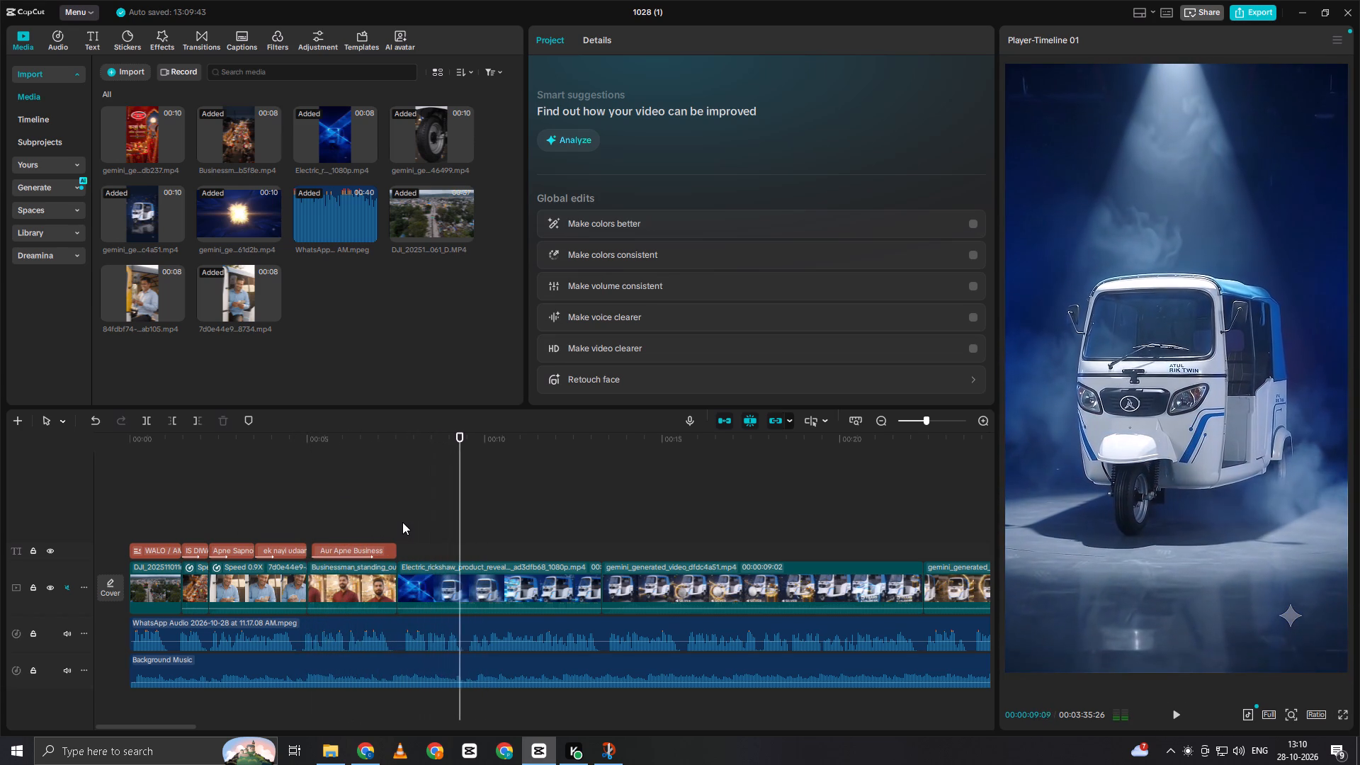
{"action": "key", "text": "space"}
{"action": "left_click", "coordinate": [432, 522]}
{"action": "left_click_drag", "start_coordinate": [433, 523], "coordinate": [471, 520]}
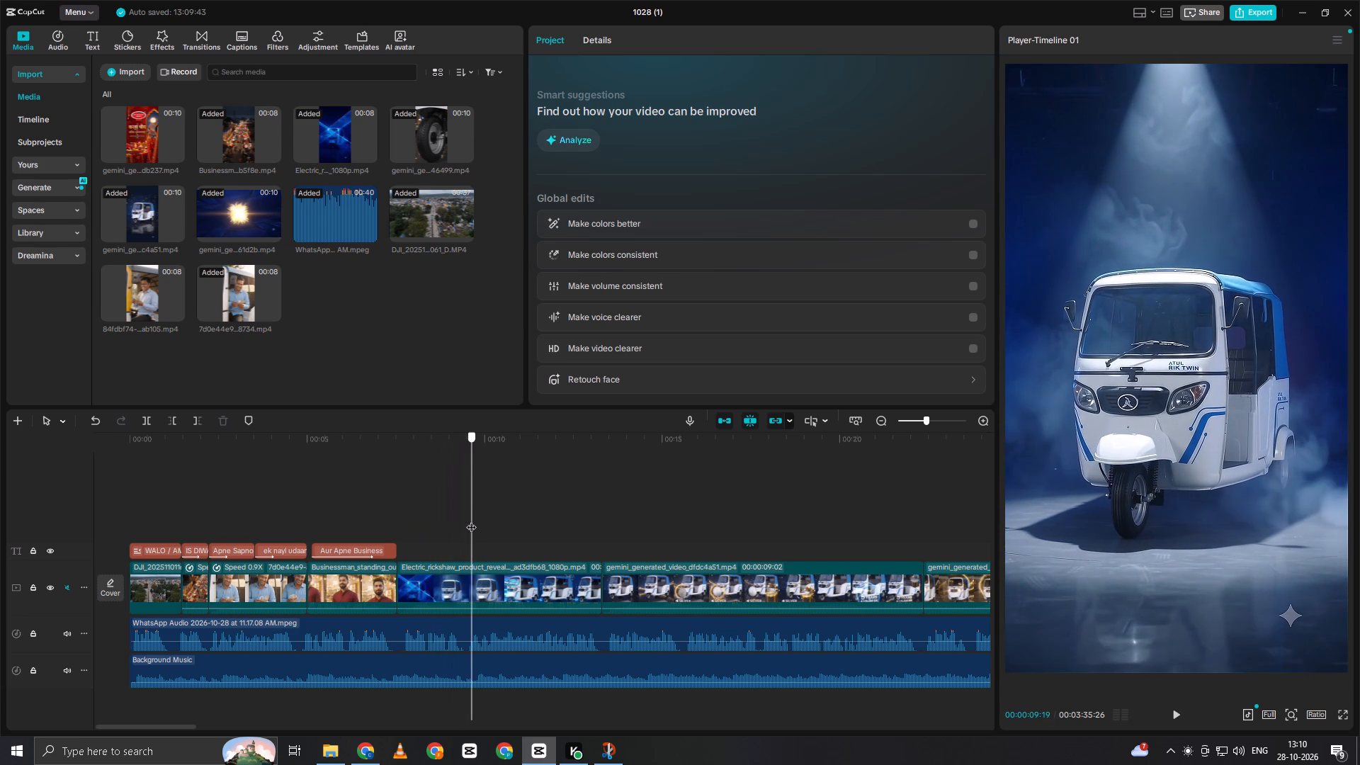
{"action": "left_click_drag", "start_coordinate": [471, 520], "coordinate": [467, 529]}
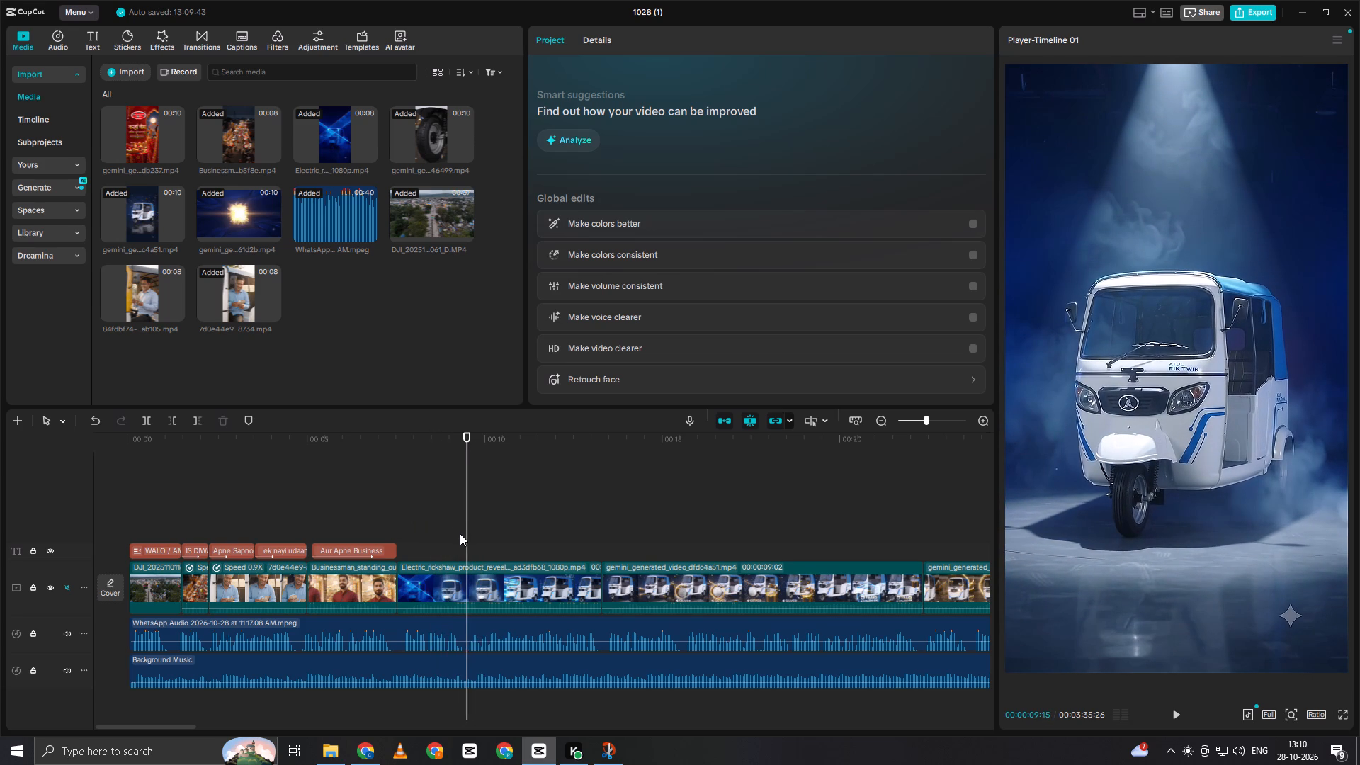
{"action": "key", "text": "space"}
{"action": "key", "text": "space"}
{"action": "double_click", "coordinate": [465, 531]}
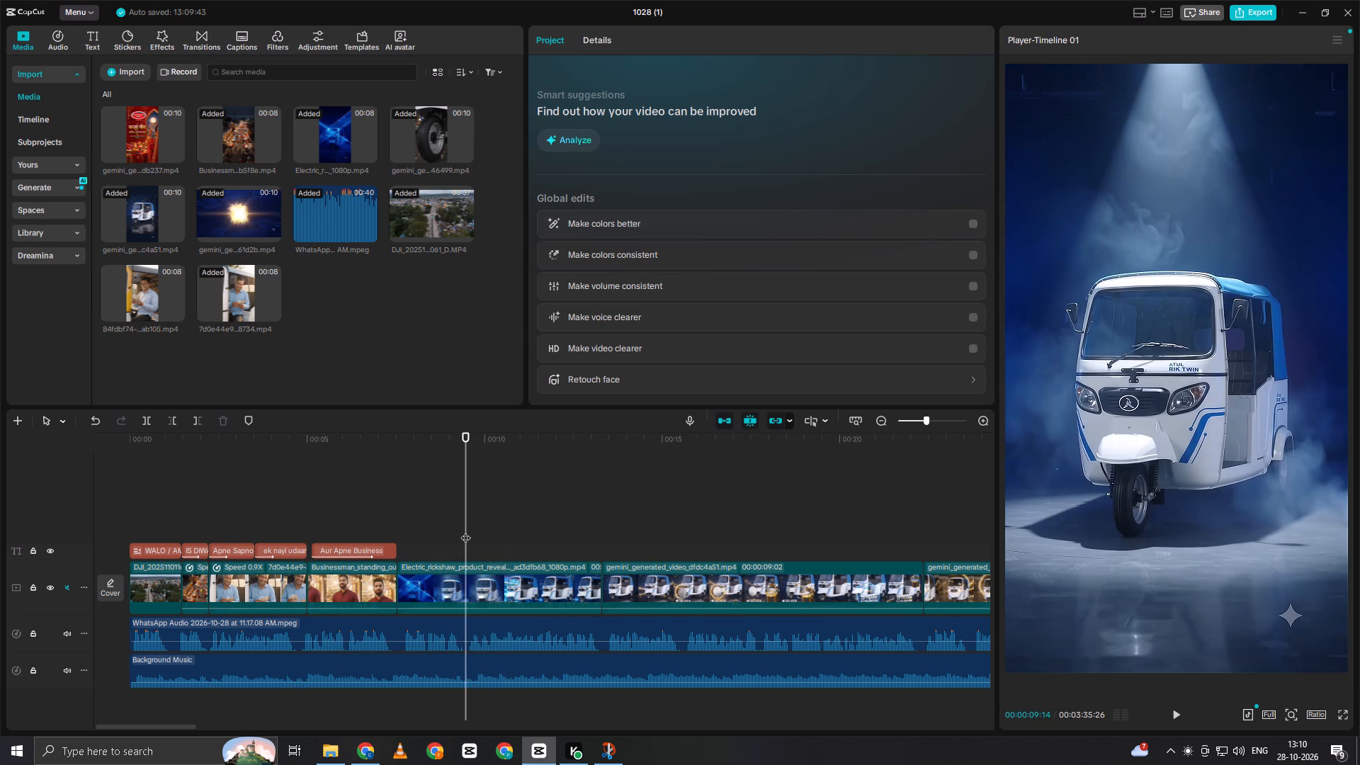
{"action": "key", "text": "space"}
{"action": "key", "text": "space"}
{"action": "left_click", "coordinate": [465, 531]}
{"action": "key", "text": "space"}
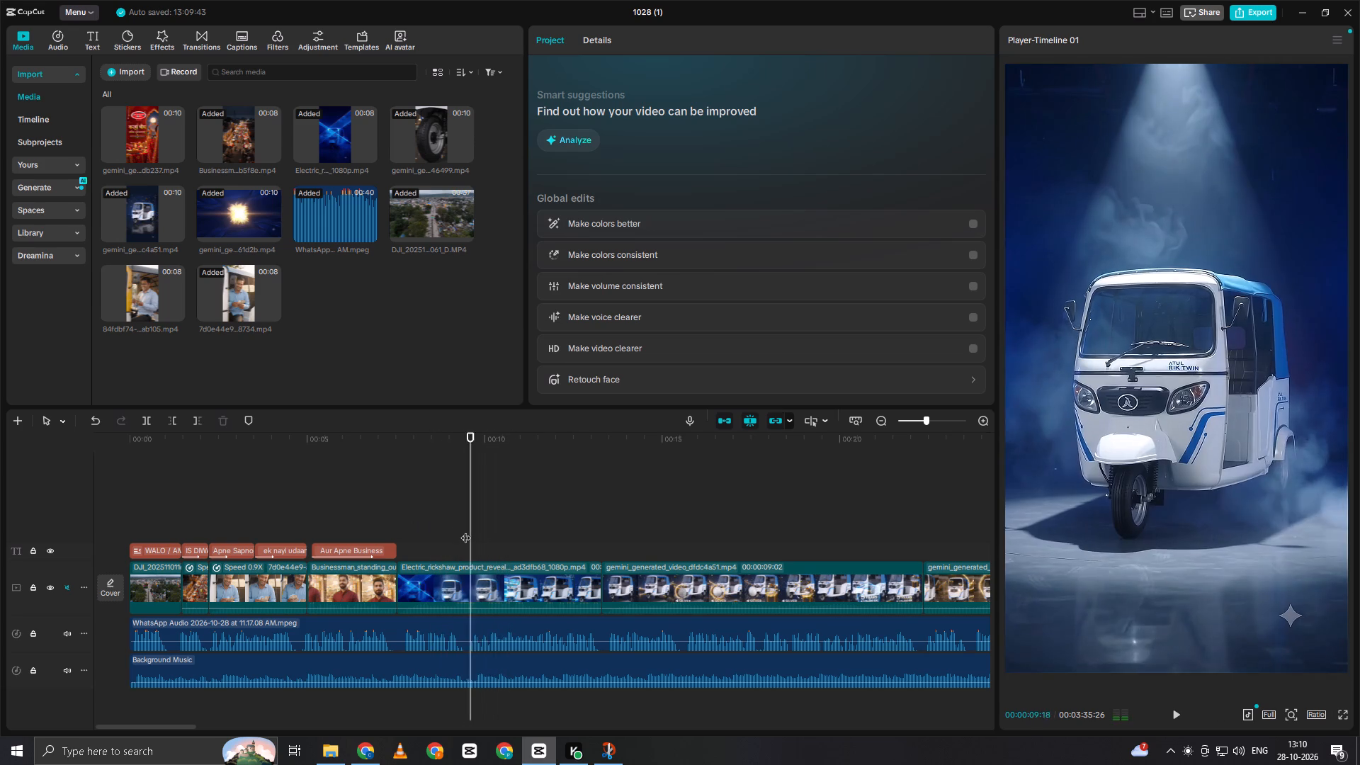
{"action": "key", "text": "space"}
{"action": "key", "text": "space"}
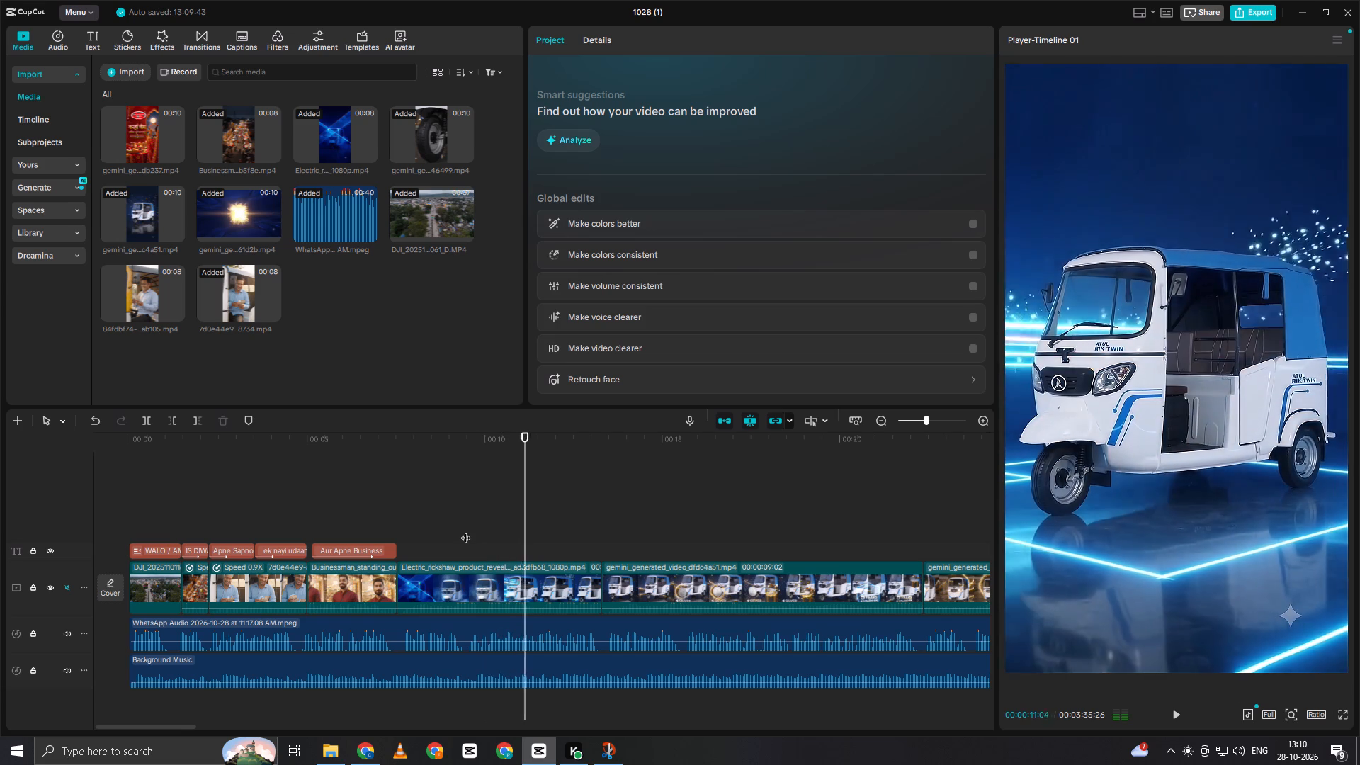
{"action": "key", "text": "space"}
{"action": "double_click", "coordinate": [465, 531]}
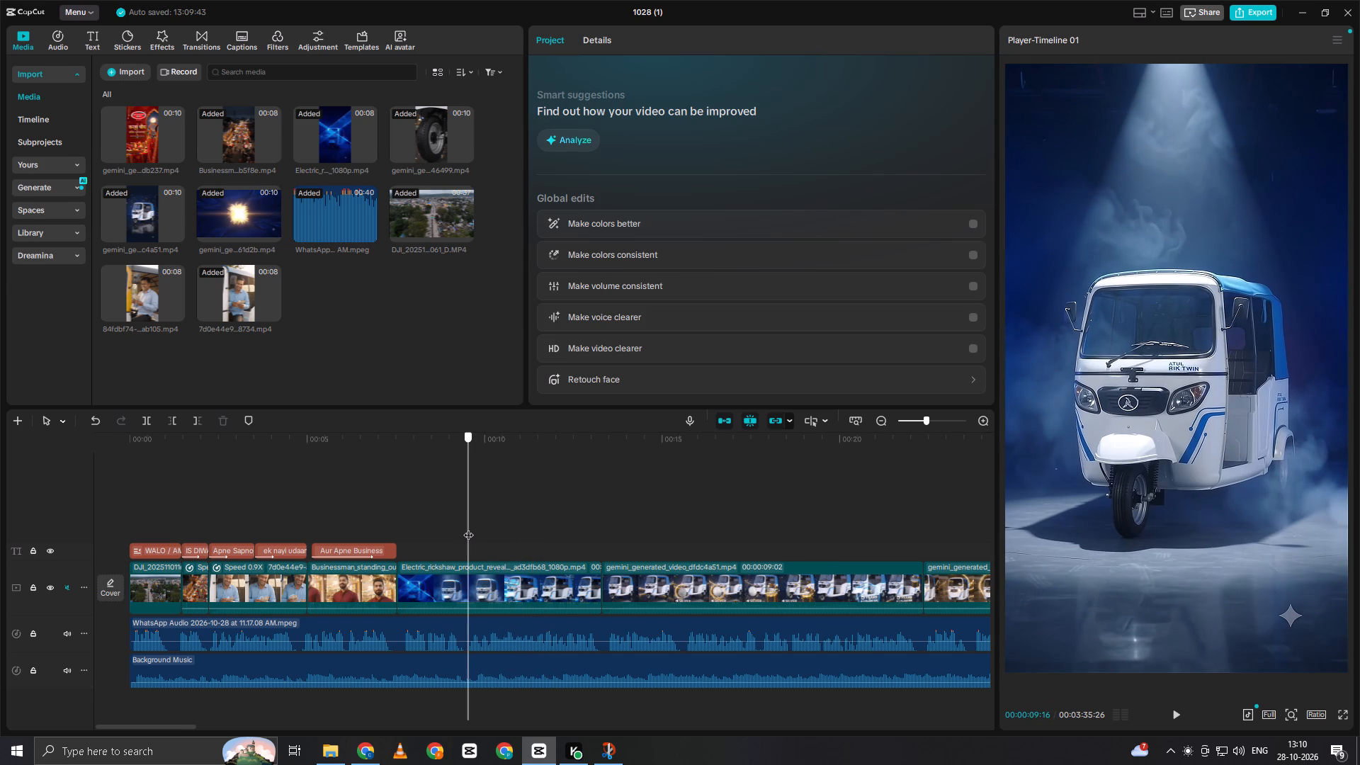
{"action": "left_click", "coordinate": [463, 565]}
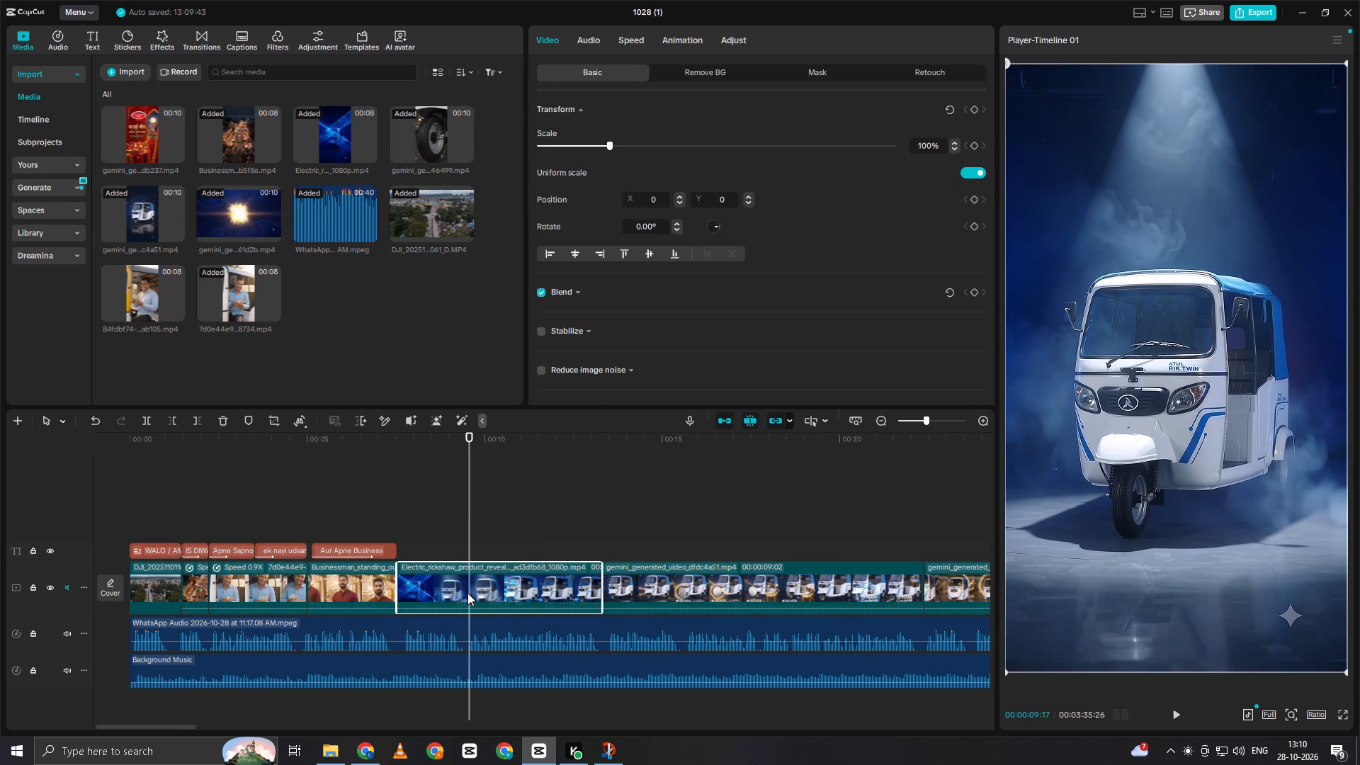
{"action": "key", "text": "ctrl+b"}
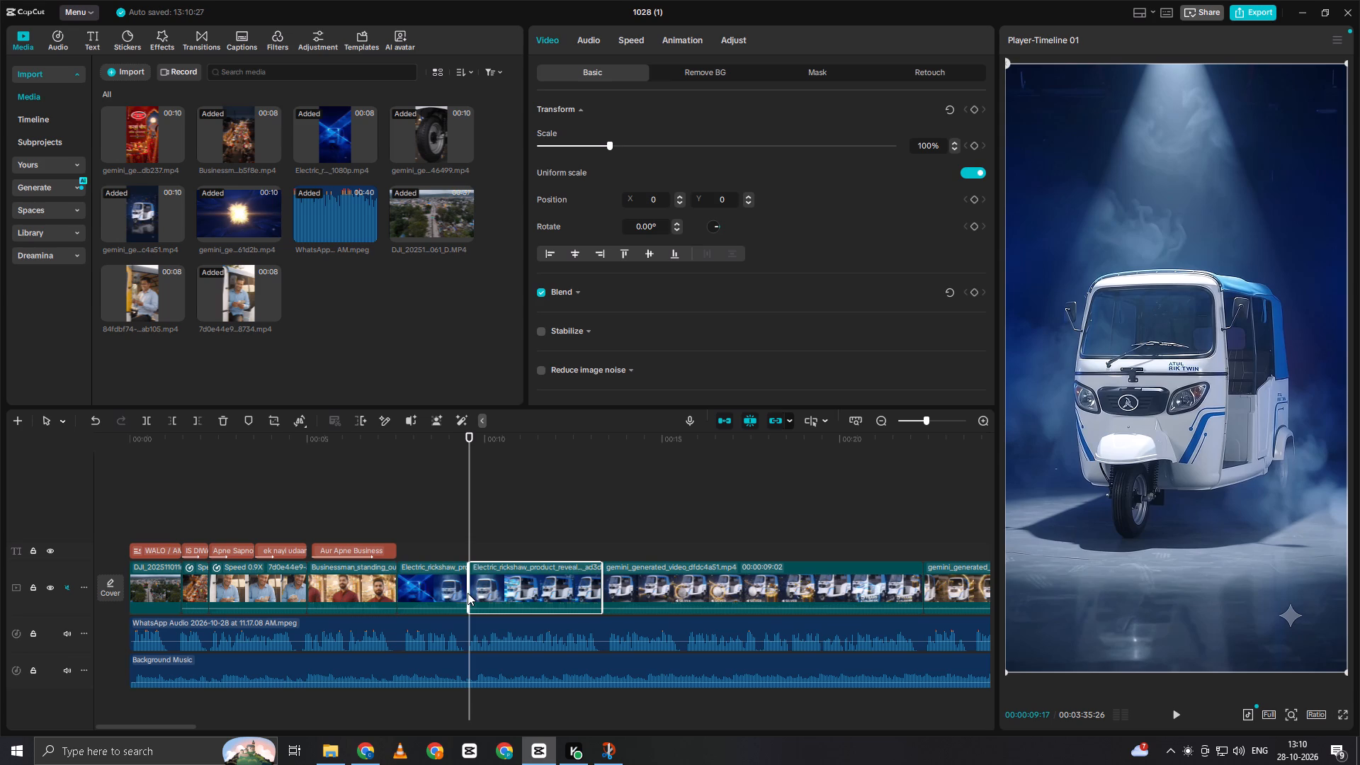
Play the second part of the rickshaw reveal clip and place a copy of it on an overlay track directly above.
{"action": "key", "text": "space"}
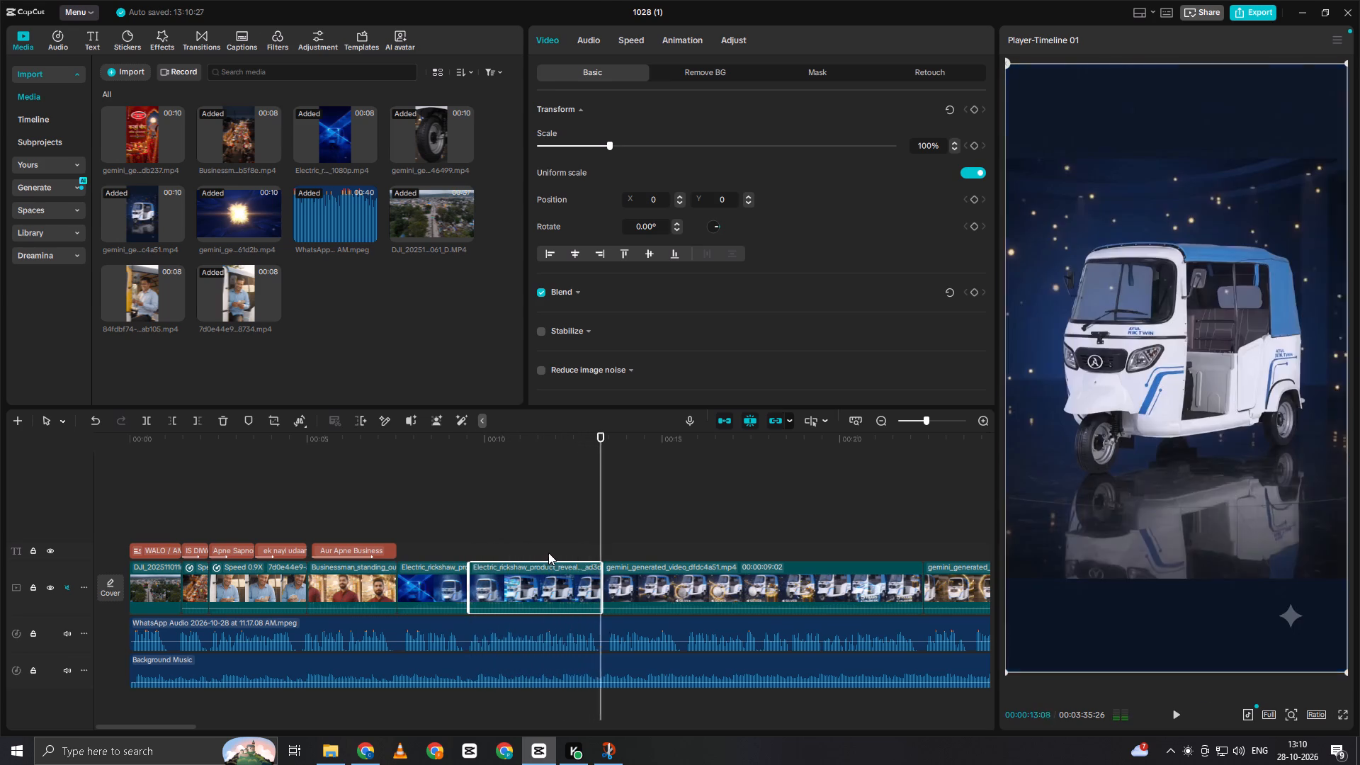
{"action": "left_click", "coordinate": [548, 550]}
{"action": "left_click_drag", "start_coordinate": [548, 550], "coordinate": [591, 538]}
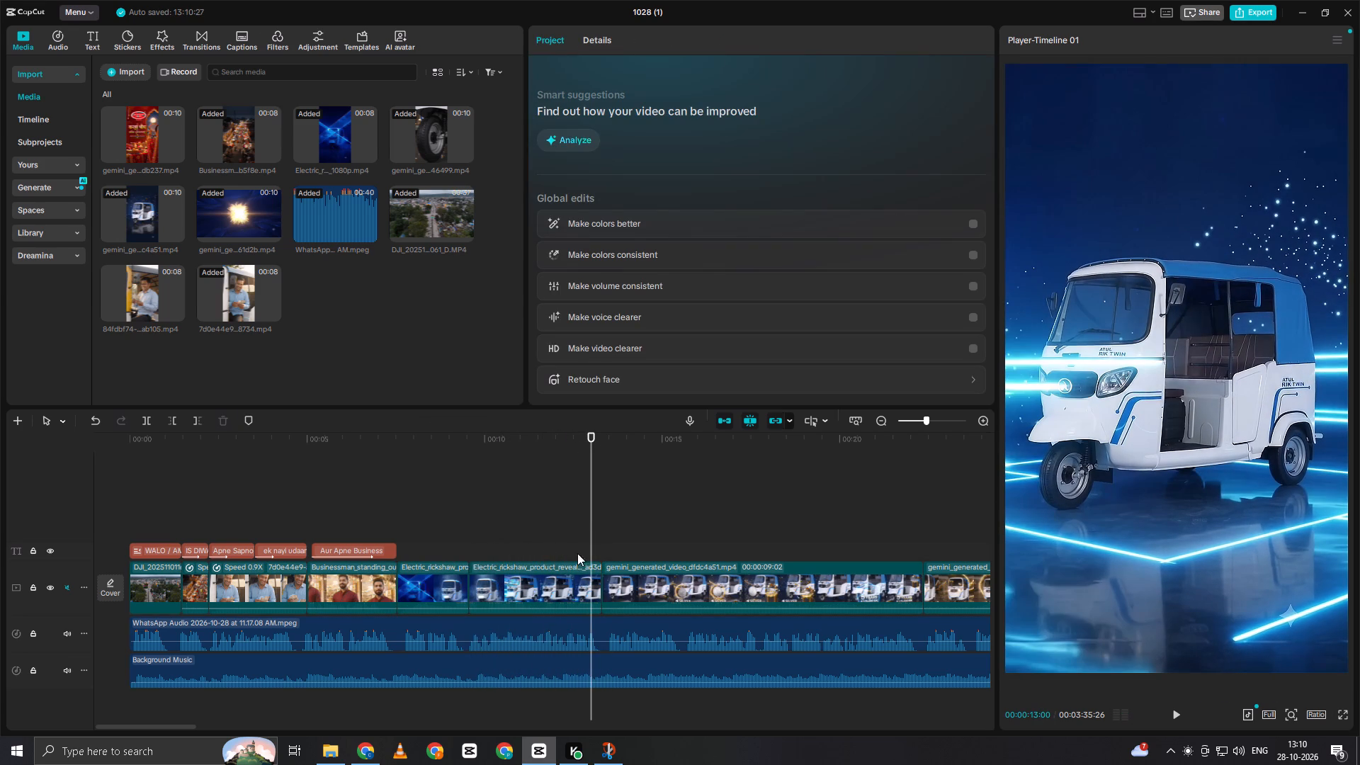
{"action": "left_click", "coordinate": [545, 584]}
{"action": "left_click_drag", "start_coordinate": [511, 589], "coordinate": [516, 533], "text": "alt"}
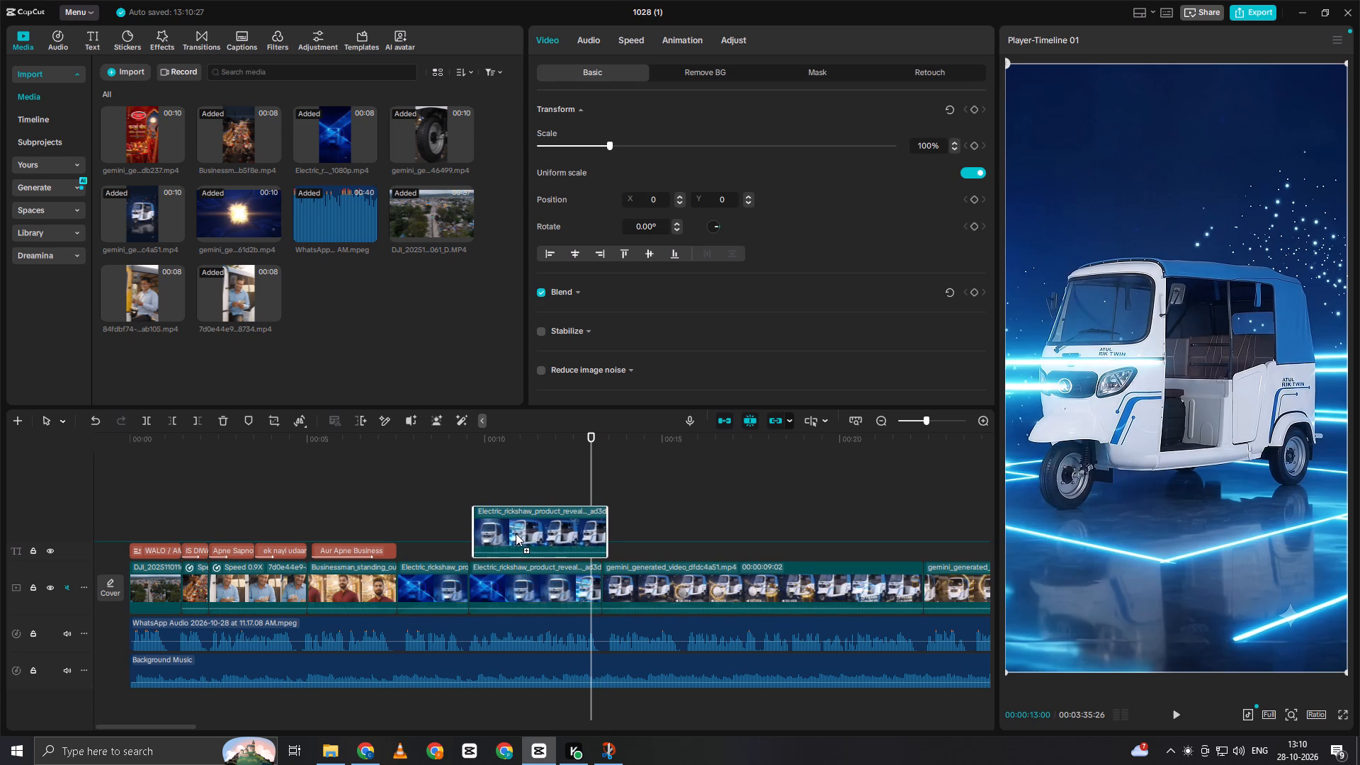
{"action": "left_click_drag", "start_coordinate": [516, 533], "coordinate": [514, 534], "text": "alt"}
Apply automatic background removal to the overlay copy of the rickshaw reveal clip.
{"action": "left_click", "coordinate": [513, 533]}
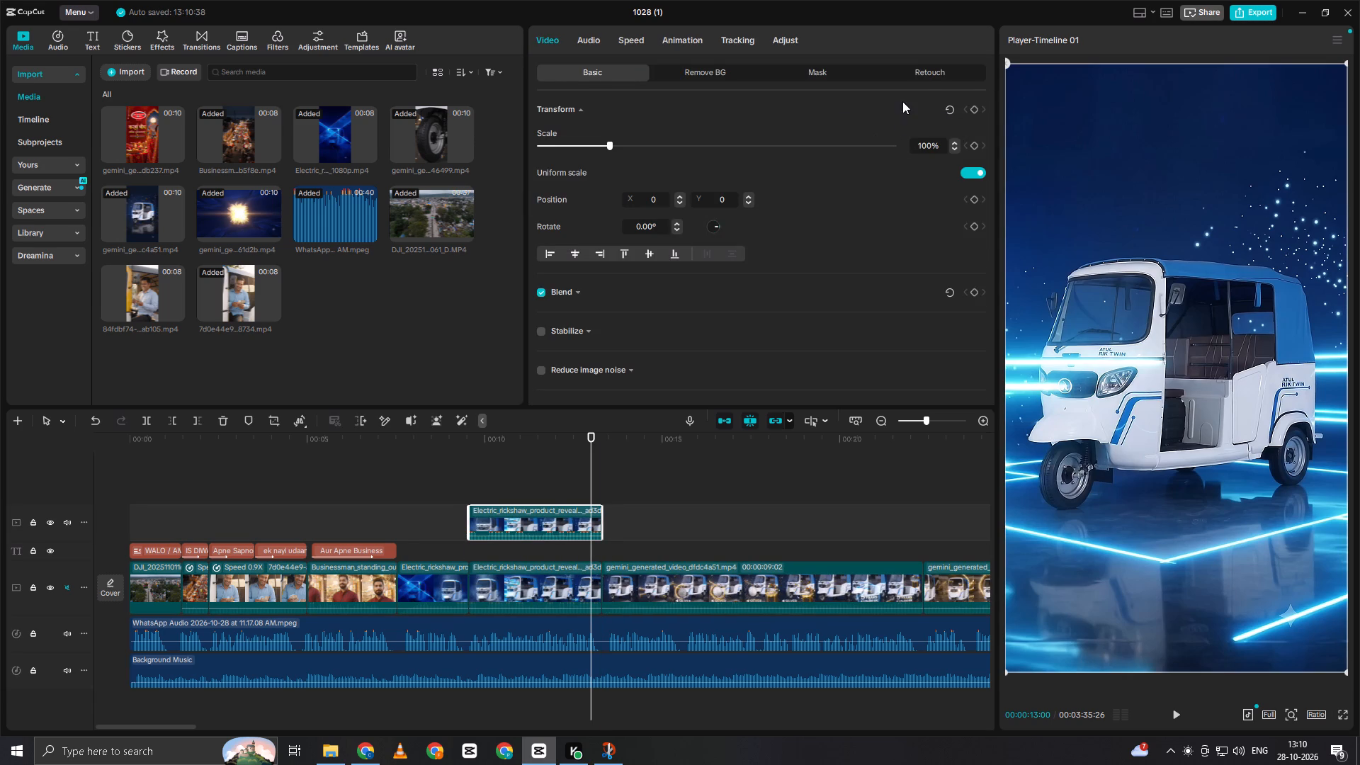
{"action": "left_click", "coordinate": [730, 71]}
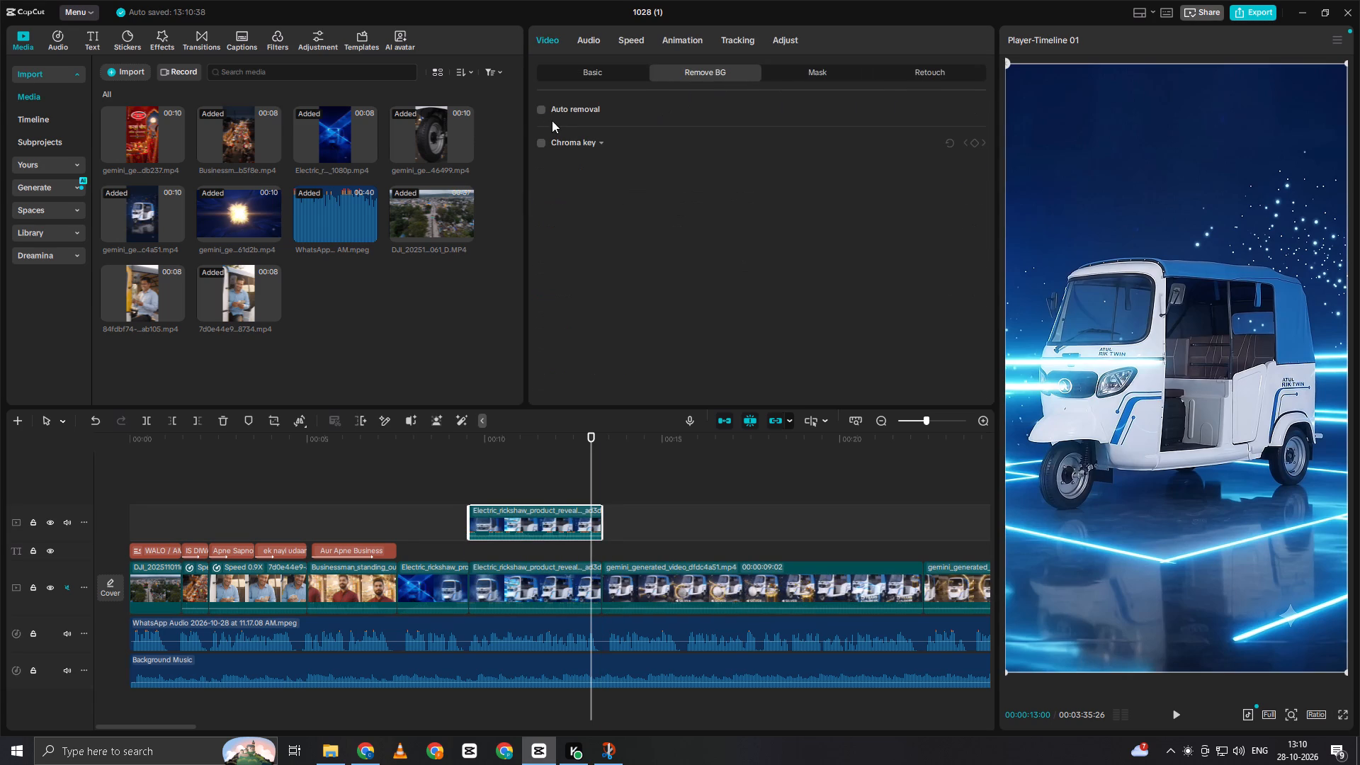
{"action": "left_click", "coordinate": [543, 110]}
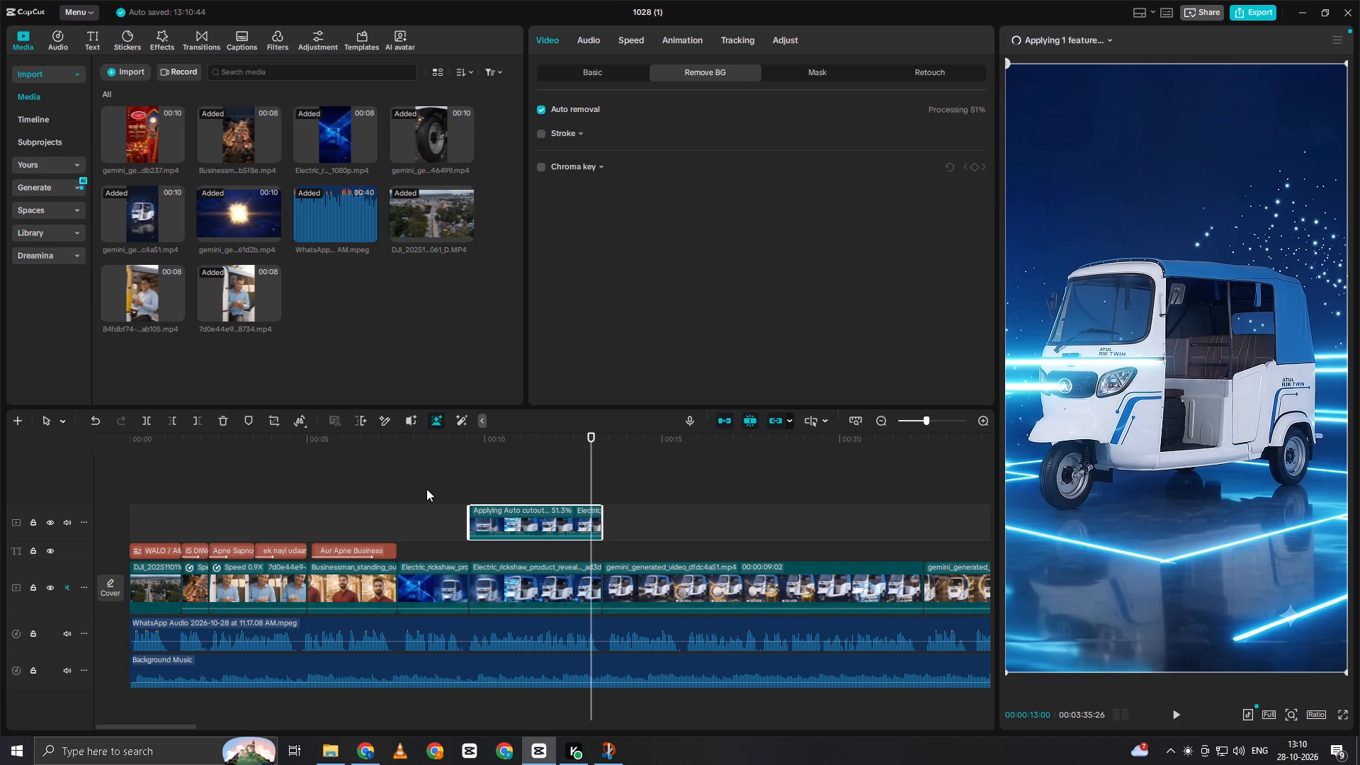
Play the video from the beginning and replay the rickshaw reveal up to the overlay copy.
{"action": "left_click", "coordinate": [204, 497]}
{"action": "left_click_drag", "start_coordinate": [203, 497], "coordinate": [130, 519]}
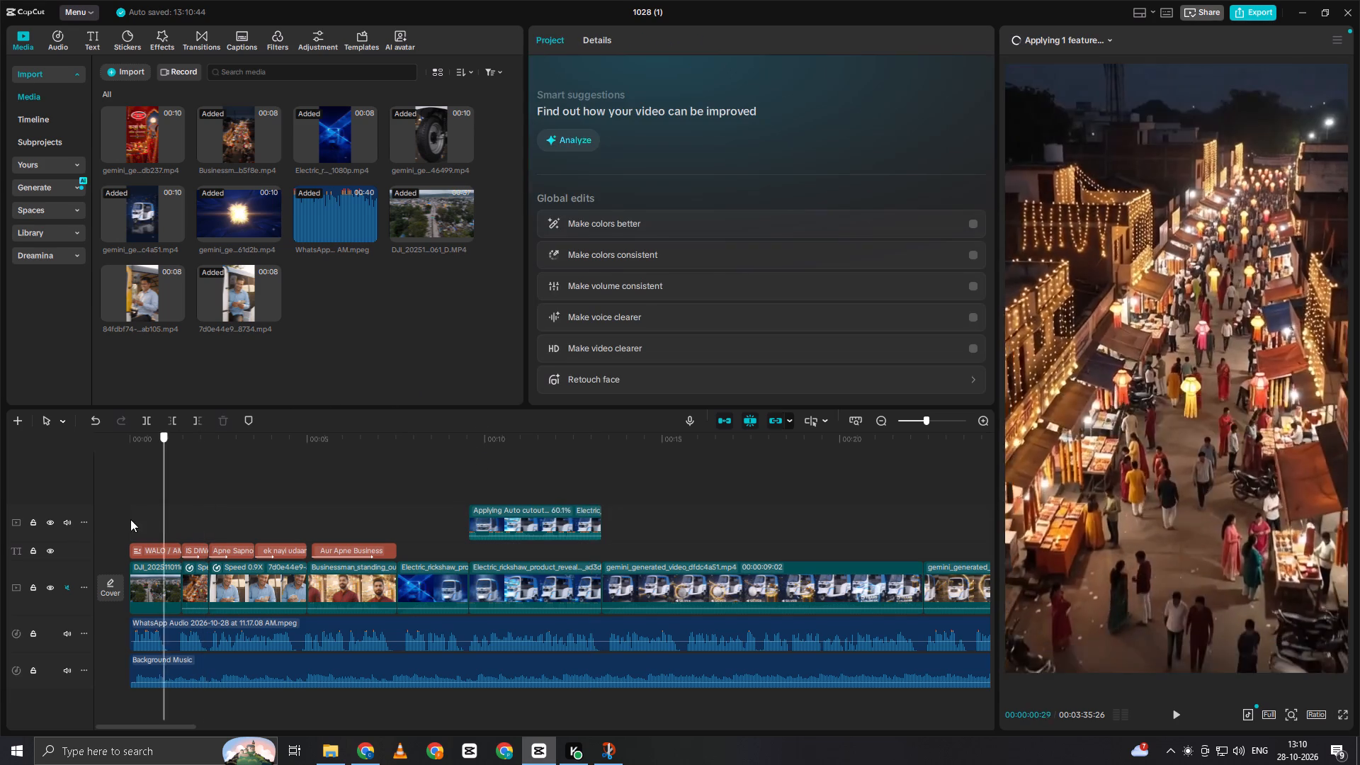
{"action": "left_click_drag", "start_coordinate": [130, 519], "coordinate": [69, 526]}
{"action": "key", "text": "space"}
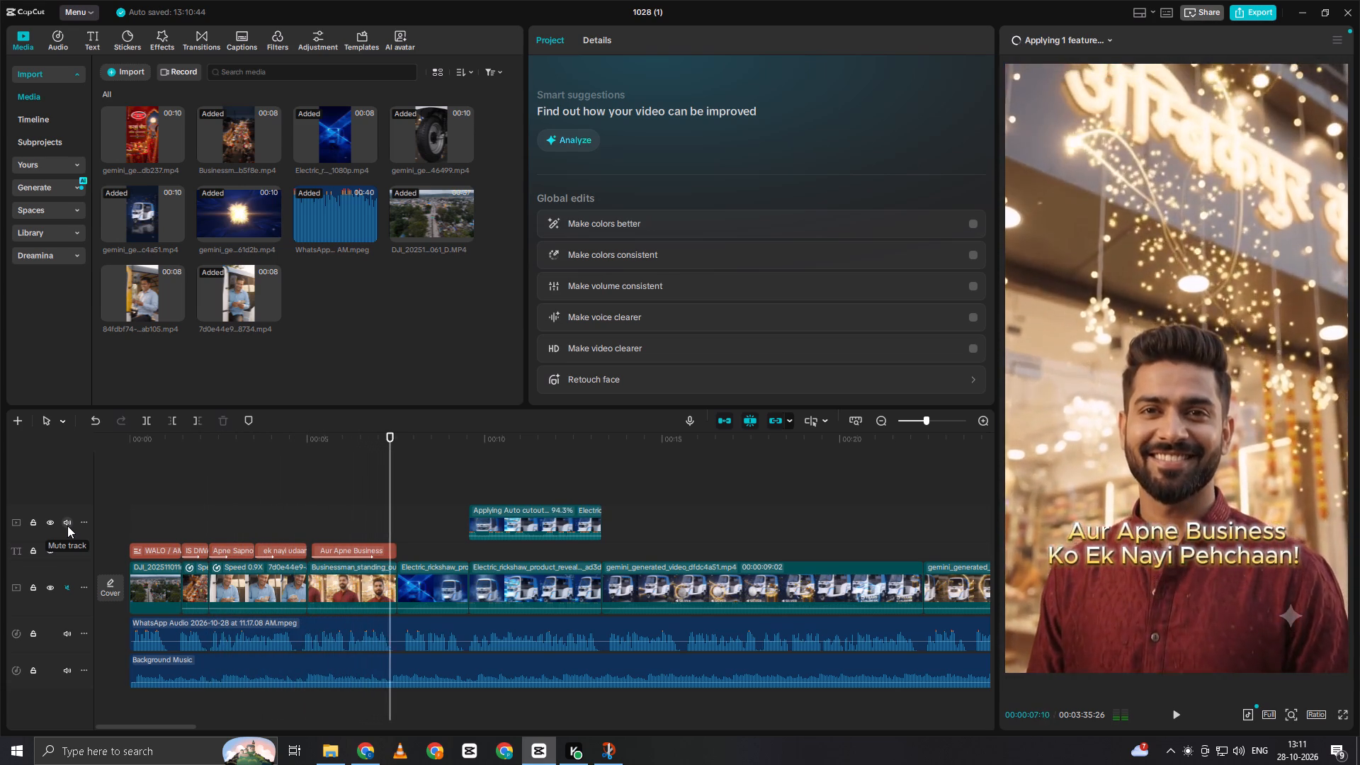
{"action": "key", "text": "space"}
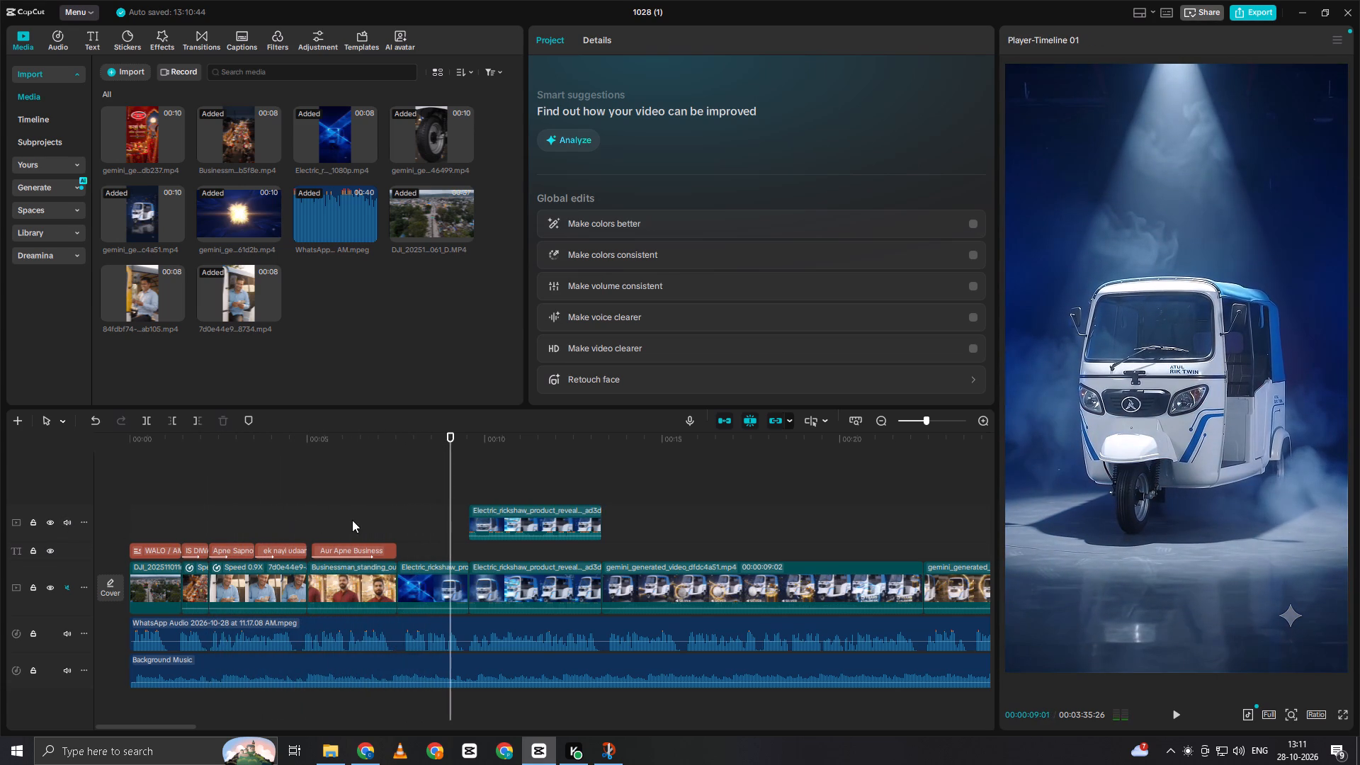
{"action": "double_click", "coordinate": [389, 509]}
{"action": "key", "text": "space"}
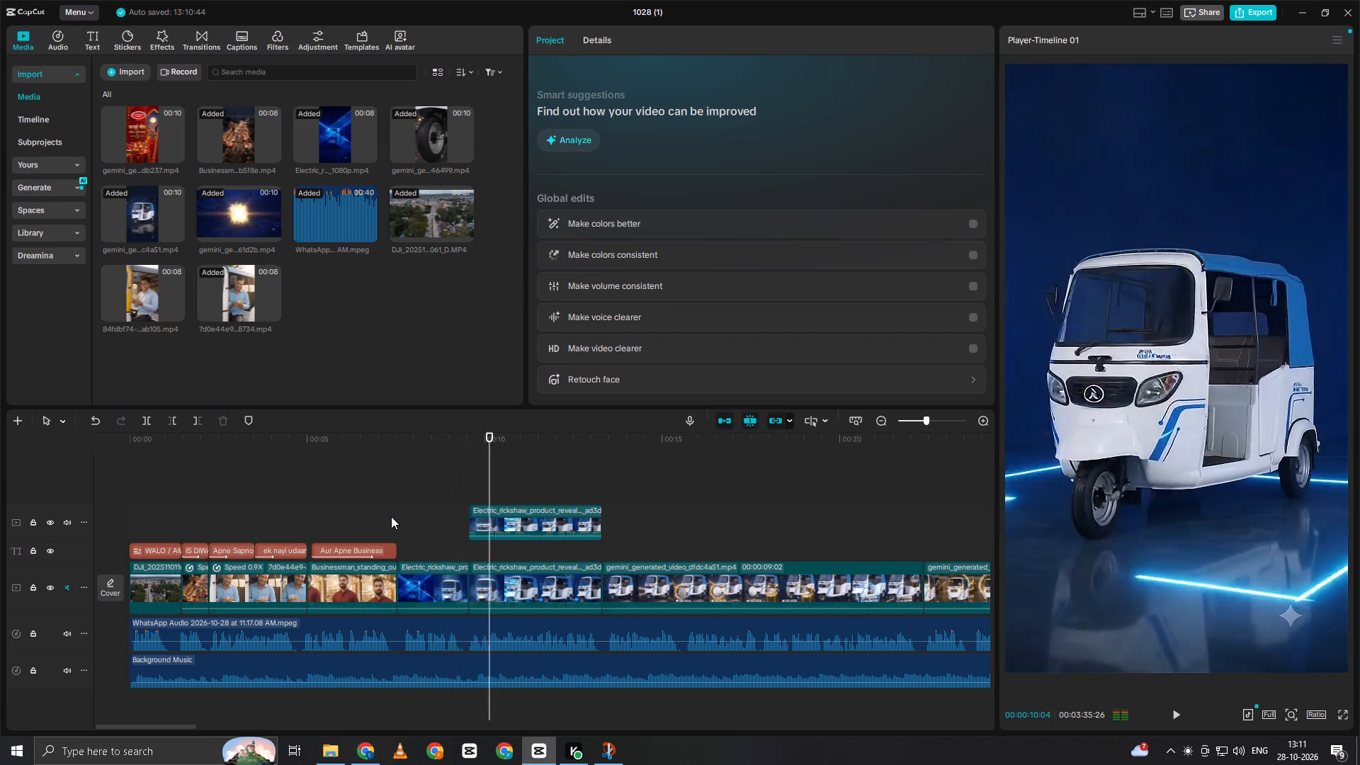
{"action": "key", "text": "space"}
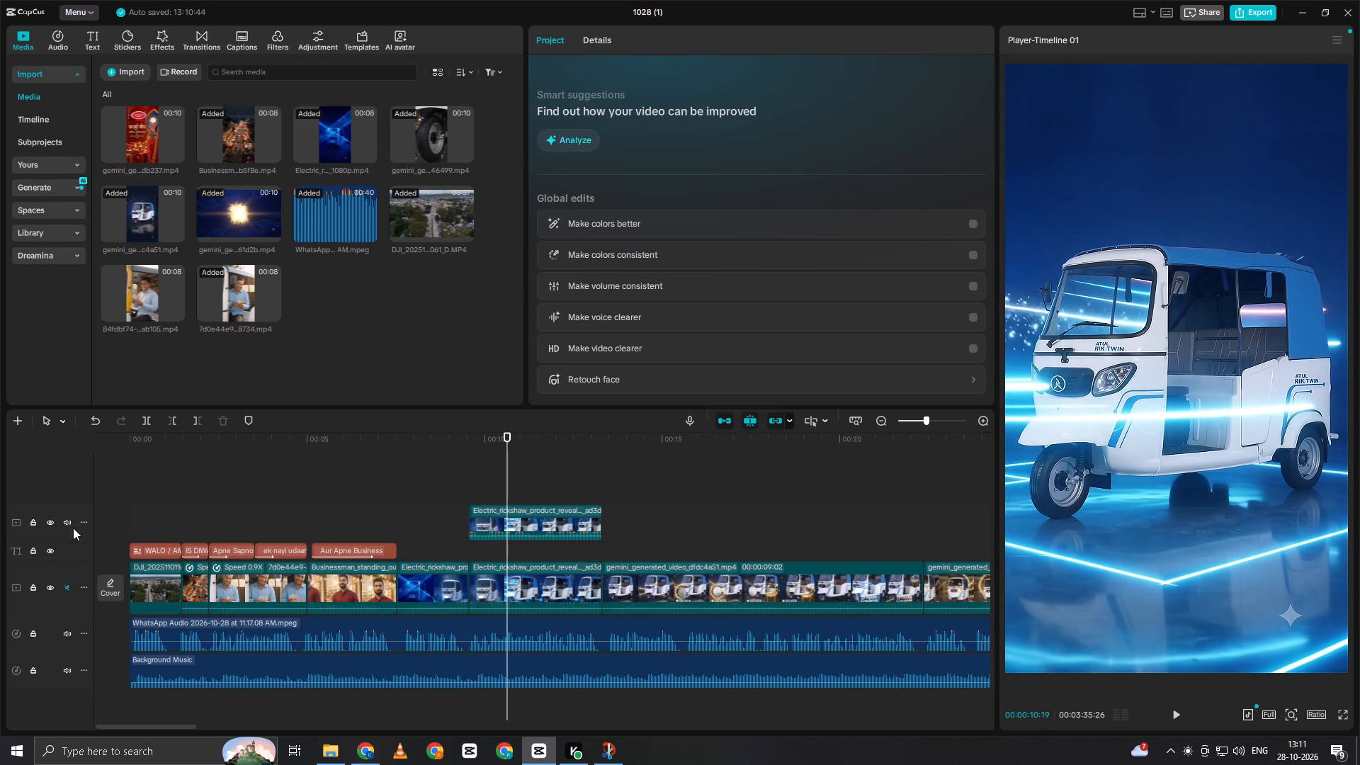
Mute the overlay track holding the rickshaw cutout.
{"action": "left_click", "coordinate": [62, 522]}
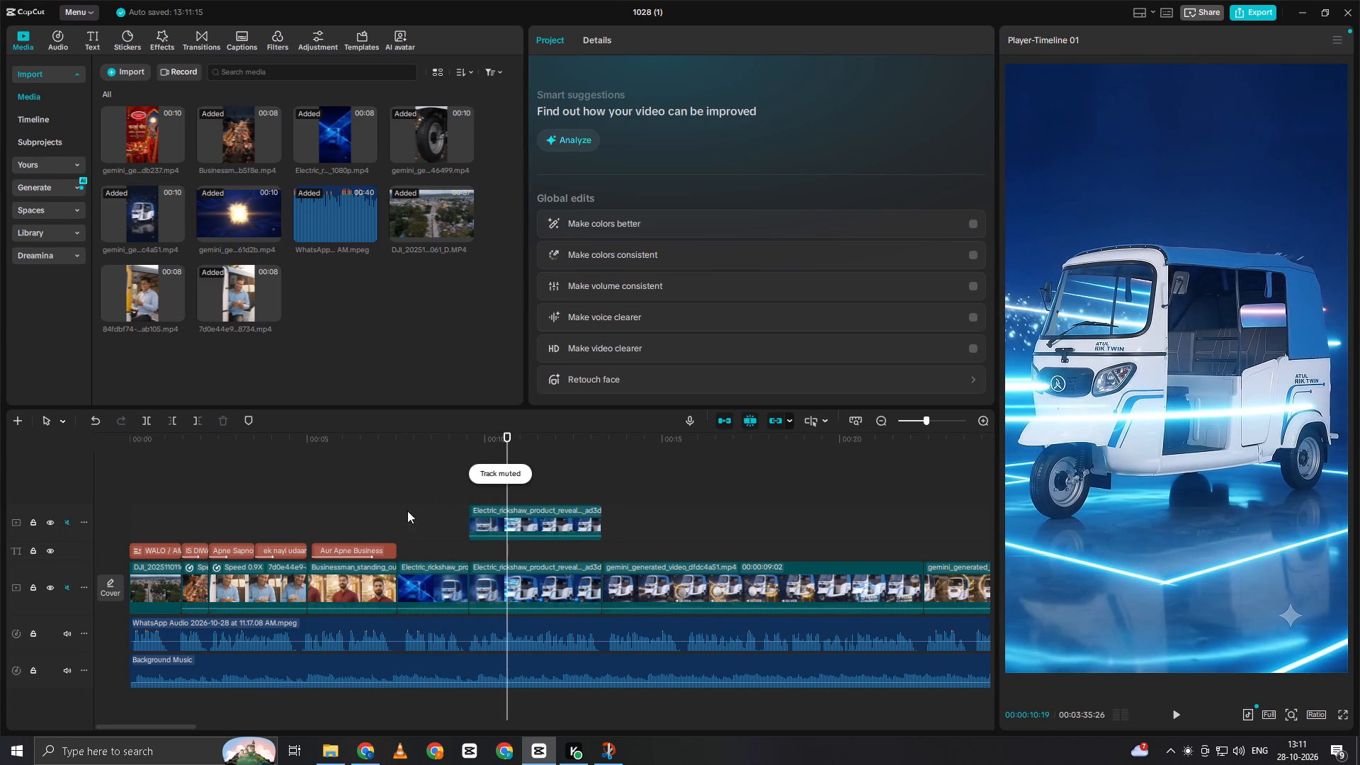
Replay the voice-over repeatedly from the start of the overlay rickshaw clip, returning to 00:00:09:17.
{"action": "left_click", "coordinate": [463, 506]}
{"action": "key", "text": "space"}
{"action": "key", "text": "space"}
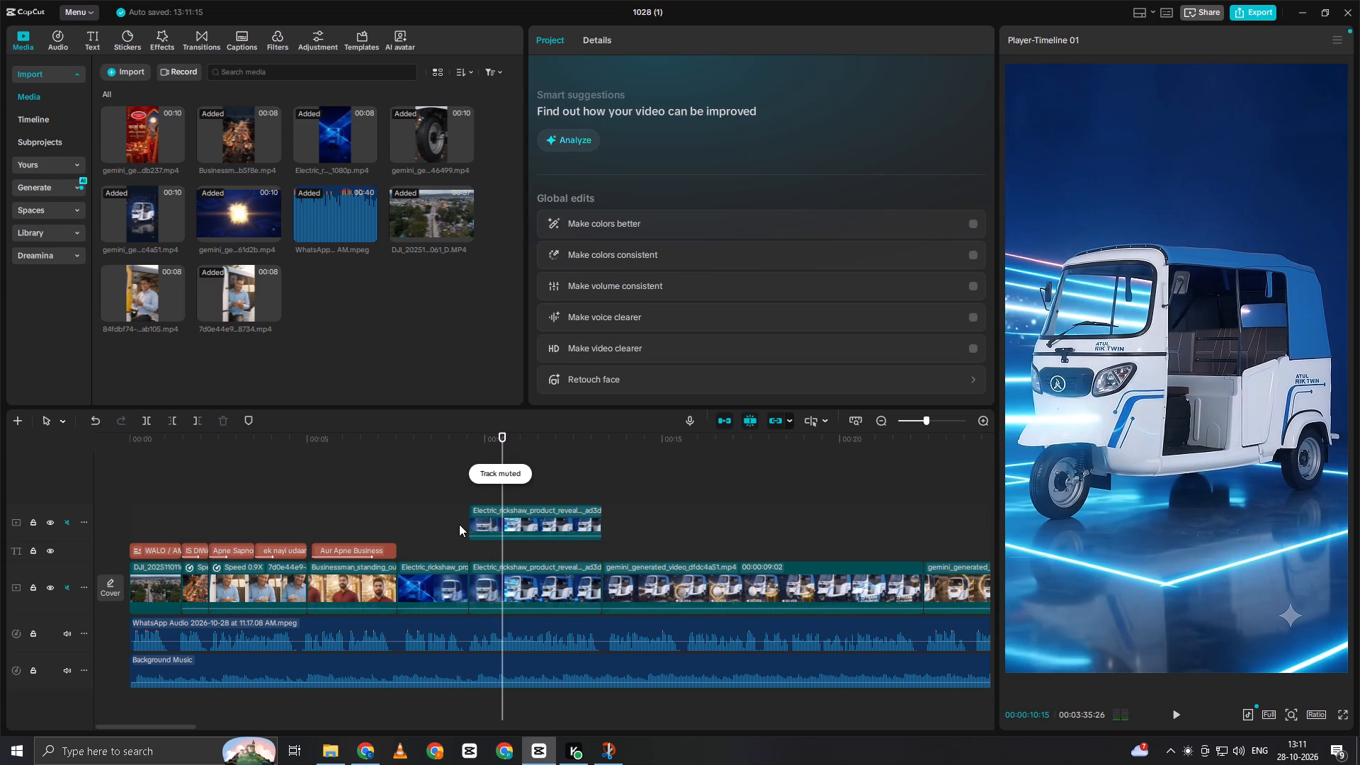
{"action": "double_click", "coordinate": [472, 544]}
{"action": "key", "text": "space"}
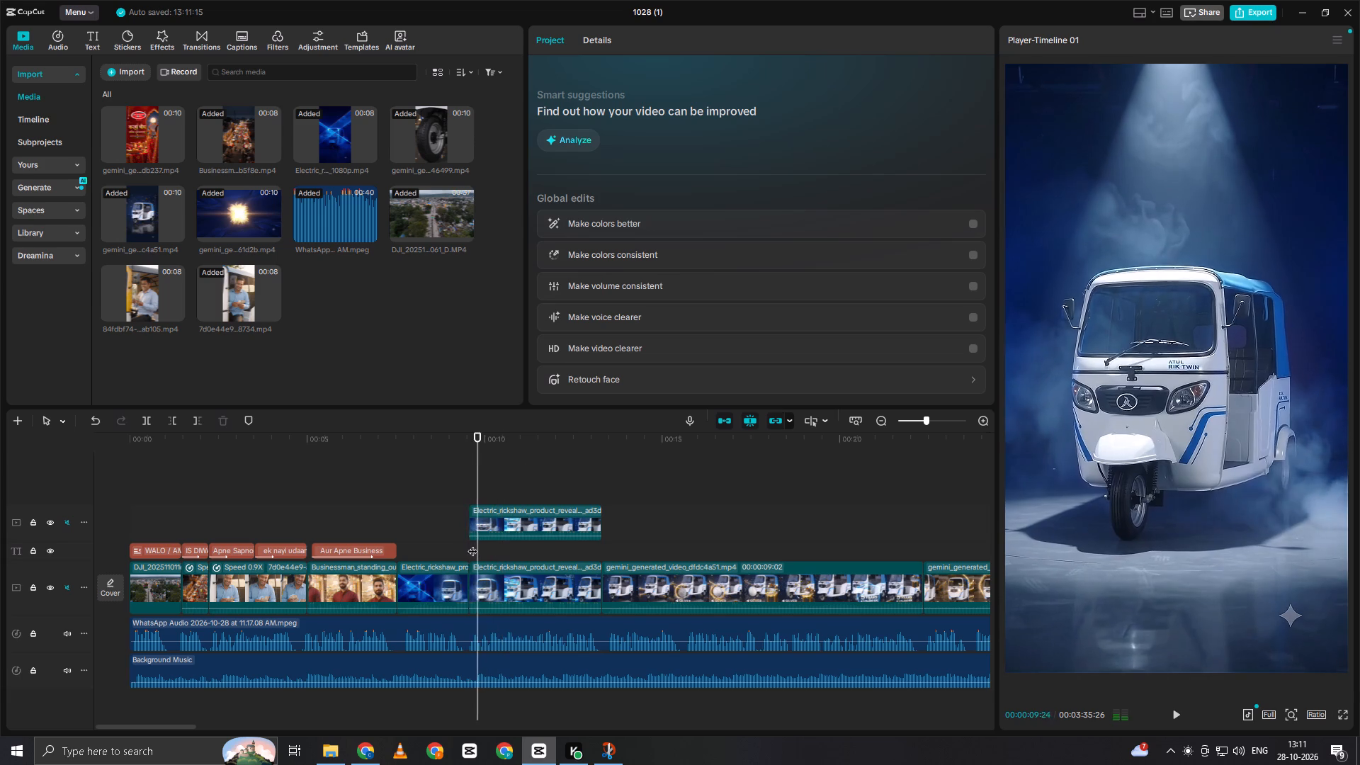
{"action": "double_click", "coordinate": [472, 545]}
{"action": "key", "text": "space"}
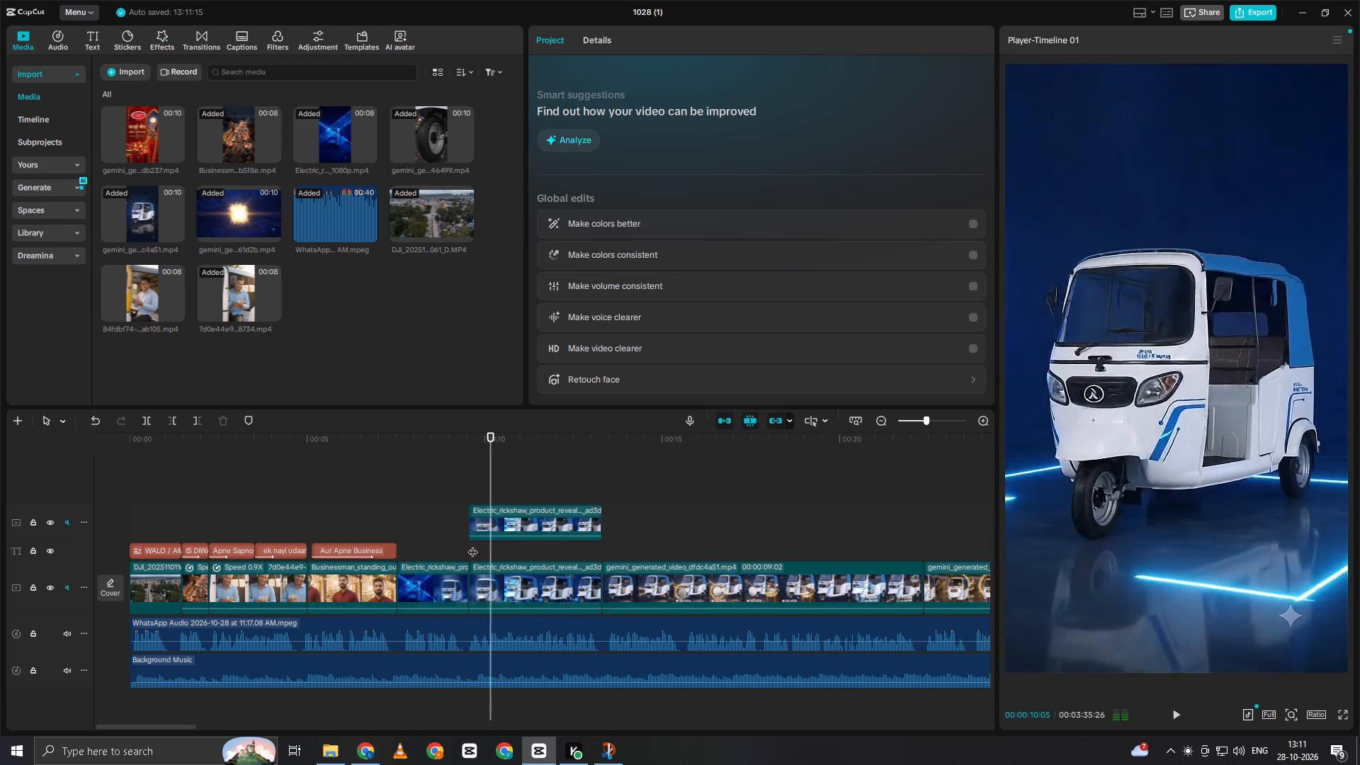
{"action": "double_click", "coordinate": [472, 545]}
{"action": "key", "text": "space"}
{"action": "left_click", "coordinate": [472, 545]}
{"action": "left_click", "coordinate": [472, 545]}
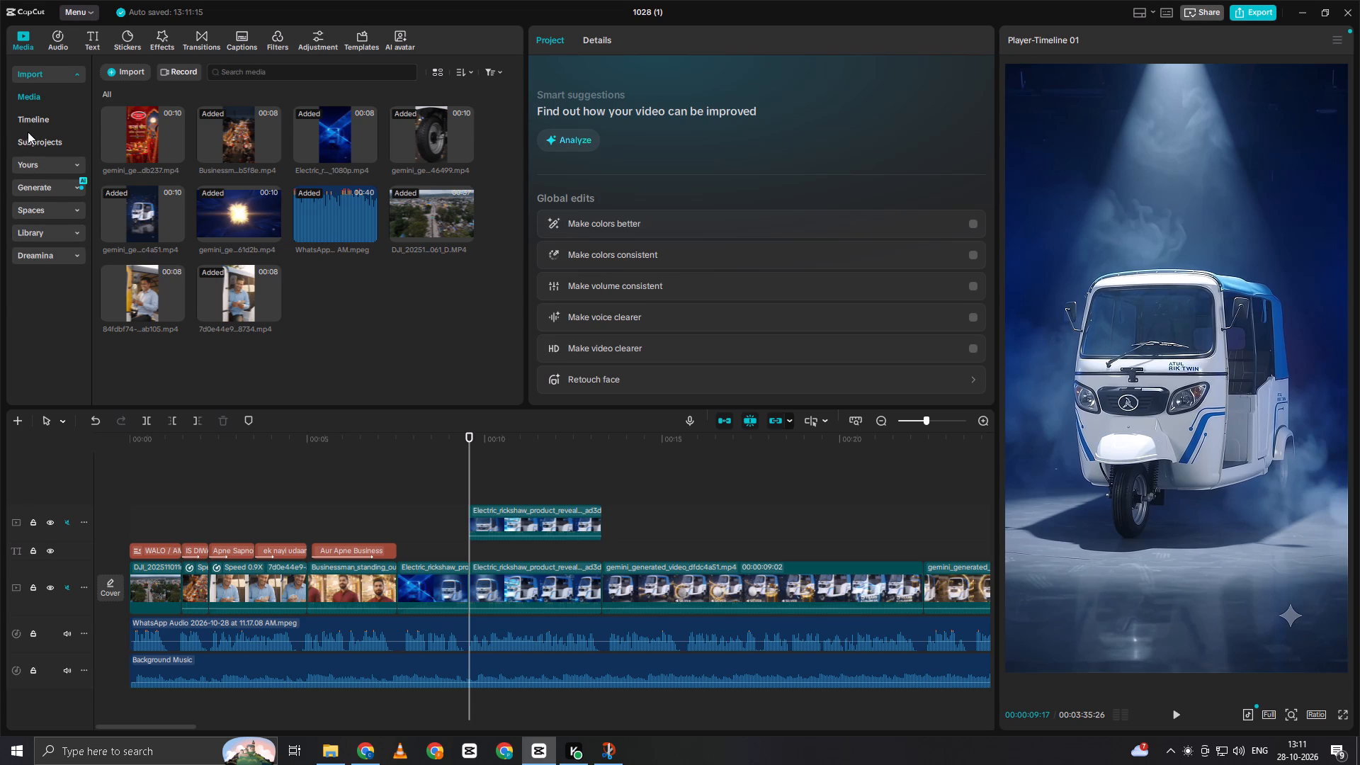
Search the text templates for NUMBER.
{"action": "left_click", "coordinate": [91, 39]}
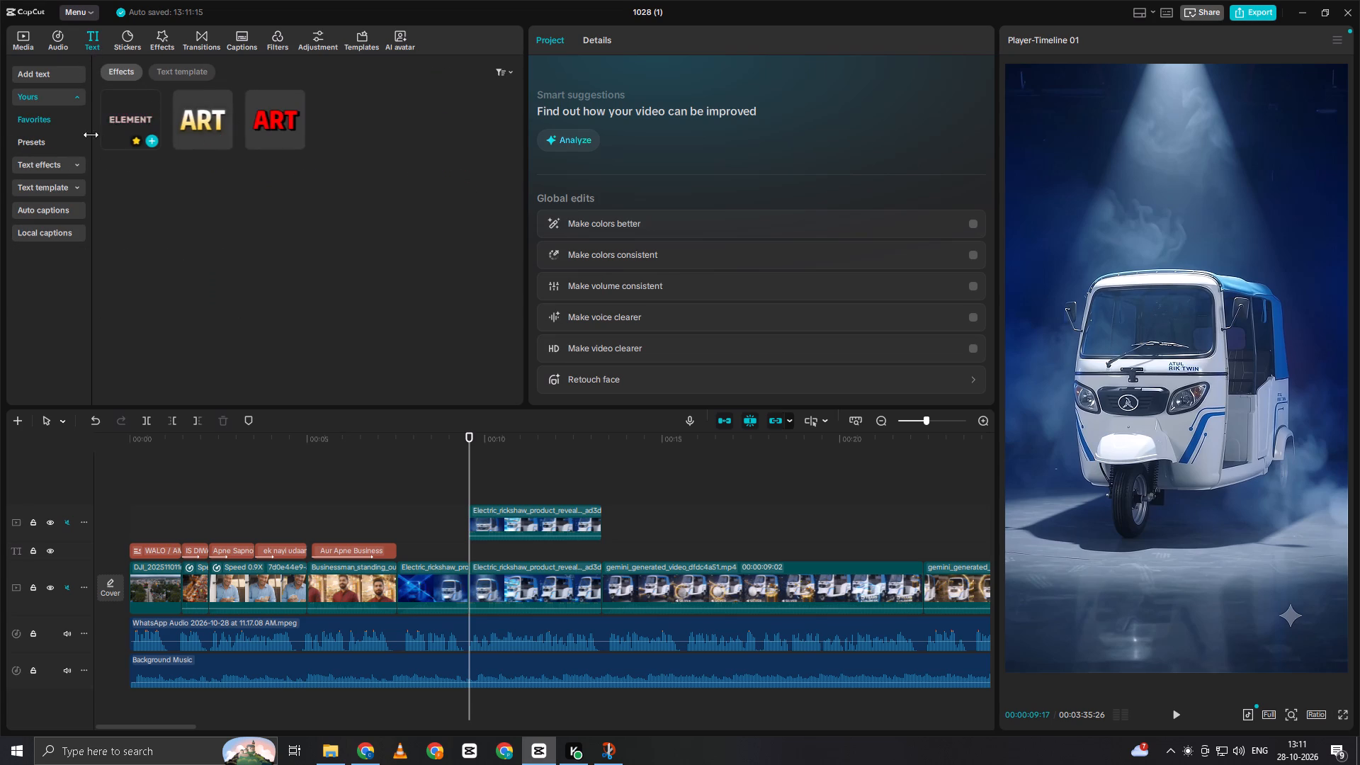
{"action": "left_click", "coordinate": [47, 187]}
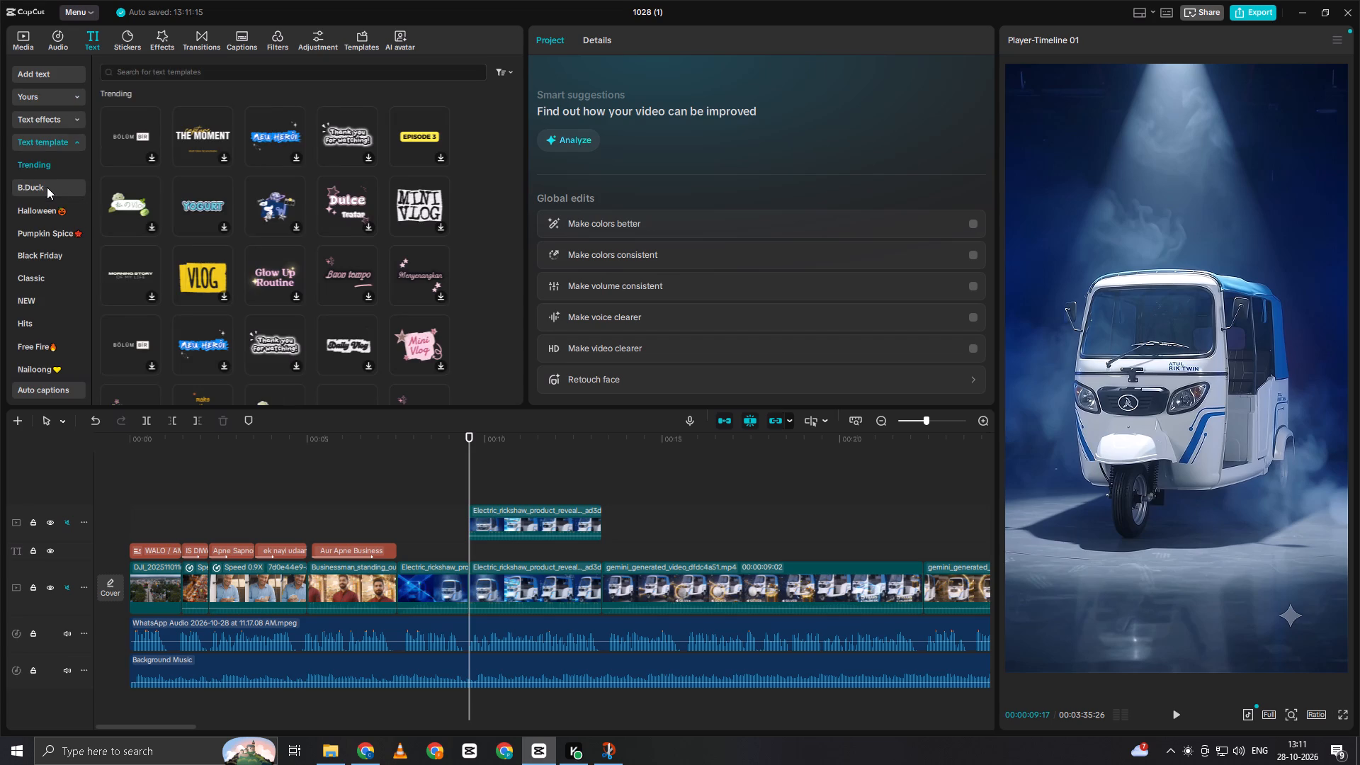
{"action": "scroll", "coordinate": [291, 250], "scroll_direction": "down", "scroll_amount": 2}
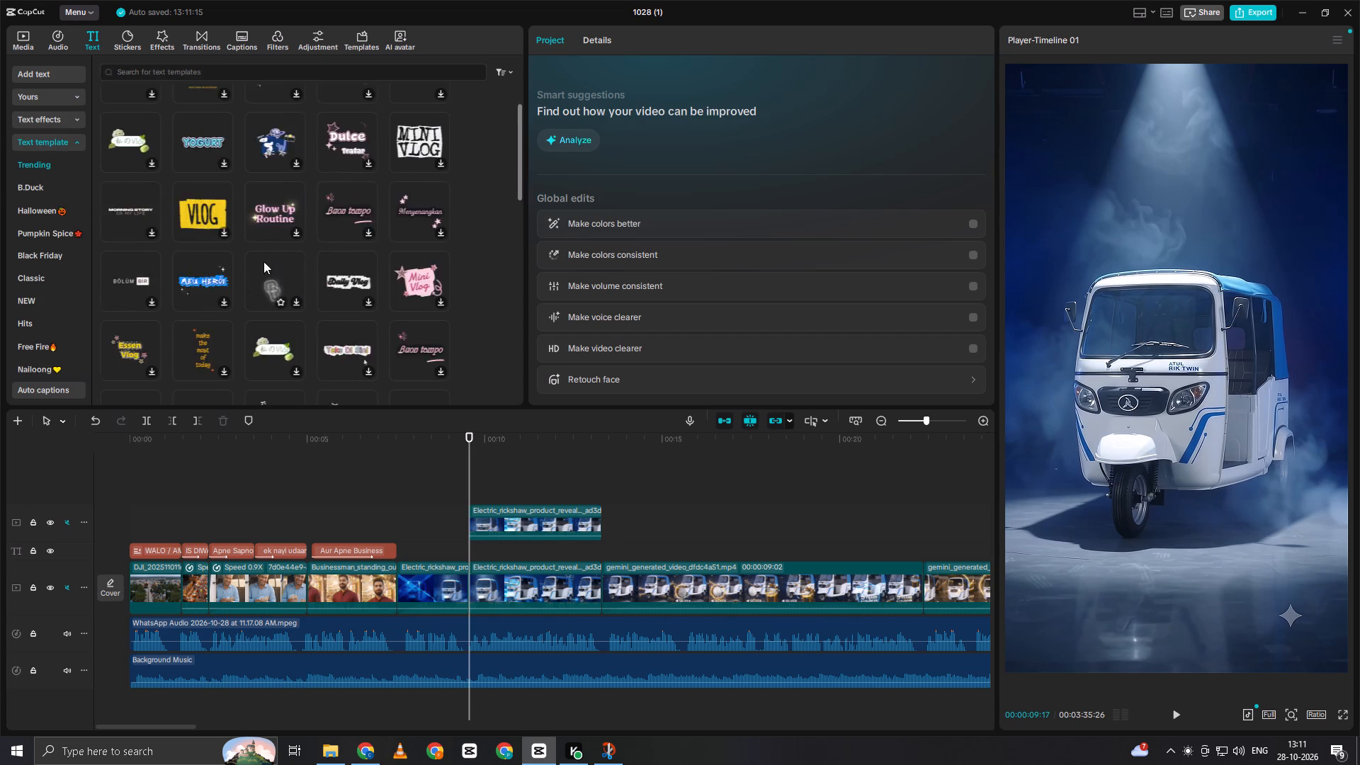
{"action": "left_click", "coordinate": [188, 72]}
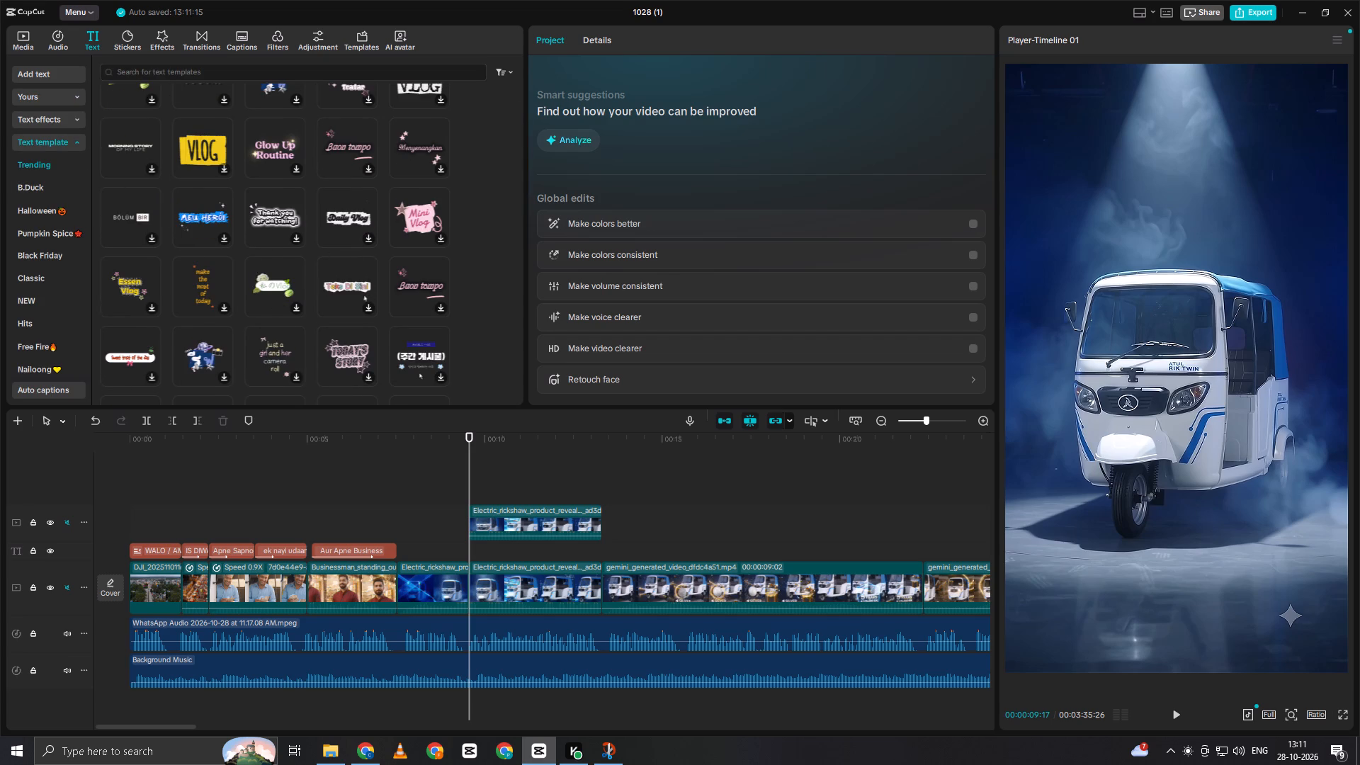
{"action": "type", "text": "NUM"}
{"action": "type", "text": "BW"}
{"action": "key", "text": "BackSpace"}
{"action": "type", "text": "ER"}
{"action": "key", "text": "Return"}
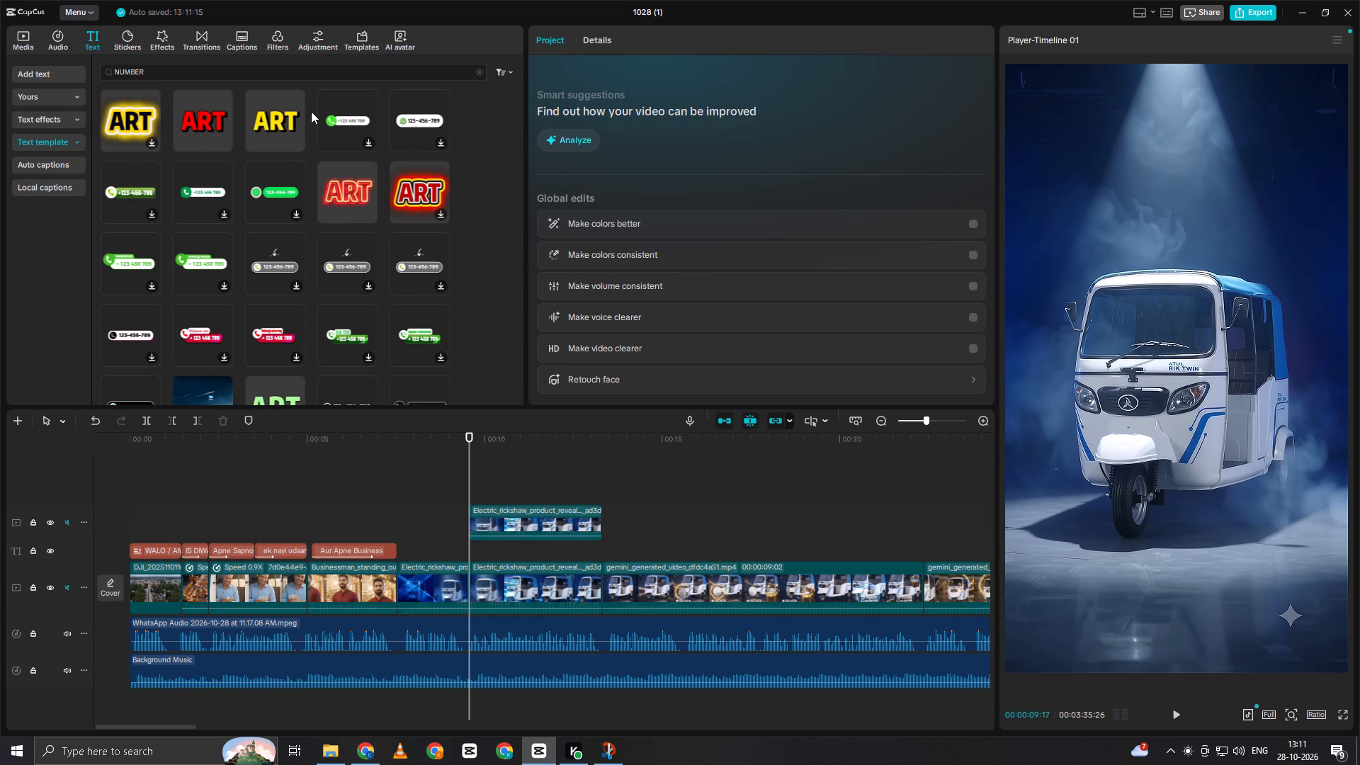
Browse the number text templates and effects for a title style to place behind the rickshaw.
{"action": "scroll", "coordinate": [335, 381], "scroll_direction": "down", "scroll_amount": 2}
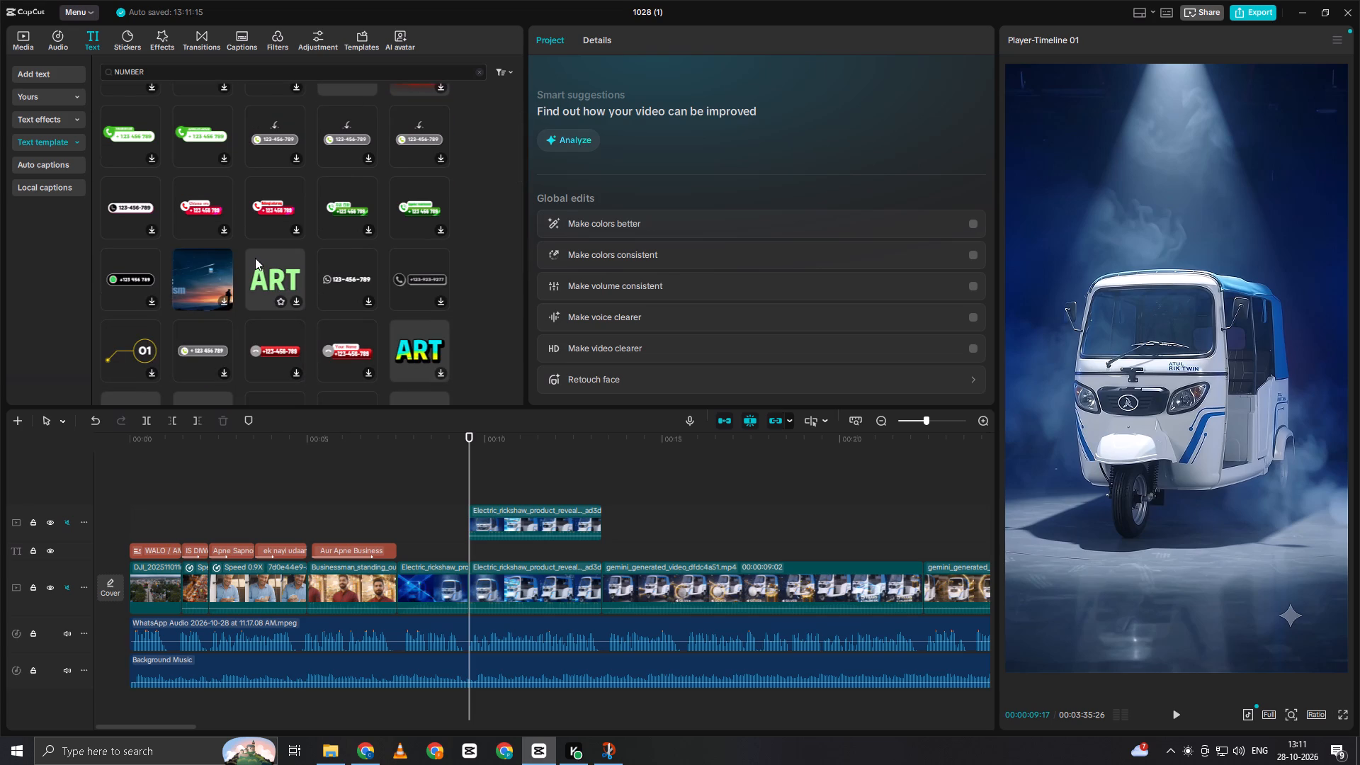
{"action": "scroll", "coordinate": [220, 275], "scroll_direction": "down", "scroll_amount": 3}
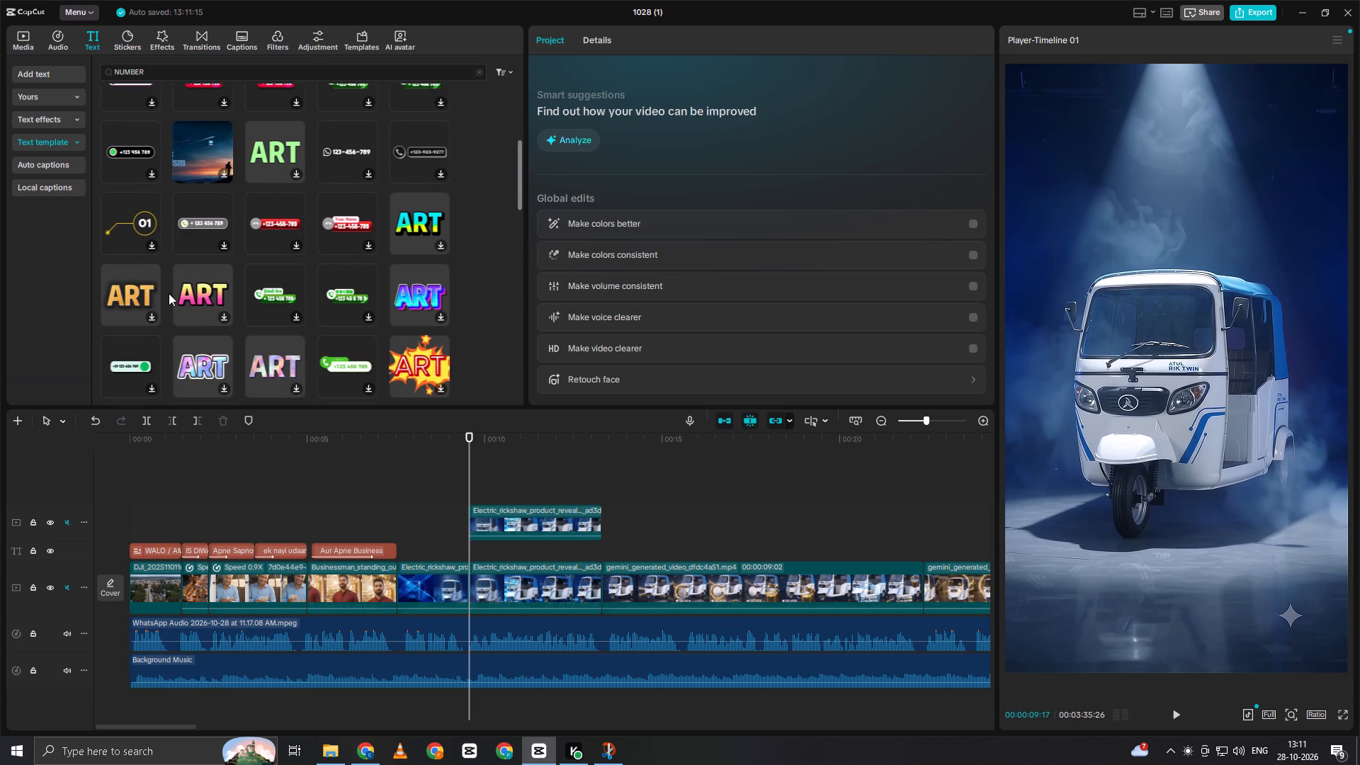
{"action": "scroll", "coordinate": [187, 304], "scroll_direction": "down", "scroll_amount": 2}
{"action": "scroll", "coordinate": [358, 334], "scroll_direction": "down", "scroll_amount": 2}
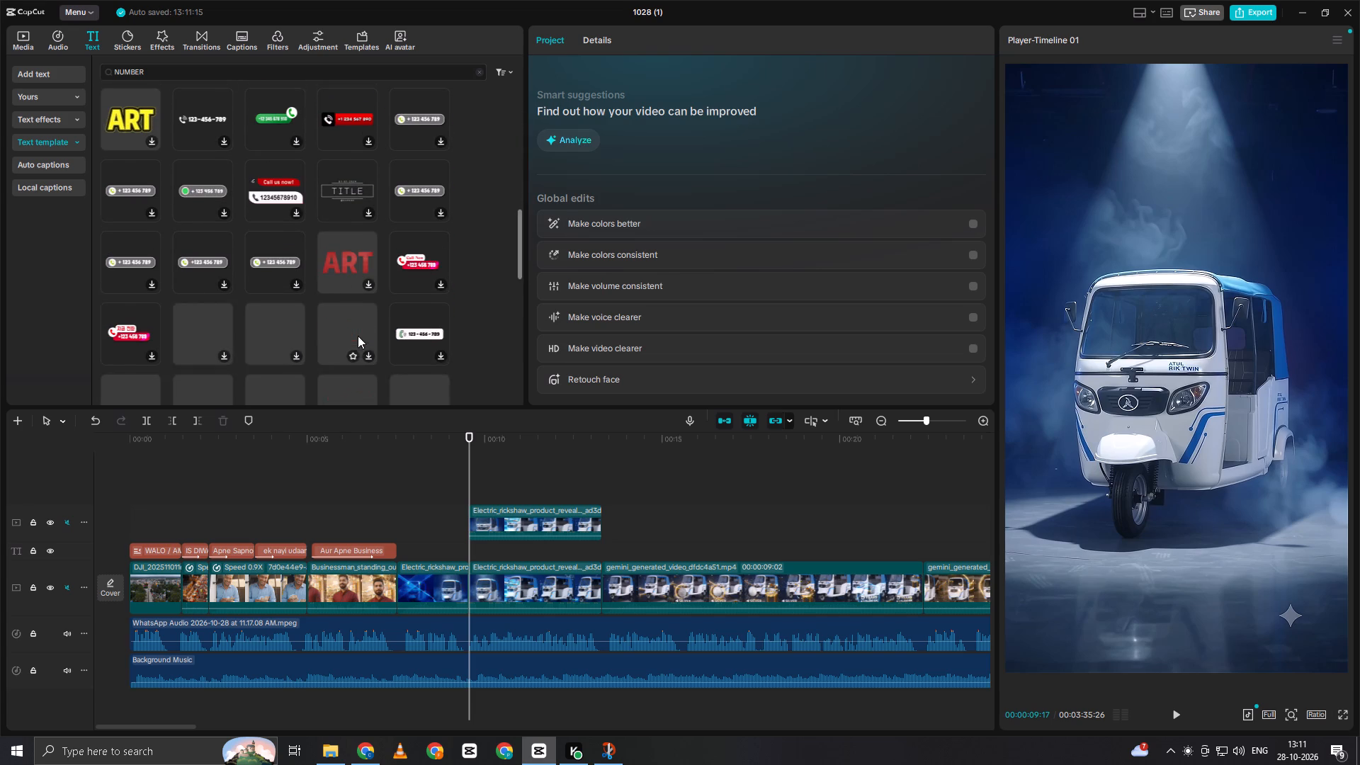
{"action": "scroll", "coordinate": [397, 301], "scroll_direction": "down", "scroll_amount": 2}
{"action": "scroll", "coordinate": [197, 269], "scroll_direction": "down", "scroll_amount": 1}
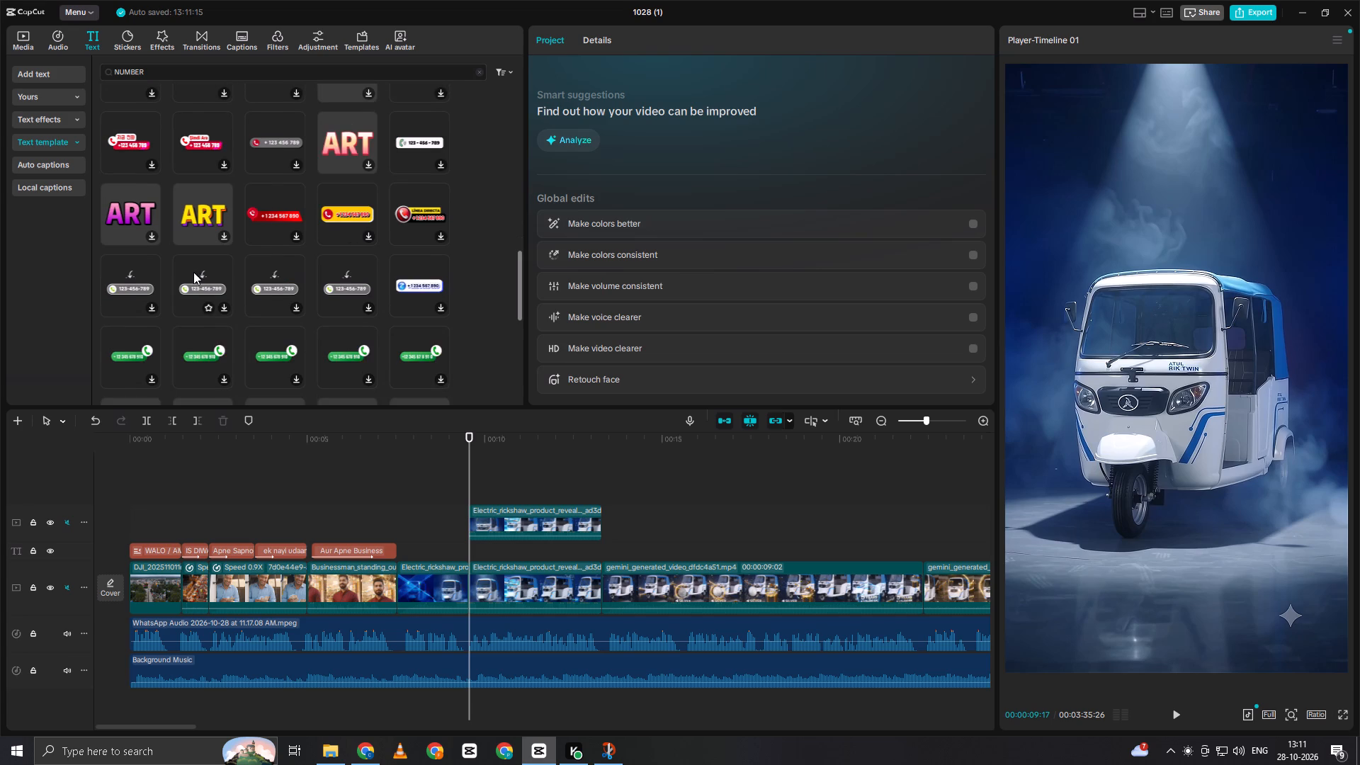
{"action": "scroll", "coordinate": [152, 275], "scroll_direction": "down", "scroll_amount": 2}
{"action": "scroll", "coordinate": [186, 328], "scroll_direction": "down", "scroll_amount": 2}
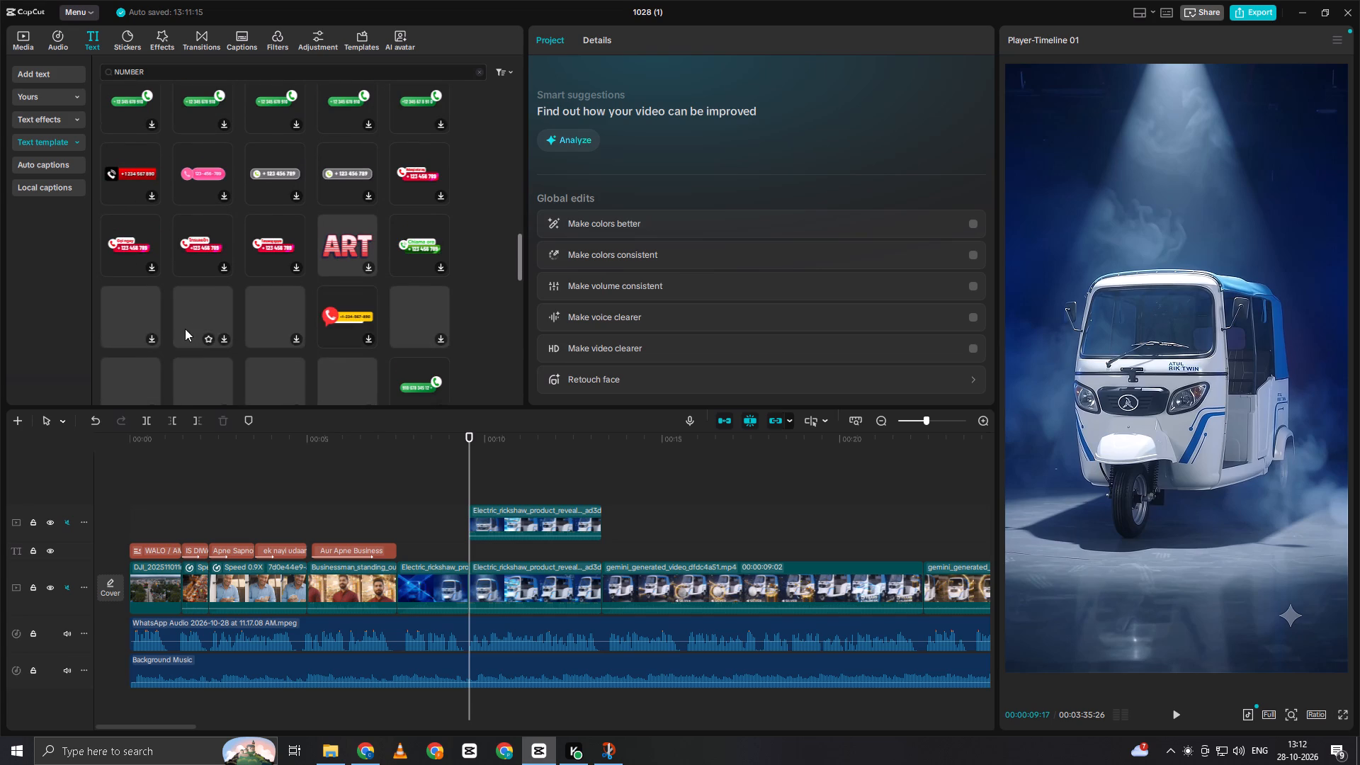
{"action": "scroll", "coordinate": [374, 329], "scroll_direction": "down", "scroll_amount": 3}
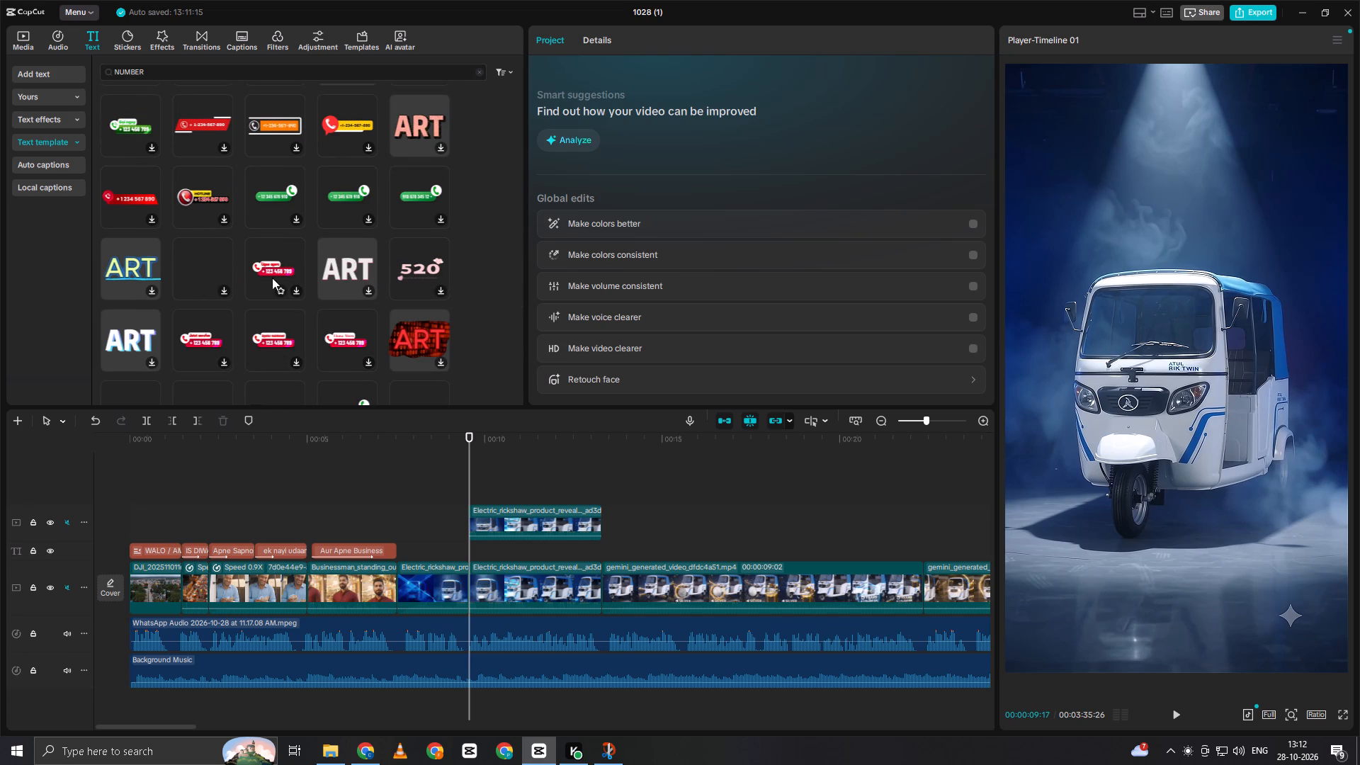
{"action": "scroll", "coordinate": [311, 310], "scroll_direction": "down", "scroll_amount": 2}
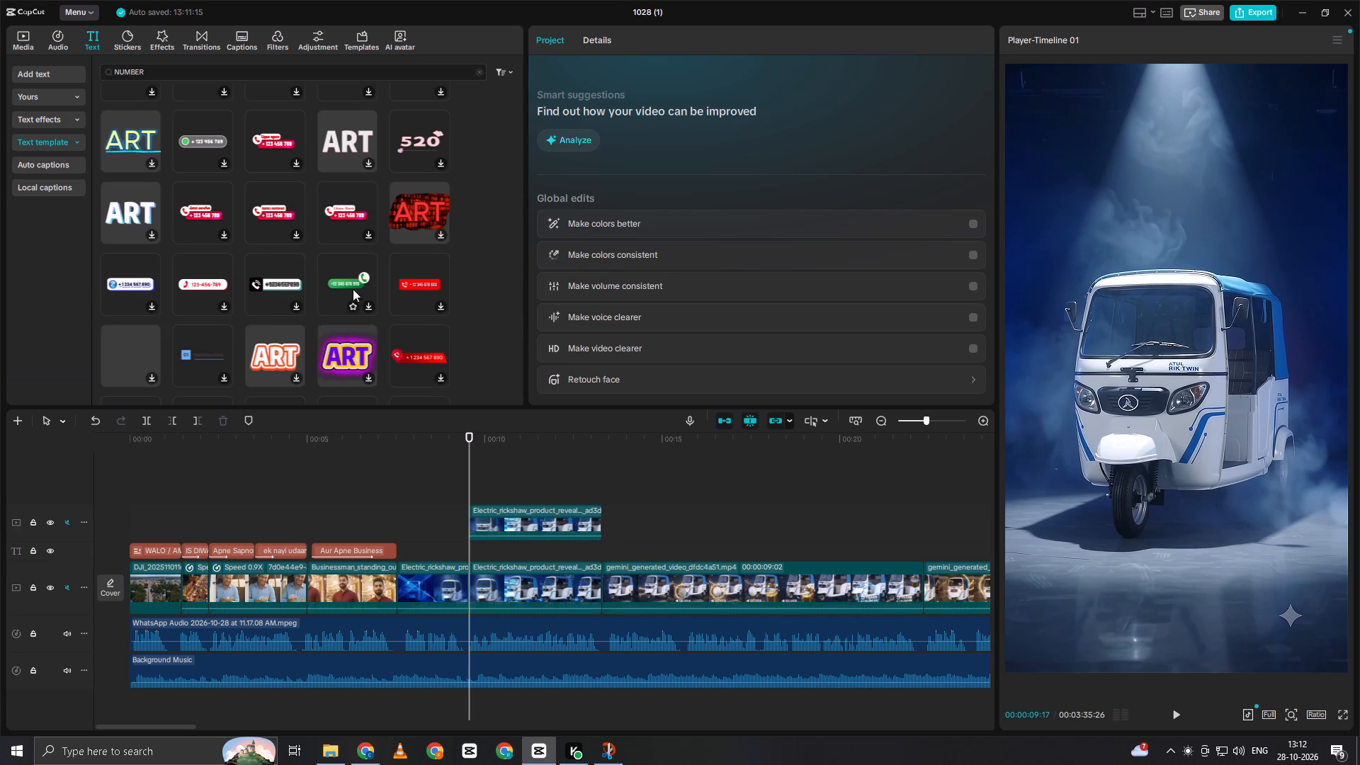
{"action": "scroll", "coordinate": [331, 280], "scroll_direction": "up", "scroll_amount": 1}
{"action": "scroll", "coordinate": [167, 256], "scroll_direction": "up", "scroll_amount": 5}
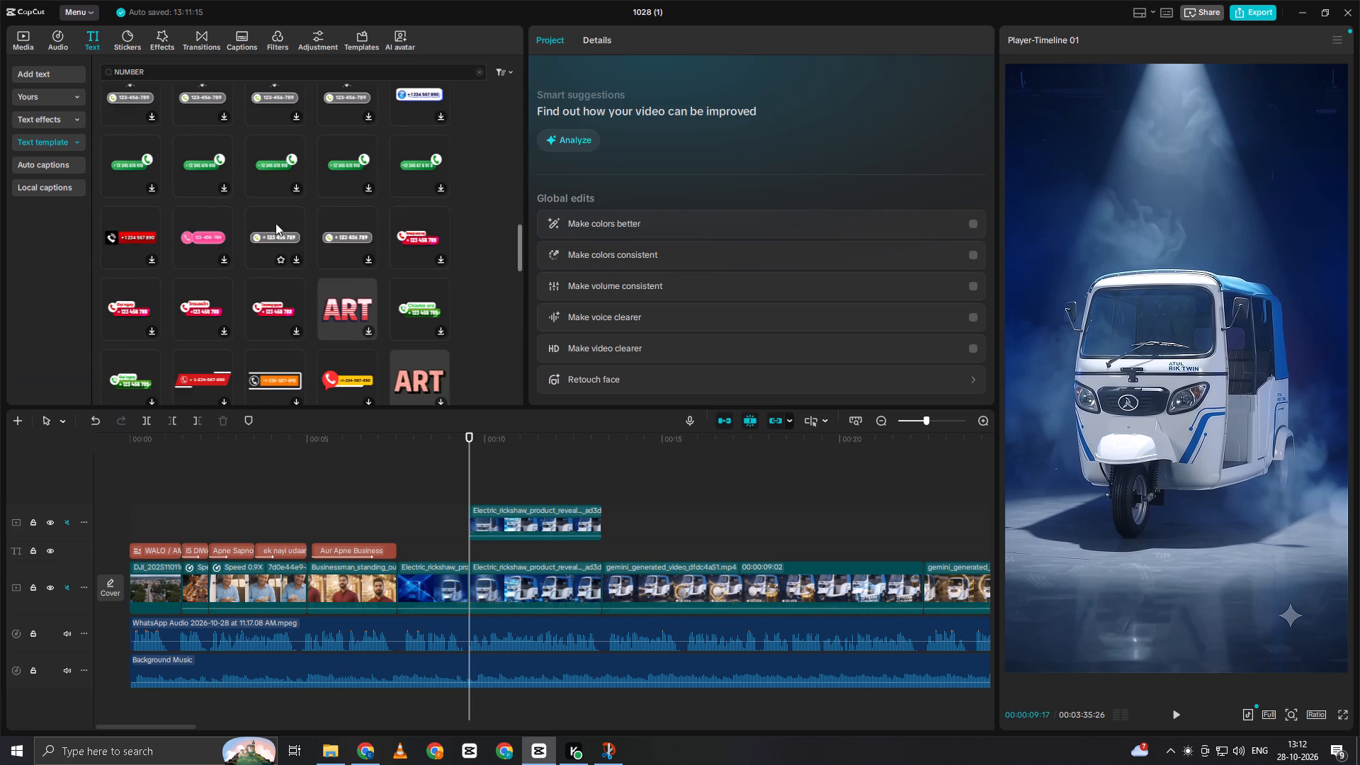
{"action": "scroll", "coordinate": [256, 190], "scroll_direction": "up", "scroll_amount": 5}
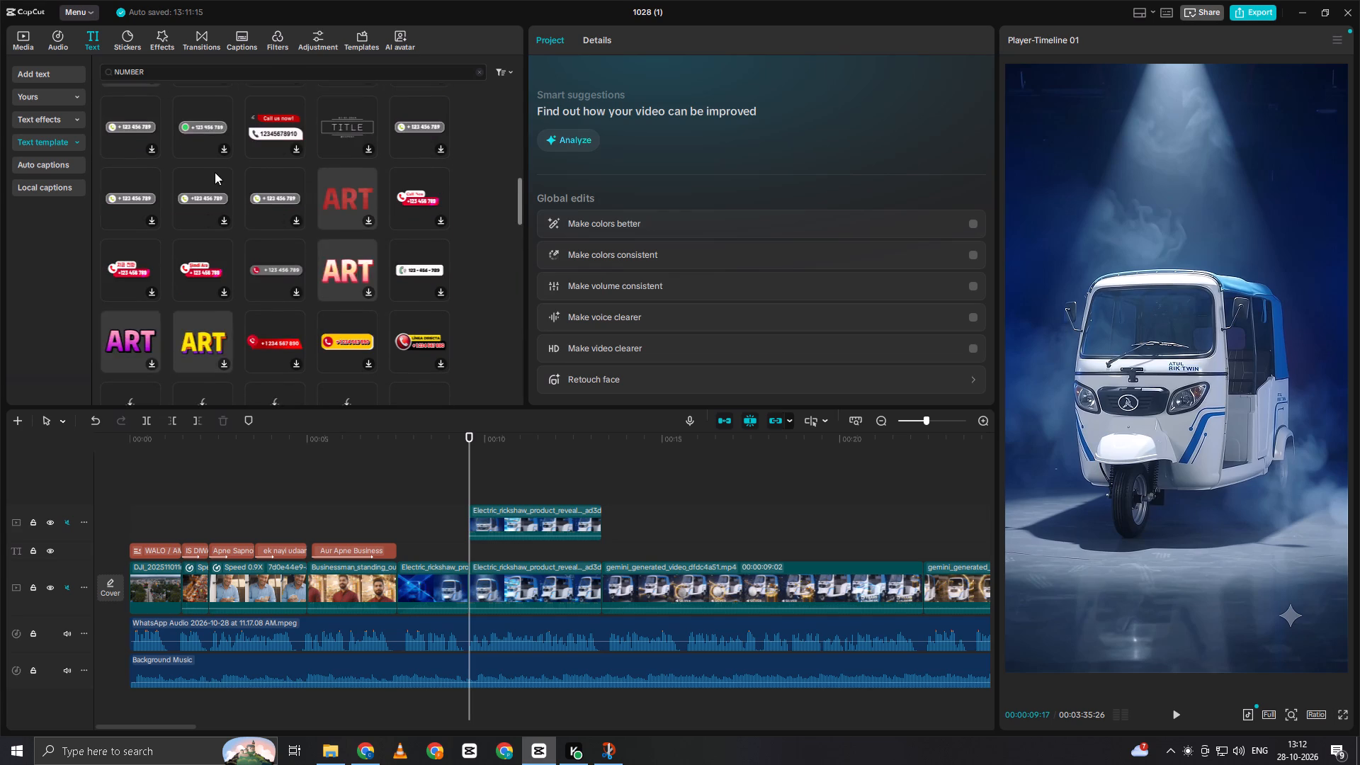
{"action": "scroll", "coordinate": [273, 173], "scroll_direction": "up", "scroll_amount": 6}
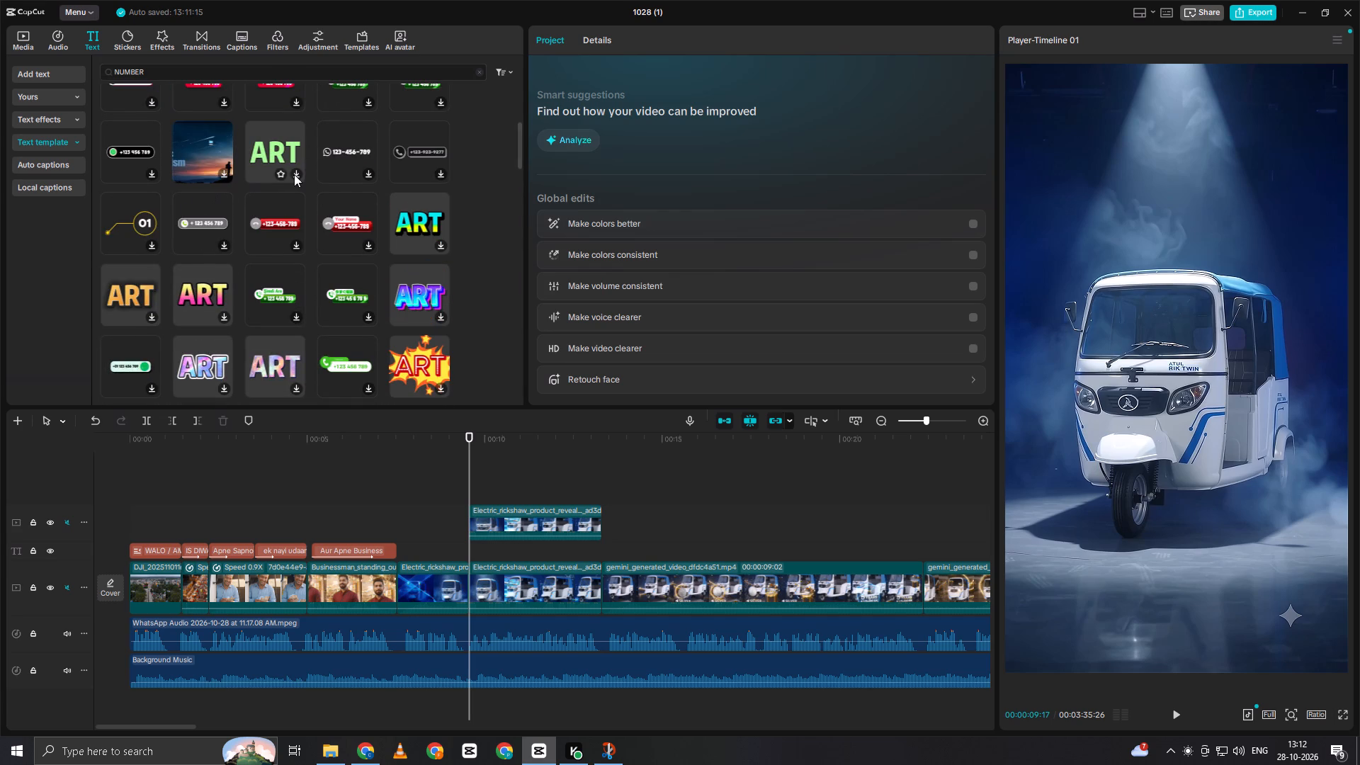
{"action": "scroll", "coordinate": [242, 261], "scroll_direction": "up", "scroll_amount": 2}
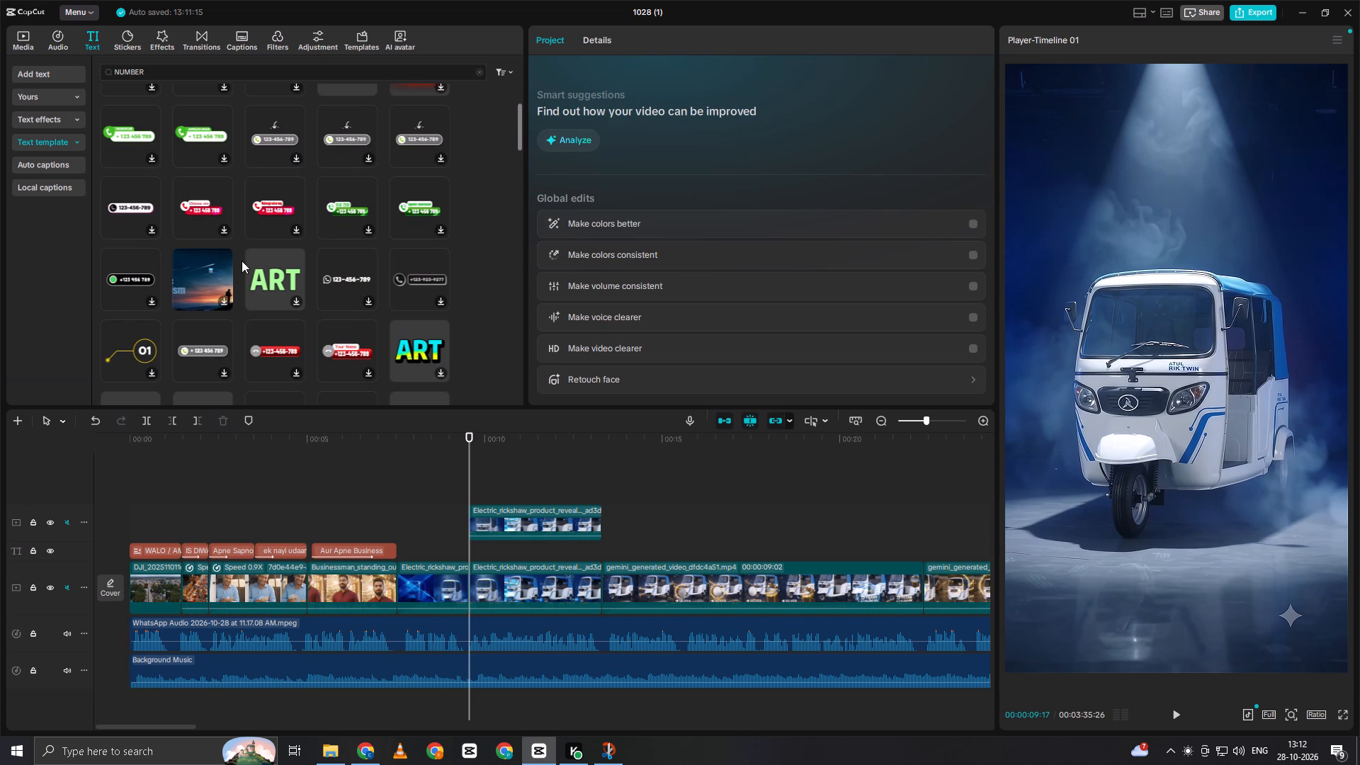
{"action": "scroll", "coordinate": [269, 240], "scroll_direction": "up", "scroll_amount": 2}
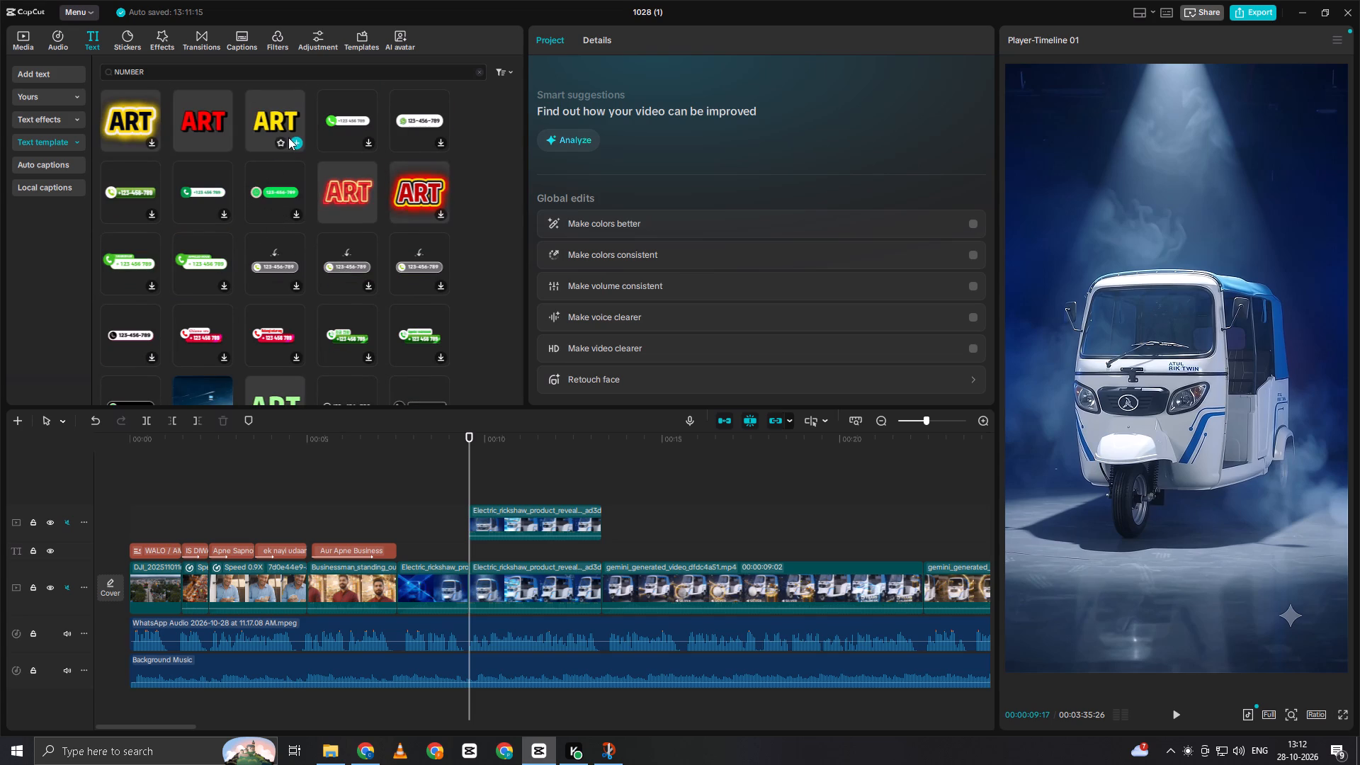
Preview the plain light-green text effect from the NUMBER results.
{"action": "scroll", "coordinate": [260, 251], "scroll_direction": "down", "scroll_amount": 2}
{"action": "left_click", "coordinate": [282, 285]}
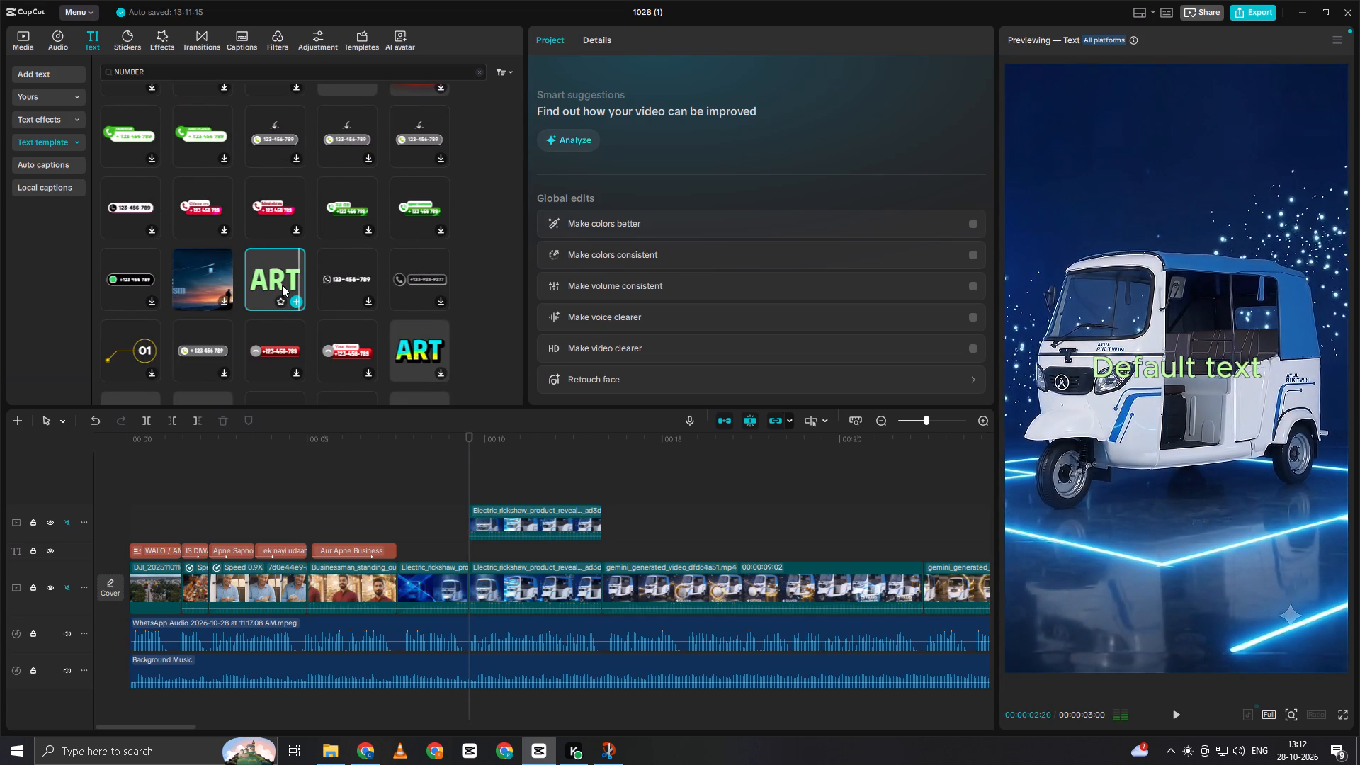
{"action": "key", "text": "space"}
{"action": "key", "text": "space"}
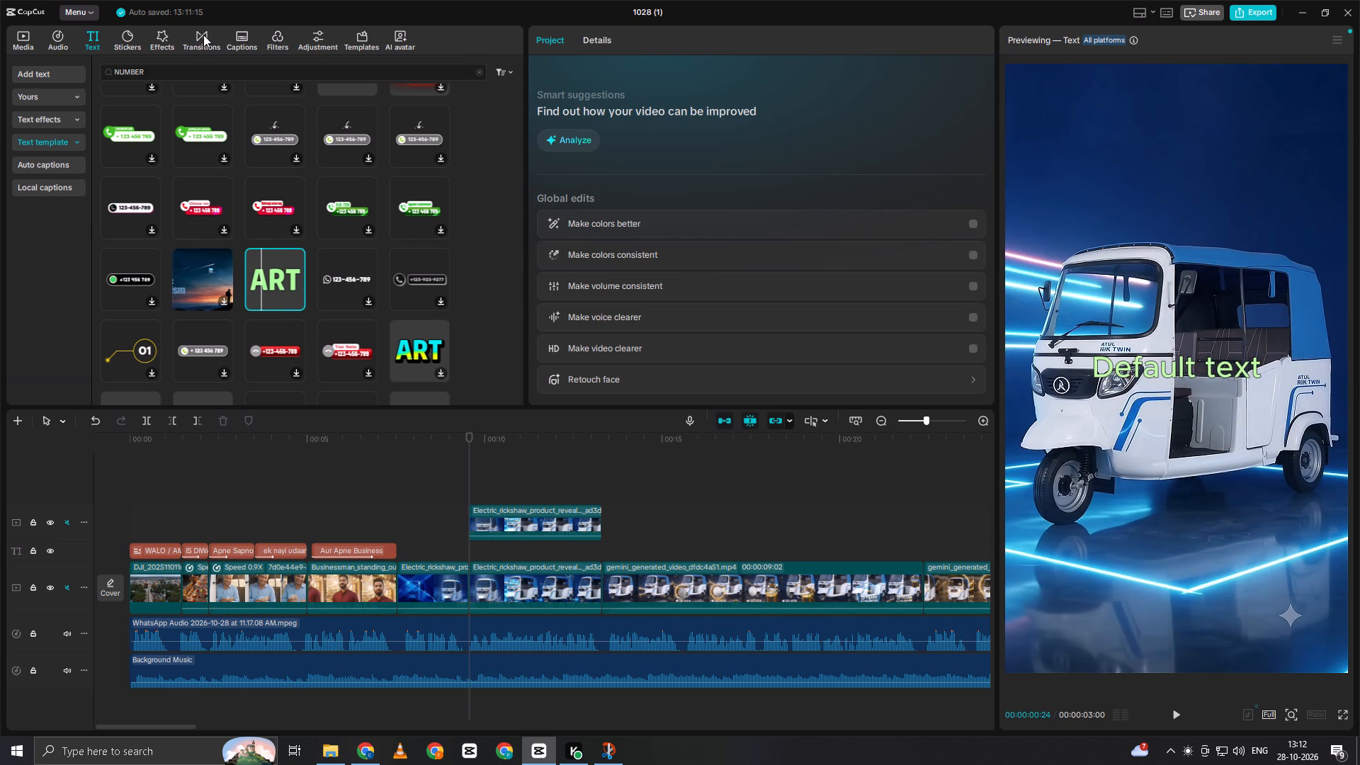
Add a default text clip at 00:00:09:17 on a new track above the rickshaw cutout overlay and play it.
{"action": "left_click", "coordinate": [62, 76]}
{"action": "left_click_drag", "start_coordinate": [128, 81], "coordinate": [149, 98]}
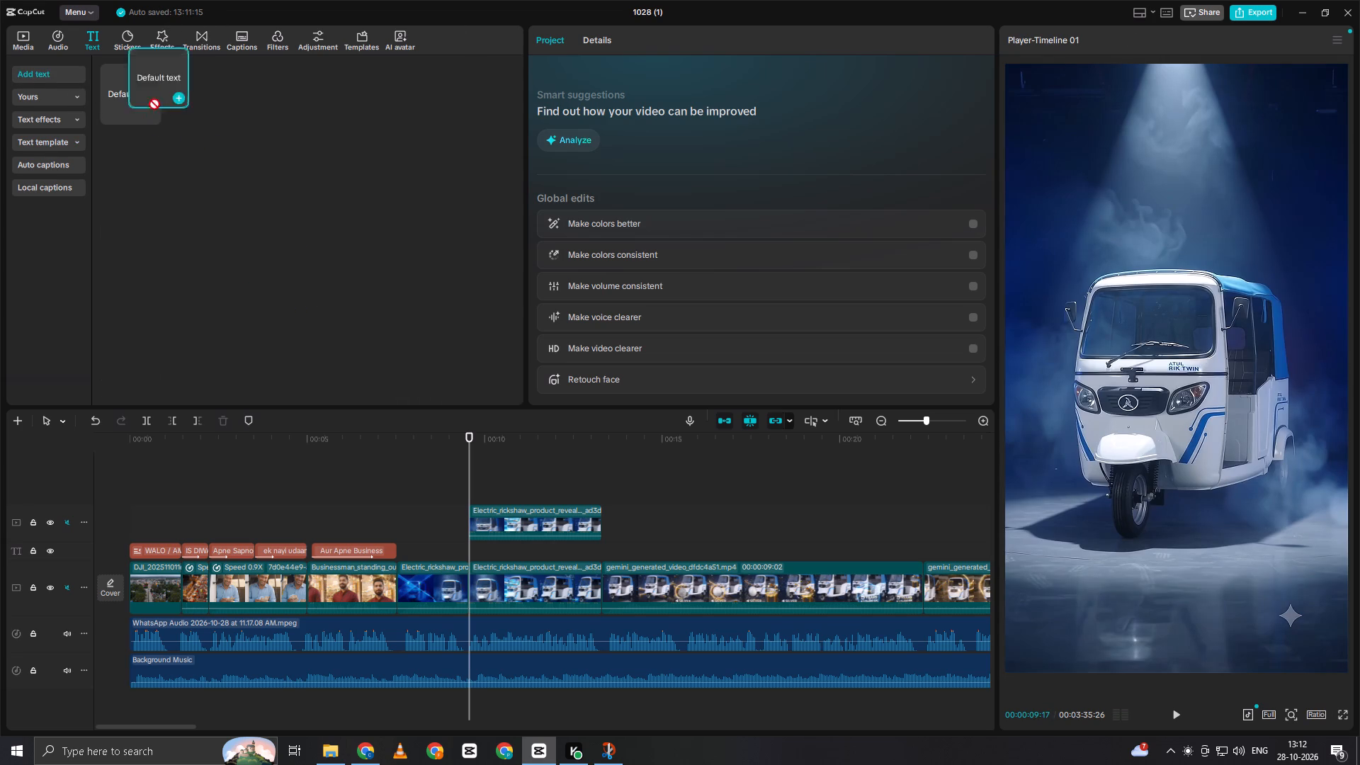
{"action": "left_click_drag", "start_coordinate": [149, 98], "coordinate": [470, 493]}
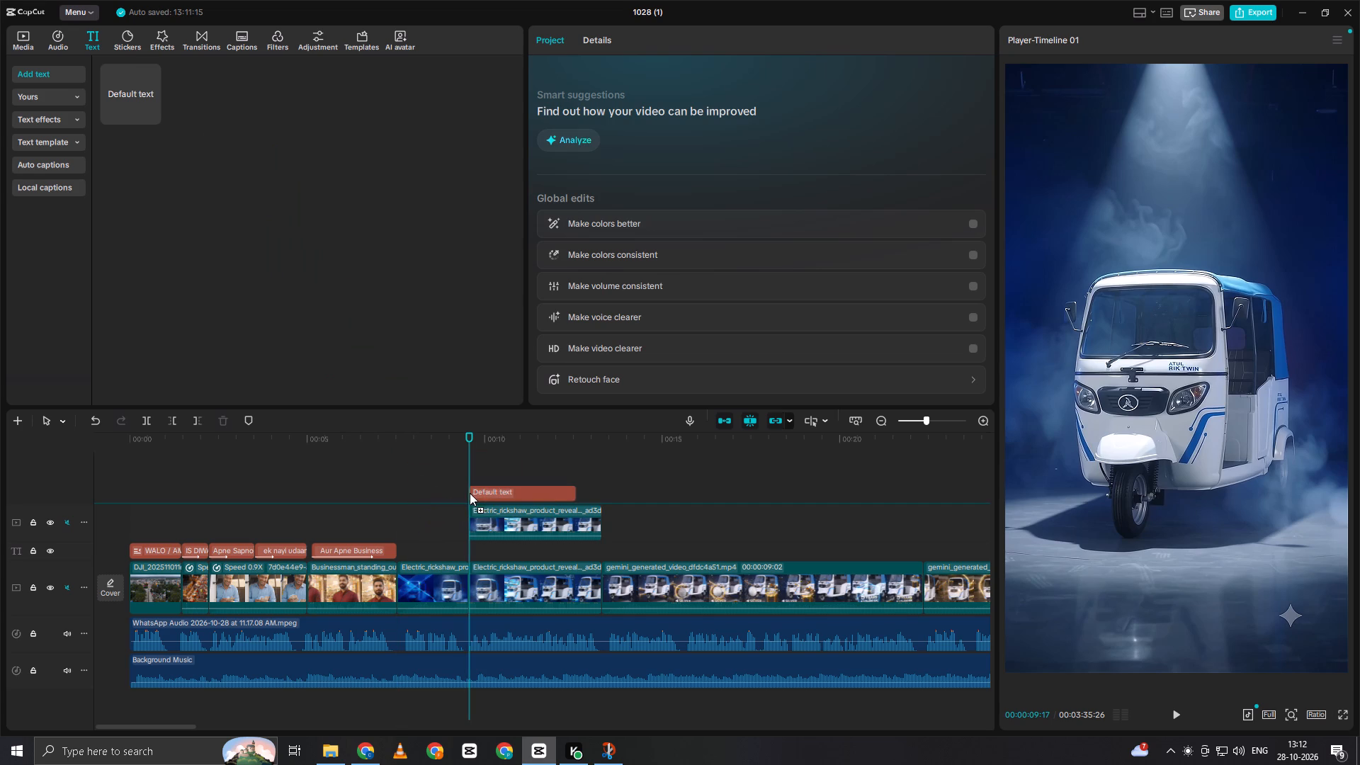
{"action": "left_click_drag", "start_coordinate": [470, 493], "coordinate": [470, 493]}
{"action": "left_click", "coordinate": [461, 494]}
{"action": "key", "text": "space"}
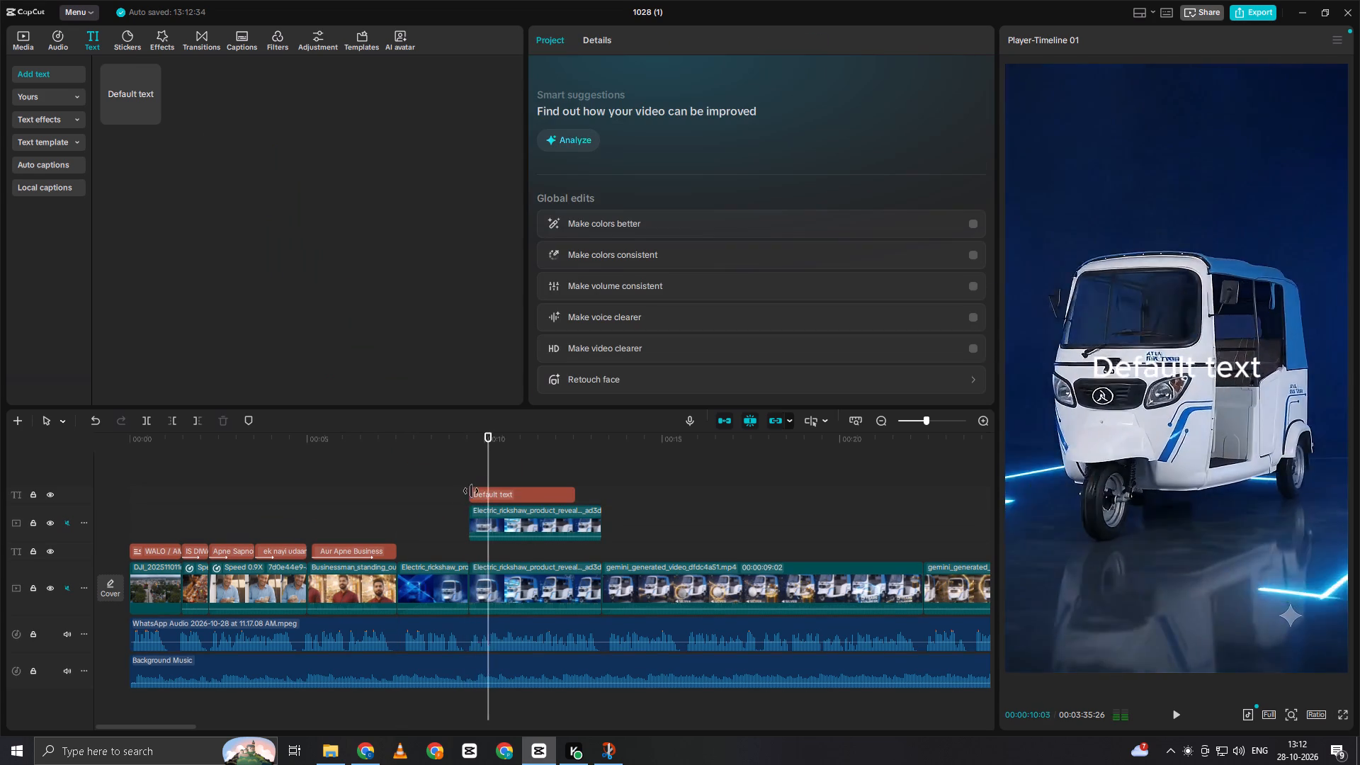
{"action": "key", "text": "space"}
Move the default text clip down to the title track beneath the rickshaw cutout overlay, keeping its start at 00:00:09:17.
{"action": "left_click", "coordinate": [516, 492]}
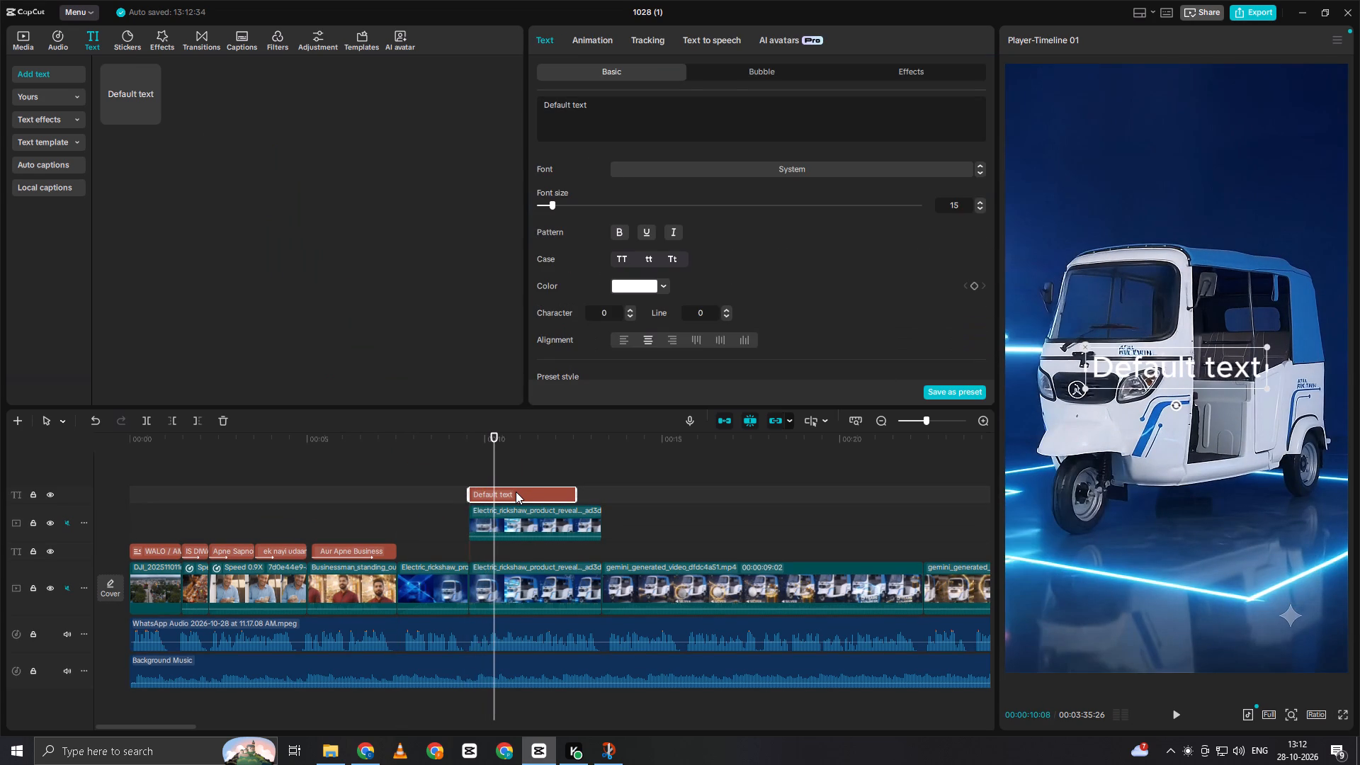
{"action": "left_click", "coordinate": [540, 526]}
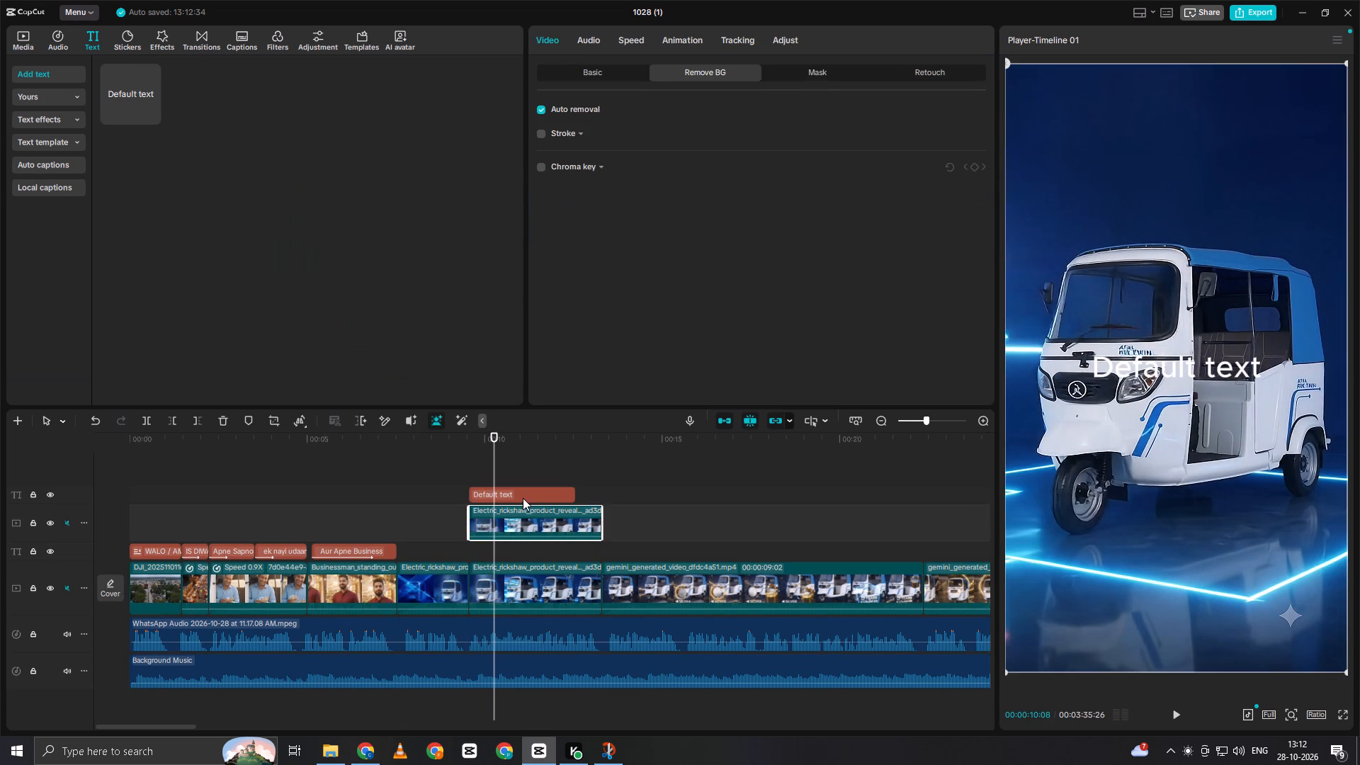
{"action": "left_click_drag", "start_coordinate": [518, 490], "coordinate": [523, 545]}
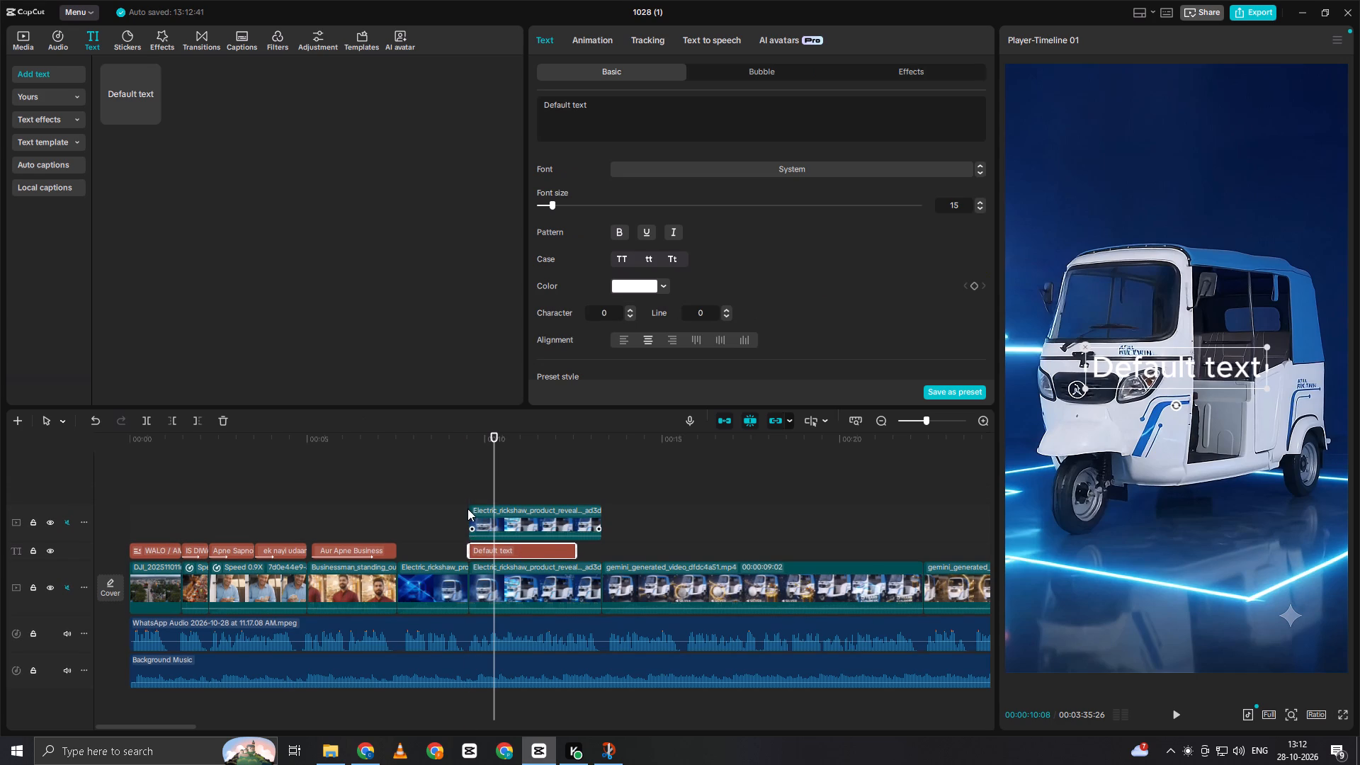
Play and scrub around the start of the overlay clip to check how the text layers against the rickshaw cutout.
{"action": "left_click", "coordinate": [462, 504]}
{"action": "key", "text": "space"}
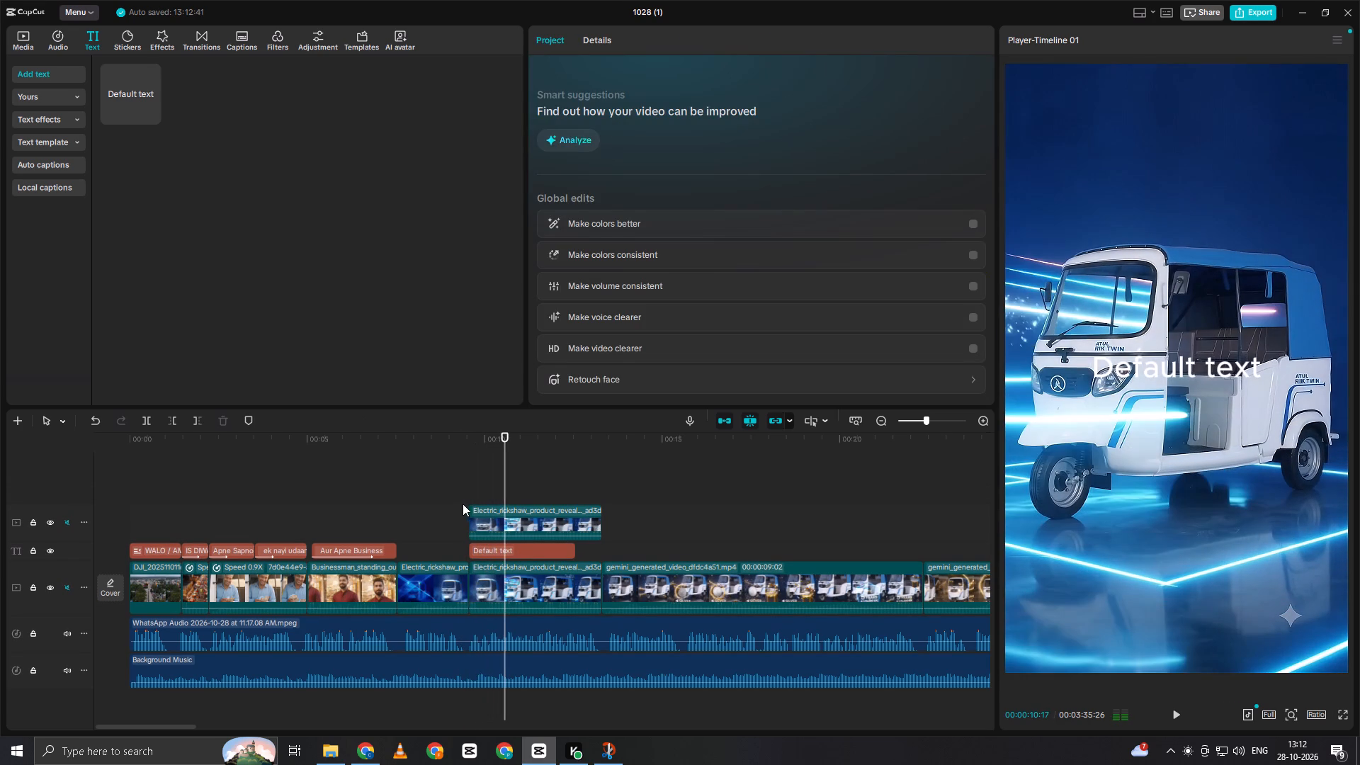
{"action": "key", "text": "space"}
{"action": "left_click", "coordinate": [509, 528]}
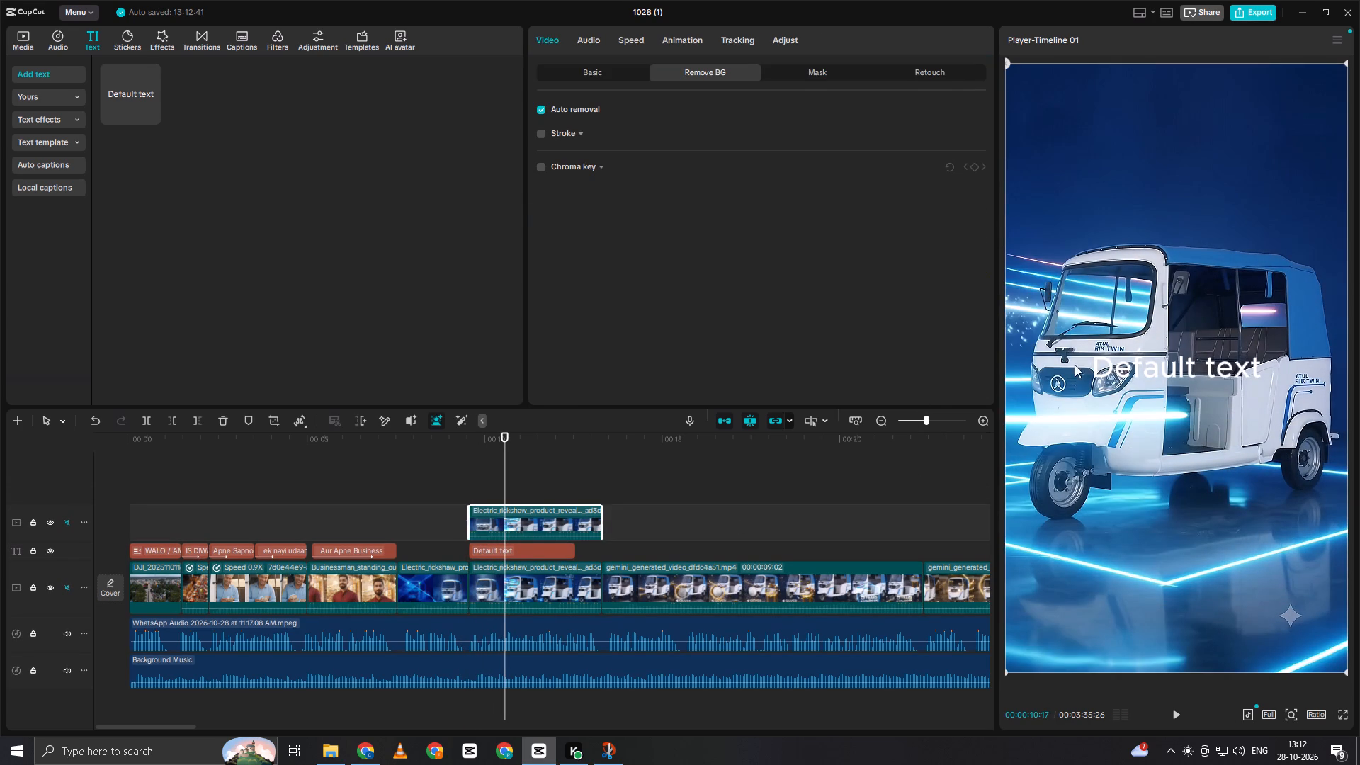
{"action": "left_click", "coordinate": [464, 534]}
{"action": "left_click_drag", "start_coordinate": [464, 534], "coordinate": [472, 538]}
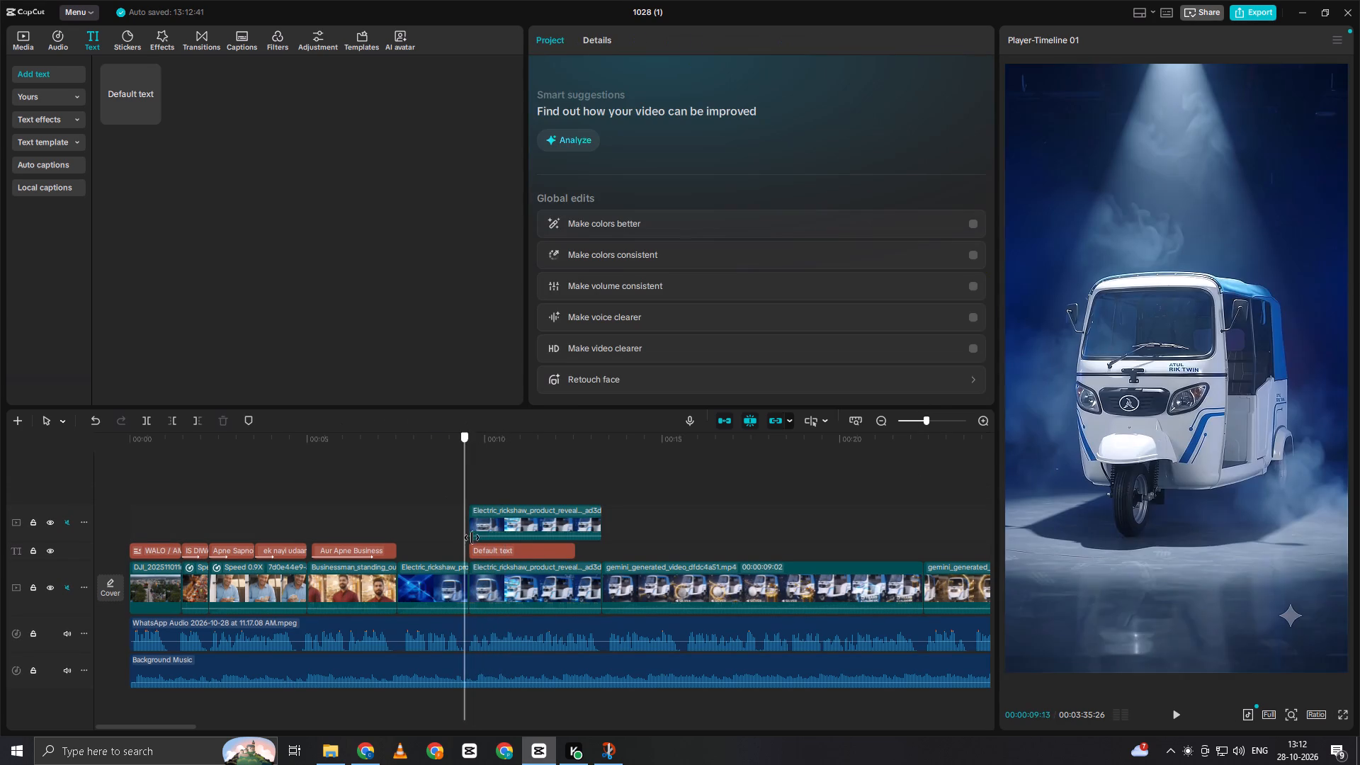
{"action": "left_click_drag", "start_coordinate": [472, 538], "coordinate": [455, 565]}
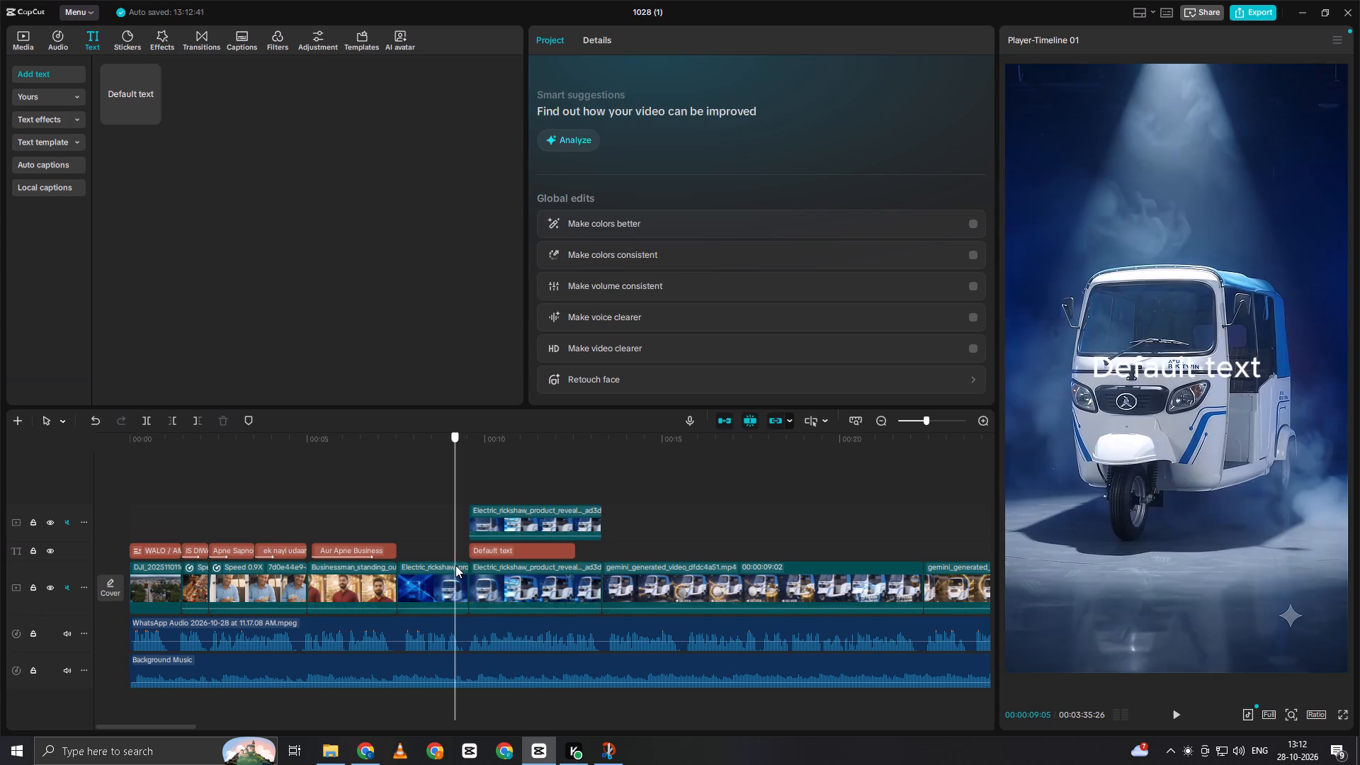
{"action": "left_click_drag", "start_coordinate": [455, 565], "coordinate": [480, 562]}
Reposition the default text in the frame higher, level with the rickshaw's roof edge.
{"action": "left_click", "coordinate": [488, 550]}
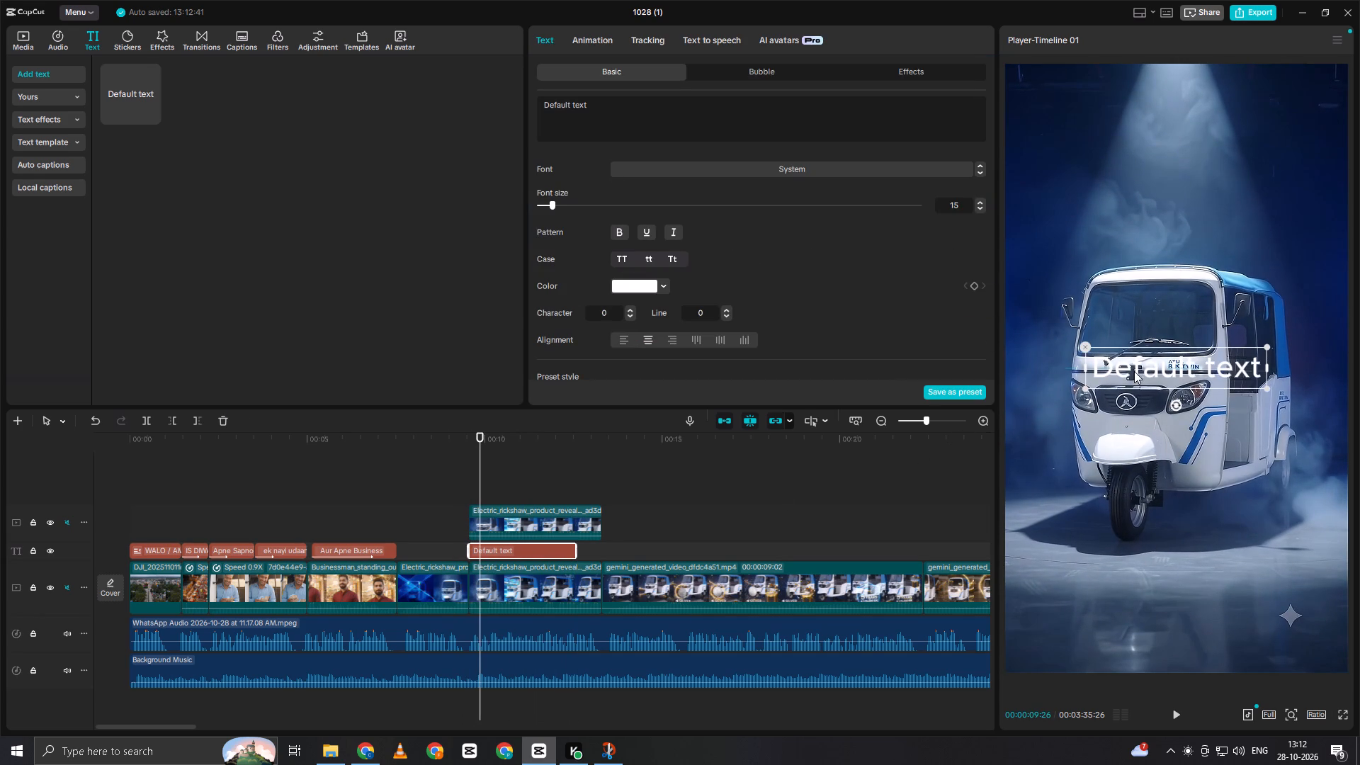
{"action": "left_click_drag", "start_coordinate": [1135, 371], "coordinate": [1089, 291]}
Shift the rickshaw cutout overlay clip earlier so it starts at about 00:00:08:01, and scrub around its new start.
{"action": "left_click", "coordinate": [1114, 363]}
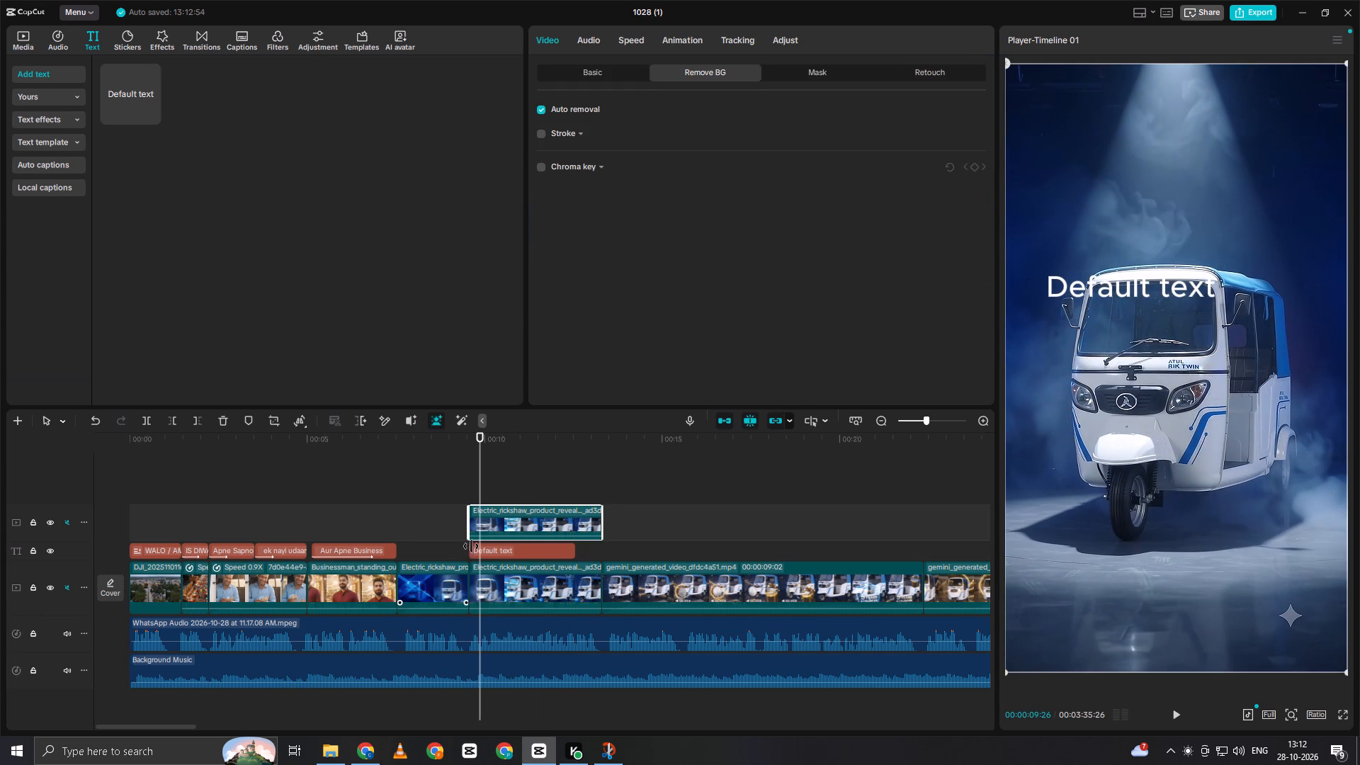
{"action": "left_click", "coordinate": [498, 584]}
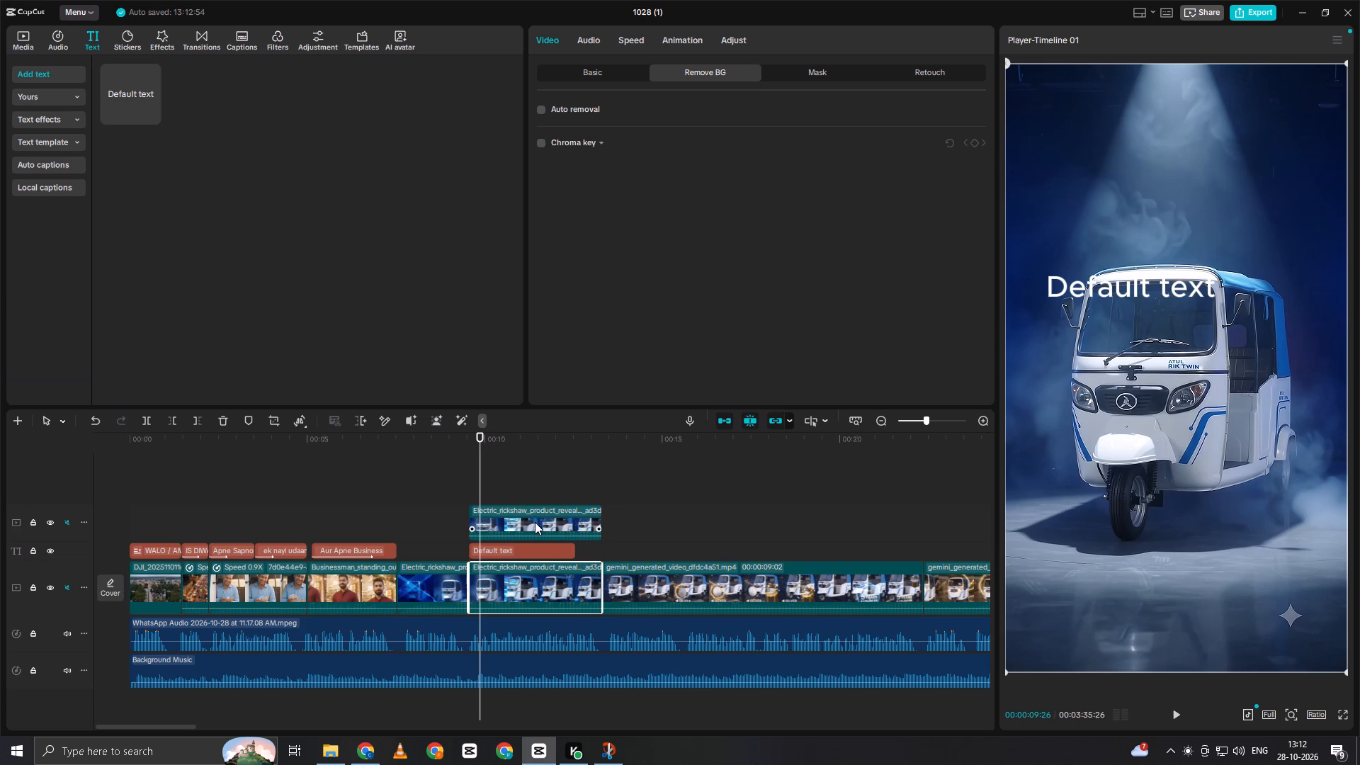
{"action": "left_click", "coordinate": [535, 522]}
{"action": "left_click_drag", "start_coordinate": [535, 522], "coordinate": [481, 529]}
{"action": "left_click", "coordinate": [419, 495]}
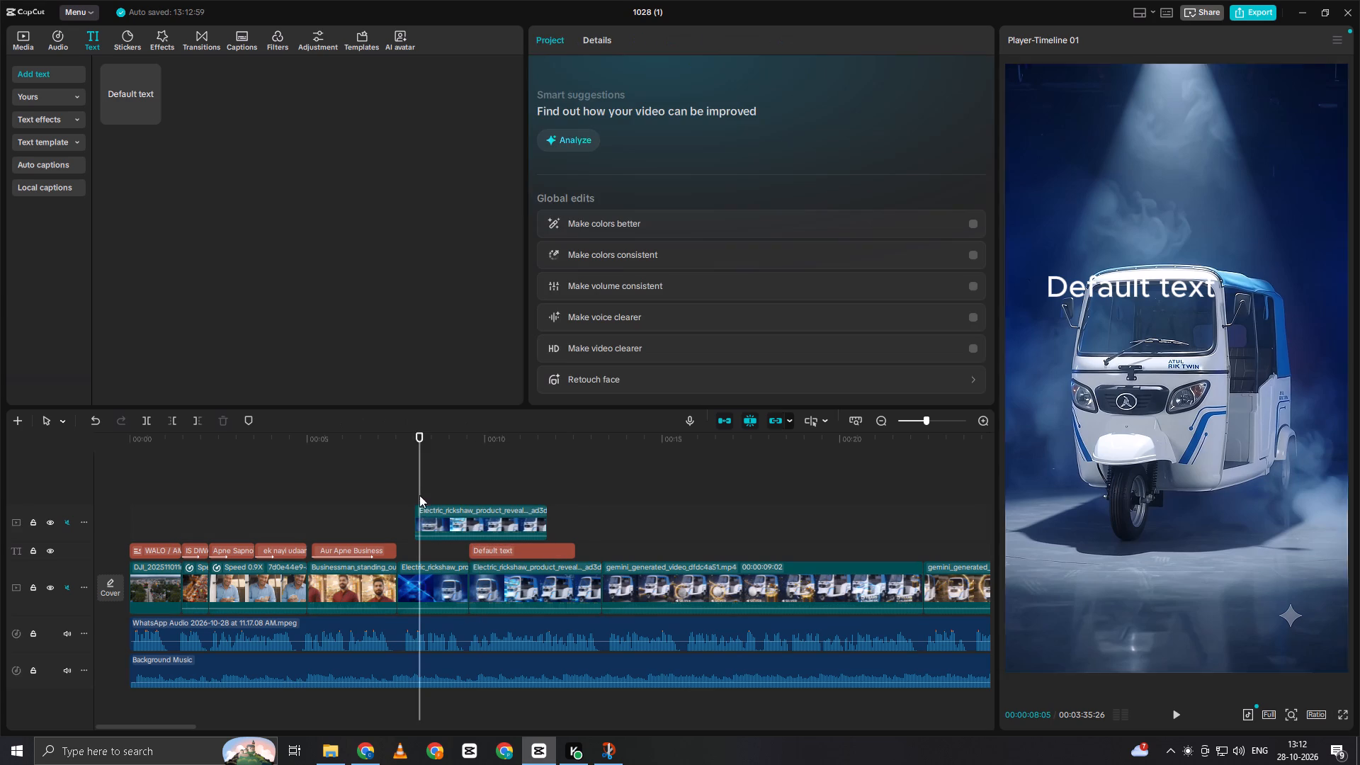
{"action": "left_click_drag", "start_coordinate": [419, 494], "coordinate": [416, 492]}
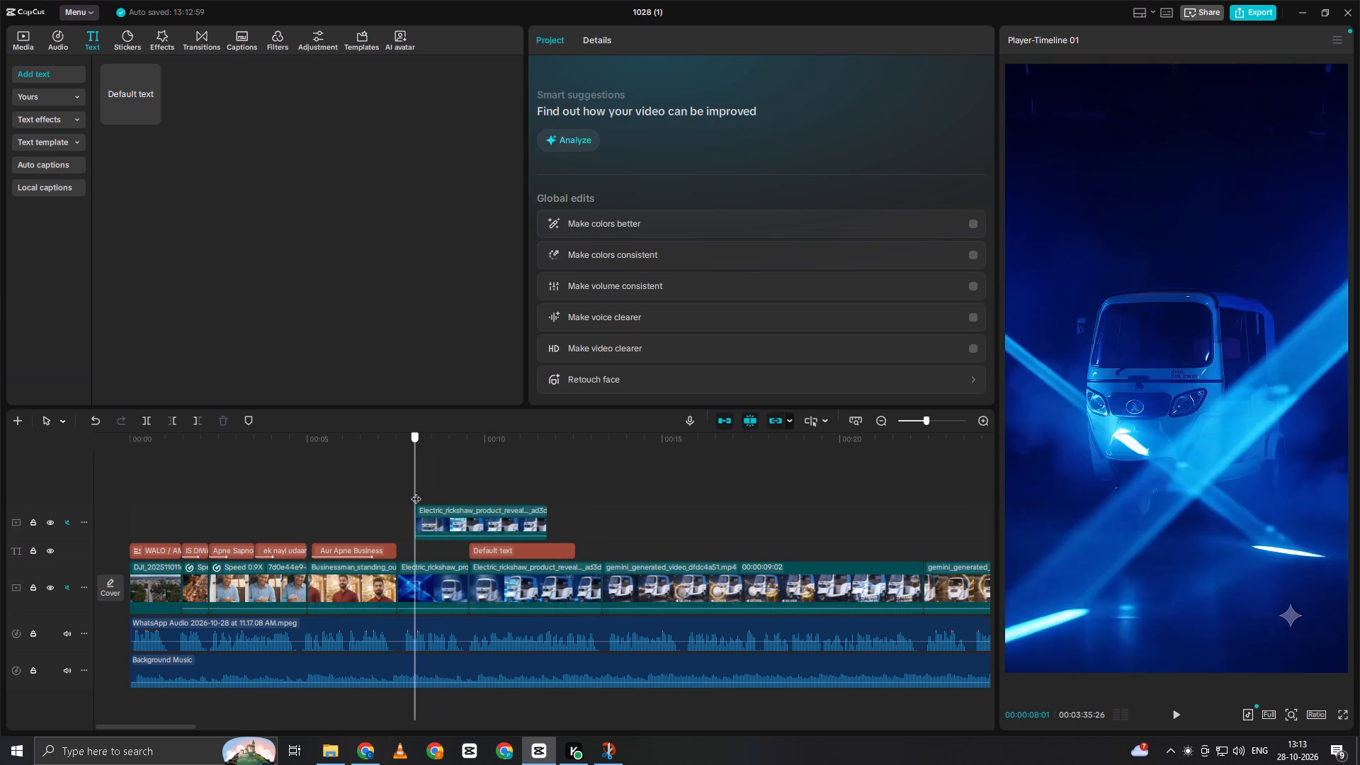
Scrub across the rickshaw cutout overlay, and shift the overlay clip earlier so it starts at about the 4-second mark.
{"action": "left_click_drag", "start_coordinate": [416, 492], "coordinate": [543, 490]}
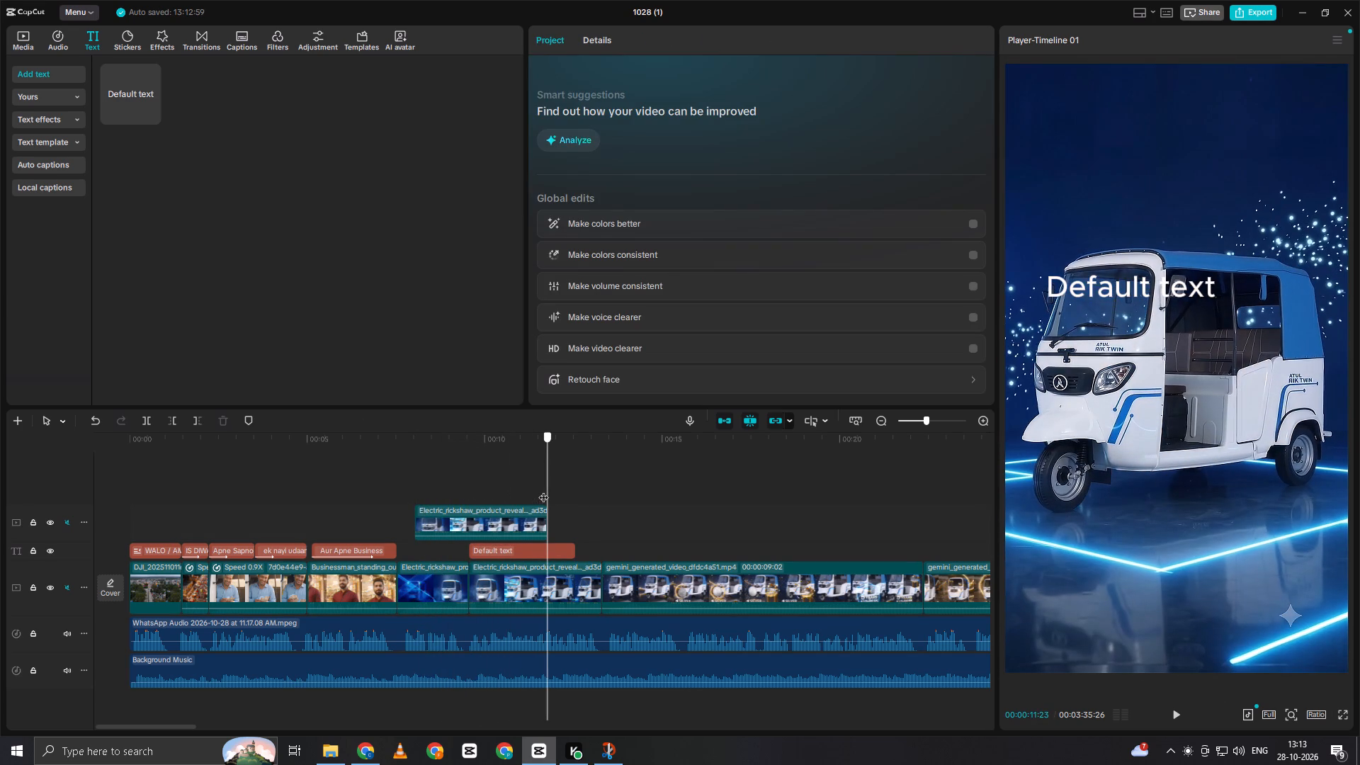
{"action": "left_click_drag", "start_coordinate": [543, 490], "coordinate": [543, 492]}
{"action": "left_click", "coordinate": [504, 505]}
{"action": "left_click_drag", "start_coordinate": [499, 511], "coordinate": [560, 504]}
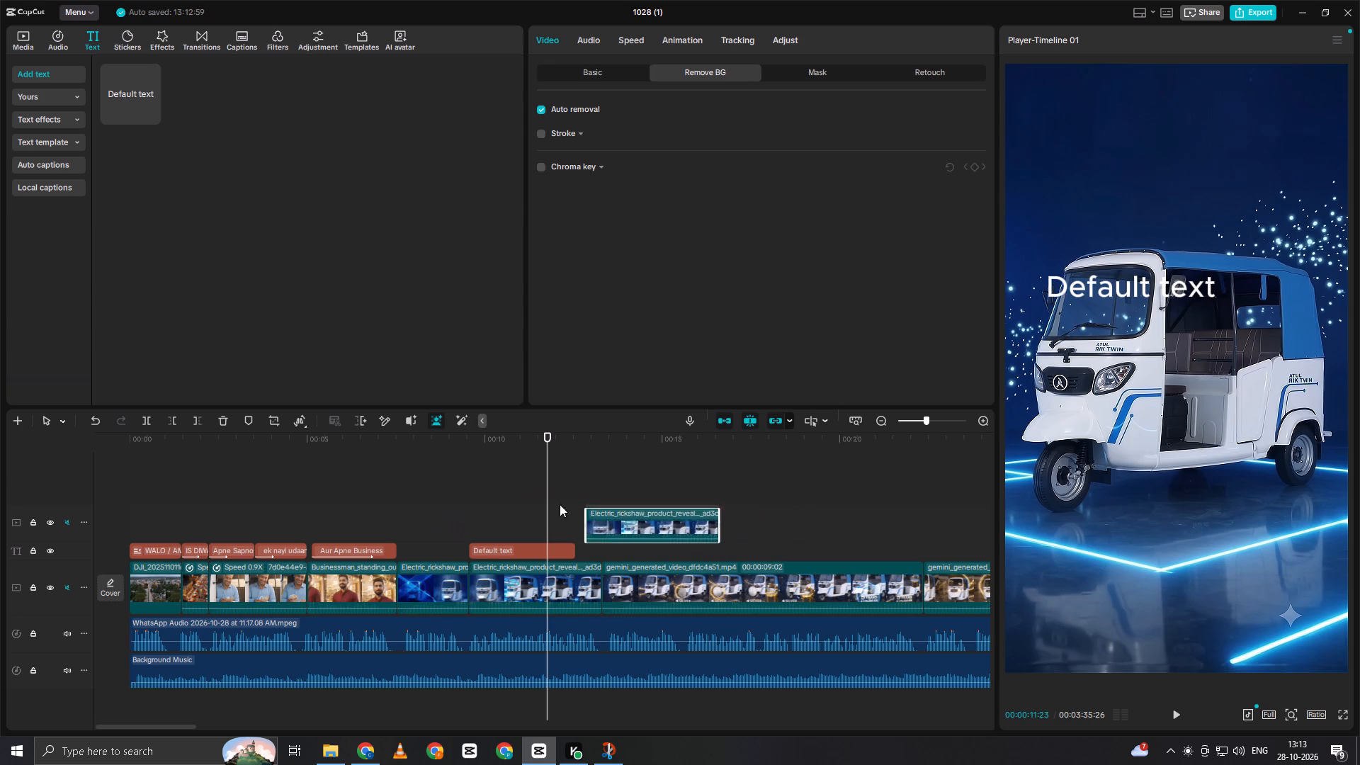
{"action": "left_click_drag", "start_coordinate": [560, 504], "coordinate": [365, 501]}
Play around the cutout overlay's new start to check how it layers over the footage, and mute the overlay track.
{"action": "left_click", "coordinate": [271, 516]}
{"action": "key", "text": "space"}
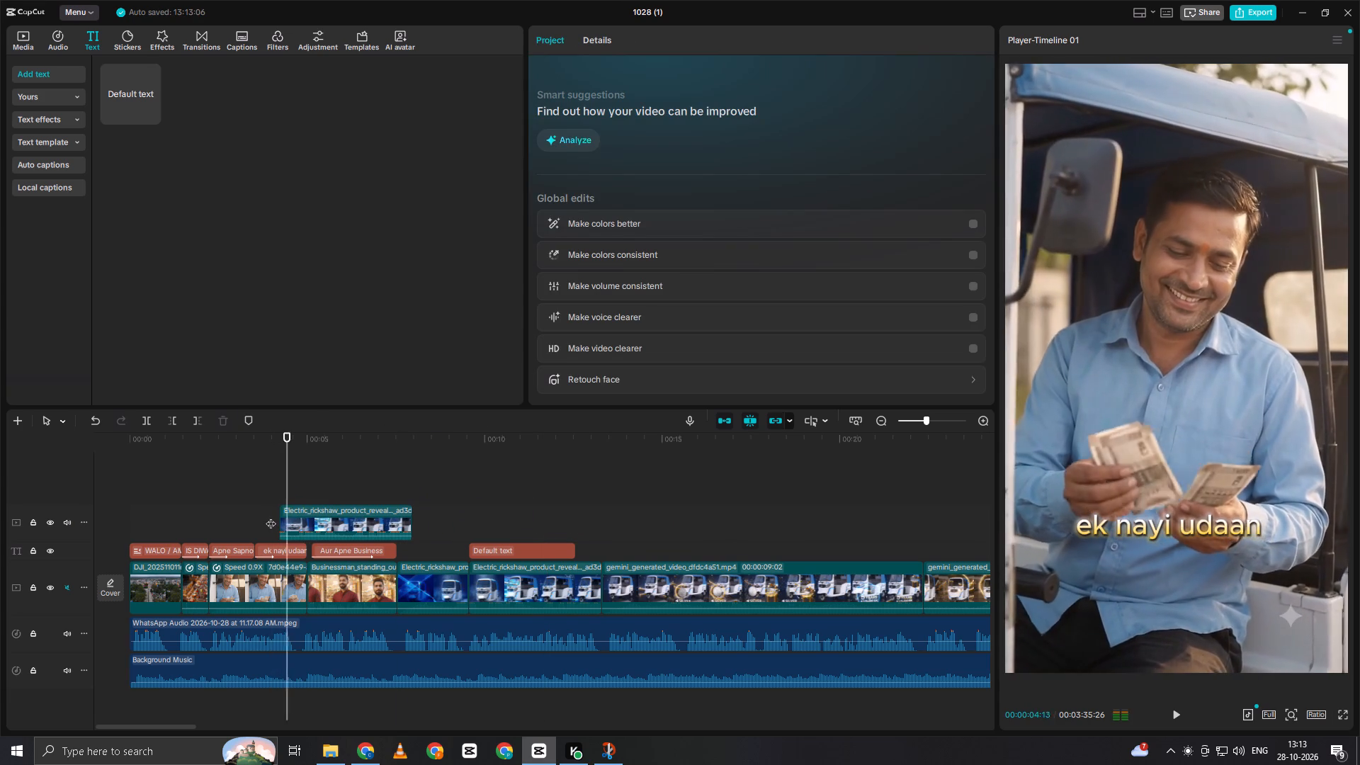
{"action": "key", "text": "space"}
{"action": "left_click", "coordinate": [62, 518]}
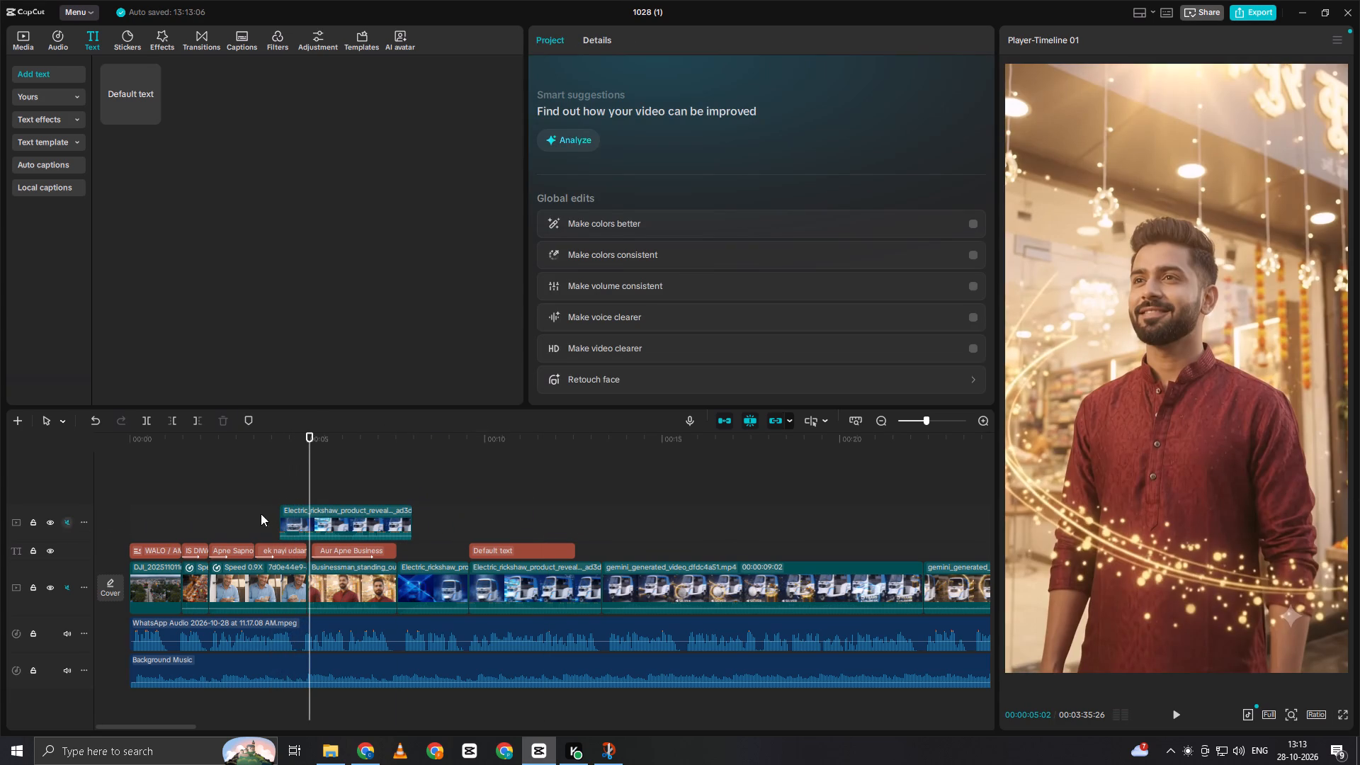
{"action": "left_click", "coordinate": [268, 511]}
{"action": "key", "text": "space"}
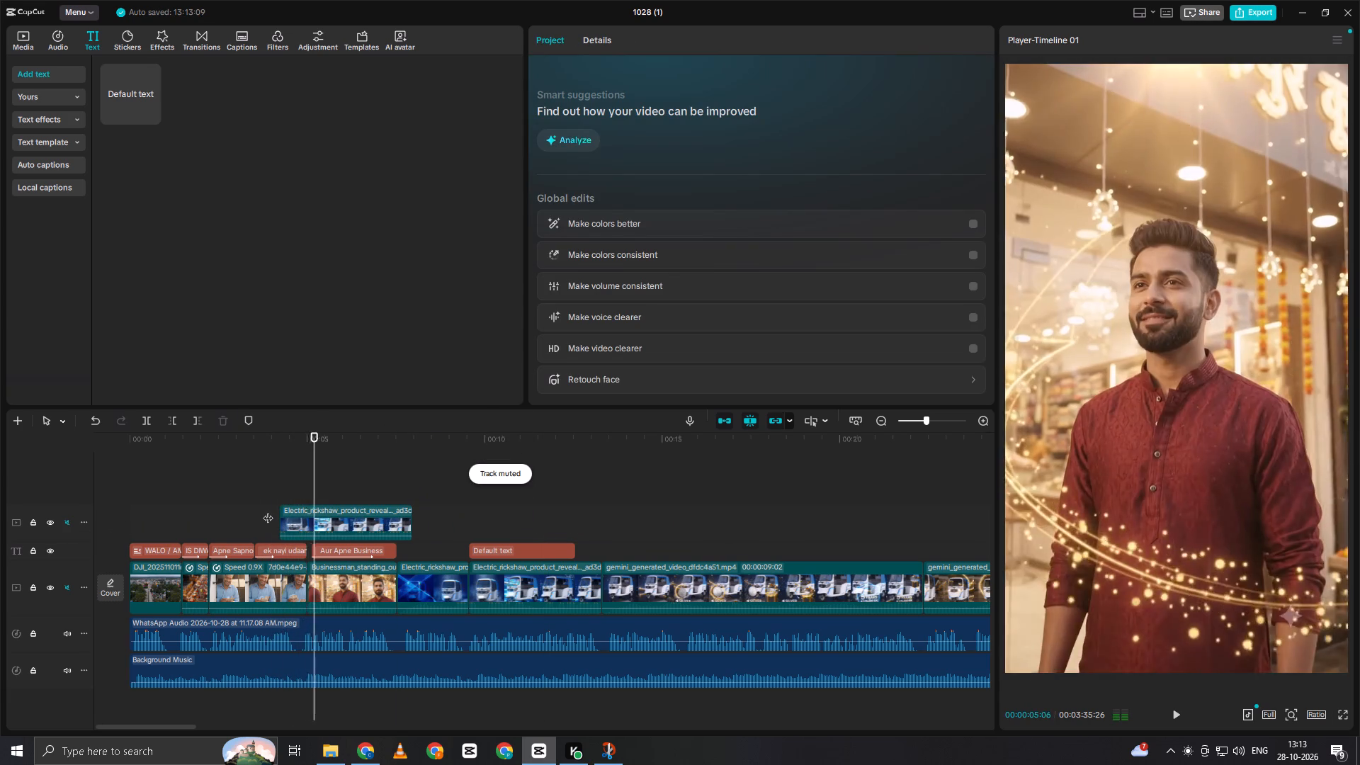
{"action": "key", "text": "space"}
Delete the rickshaw cutout overlay clip from the track above the titles.
{"action": "left_click", "coordinate": [368, 524]}
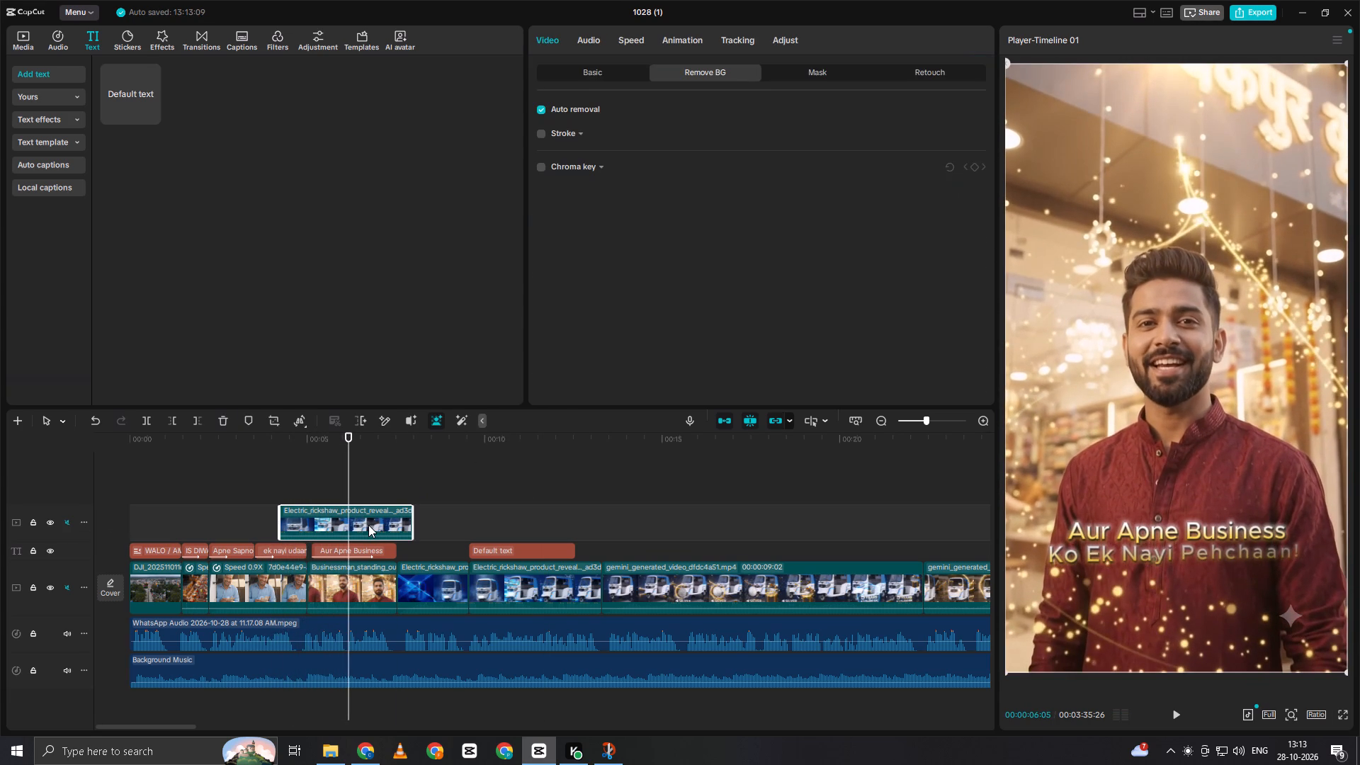
{"action": "key", "text": "BackSpace"}
Play the rickshaw reveal from about 00:00:08:09, and select the default text clip with the playhead at 00:00:10:02.
{"action": "left_click", "coordinate": [424, 530]}
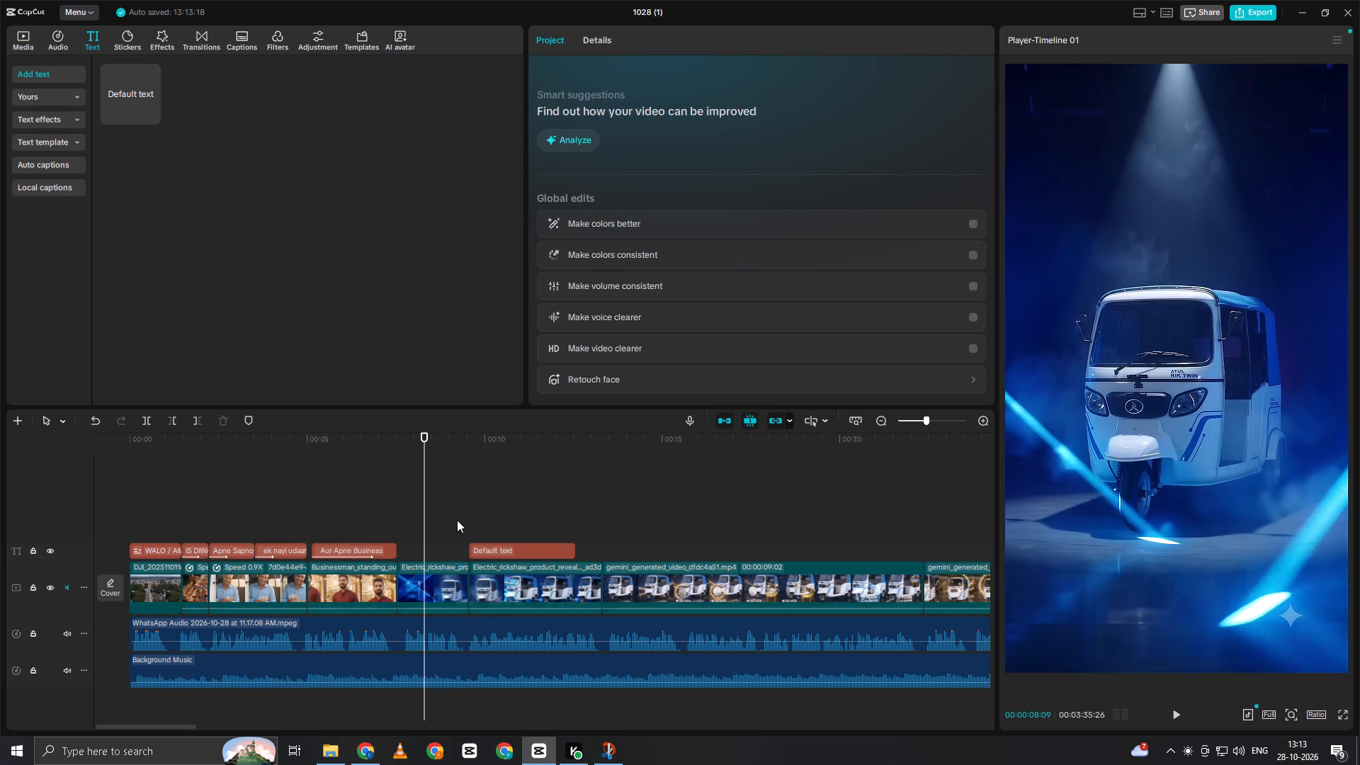
{"action": "left_click", "coordinate": [455, 522]}
{"action": "double_click", "coordinate": [455, 522]}
{"action": "left_click", "coordinate": [459, 523]}
{"action": "key", "text": "space"}
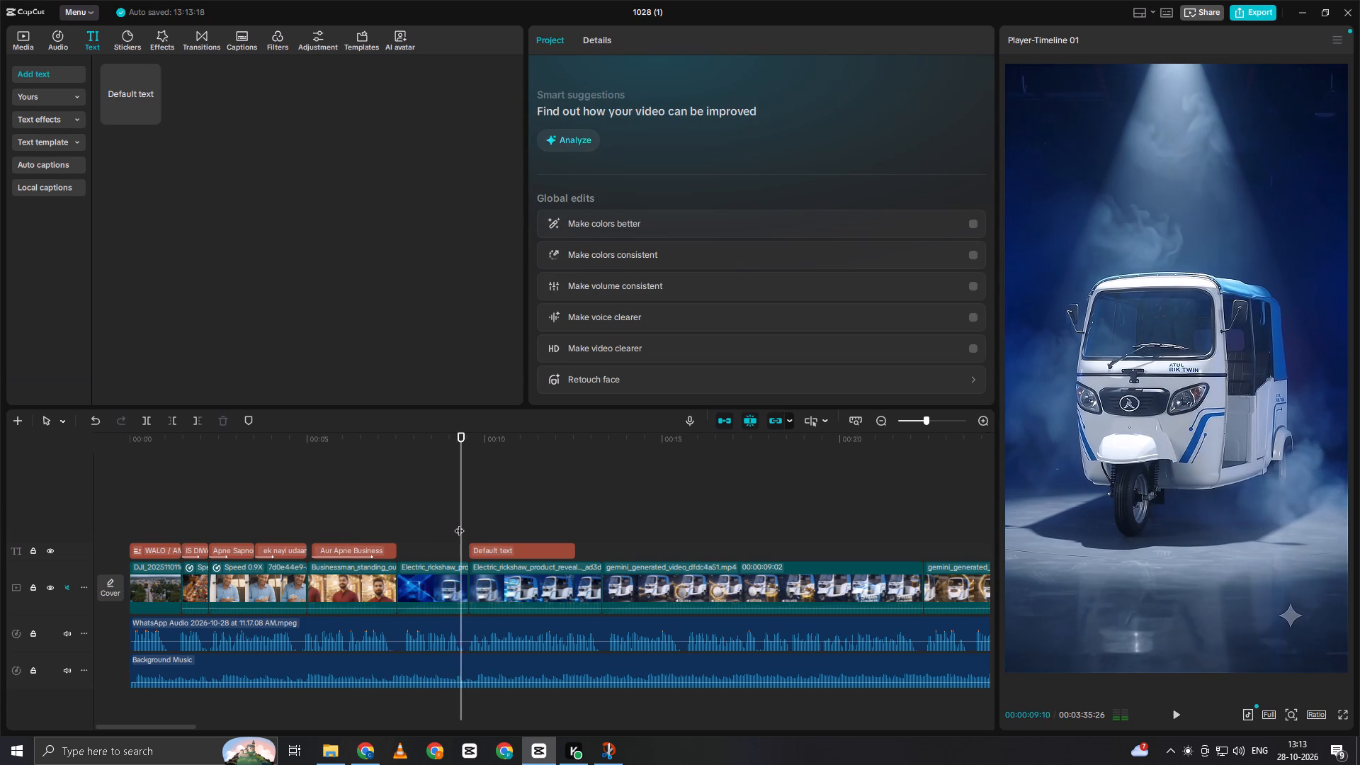
{"action": "key", "text": "space"}
{"action": "left_click", "coordinate": [487, 543]}
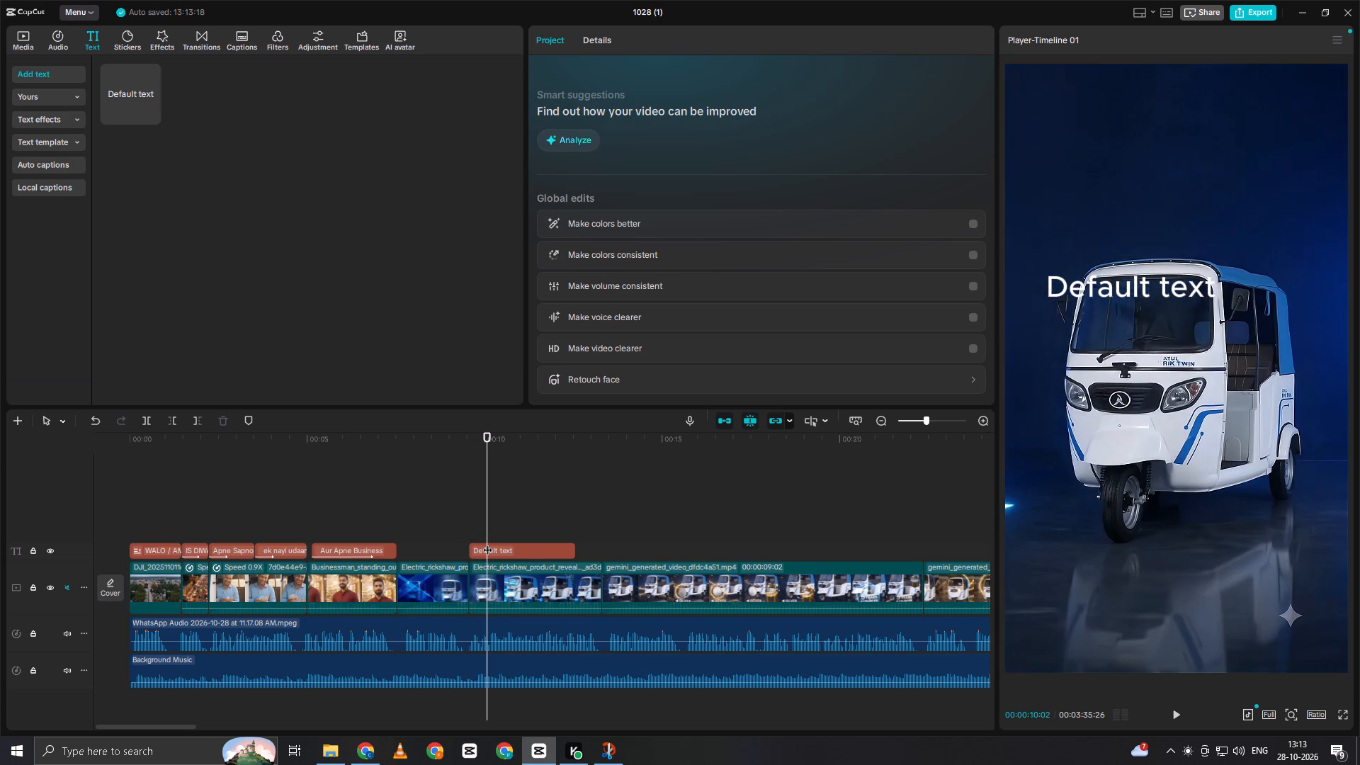
{"action": "left_click", "coordinate": [505, 548]}
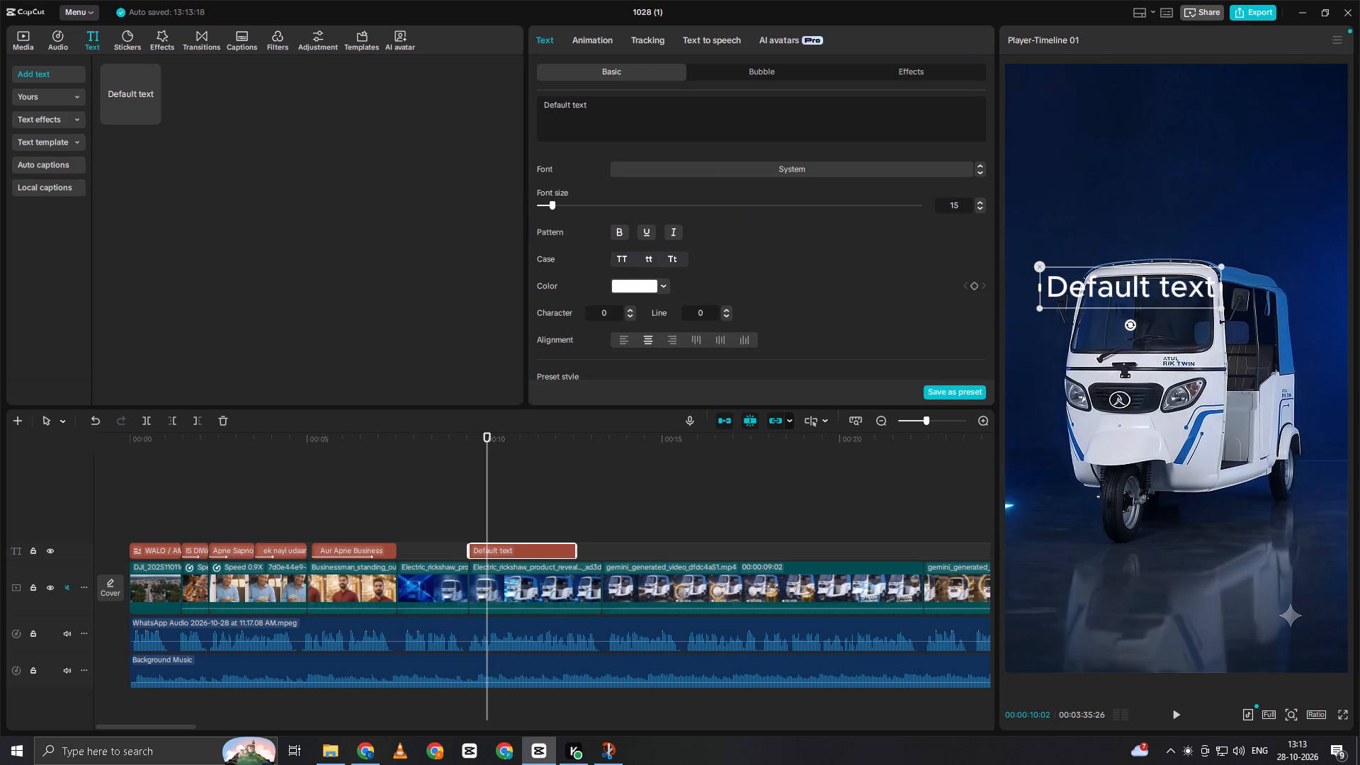
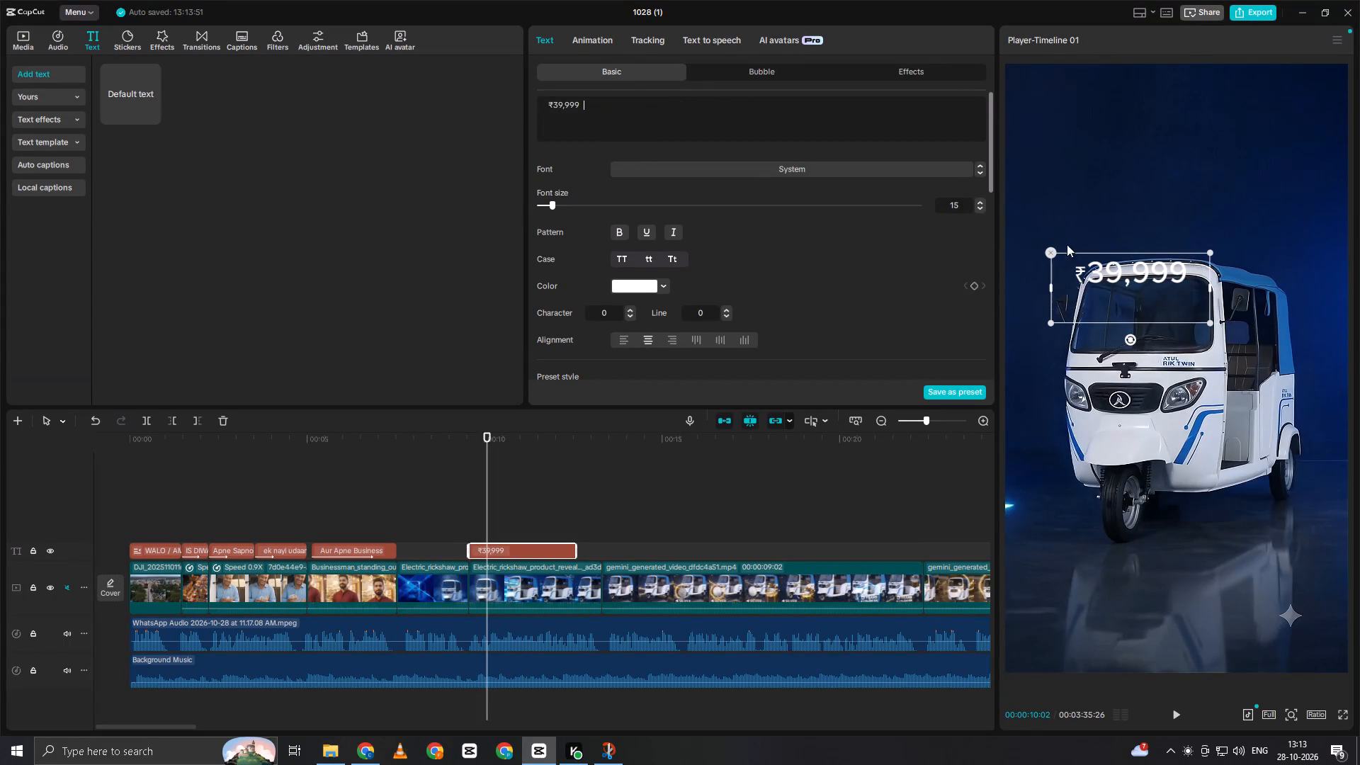
Move the ₹39,999 title up above the rickshaw's roof and enlarge it to span most of the frame's width.
{"action": "left_click_drag", "start_coordinate": [1102, 271], "coordinate": [1140, 223]}
{"action": "left_click_drag", "start_coordinate": [1245, 272], "coordinate": [1283, 332]}
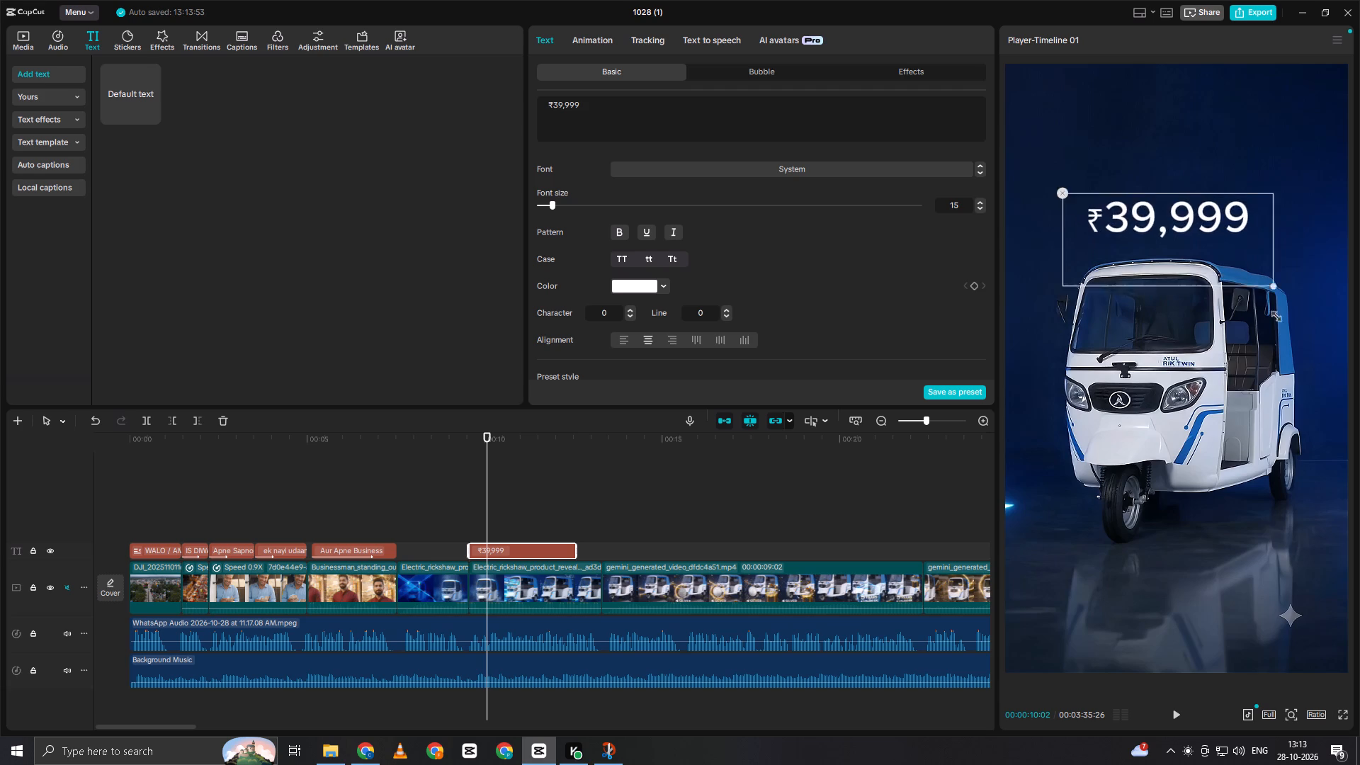
{"action": "left_click_drag", "start_coordinate": [1283, 332], "coordinate": [1330, 436]}
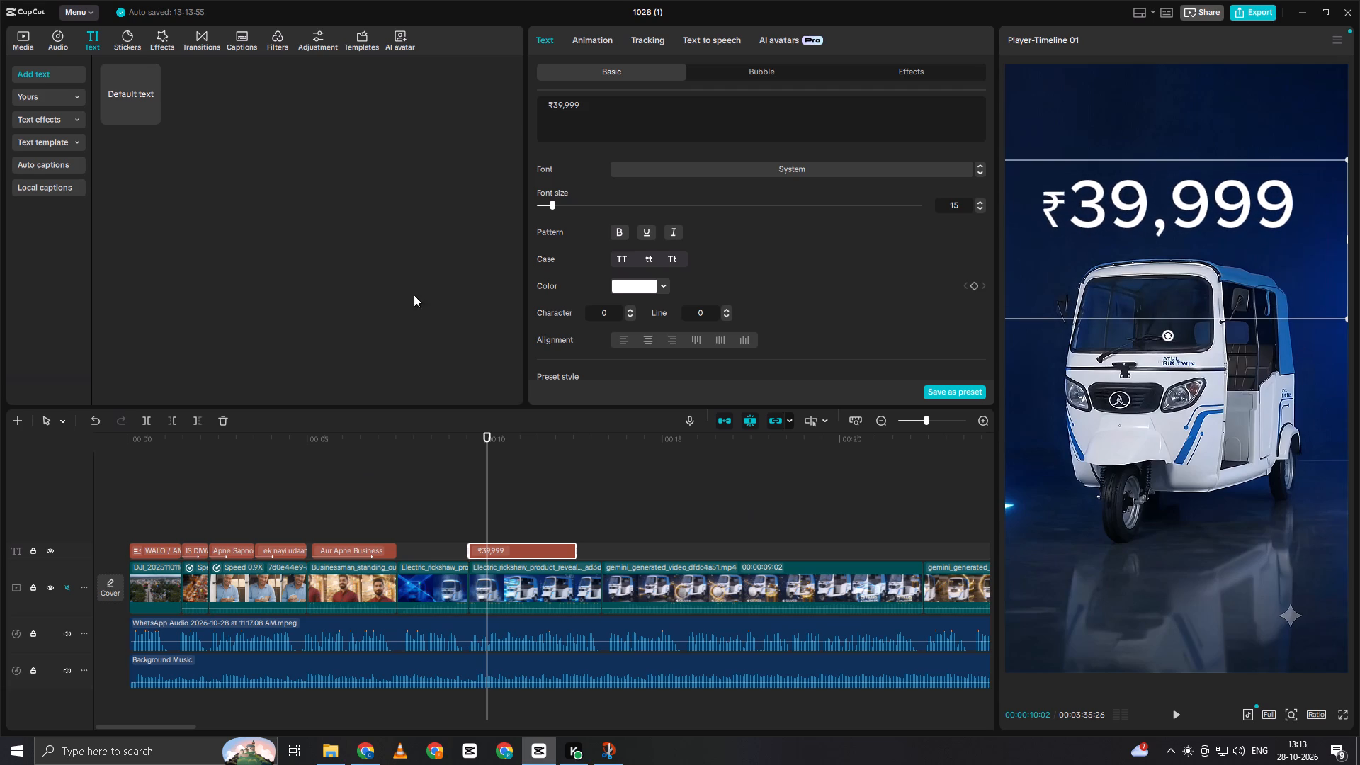
Browse the commercial fonts and set the ₹39,999 title's font to BebasNeue.
{"action": "left_click", "coordinate": [786, 173]}
{"action": "left_click", "coordinate": [786, 166]}
{"action": "left_click", "coordinate": [760, 166]}
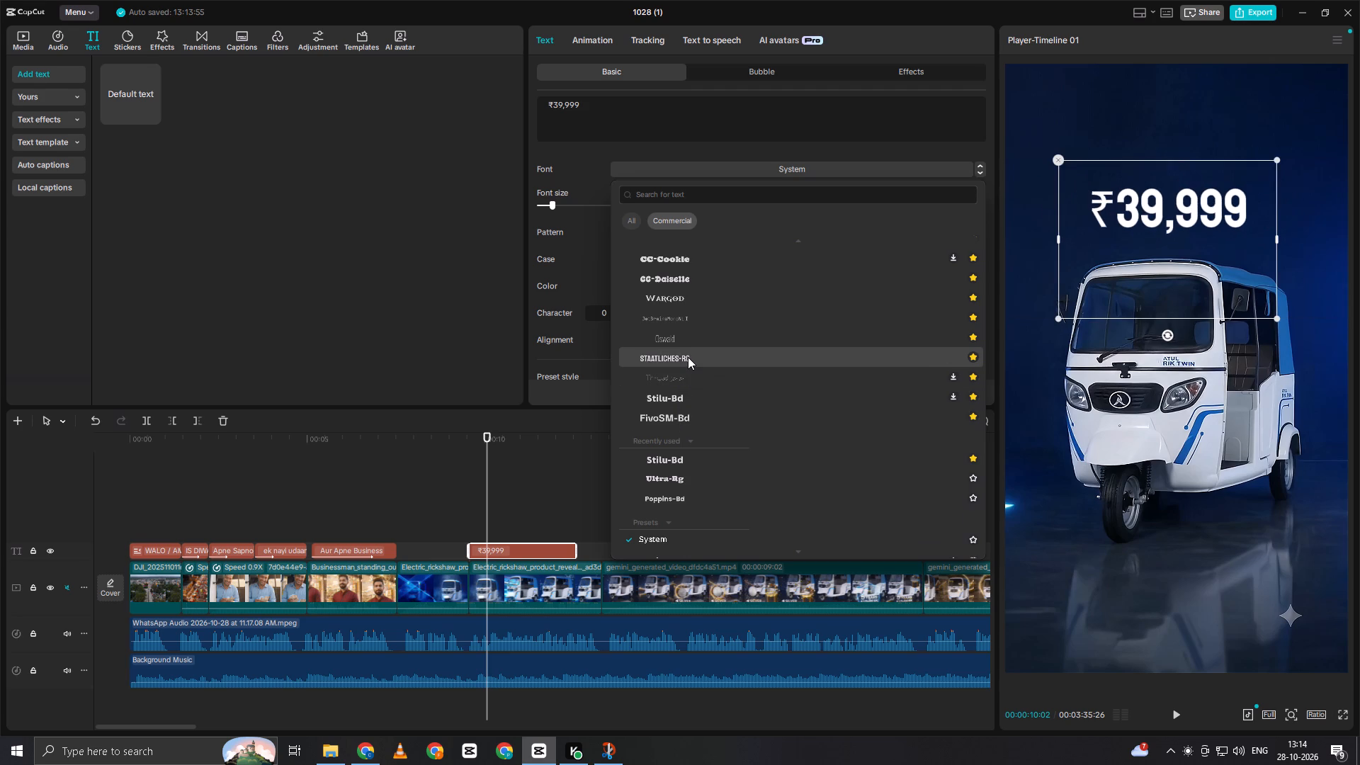
{"action": "scroll", "coordinate": [684, 503], "scroll_direction": "down", "scroll_amount": 1}
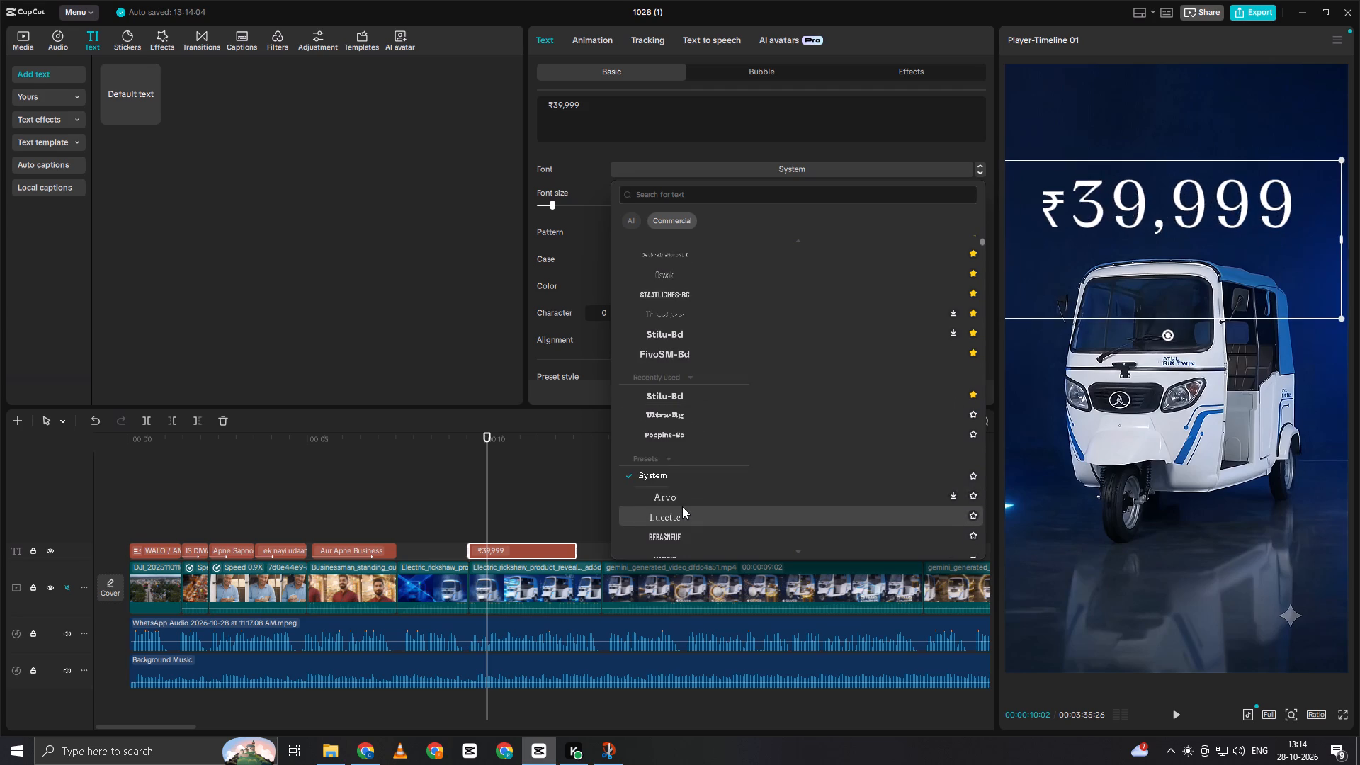
{"action": "scroll", "coordinate": [680, 509], "scroll_direction": "down", "scroll_amount": 1}
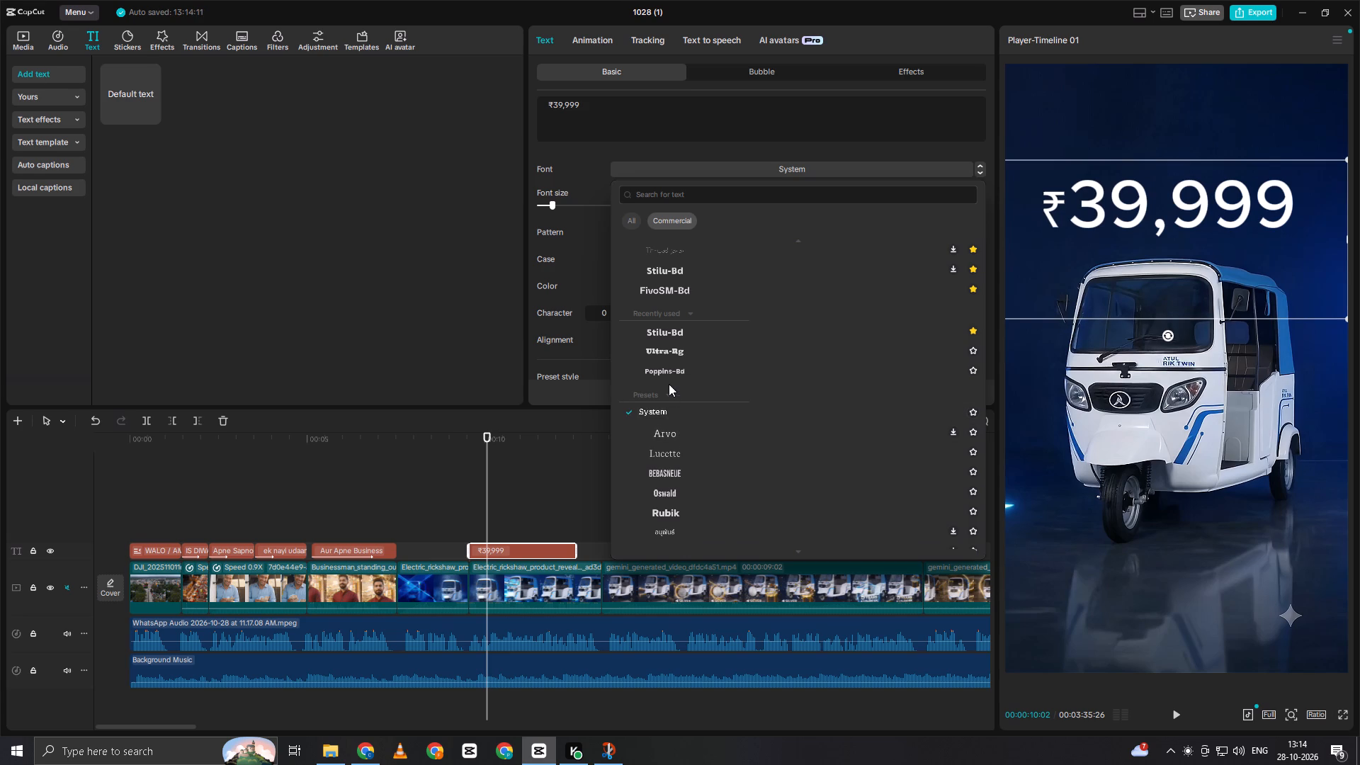
{"action": "scroll", "coordinate": [668, 387], "scroll_direction": "down", "scroll_amount": 2}
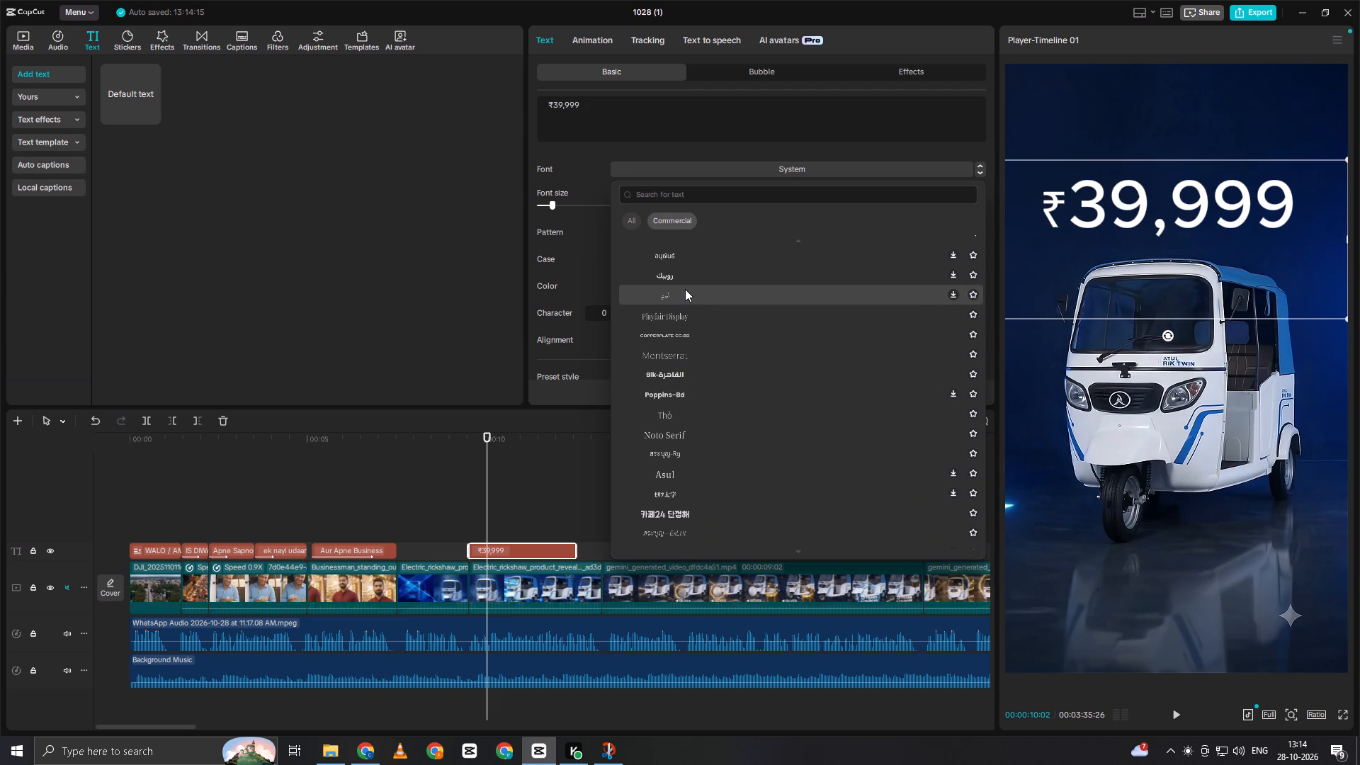
{"action": "scroll", "coordinate": [683, 256], "scroll_direction": "up", "scroll_amount": 1}
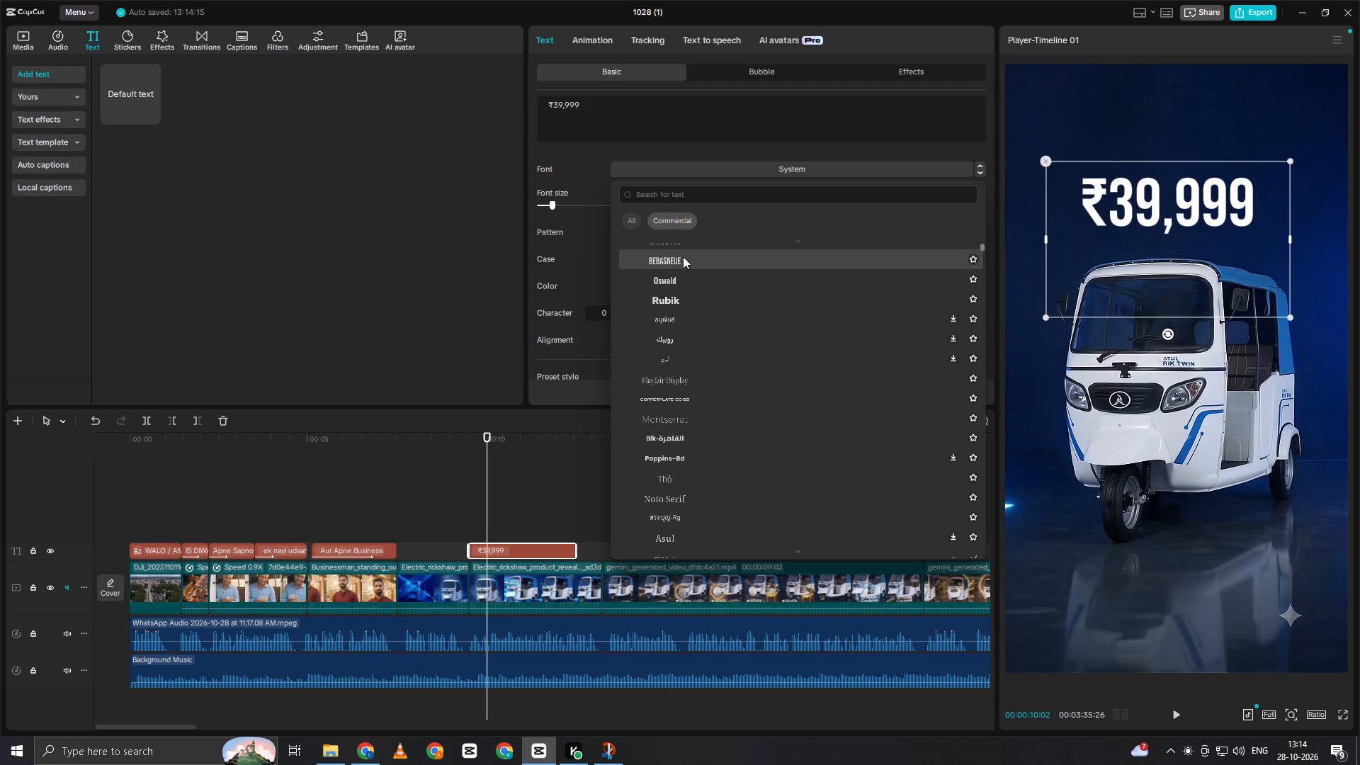
{"action": "left_click", "coordinate": [683, 256]}
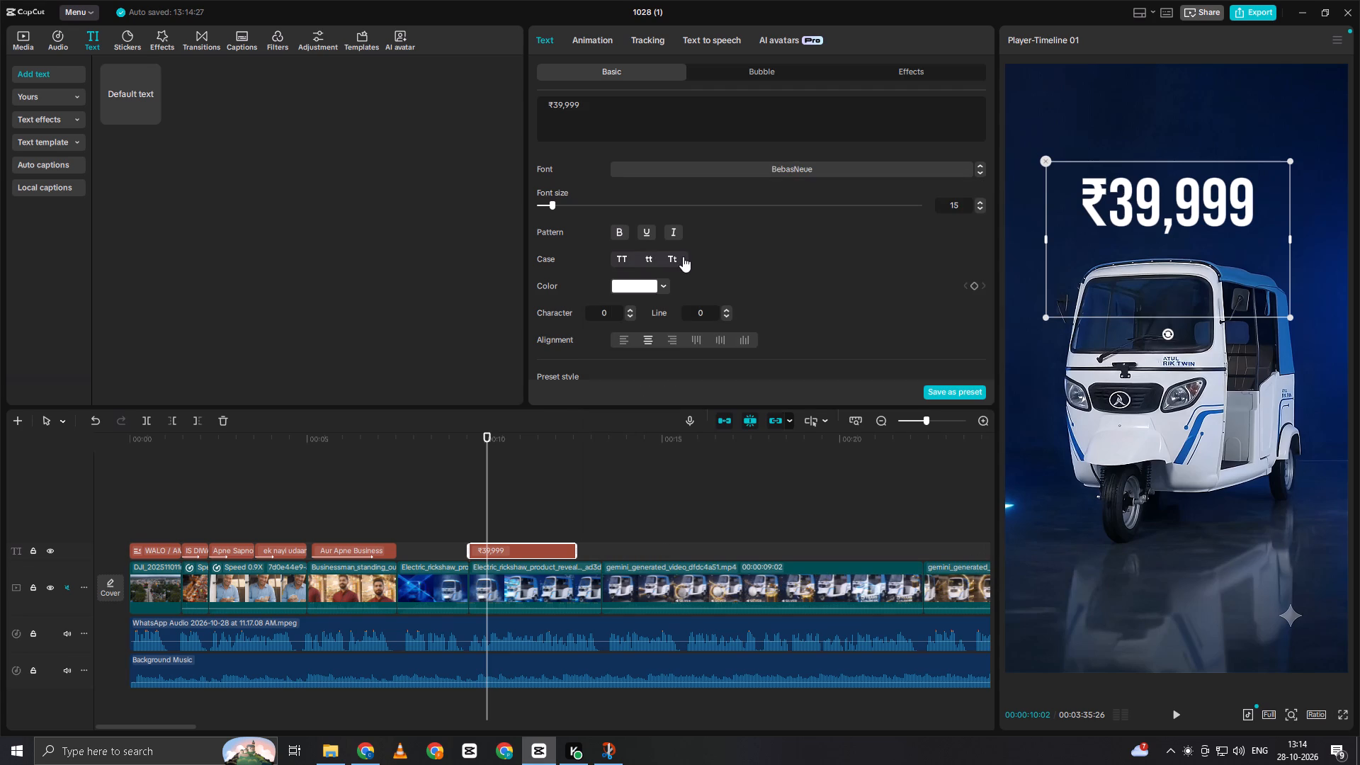
Apply the white preset style with a dark drop shadow to the ₹39,999 title.
{"action": "scroll", "coordinate": [679, 291], "scroll_direction": "down", "scroll_amount": 2}
{"action": "left_click", "coordinate": [647, 278]}
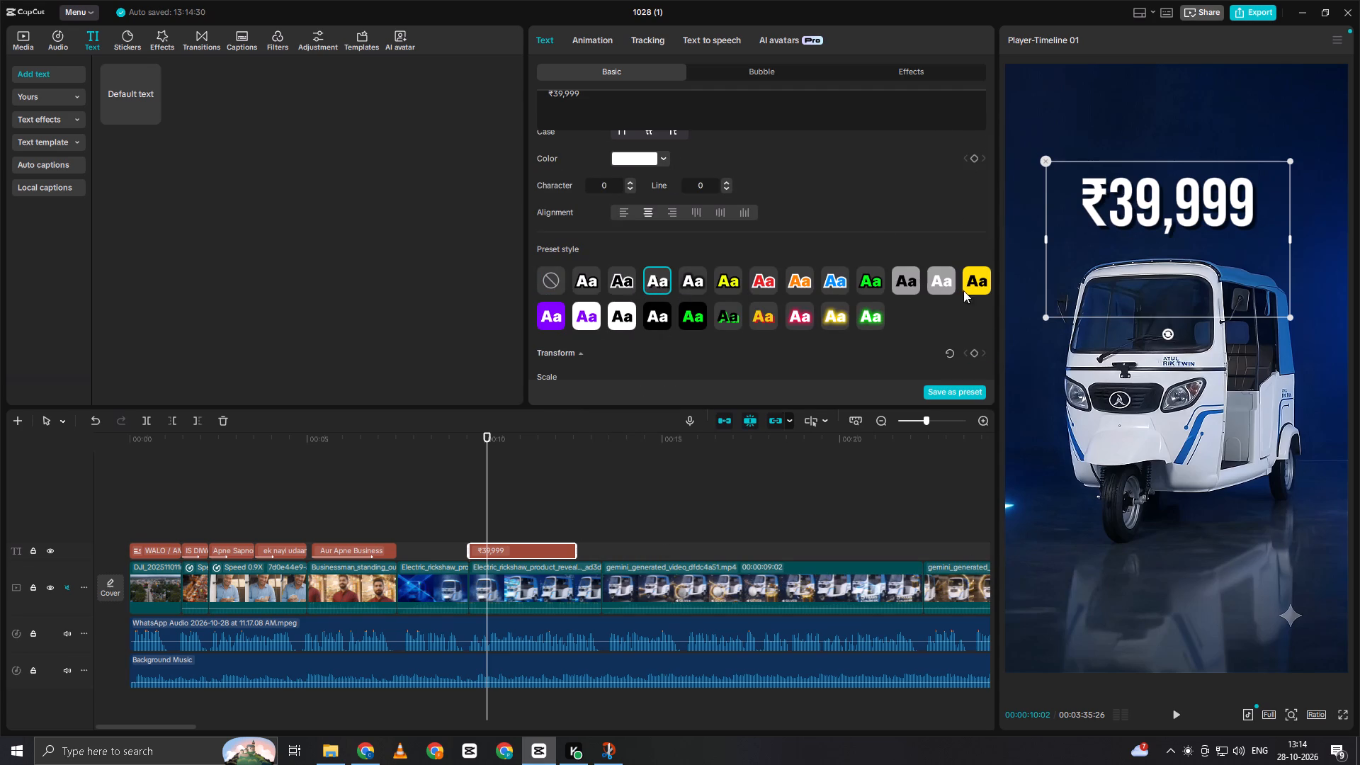
Scrub around the ₹39,999 title's start and play from about 00:00:09:02 to check its timing against the voice-over.
{"action": "left_click", "coordinate": [488, 499]}
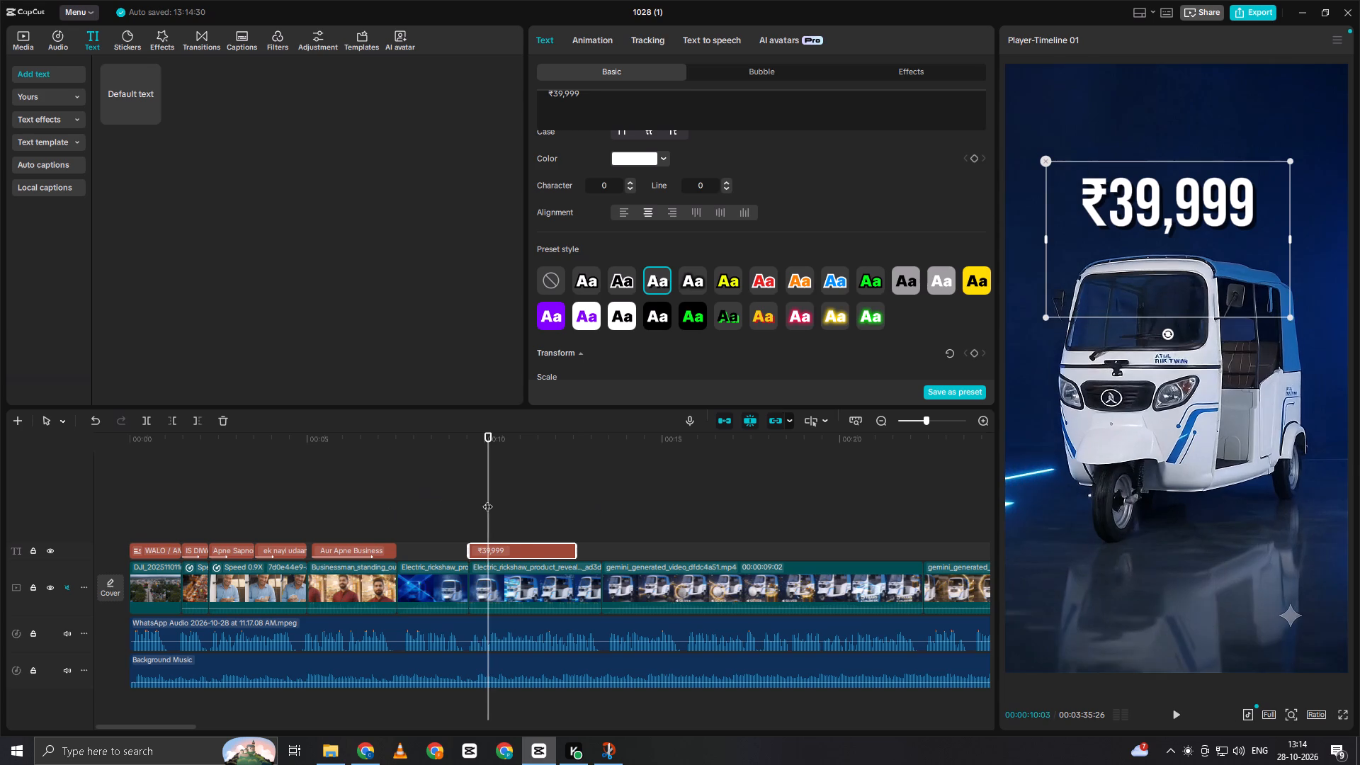
{"action": "left_click", "coordinate": [482, 503]}
{"action": "left_click_drag", "start_coordinate": [482, 504], "coordinate": [474, 511]}
{"action": "double_click", "coordinate": [474, 511]}
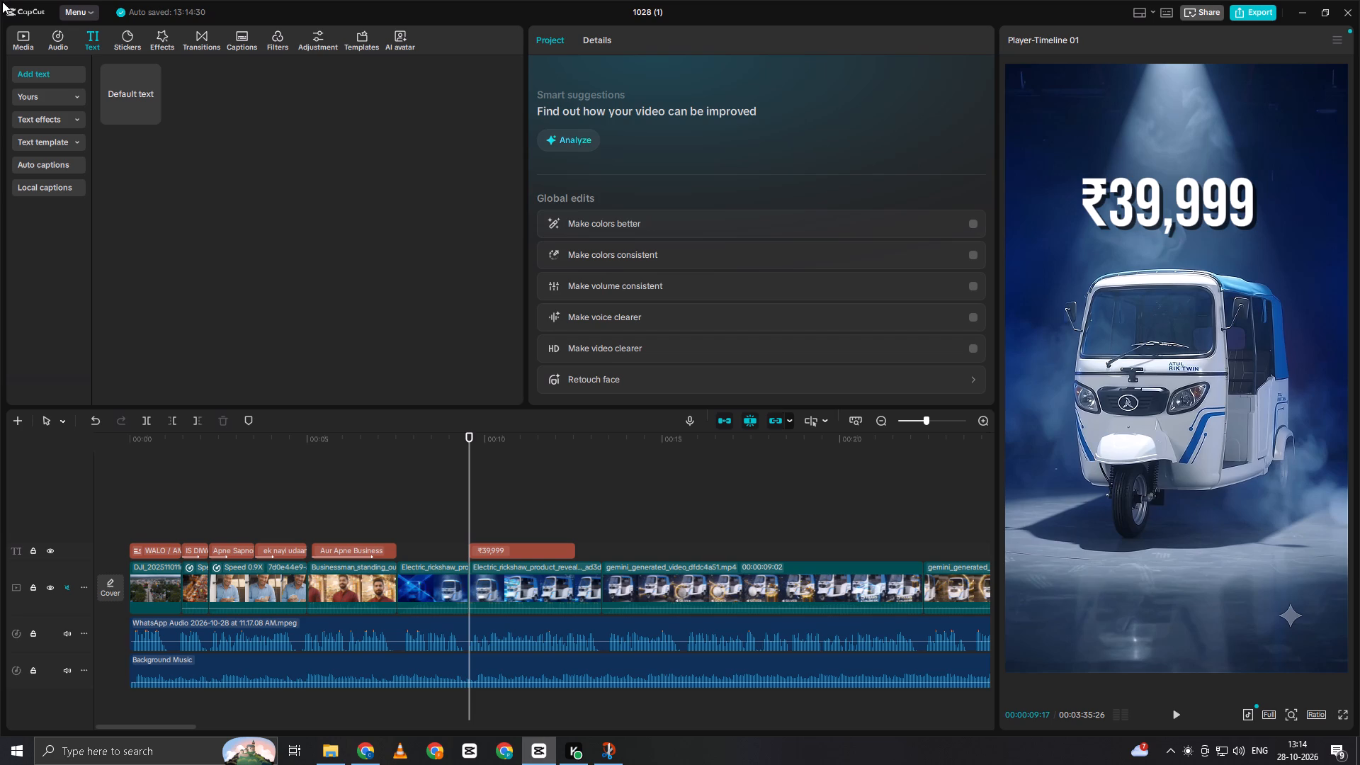
{"action": "left_click", "coordinate": [451, 523]}
{"action": "key", "text": "space"}
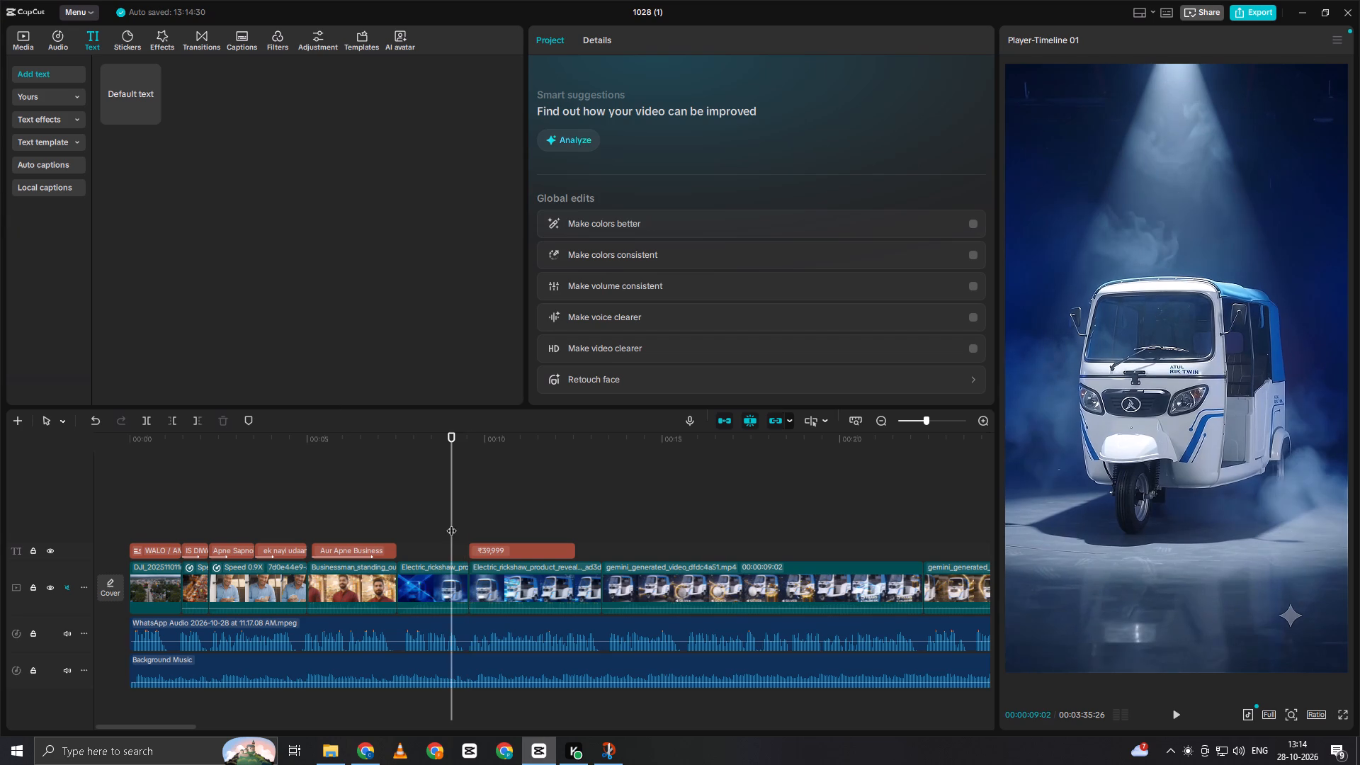
{"action": "key", "text": "space"}
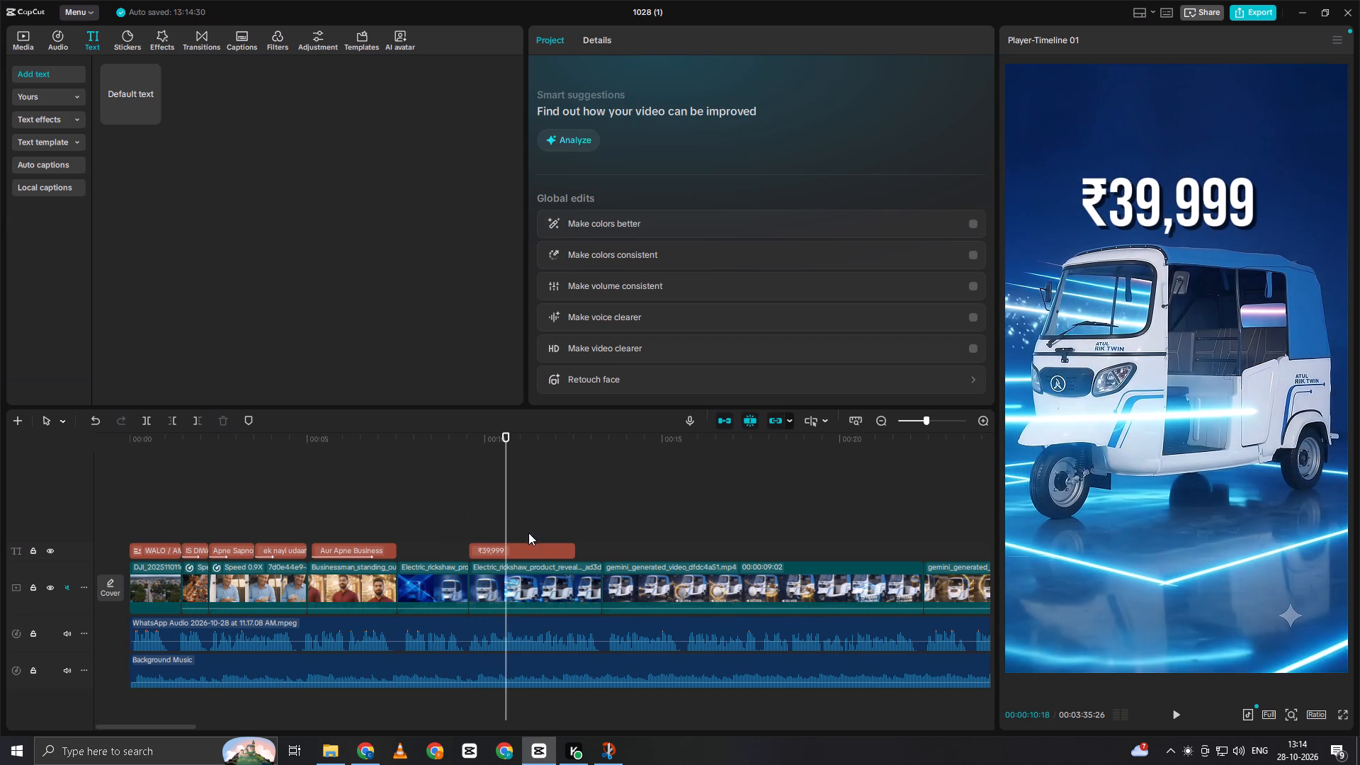
{"action": "key", "text": "space"}
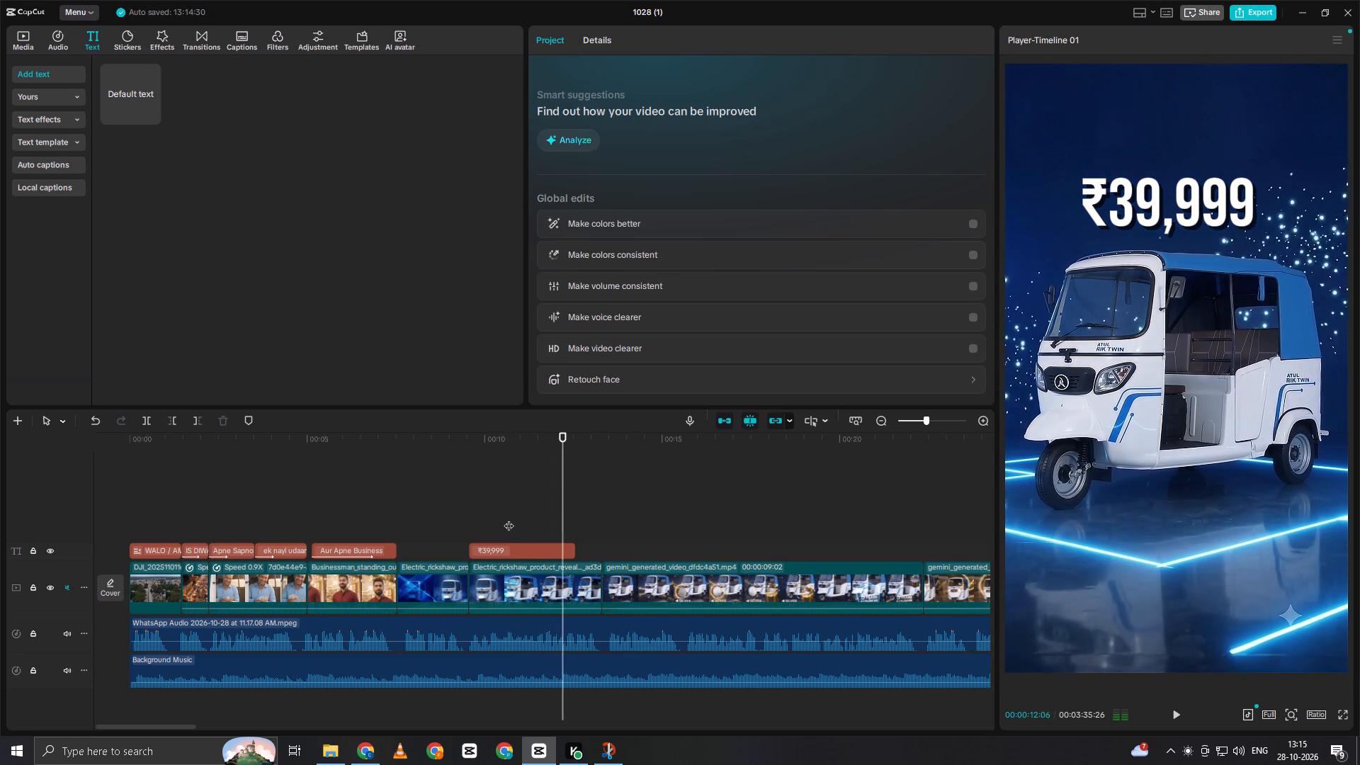
{"action": "key", "text": "space"}
Trim the end of the ₹39,999 title clip back to 00:00:12:06.
{"action": "left_click", "coordinate": [541, 521]}
{"action": "left_click_drag", "start_coordinate": [543, 518], "coordinate": [562, 517]}
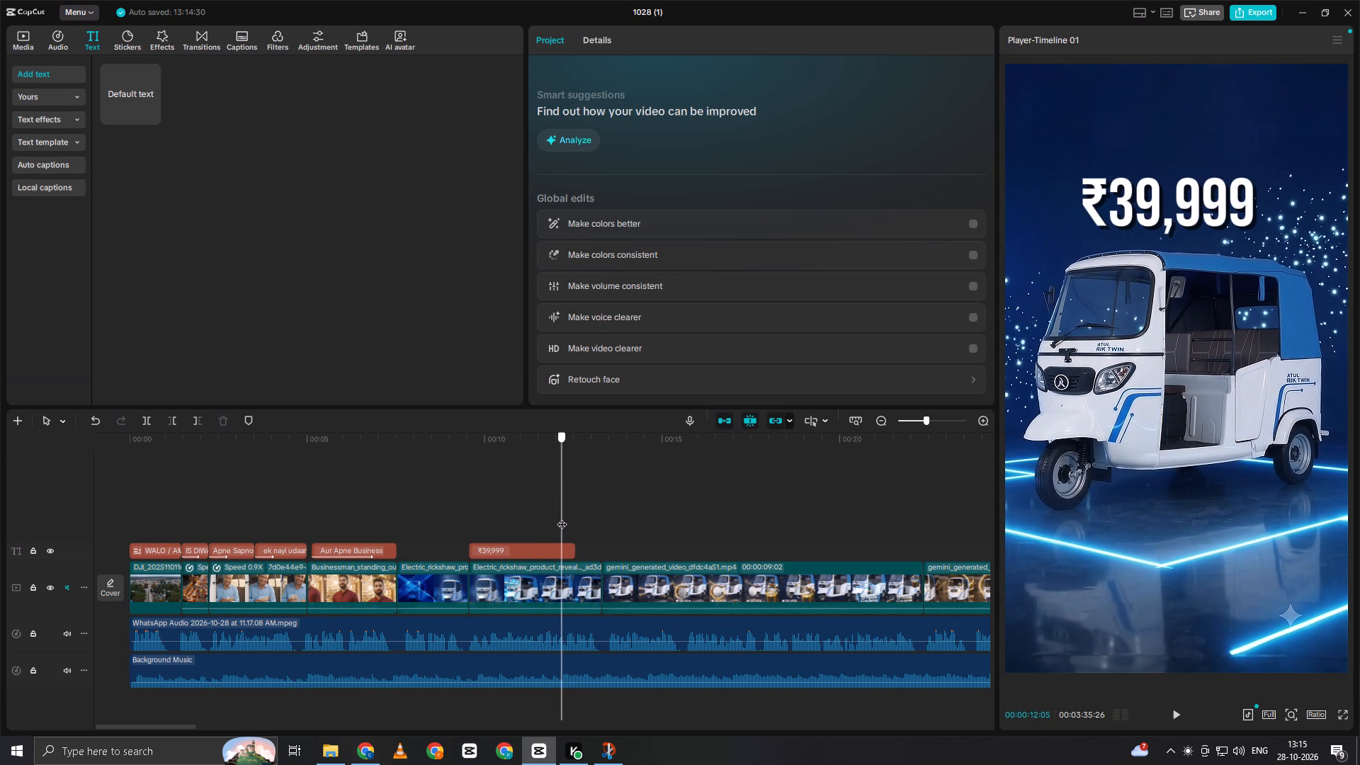
{"action": "left_click_drag", "start_coordinate": [562, 517], "coordinate": [563, 517]}
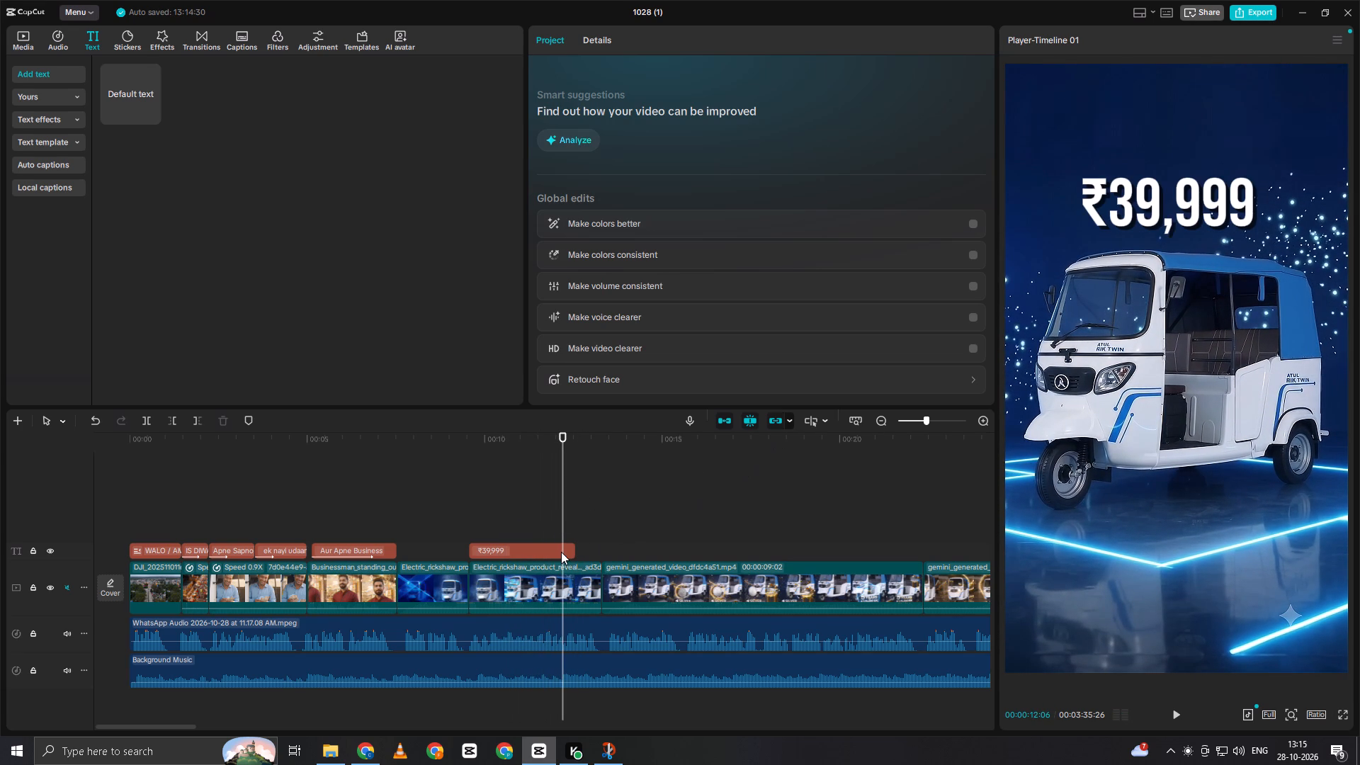
{"action": "left_click", "coordinate": [574, 550]}
{"action": "left_click_drag", "start_coordinate": [574, 550], "coordinate": [565, 555]}
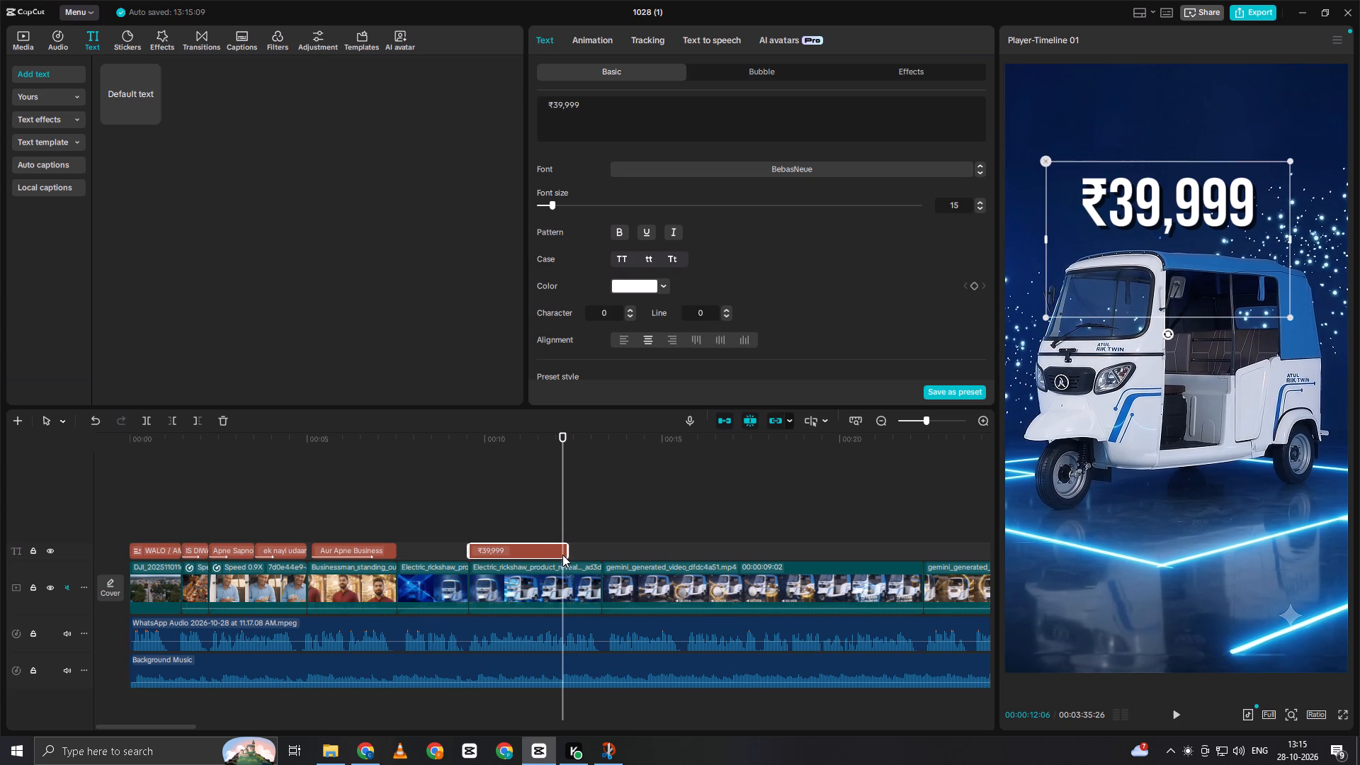
{"action": "left_click", "coordinate": [567, 552]}
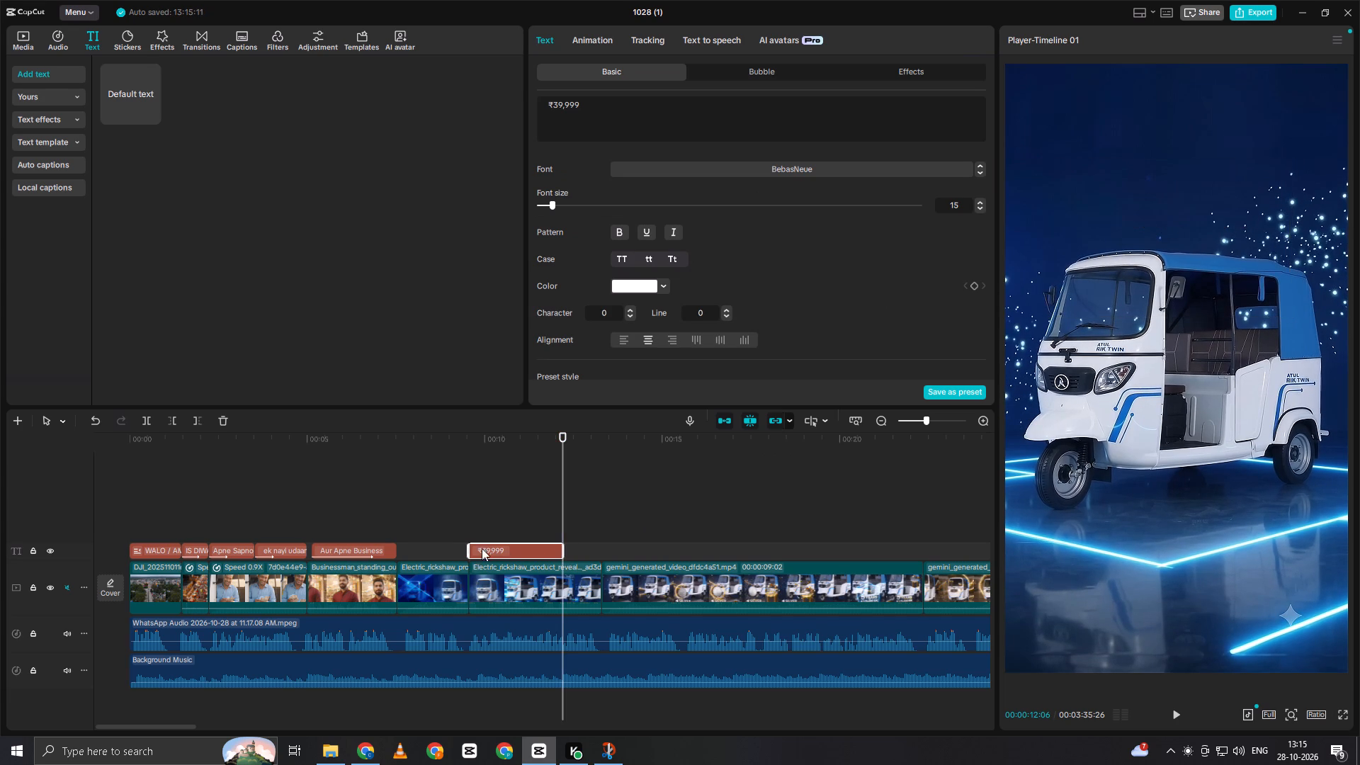
Play from just before the ₹39,999 title, and replay the video from the beginning through the title to review the sequence.
{"action": "left_click", "coordinate": [464, 531]}
{"action": "key", "text": "space"}
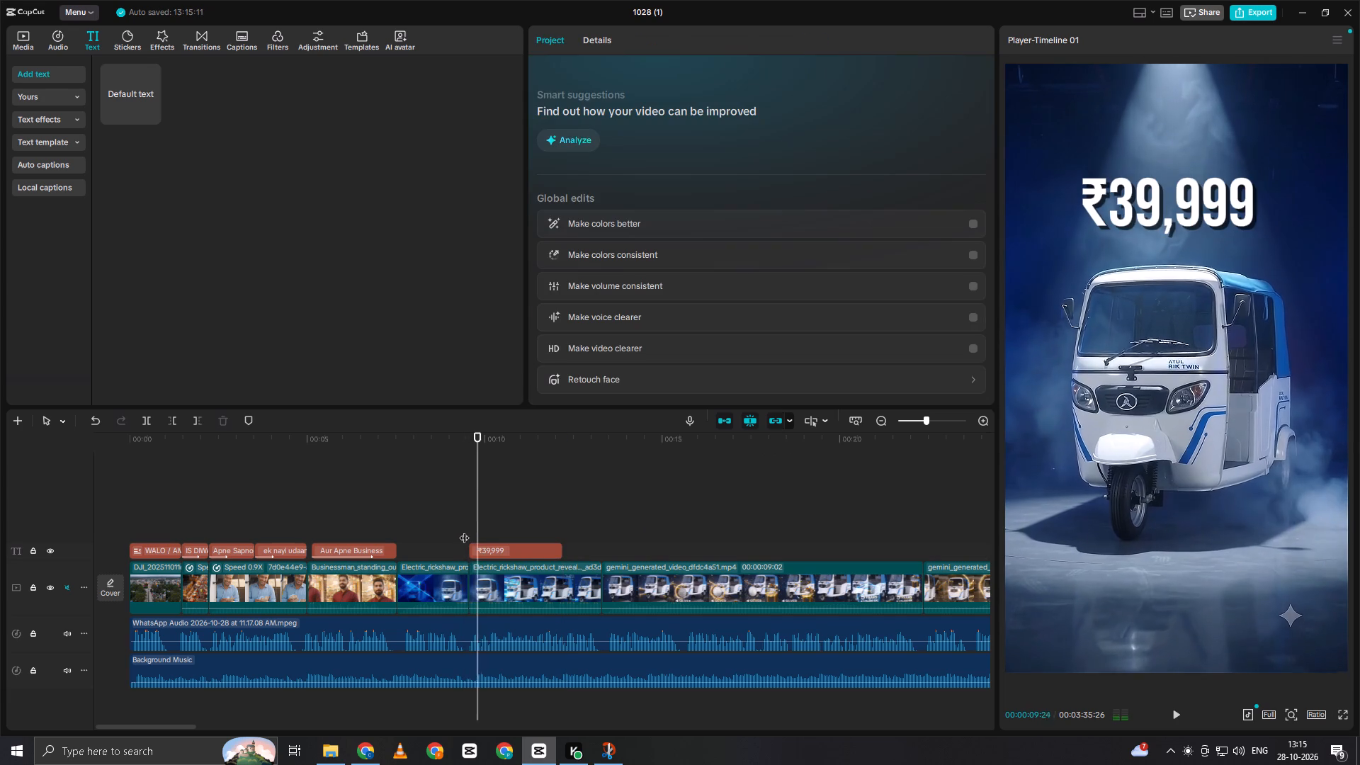
{"action": "key", "text": "space"}
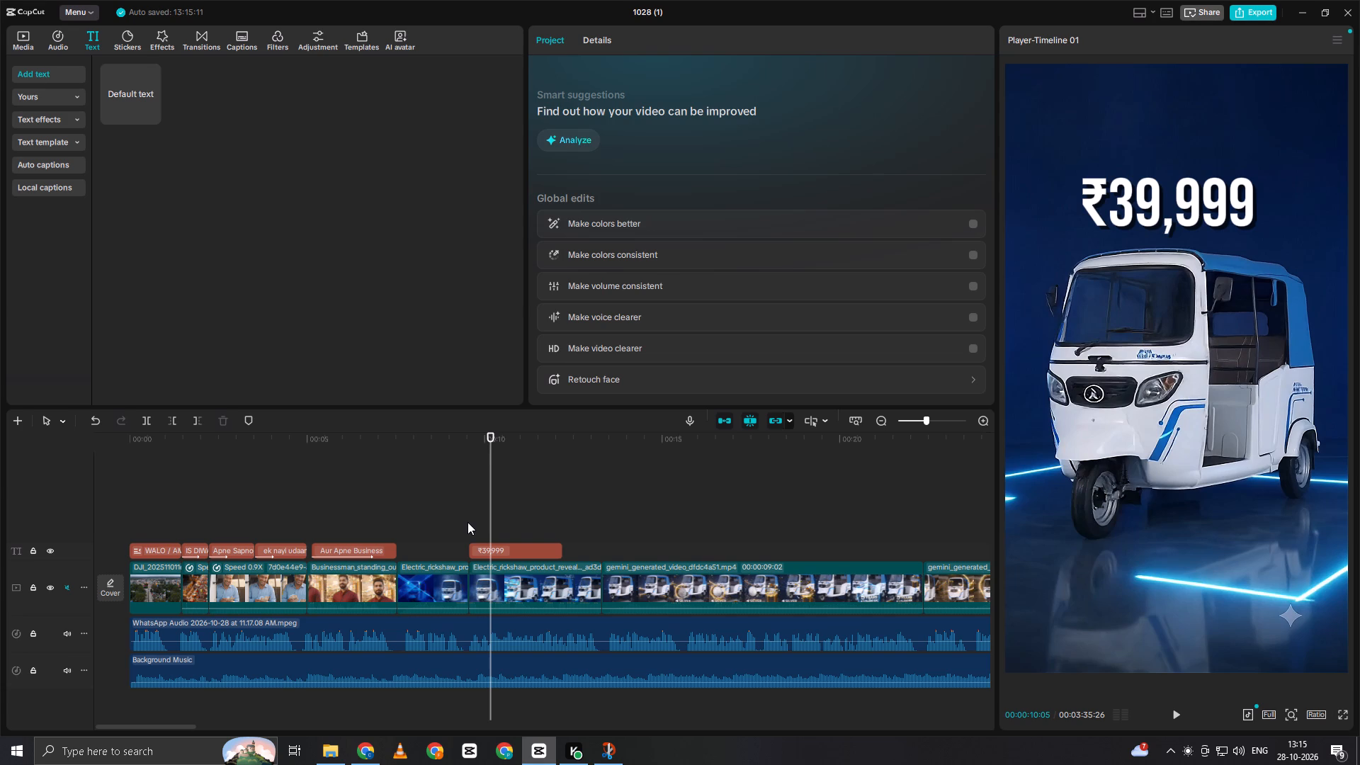
{"action": "left_click", "coordinate": [427, 512]}
{"action": "left_click_drag", "start_coordinate": [427, 512], "coordinate": [292, 529]}
{"action": "left_click_drag", "start_coordinate": [292, 529], "coordinate": [114, 550]}
{"action": "key", "text": "space"}
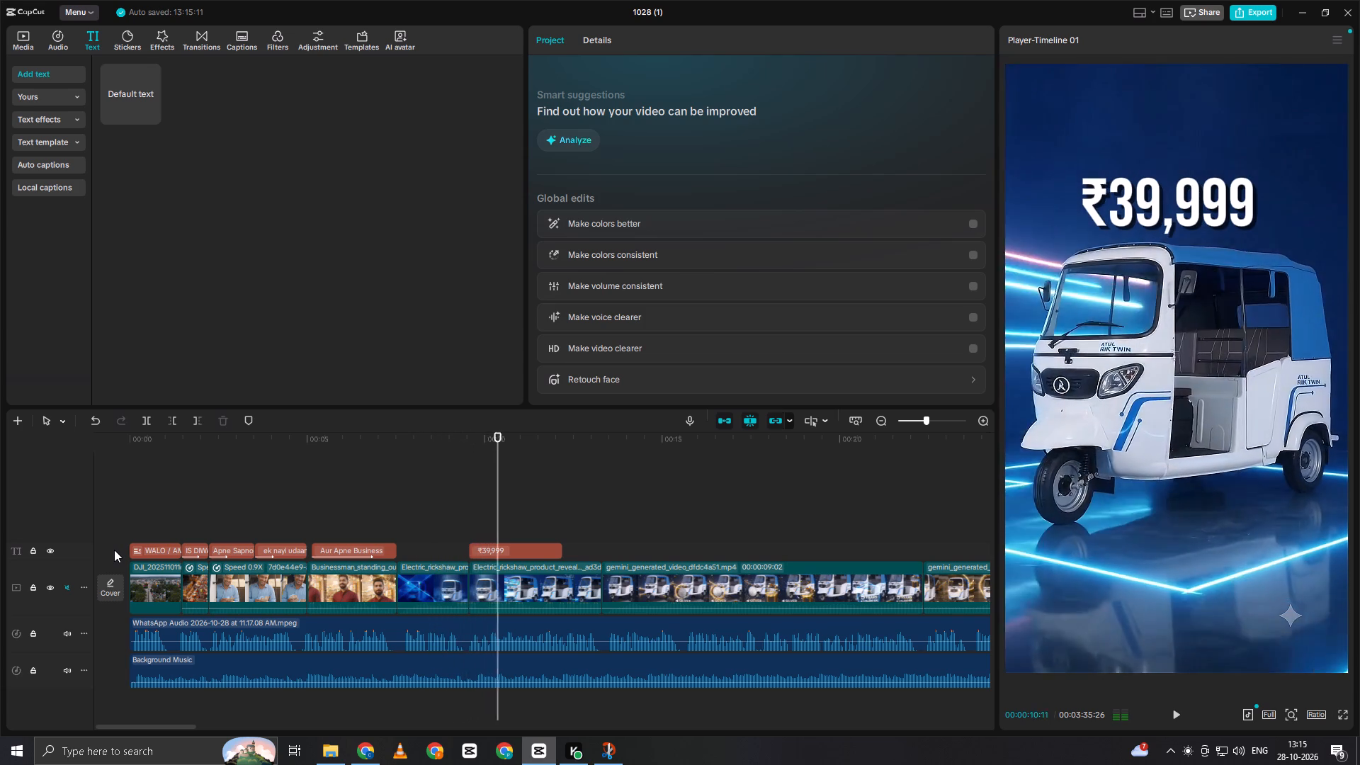
{"action": "key", "text": "space"}
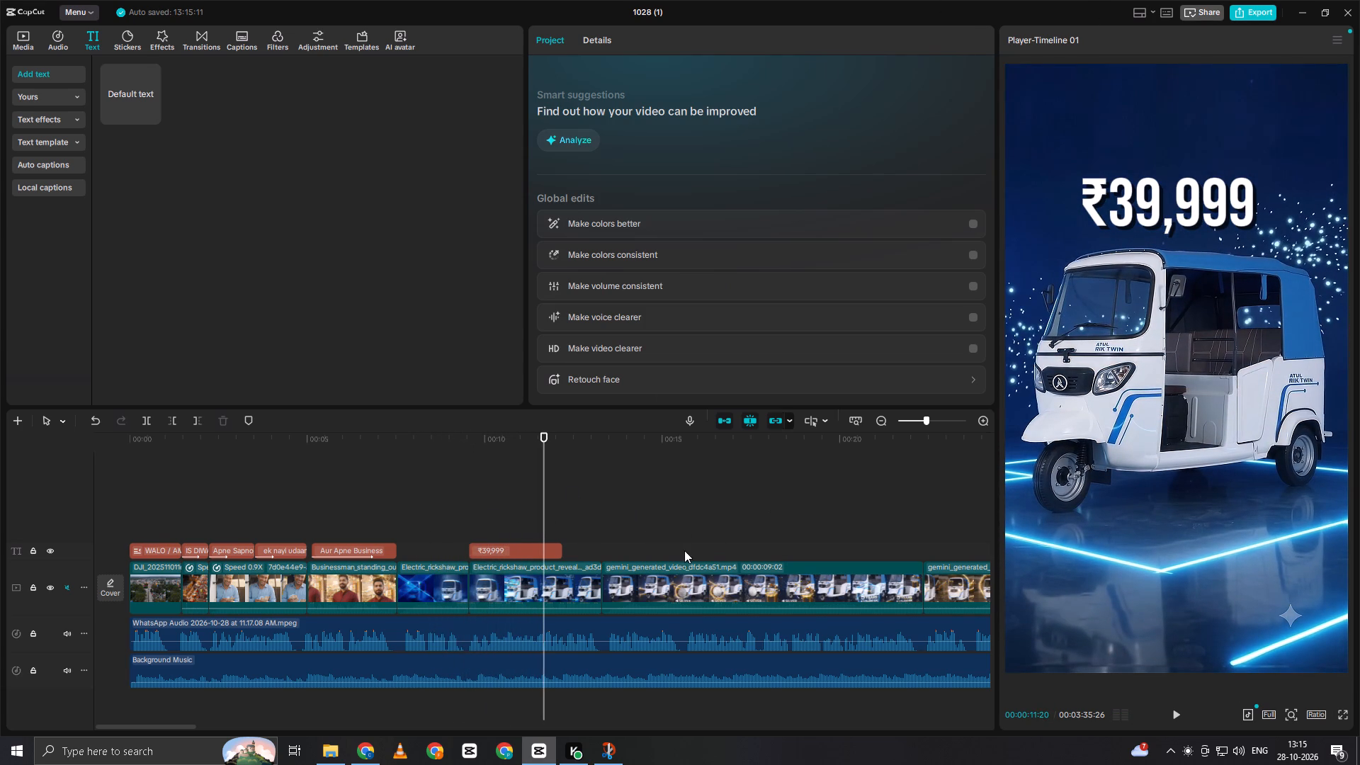
Search the entrance animations for shake, apply Echo Slam to the ₹39,999 title, and set its duration to 0.9 s.
{"action": "left_click", "coordinate": [542, 545]}
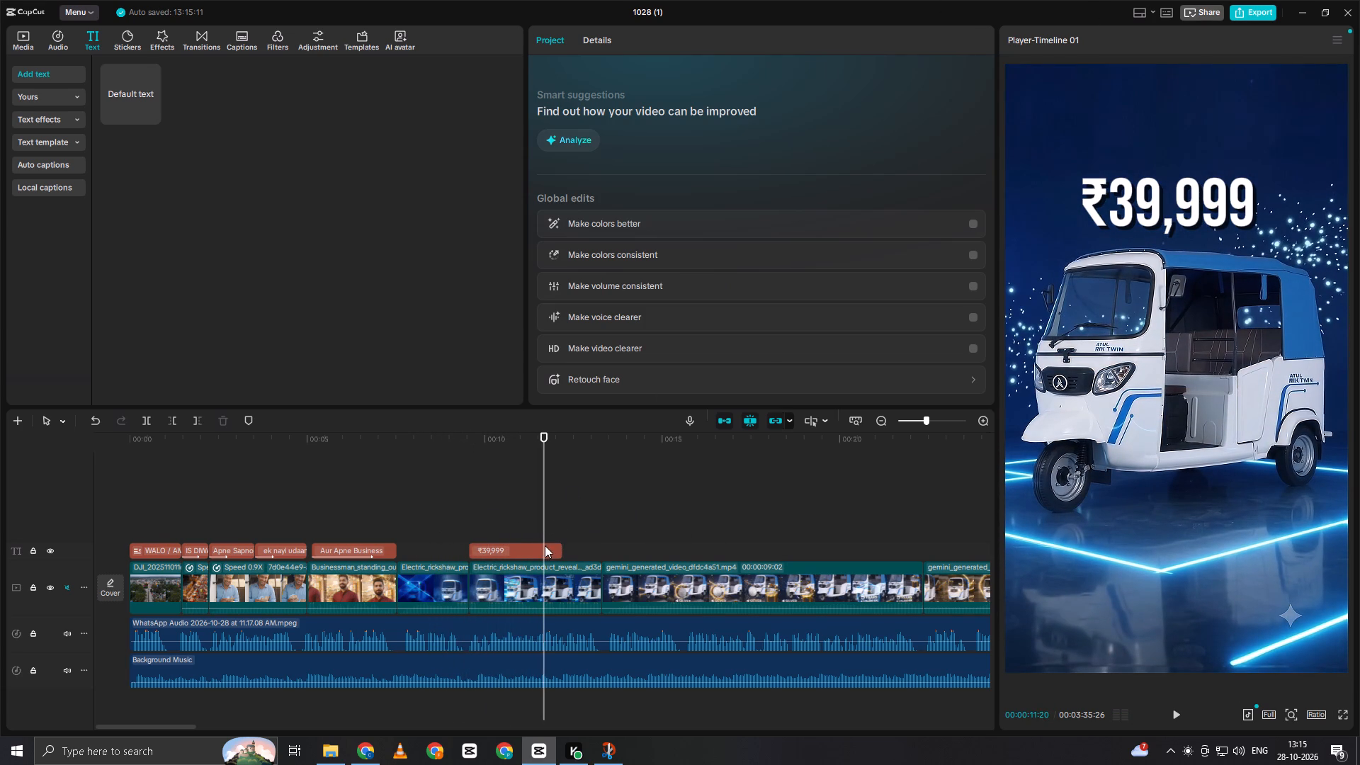
{"action": "left_click", "coordinate": [543, 546]}
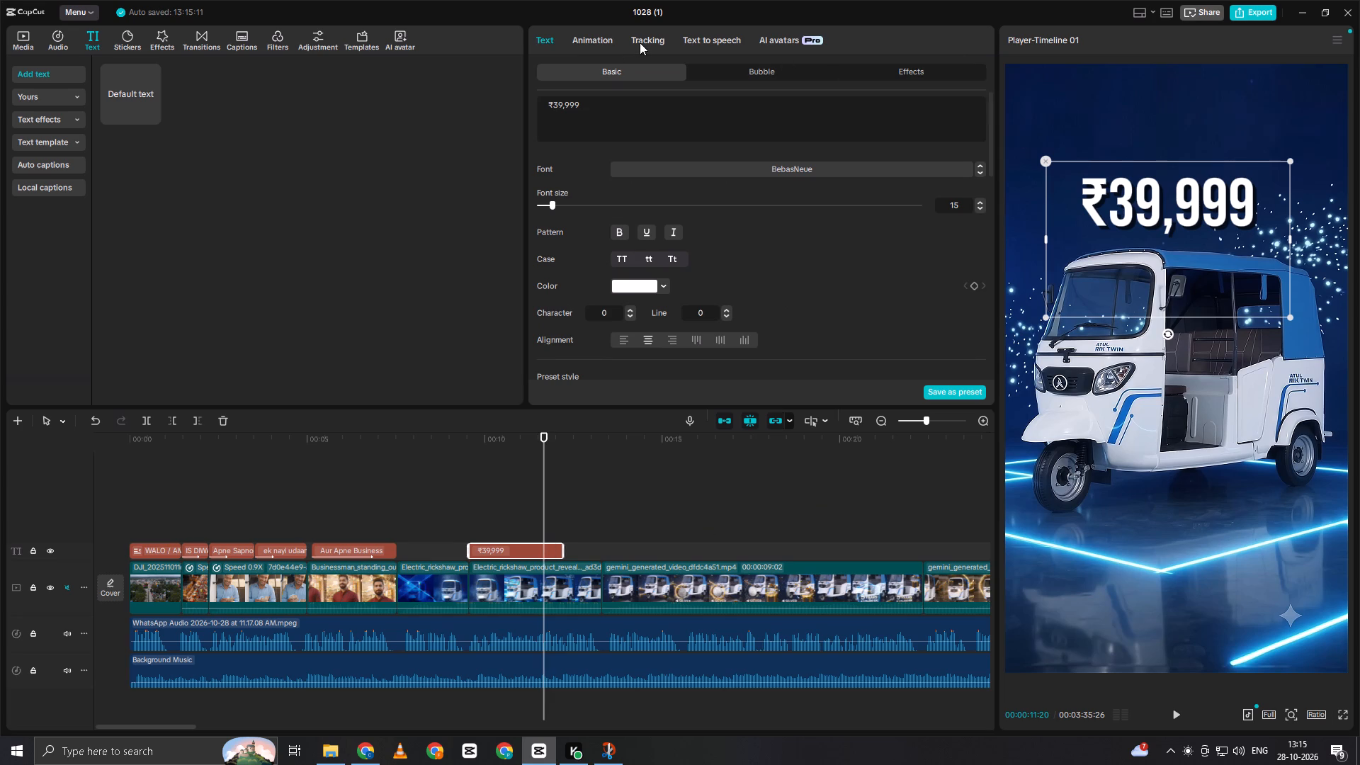
{"action": "left_click", "coordinate": [639, 40]}
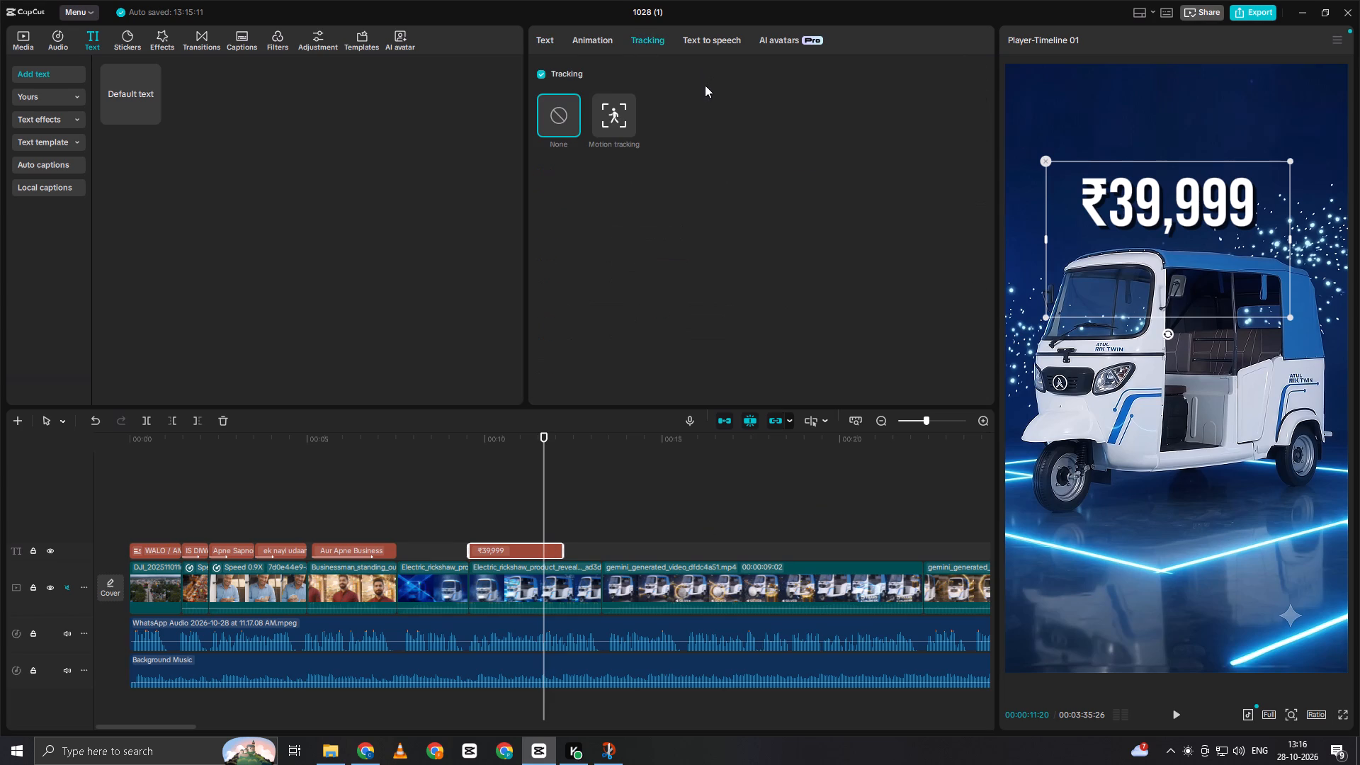
{"action": "left_click", "coordinate": [592, 40]}
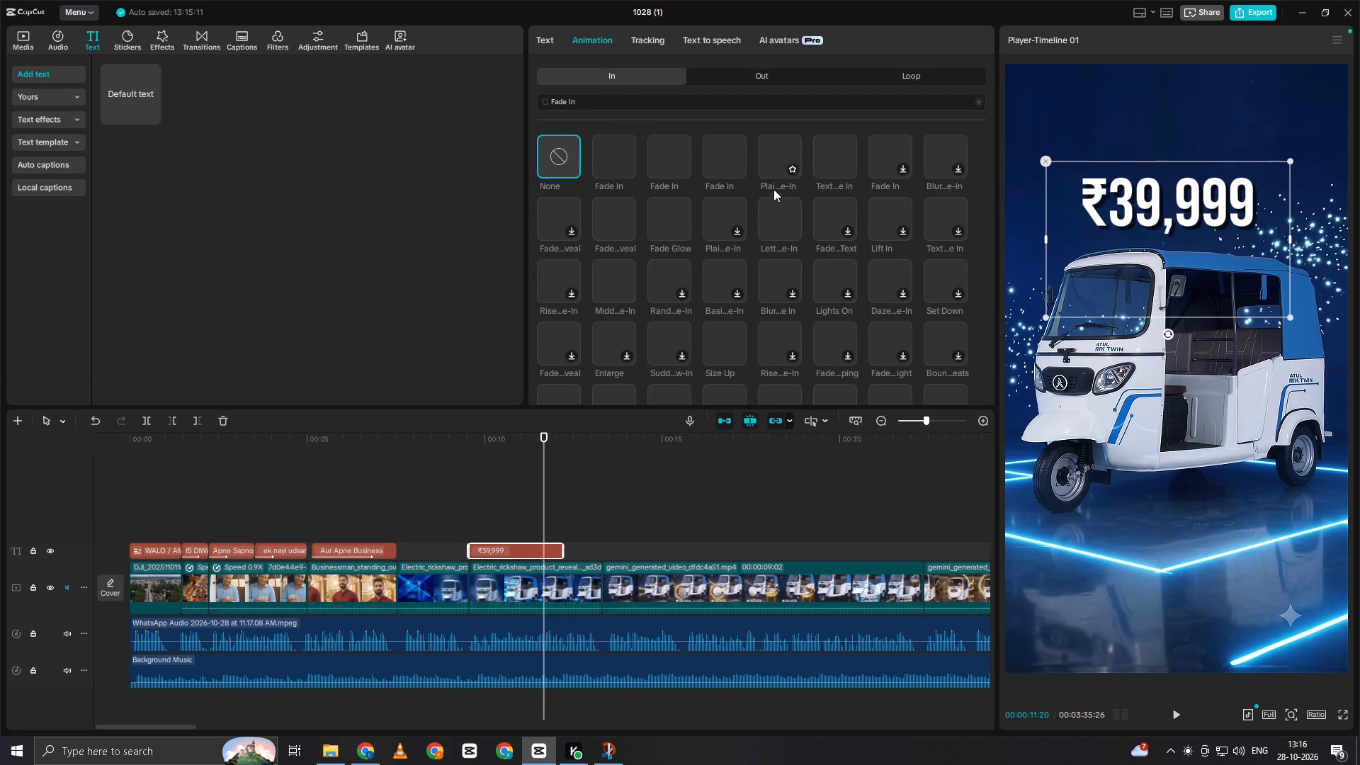
{"action": "left_click_drag", "start_coordinate": [577, 103], "coordinate": [563, 104]}
{"action": "left_click_drag", "start_coordinate": [563, 104], "coordinate": [503, 112]}
{"action": "key", "text": "BackSpace"}
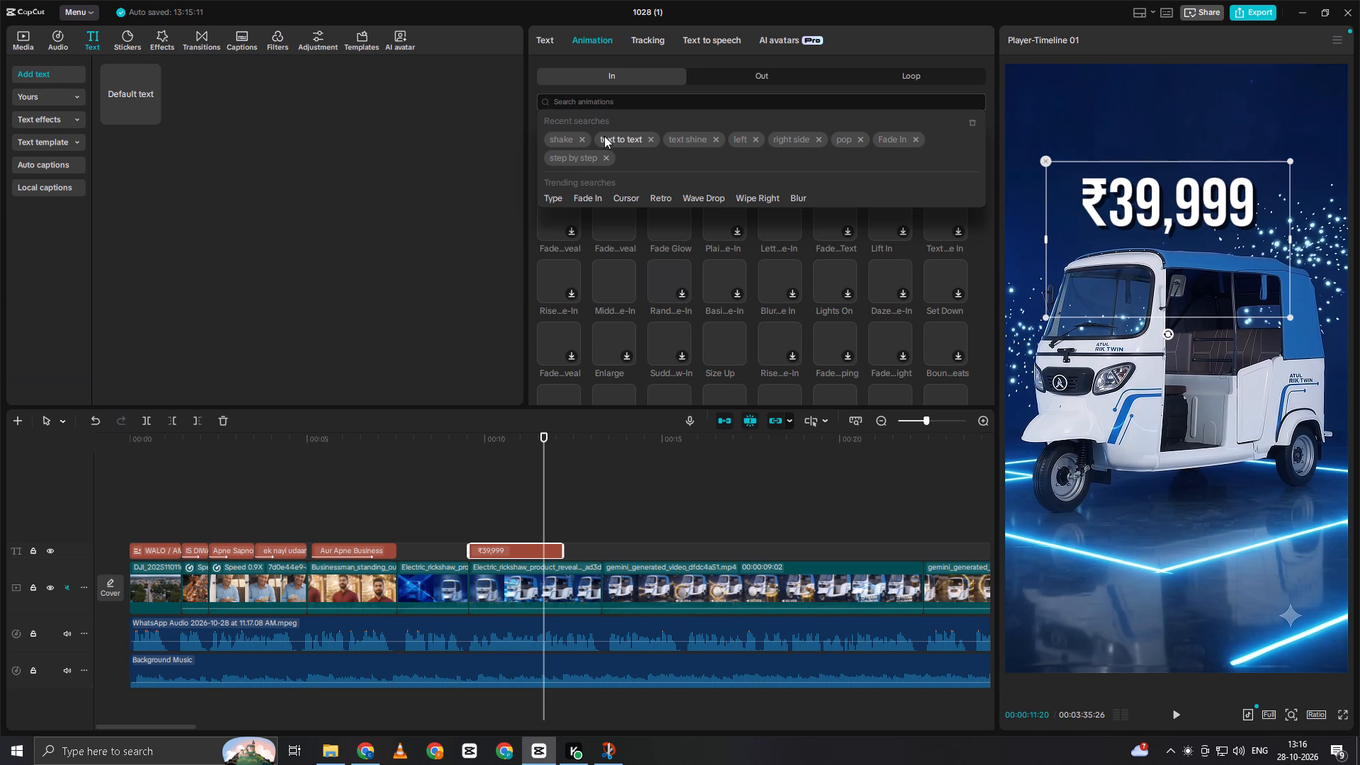
{"action": "left_click", "coordinate": [560, 135]}
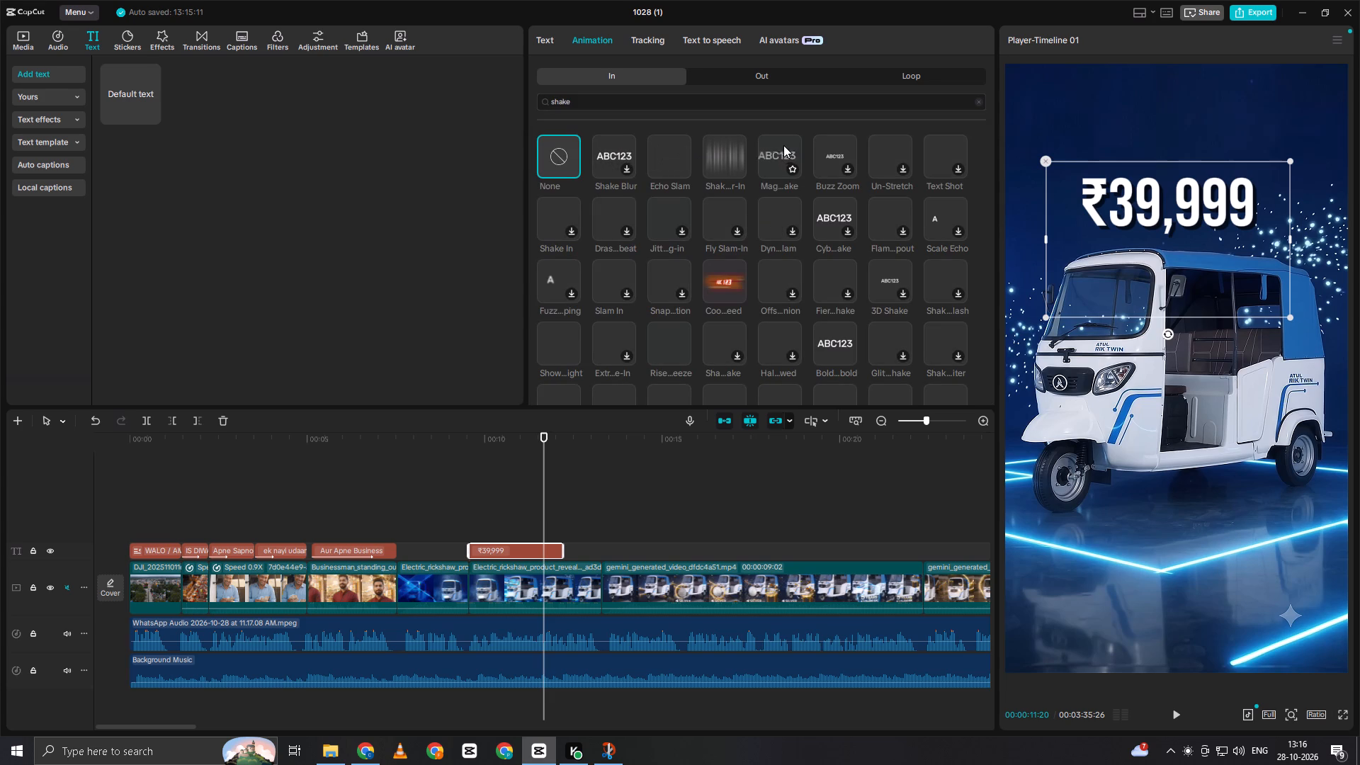
{"action": "left_click", "coordinate": [664, 157]}
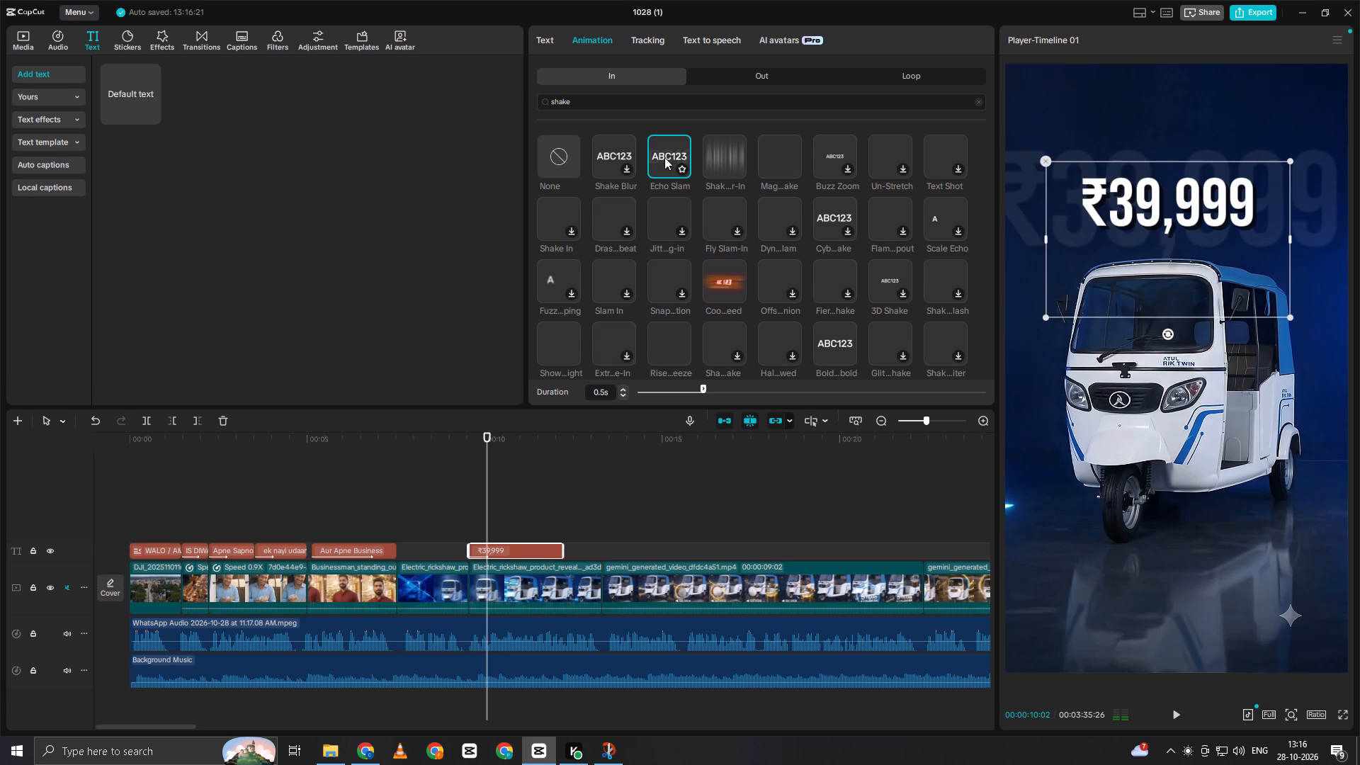
{"action": "left_click_drag", "start_coordinate": [703, 382], "coordinate": [724, 387]}
{"action": "left_click_drag", "start_coordinate": [724, 387], "coordinate": [727, 387]}
{"action": "left_click_drag", "start_coordinate": [727, 387], "coordinate": [761, 387]}
Play from about 00:00:09:08 to review the Echo Slam entrance on the ₹39,999 title.
{"action": "left_click", "coordinate": [492, 473]}
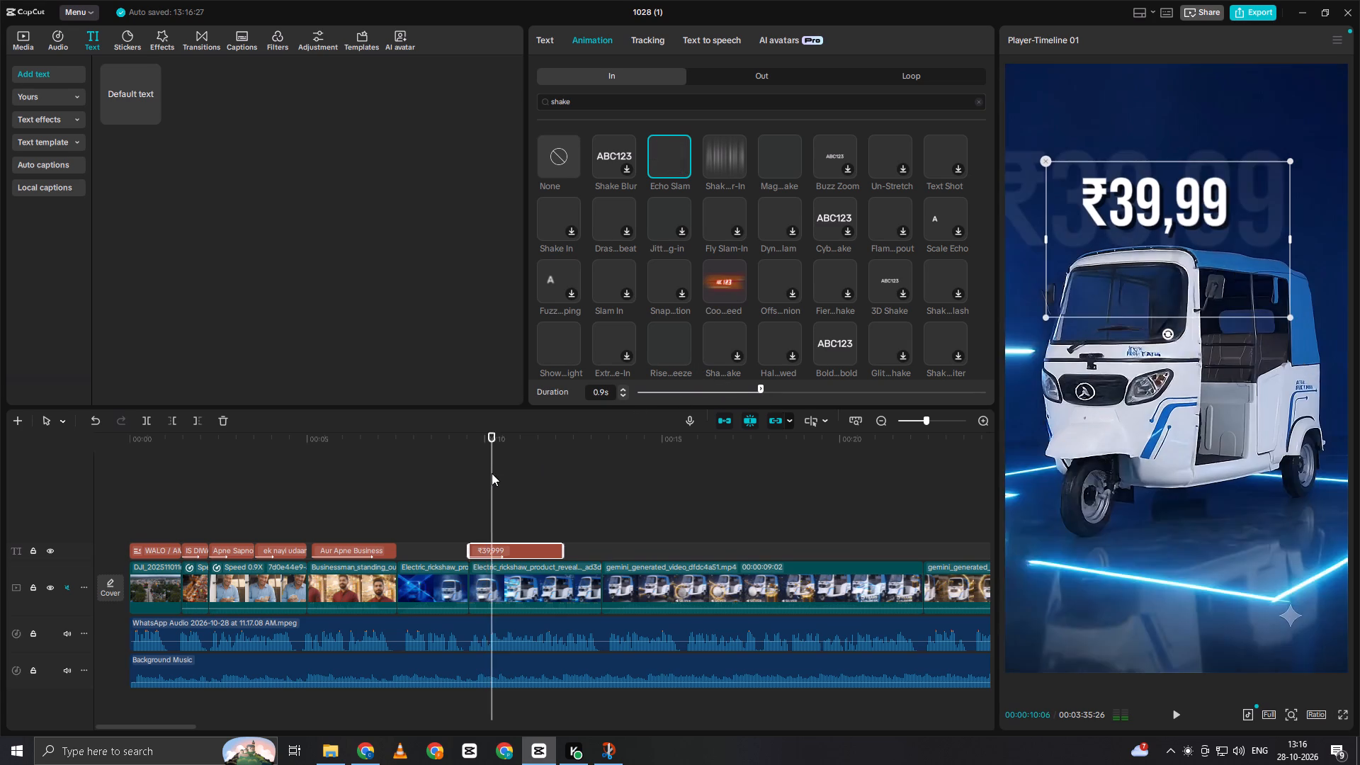
{"action": "left_click_drag", "start_coordinate": [492, 473], "coordinate": [458, 477]}
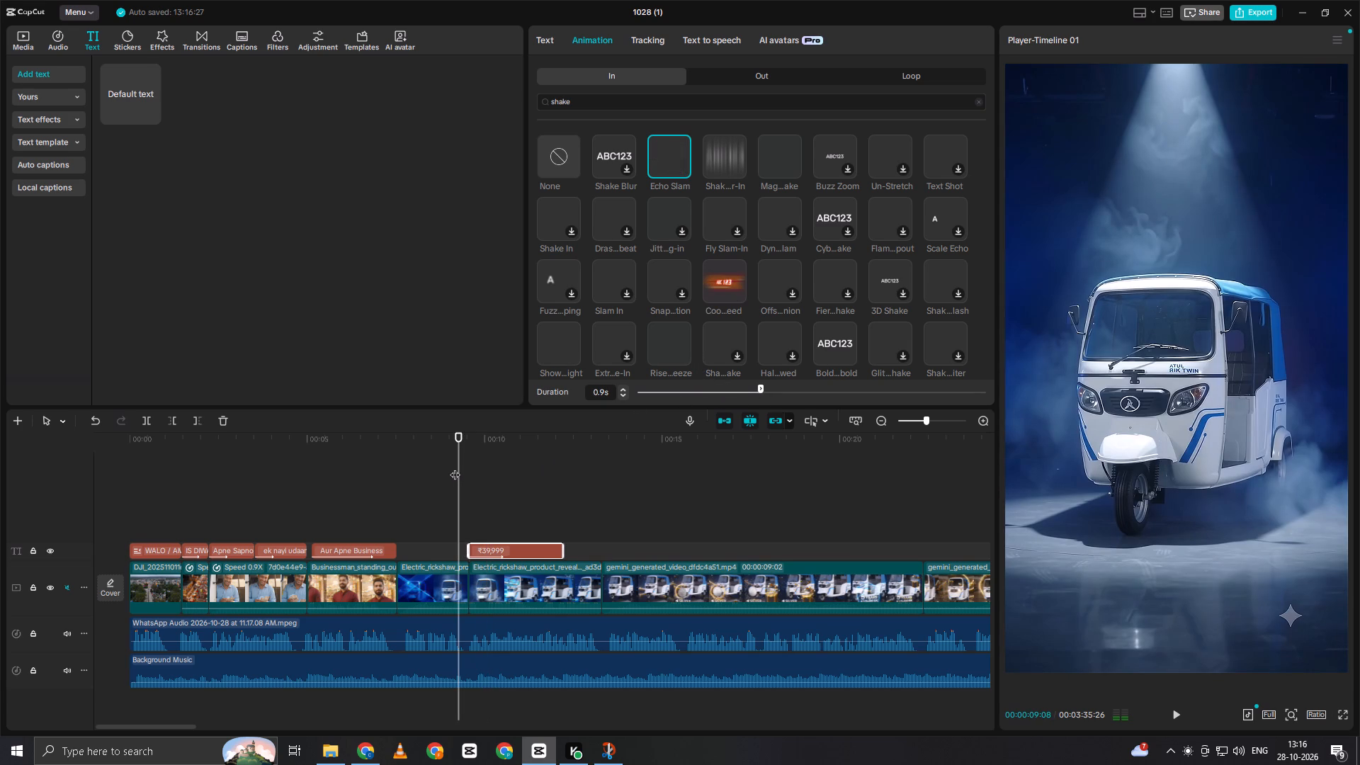
{"action": "key", "text": "space"}
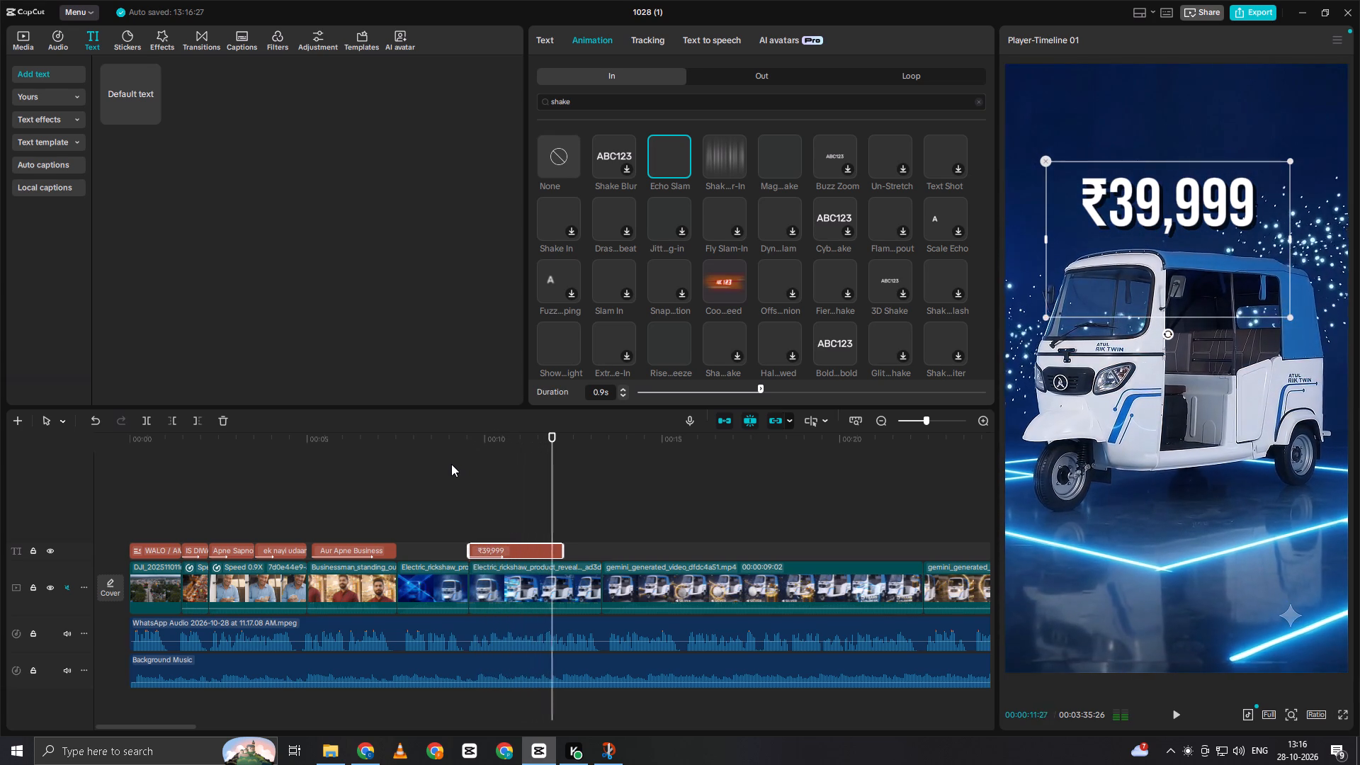
{"action": "key", "text": "space"}
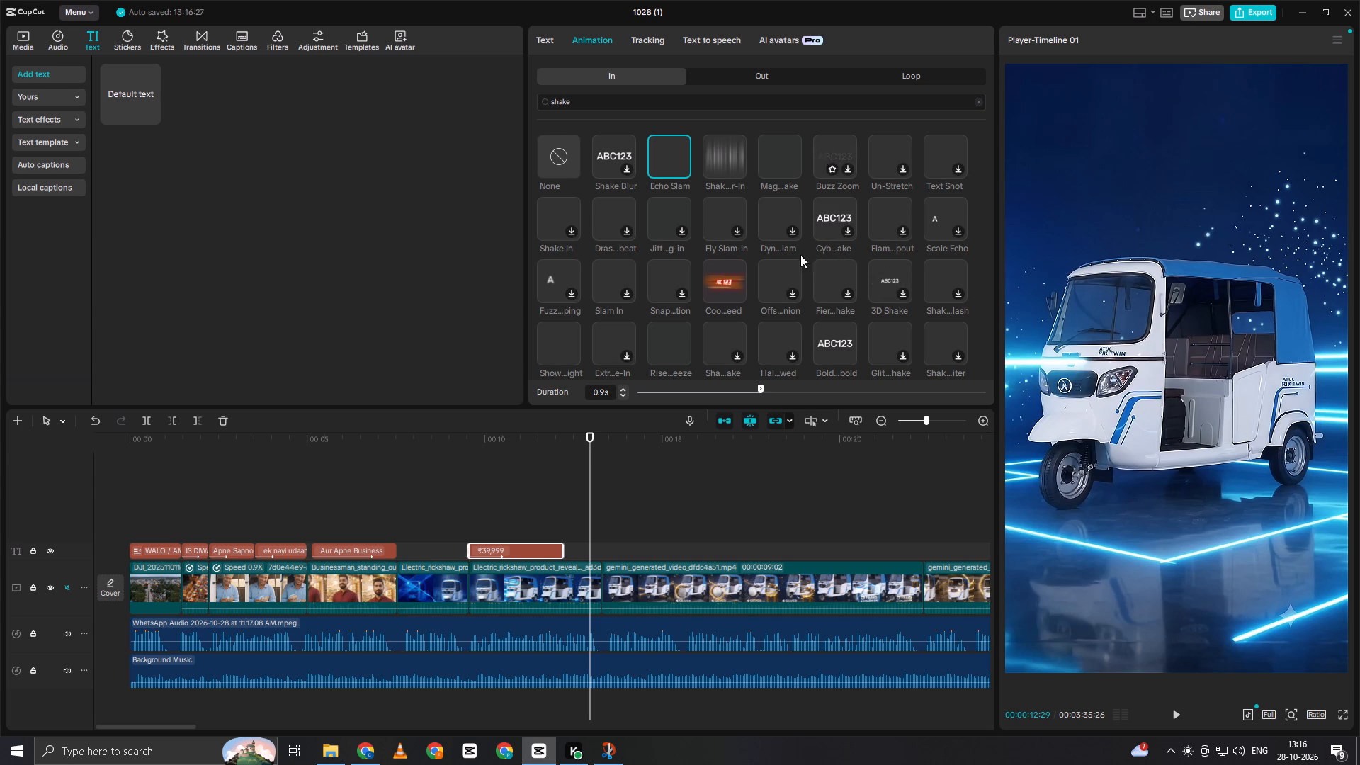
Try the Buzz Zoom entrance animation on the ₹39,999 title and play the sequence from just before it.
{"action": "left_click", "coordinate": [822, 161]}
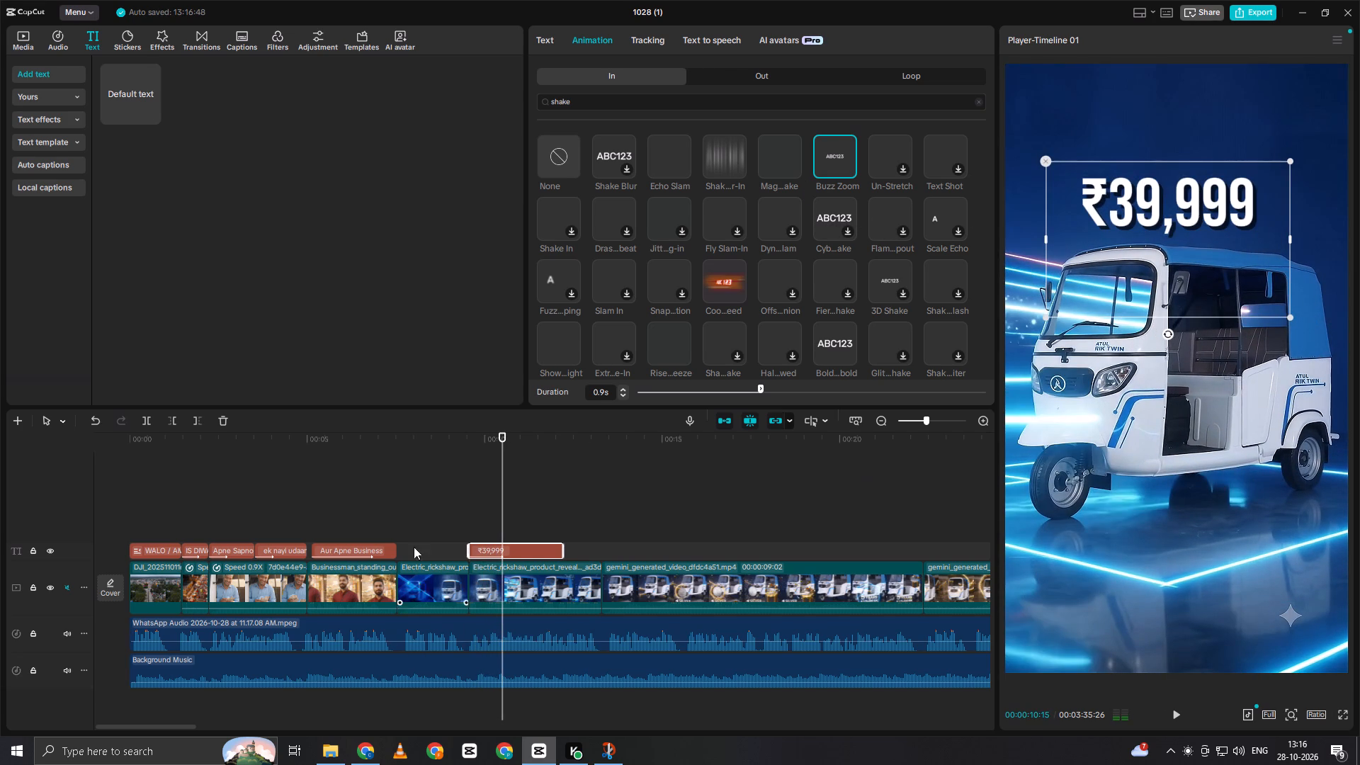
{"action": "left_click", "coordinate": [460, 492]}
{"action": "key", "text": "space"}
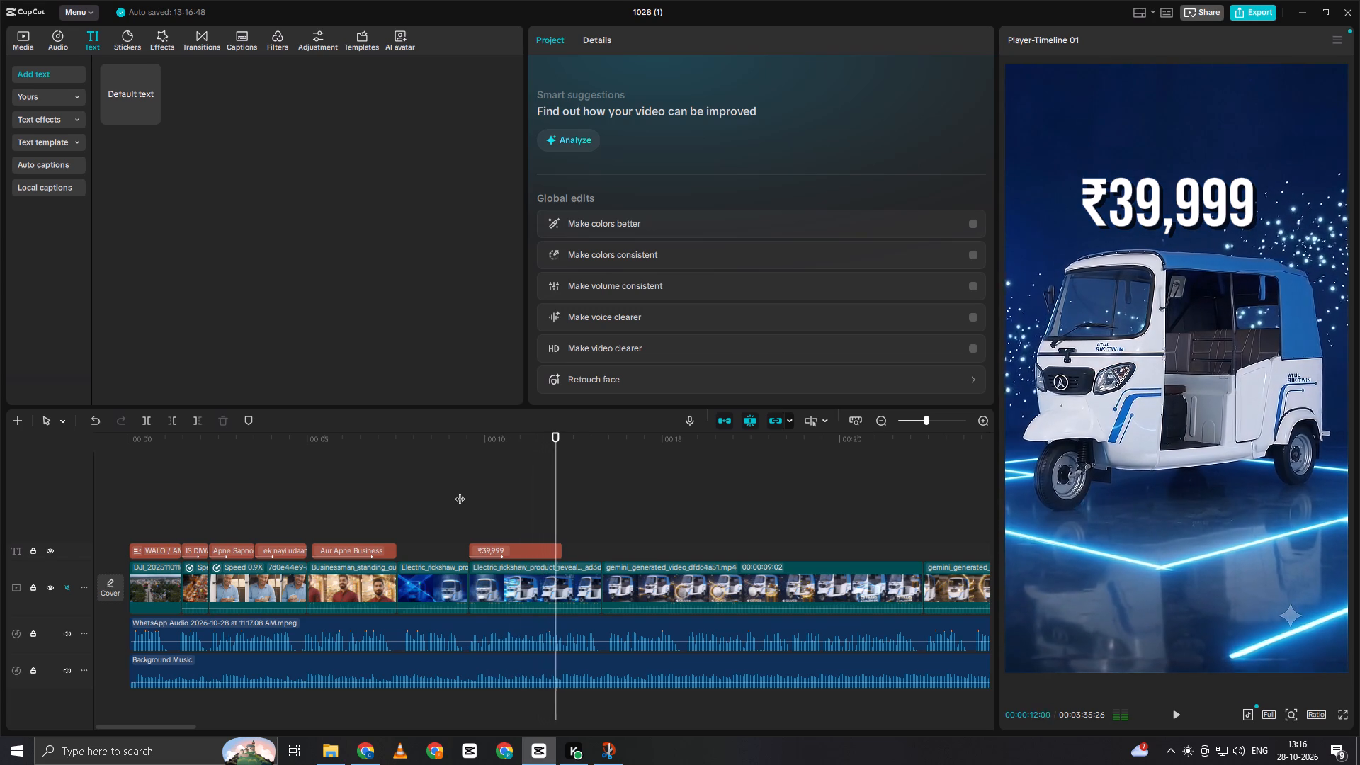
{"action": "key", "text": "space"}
Extend the end of the ₹39,999 title clip to the end of the product reveal clip beneath it.
{"action": "double_click", "coordinate": [567, 492]}
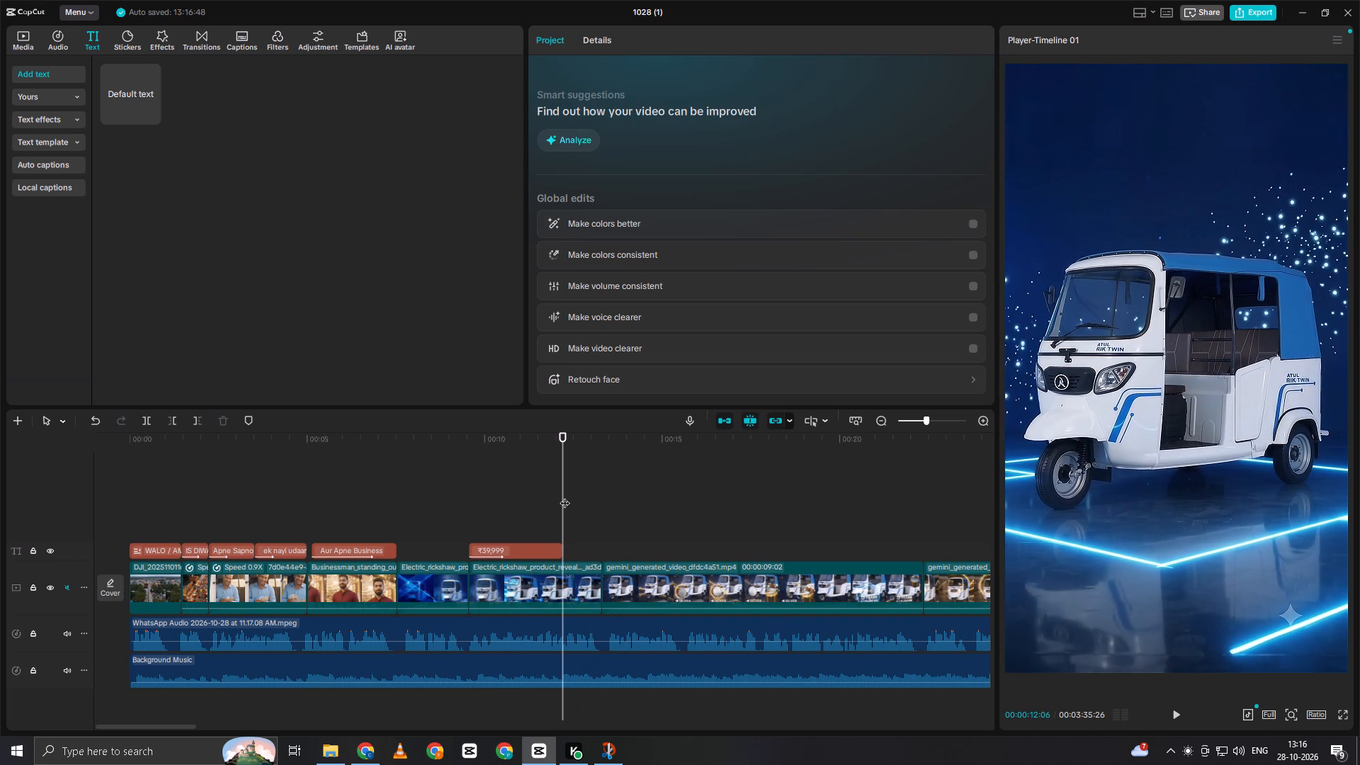
{"action": "double_click", "coordinate": [565, 496]}
{"action": "left_click", "coordinate": [530, 548]}
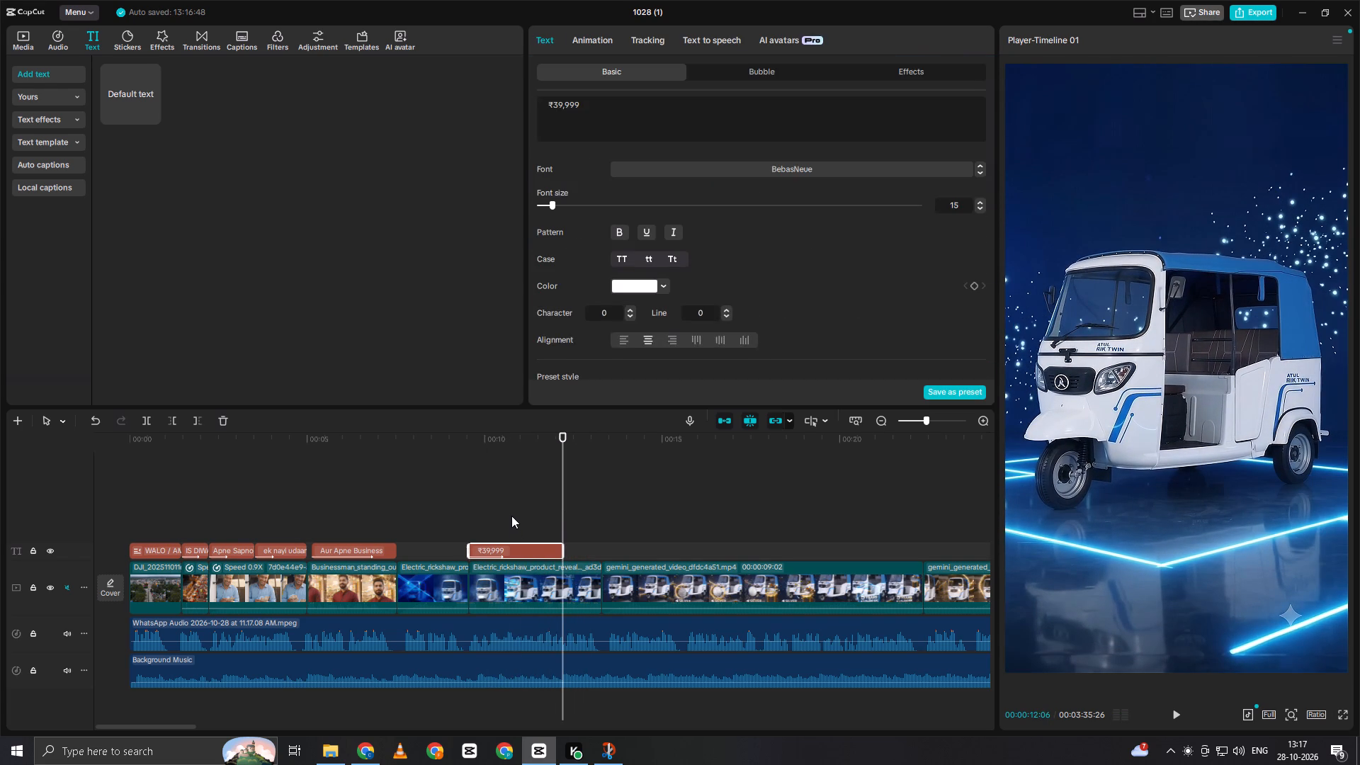
{"action": "left_click_drag", "start_coordinate": [511, 516], "coordinate": [509, 522]}
{"action": "left_click", "coordinate": [504, 511]}
{"action": "left_click_drag", "start_coordinate": [504, 511], "coordinate": [494, 523]}
{"action": "left_click", "coordinate": [547, 554]}
{"action": "left_click_drag", "start_coordinate": [565, 546], "coordinate": [600, 562]}
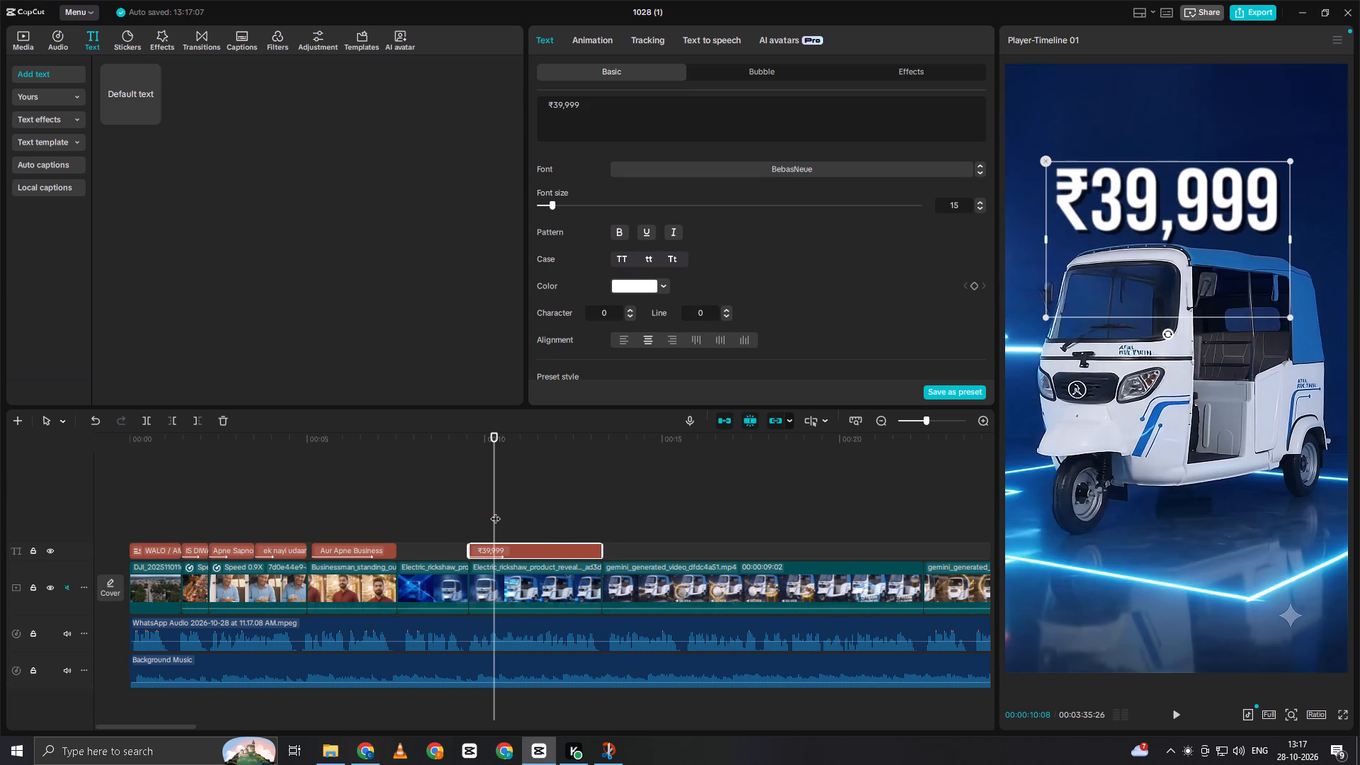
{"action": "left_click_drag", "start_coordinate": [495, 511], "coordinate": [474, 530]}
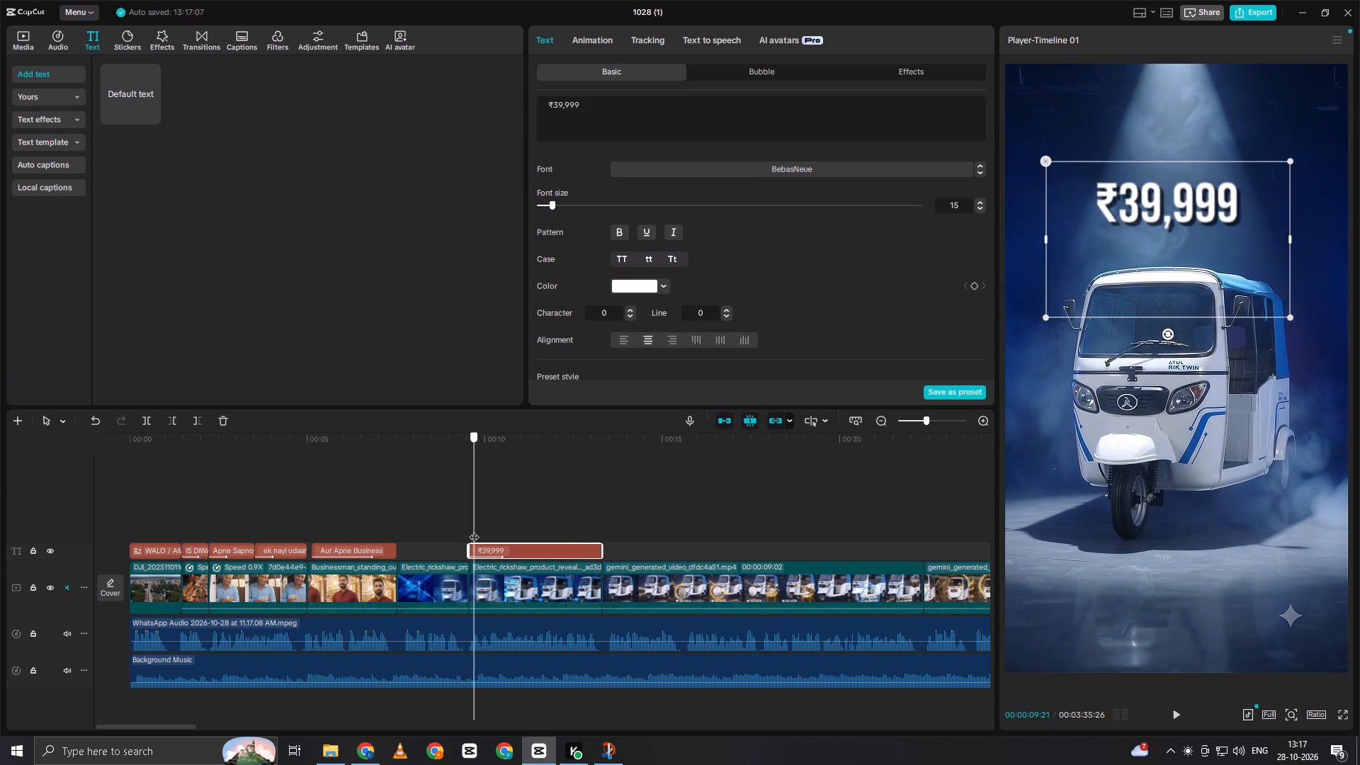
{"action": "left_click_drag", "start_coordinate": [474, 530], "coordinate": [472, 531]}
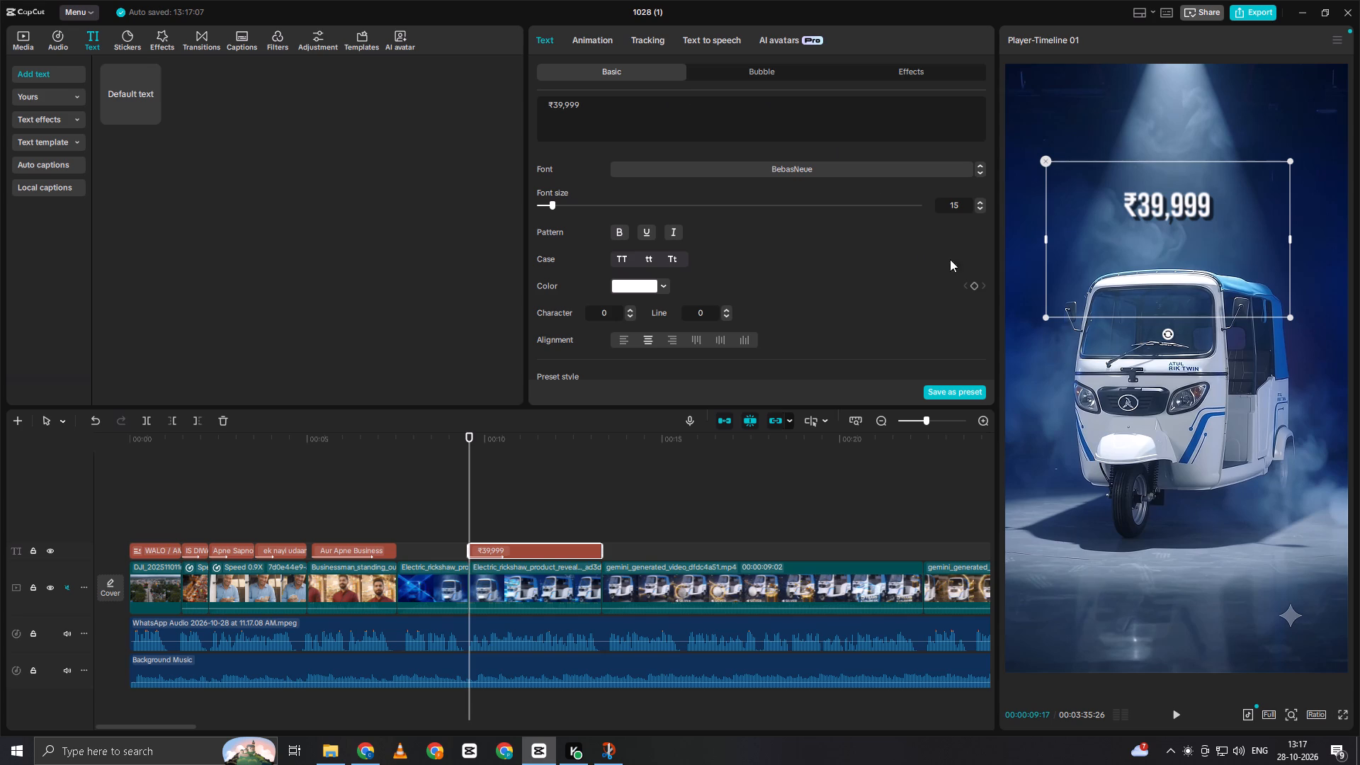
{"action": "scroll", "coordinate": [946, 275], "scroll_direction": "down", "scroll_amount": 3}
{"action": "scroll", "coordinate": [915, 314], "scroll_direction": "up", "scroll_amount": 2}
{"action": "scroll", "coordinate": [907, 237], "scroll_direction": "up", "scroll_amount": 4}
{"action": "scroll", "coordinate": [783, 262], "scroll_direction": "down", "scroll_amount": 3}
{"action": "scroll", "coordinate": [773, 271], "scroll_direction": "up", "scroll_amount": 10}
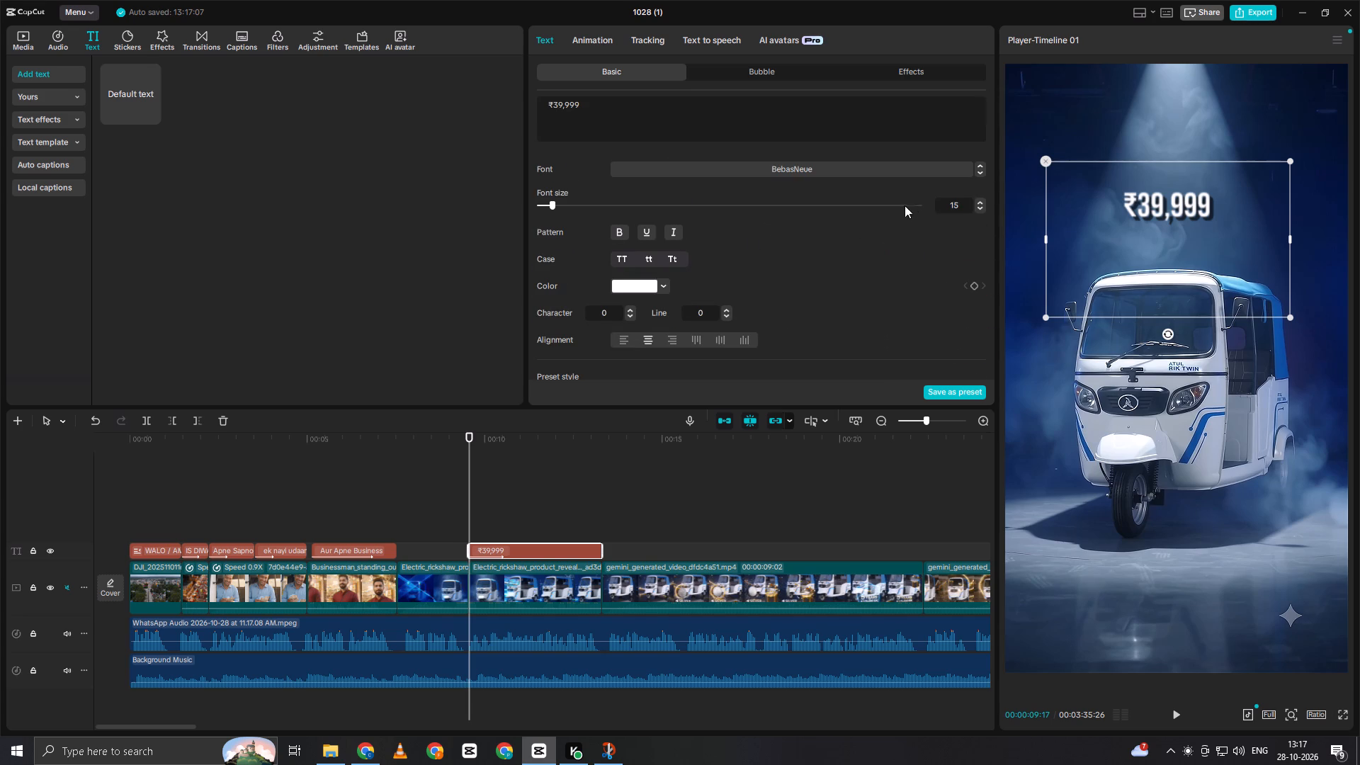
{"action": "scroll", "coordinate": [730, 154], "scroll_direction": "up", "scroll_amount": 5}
Scrub through the ₹39,999 title and play it from its start to check its animation and length against the voice-over.
{"action": "left_click", "coordinate": [513, 493]}
{"action": "left_click_drag", "start_coordinate": [512, 493], "coordinate": [545, 496]}
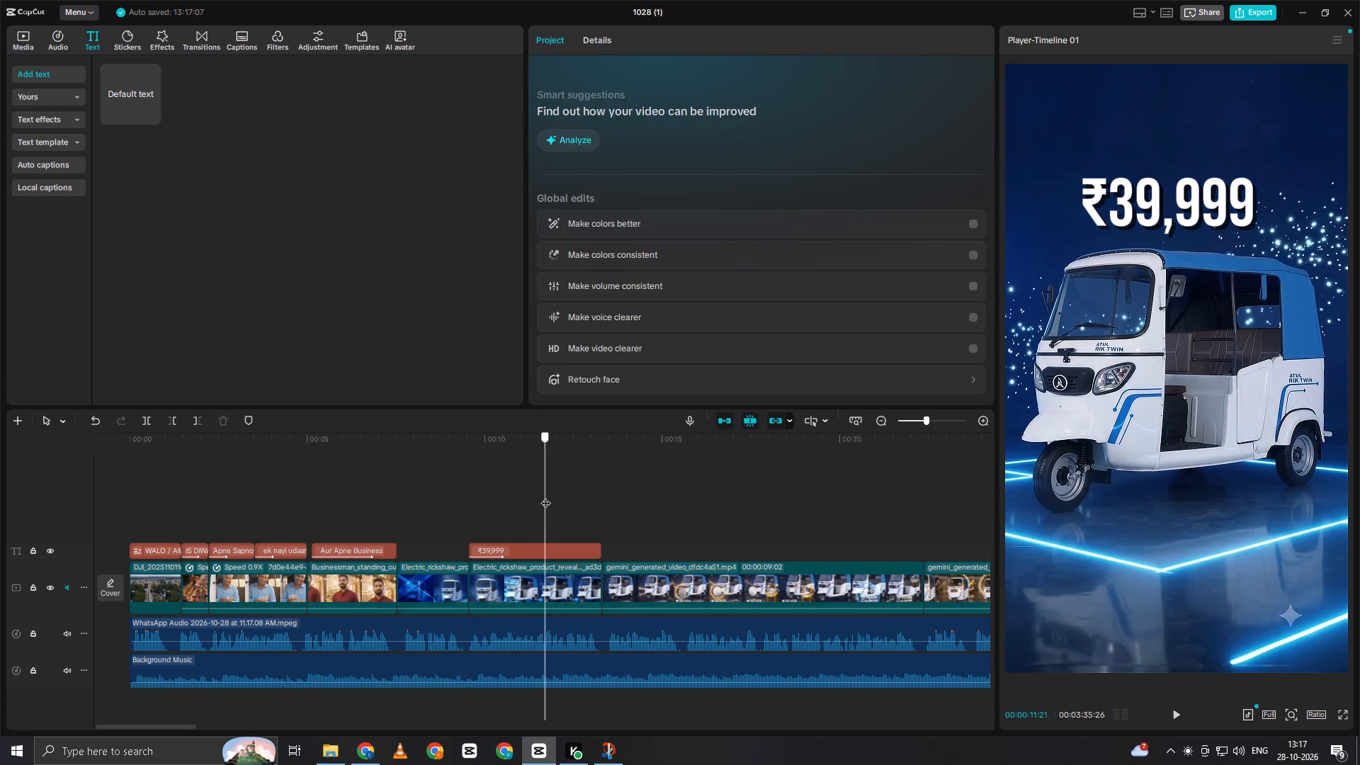
{"action": "left_click_drag", "start_coordinate": [545, 496], "coordinate": [546, 498]}
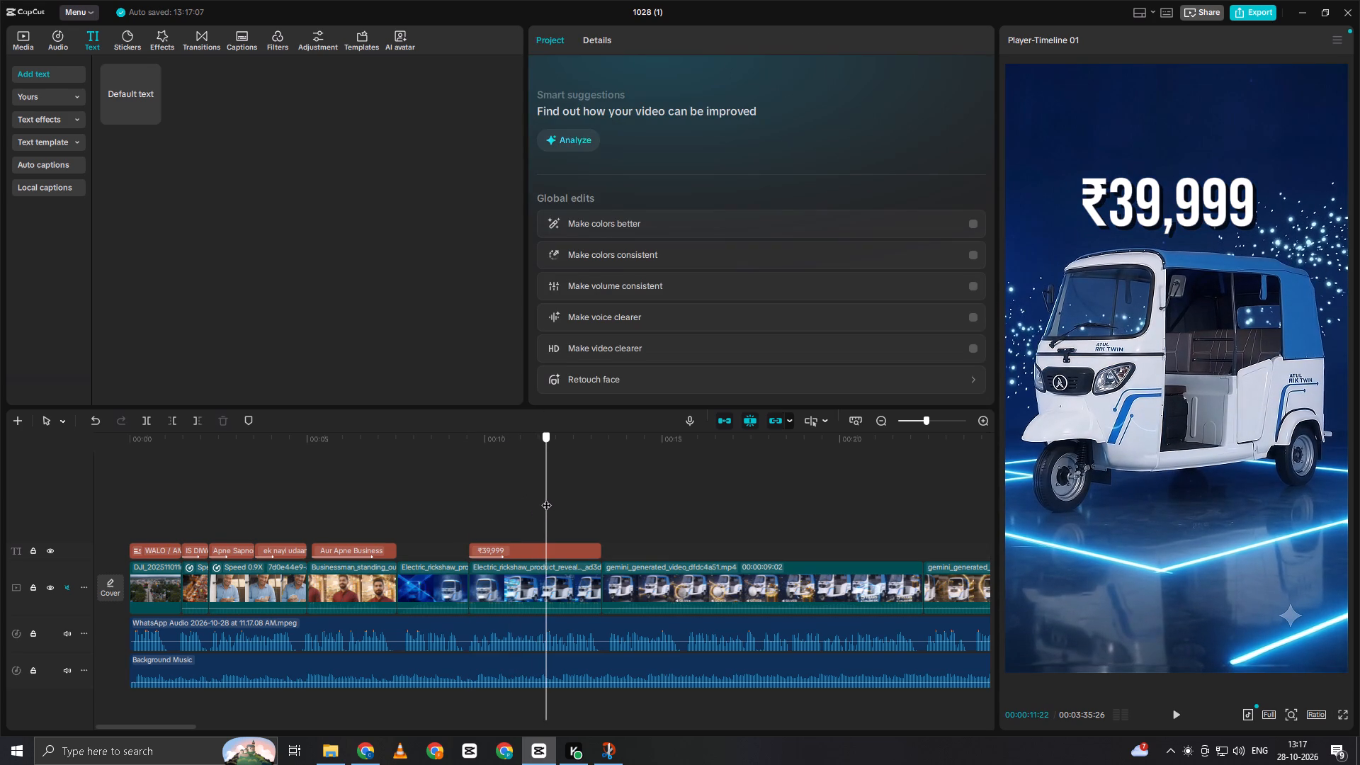
{"action": "left_click_drag", "start_coordinate": [546, 498], "coordinate": [549, 495]}
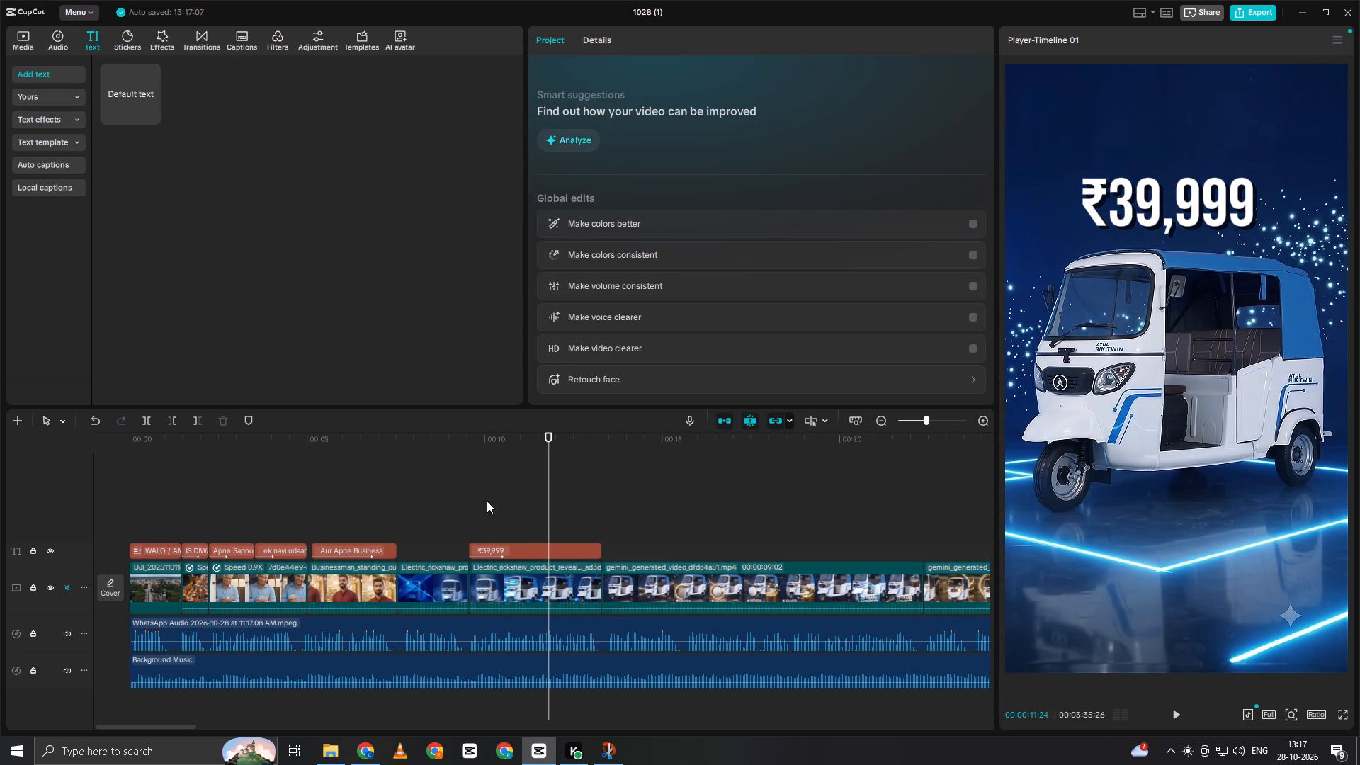
{"action": "left_click", "coordinate": [486, 501]}
{"action": "left_click_drag", "start_coordinate": [484, 501], "coordinate": [468, 516]}
{"action": "key", "text": "space"}
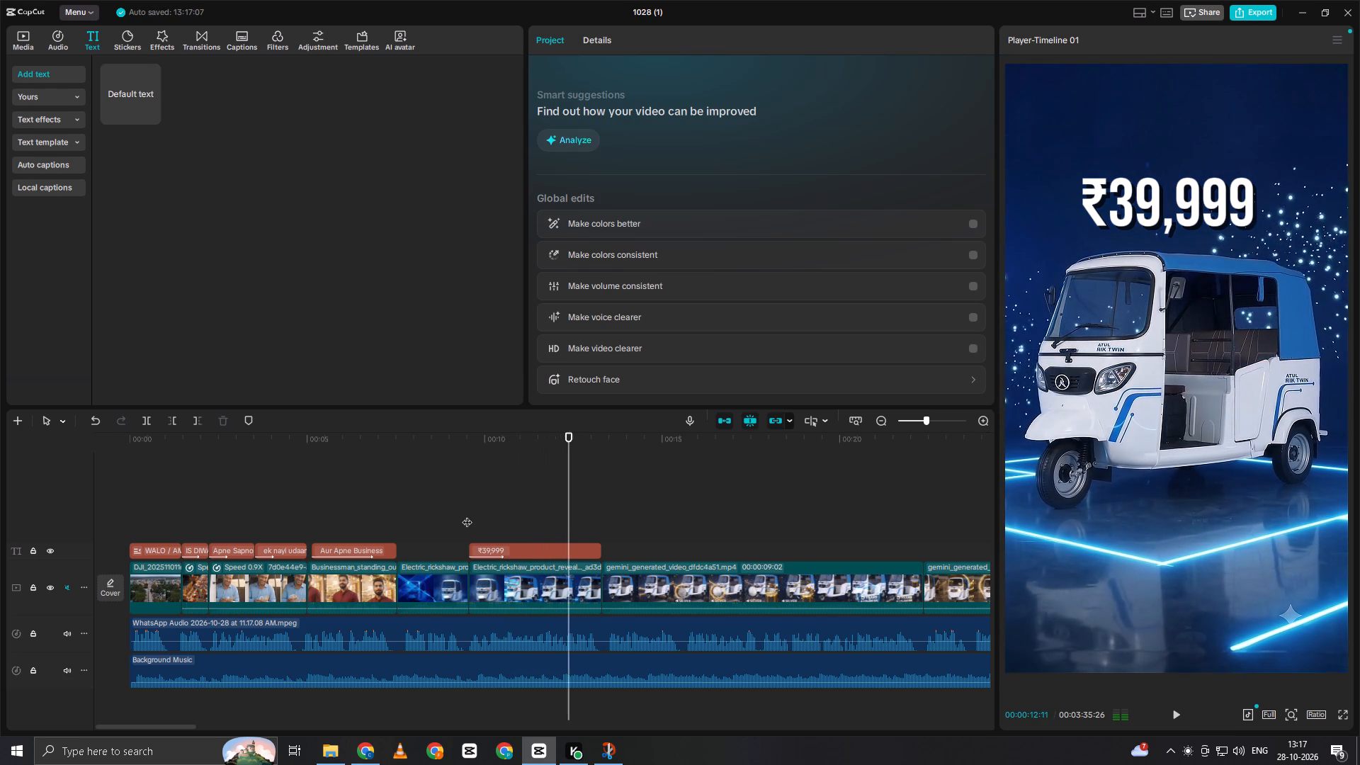
{"action": "key", "text": "space"}
Replace the ₹39,999 title's entrance animation with Dras…beat from the shake search results.
{"action": "left_click", "coordinate": [502, 550]}
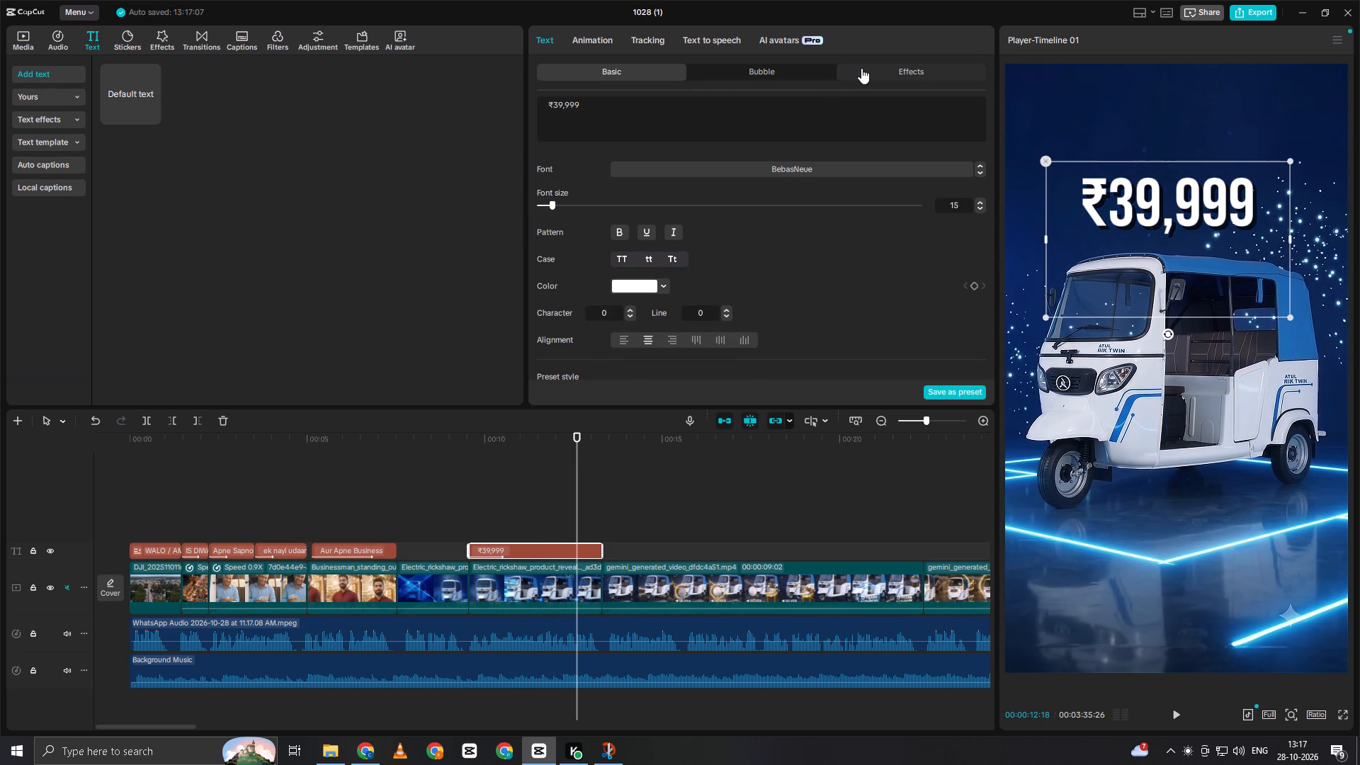
{"action": "left_click", "coordinate": [861, 68]}
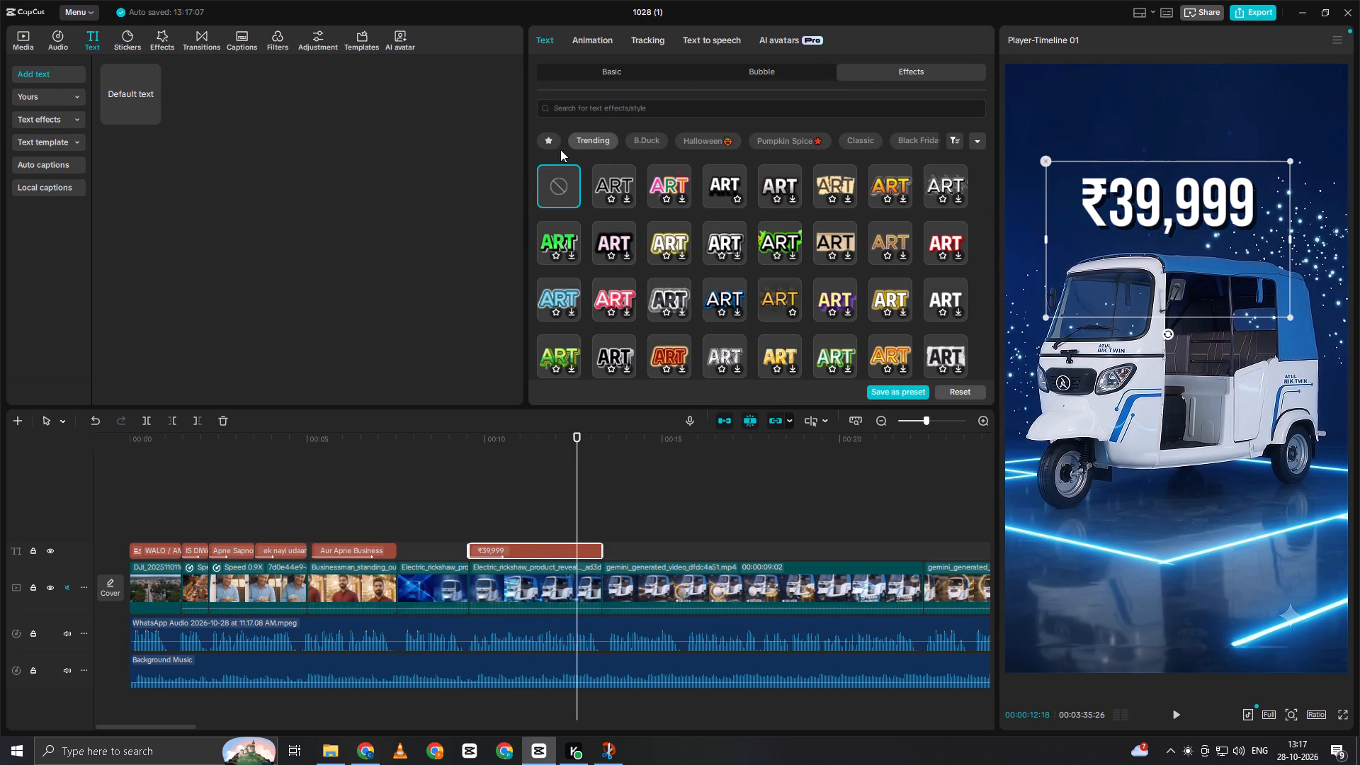
{"action": "left_click", "coordinate": [596, 40]}
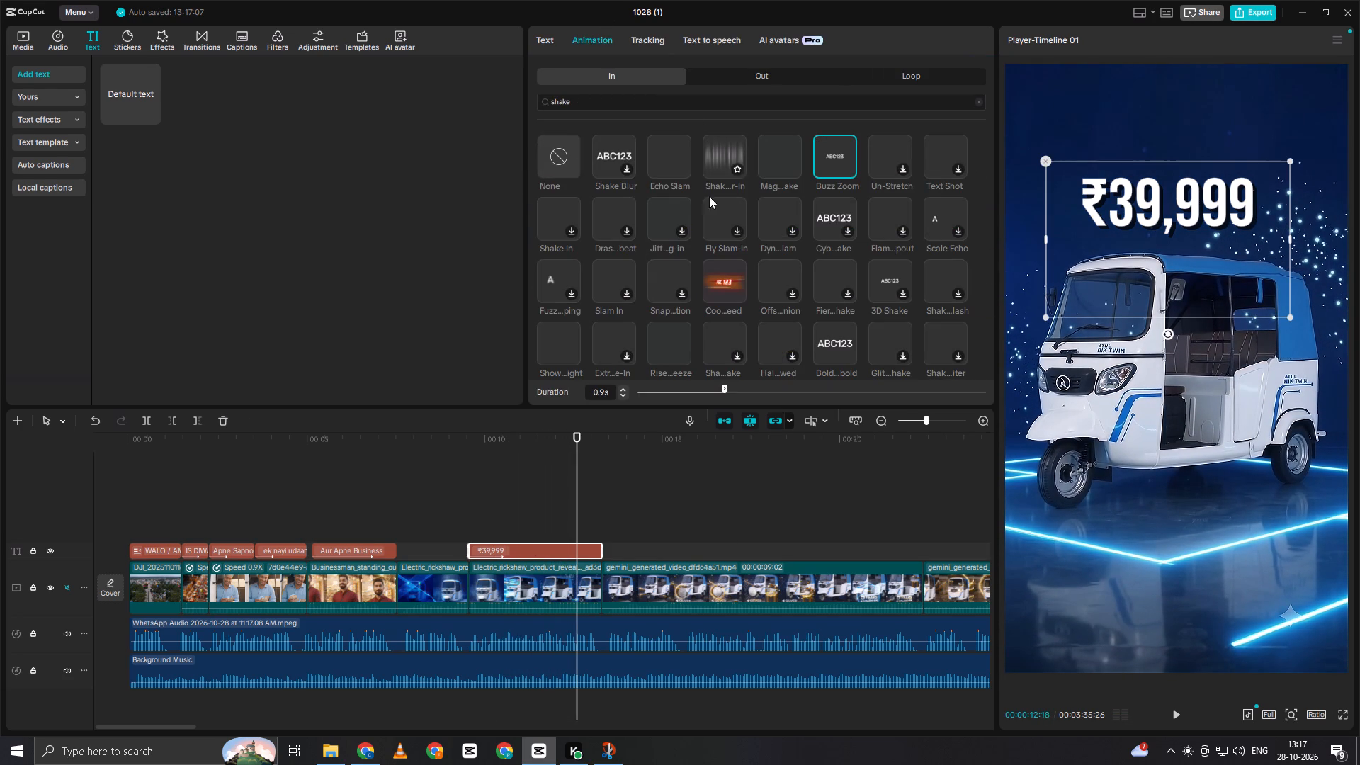
{"action": "scroll", "coordinate": [674, 212], "scroll_direction": "down", "scroll_amount": 1}
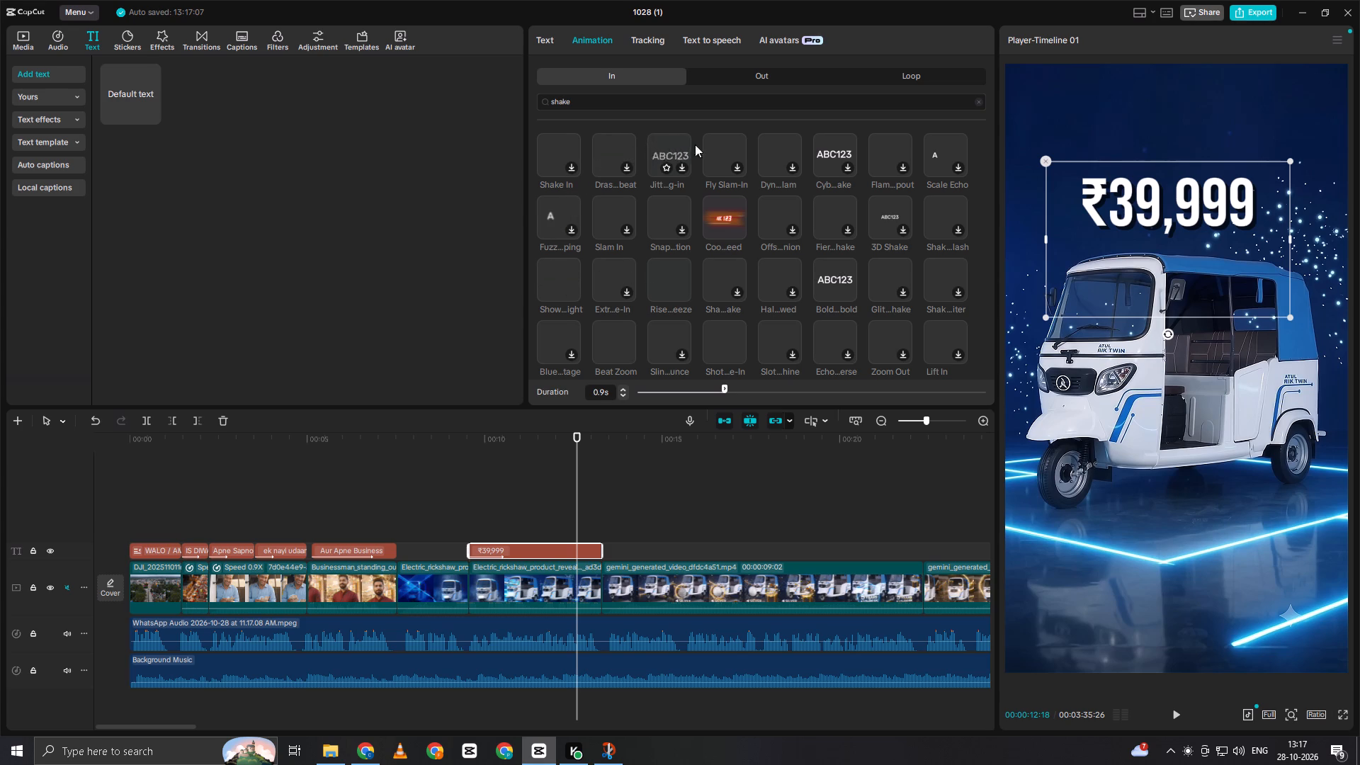
{"action": "left_click", "coordinate": [594, 142]}
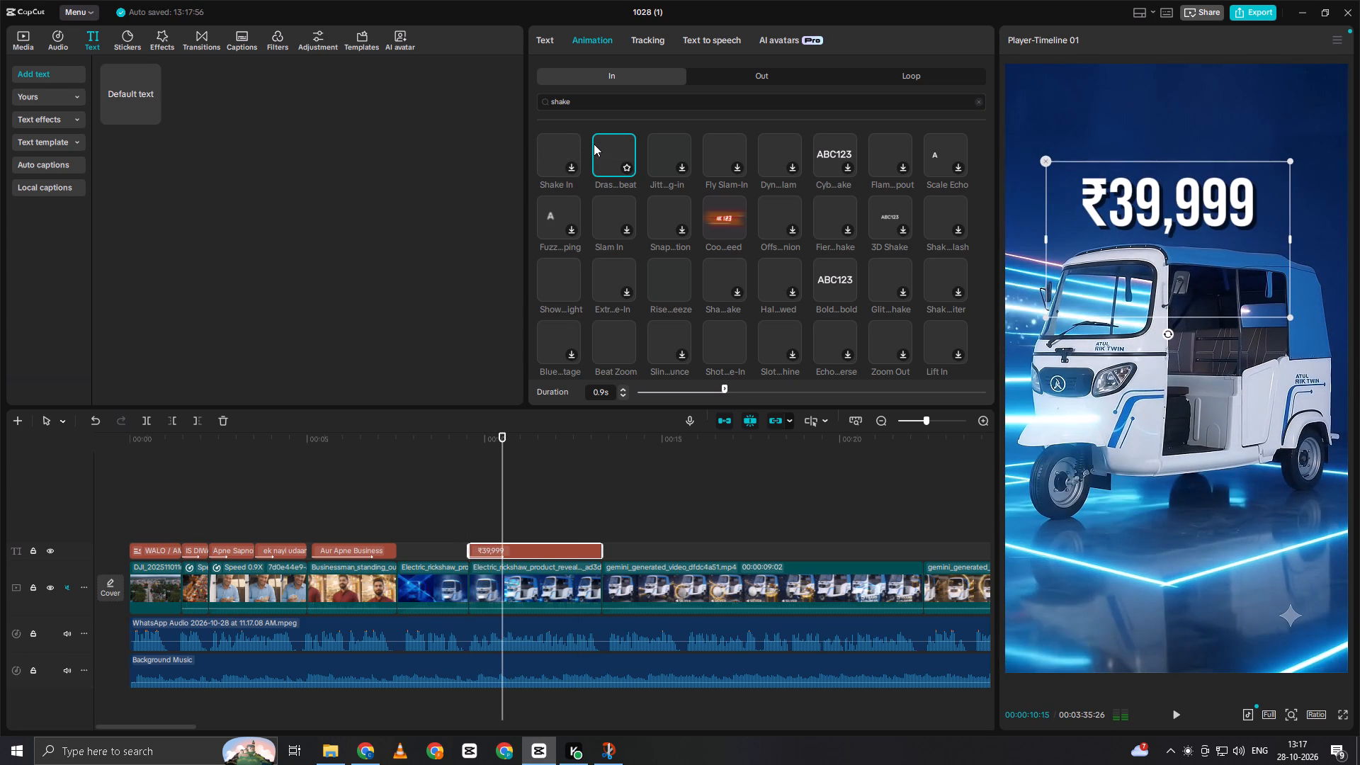
{"action": "scroll", "coordinate": [728, 363], "scroll_direction": "down", "scroll_amount": 2}
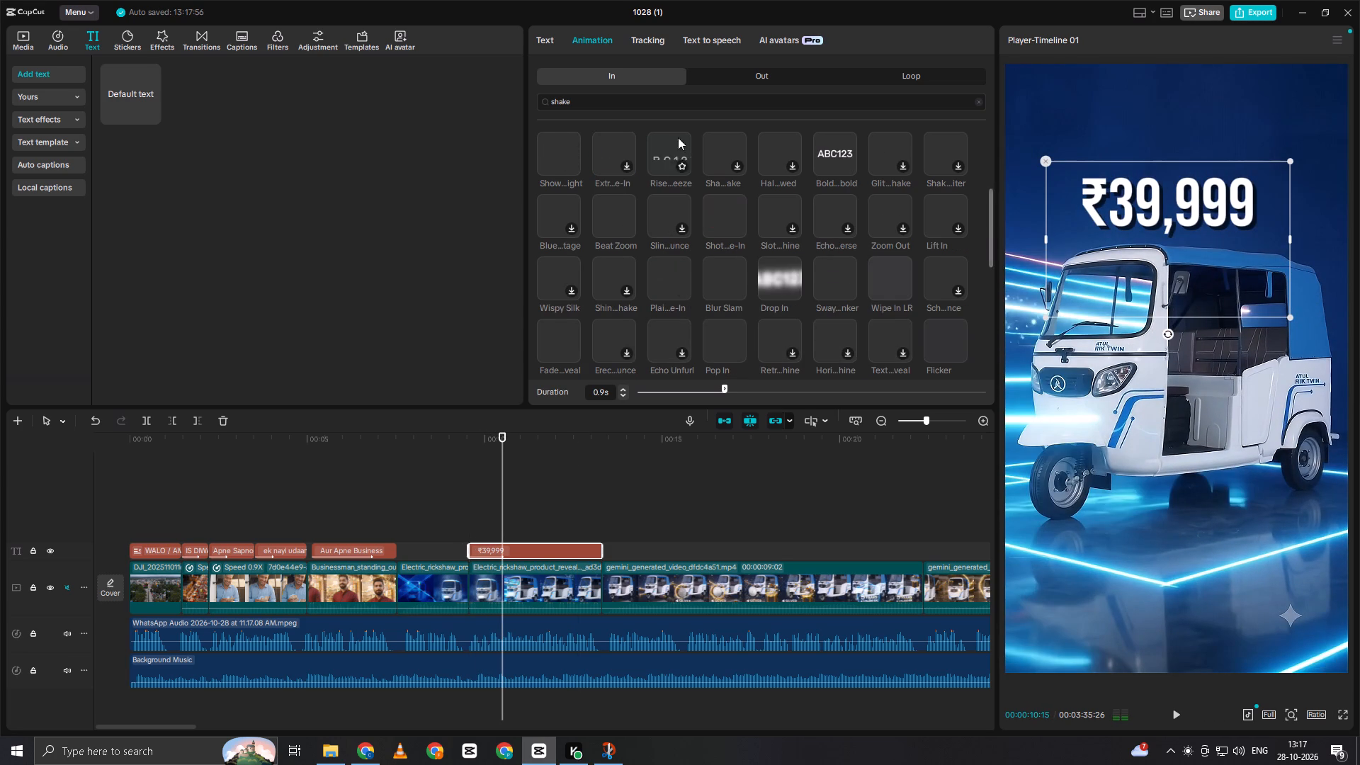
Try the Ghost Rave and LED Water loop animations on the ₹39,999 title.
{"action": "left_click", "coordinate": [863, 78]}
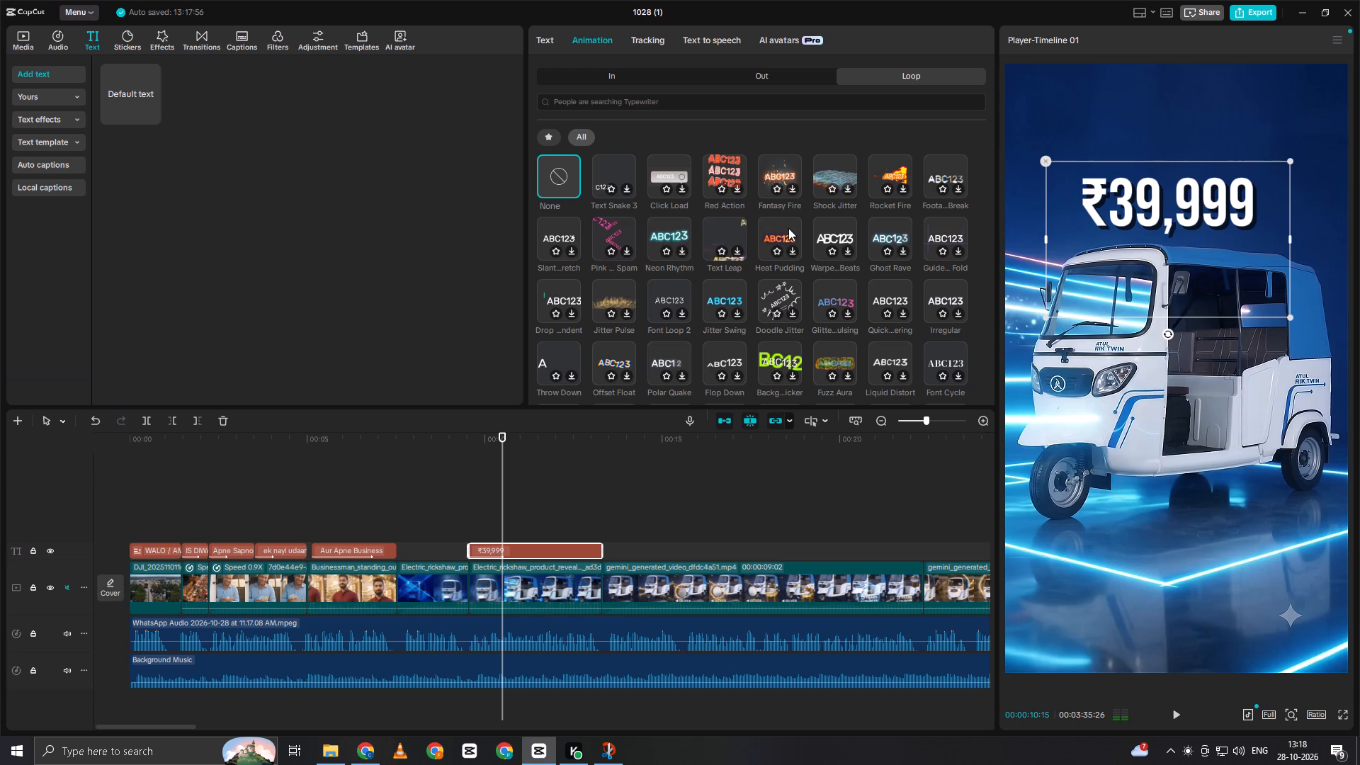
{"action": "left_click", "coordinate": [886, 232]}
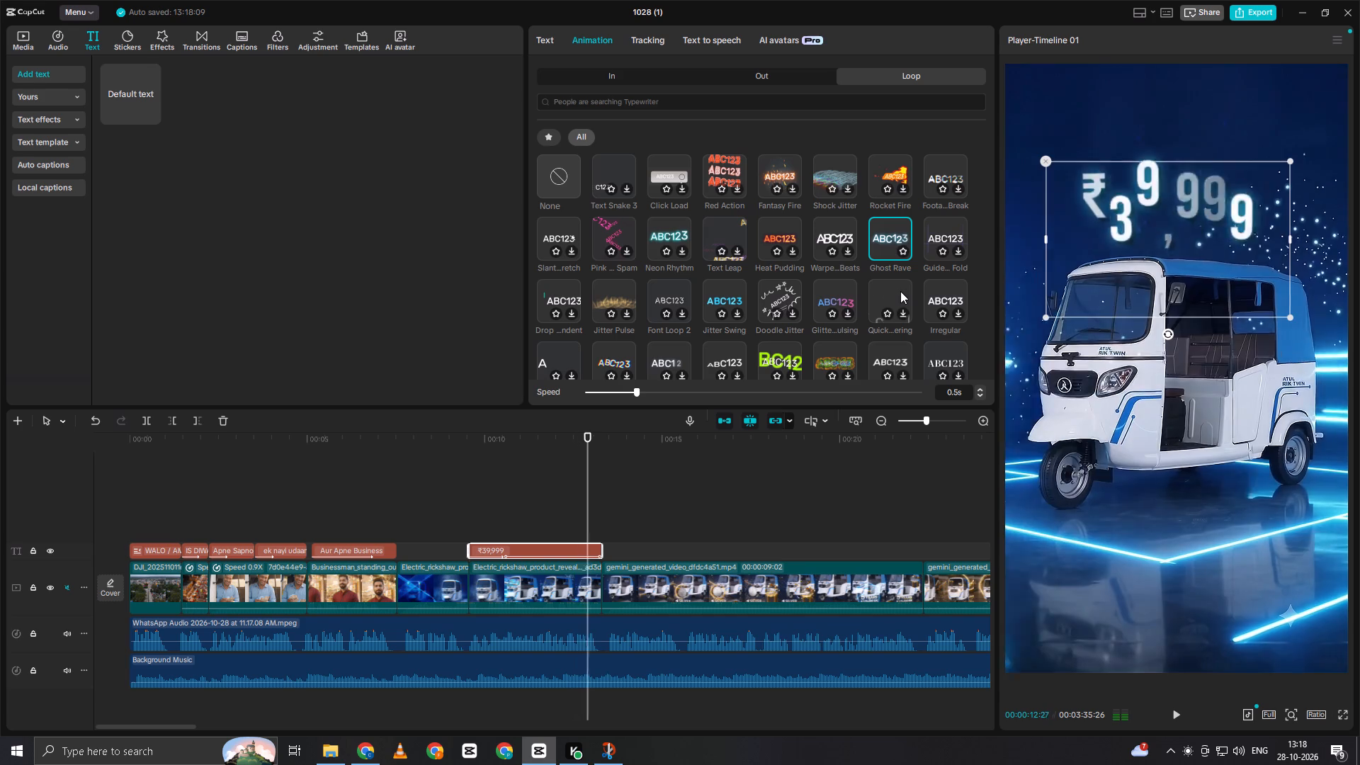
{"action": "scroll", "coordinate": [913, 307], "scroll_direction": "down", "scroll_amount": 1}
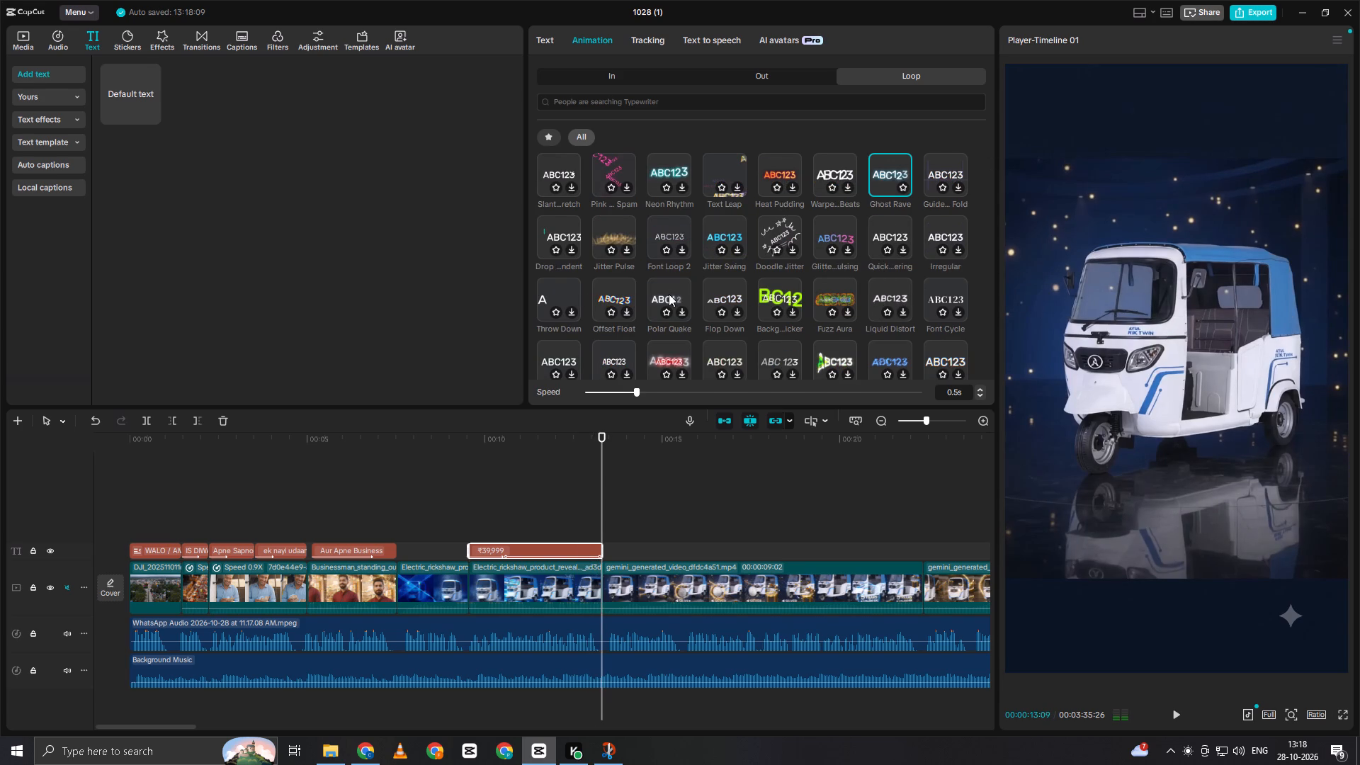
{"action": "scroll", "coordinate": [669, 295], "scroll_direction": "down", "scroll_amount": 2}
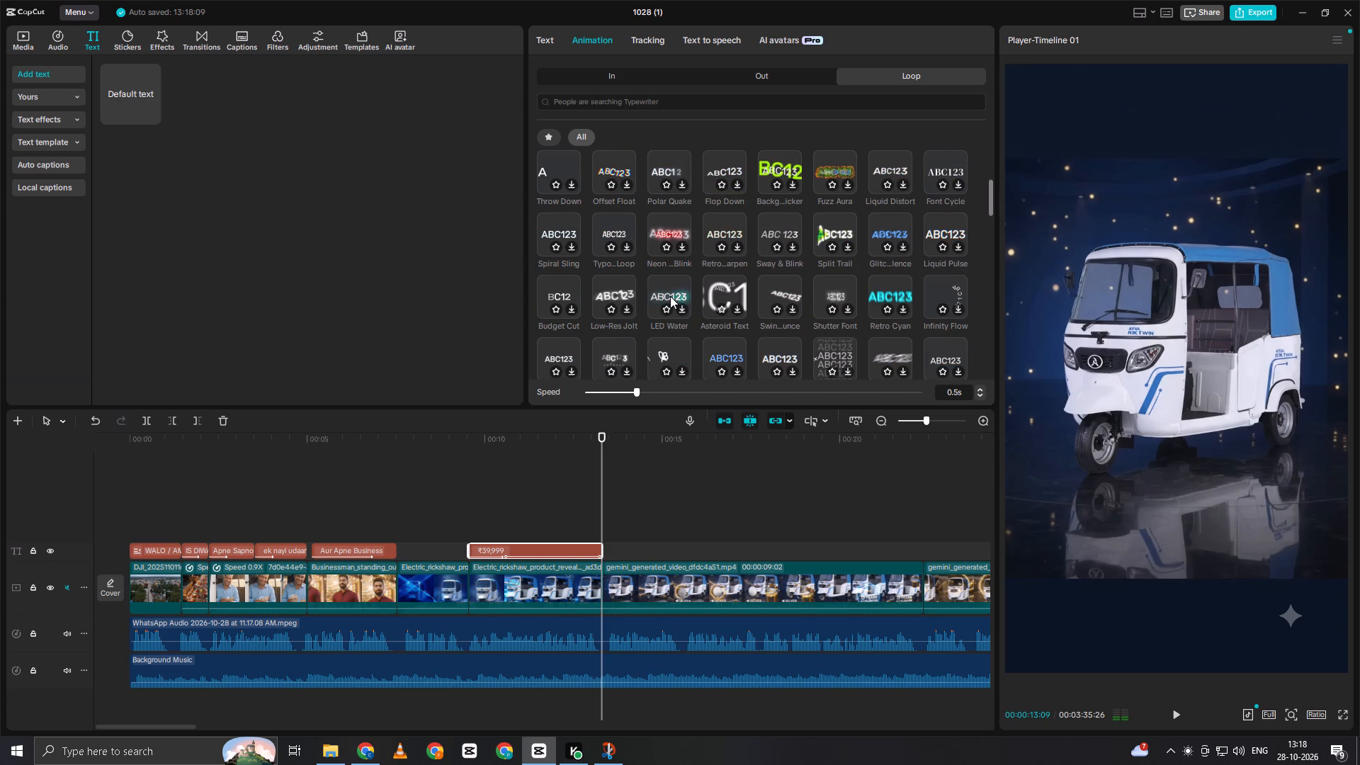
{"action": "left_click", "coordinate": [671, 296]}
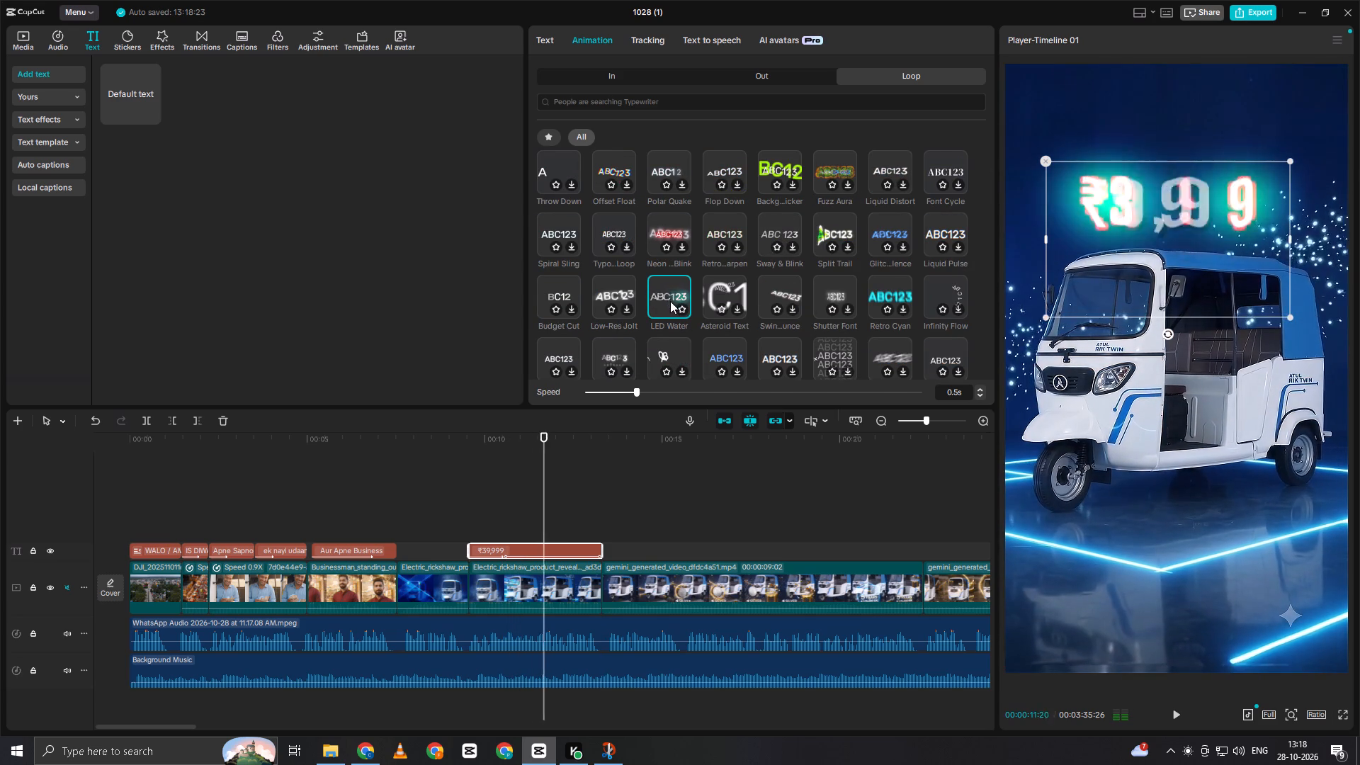
Apply the loop animation that frames the text with corner brackets to the ₹39,999 title.
{"action": "scroll", "coordinate": [670, 301], "scroll_direction": "down", "scroll_amount": 2}
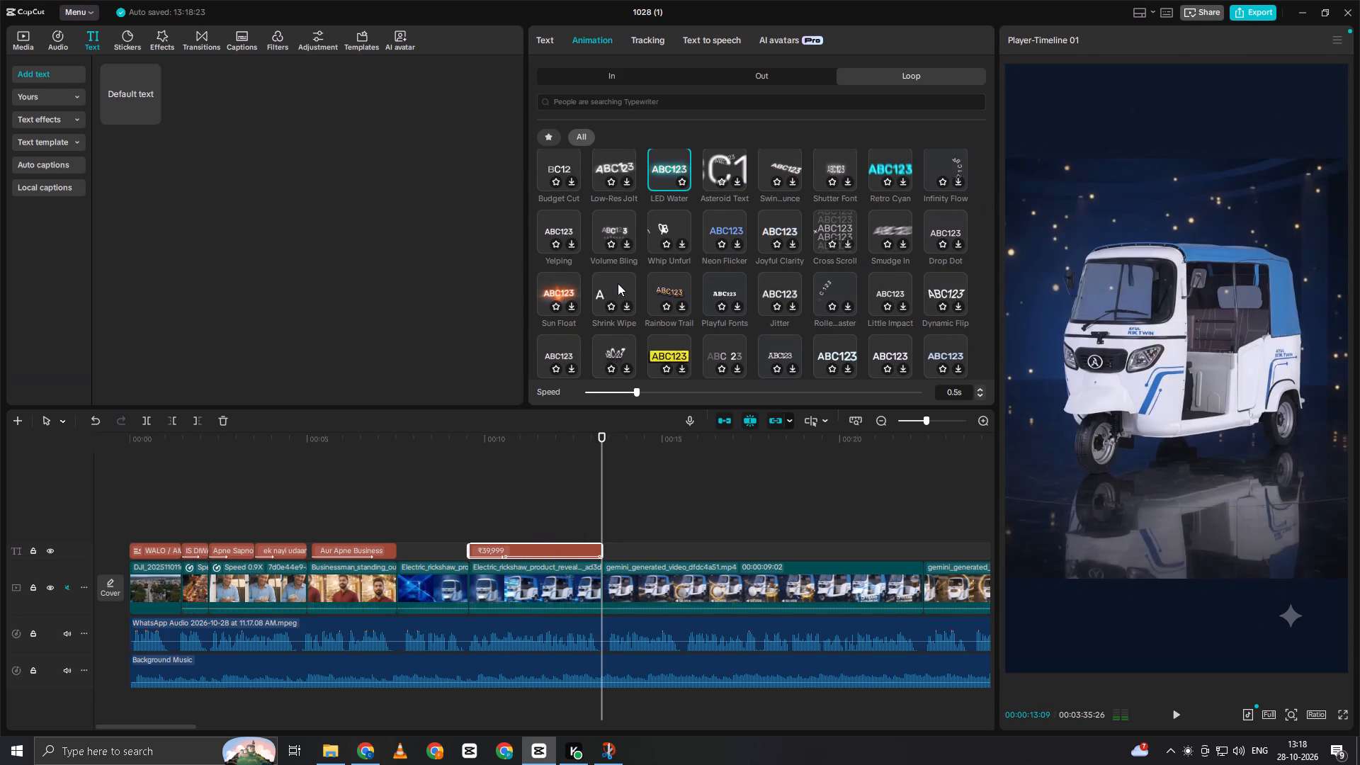
{"action": "scroll", "coordinate": [628, 290], "scroll_direction": "down", "scroll_amount": 2}
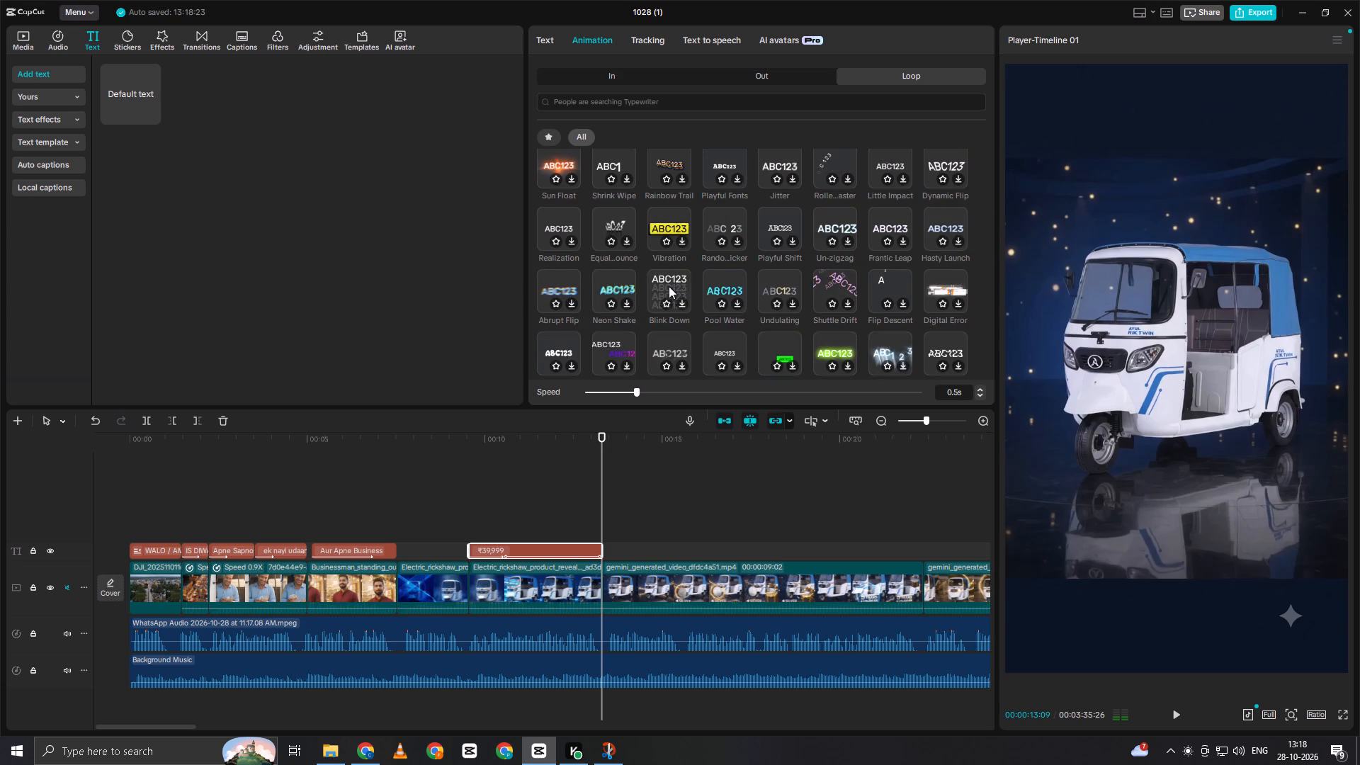
{"action": "scroll", "coordinate": [561, 314], "scroll_direction": "down", "scroll_amount": 1}
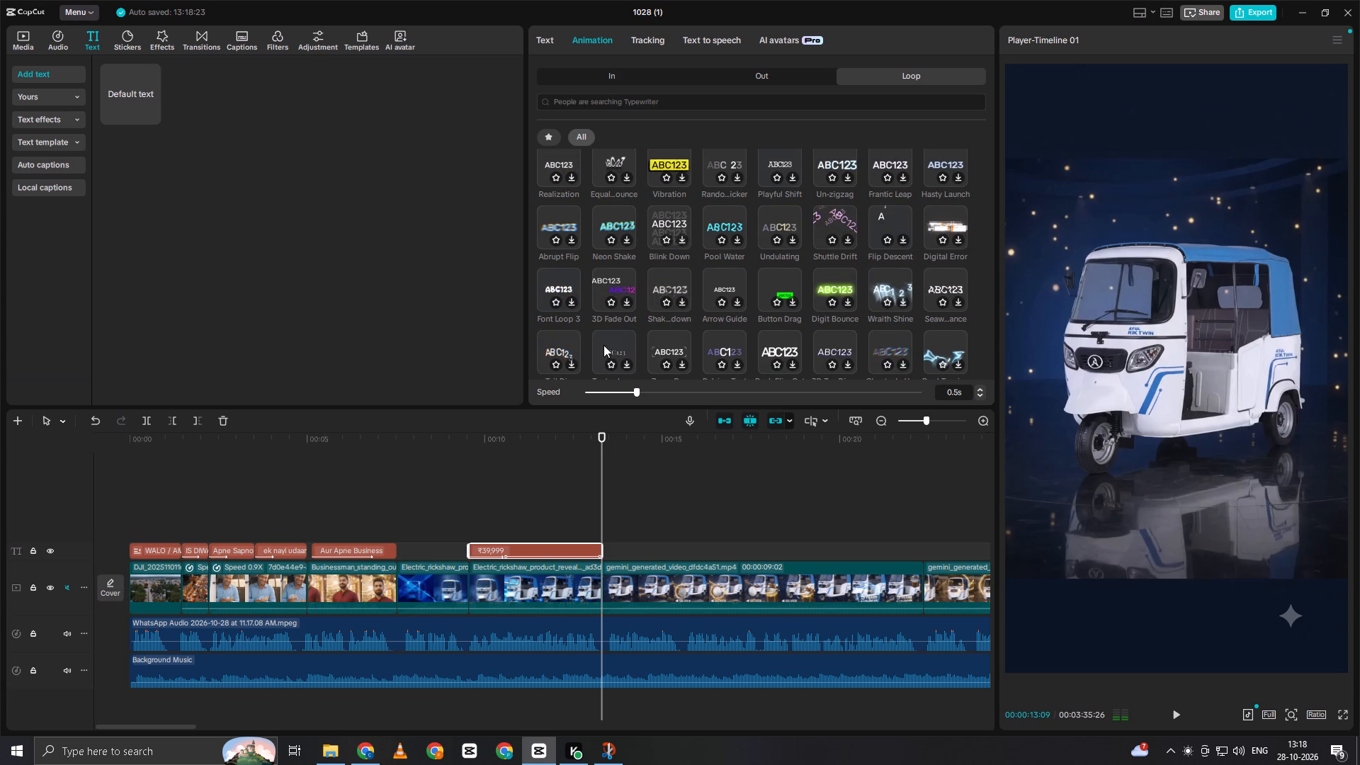
{"action": "left_click", "coordinate": [667, 341]}
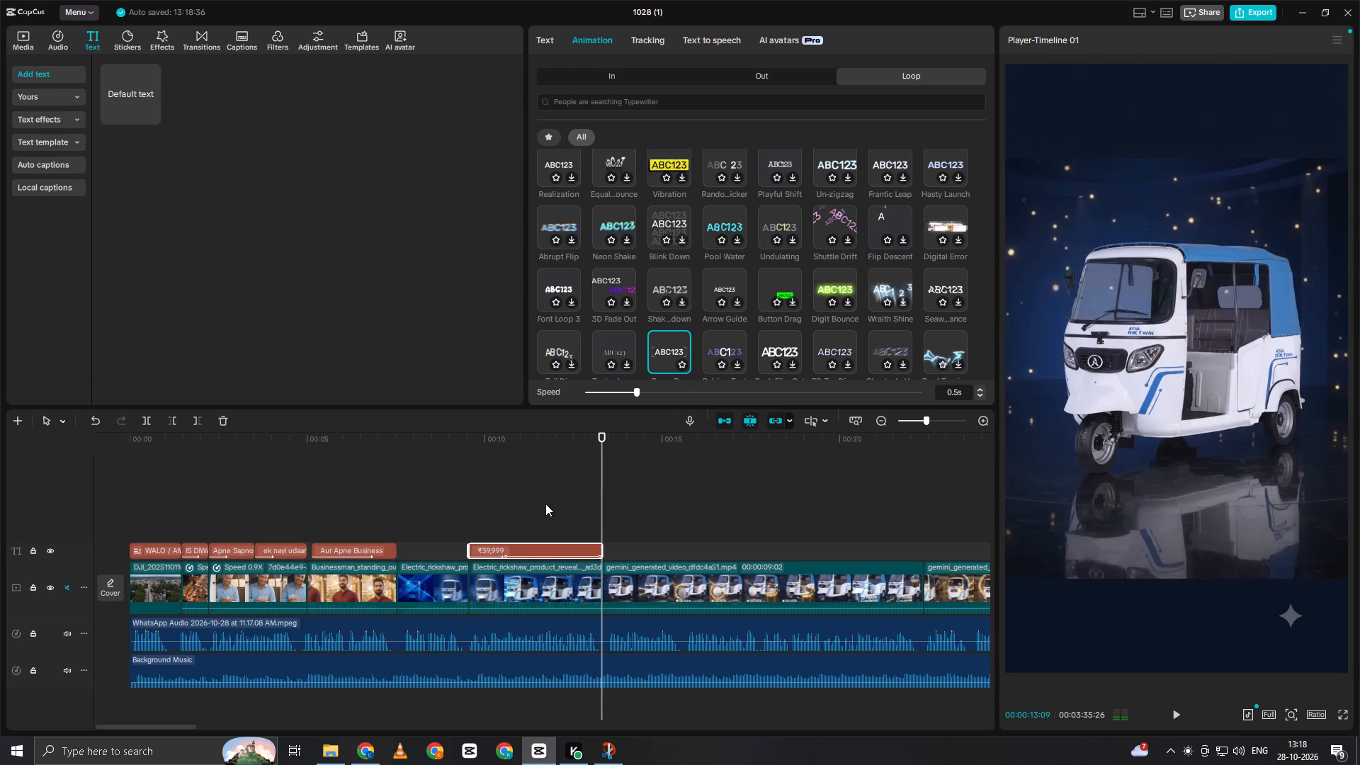
Scrub back over the ₹39,999 title and play from just before it to review the corner-bracket loop animation.
{"action": "left_click", "coordinate": [541, 500]}
{"action": "left_click_drag", "start_coordinate": [540, 501], "coordinate": [532, 511]}
{"action": "left_click", "coordinate": [531, 520]}
{"action": "left_click_drag", "start_coordinate": [531, 520], "coordinate": [437, 525]}
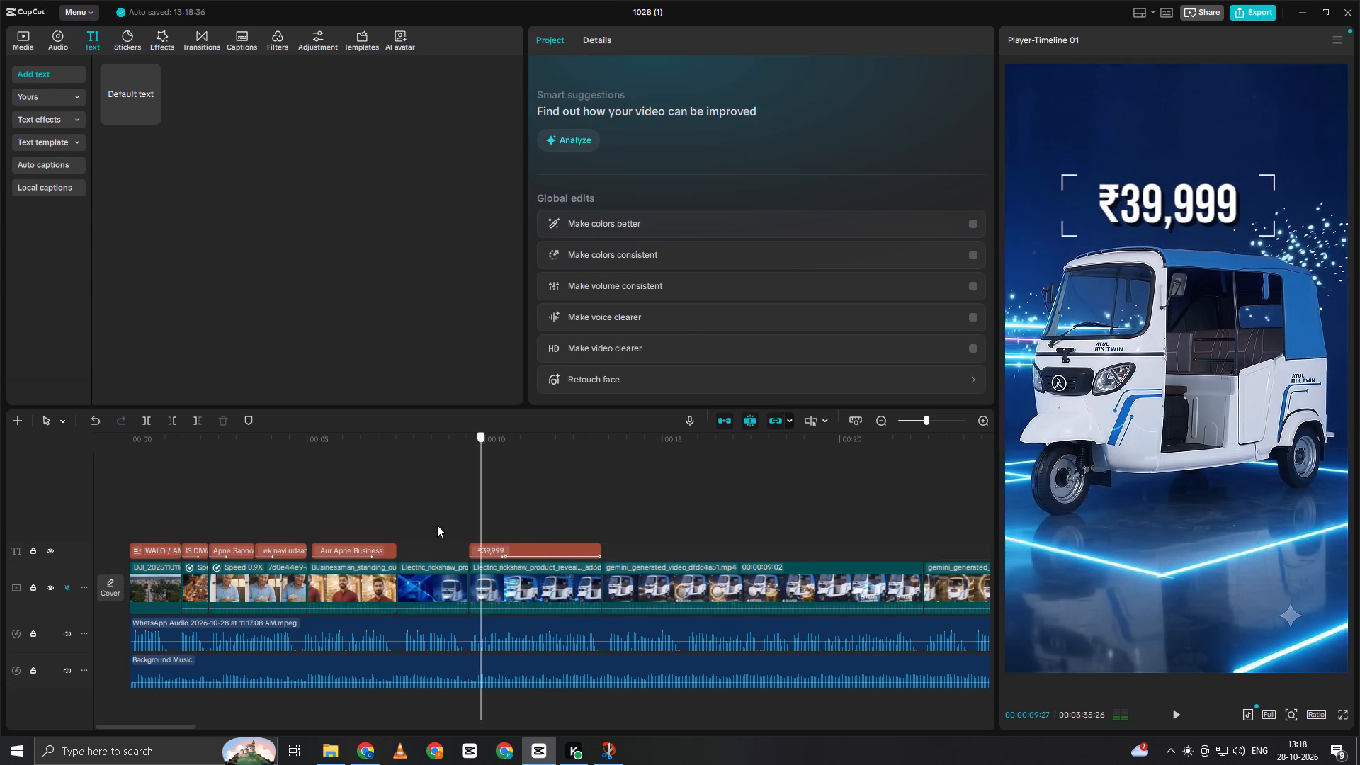
{"action": "left_click_drag", "start_coordinate": [437, 525], "coordinate": [429, 525]}
{"action": "key", "text": "space"}
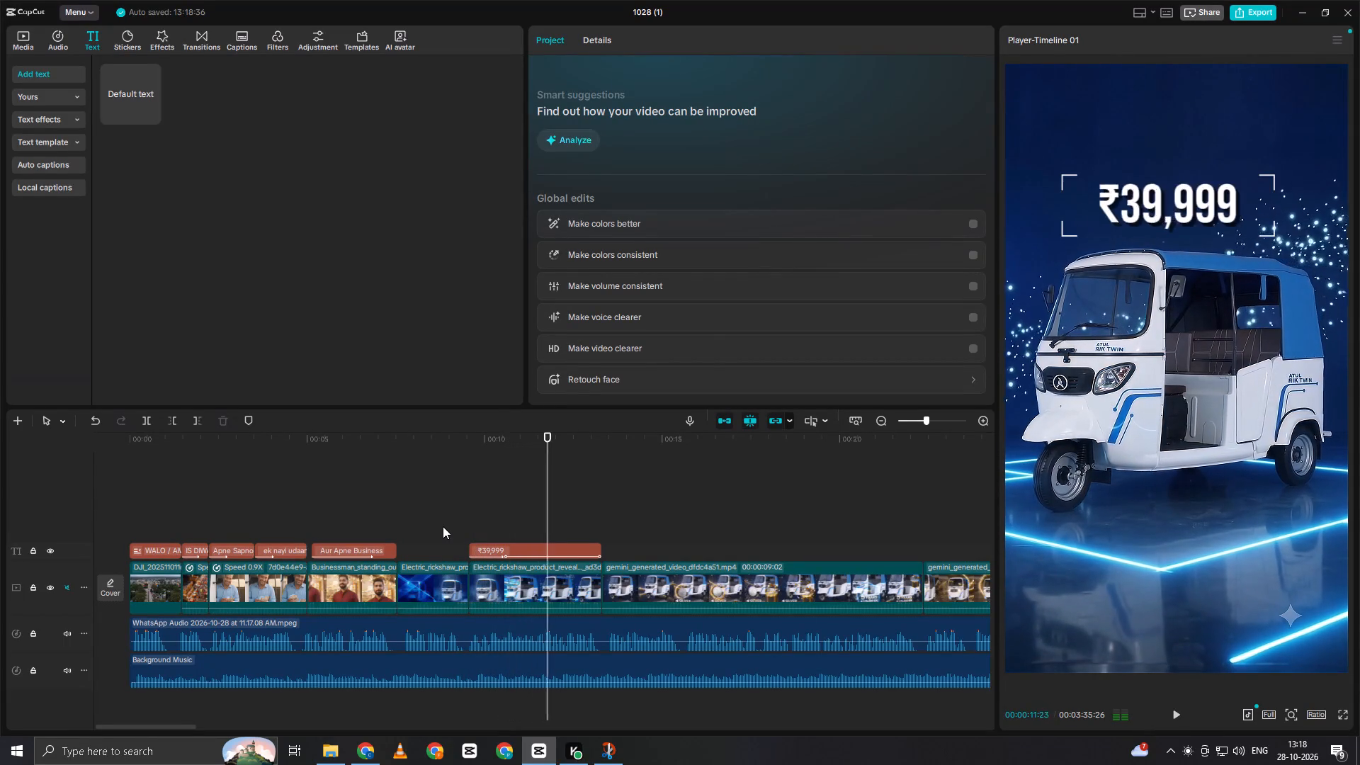
Remove the corner-bracket loop animation from the ₹39,999 title by setting its loop animation to None.
{"action": "key", "text": "space"}
{"action": "left_click", "coordinate": [580, 548]}
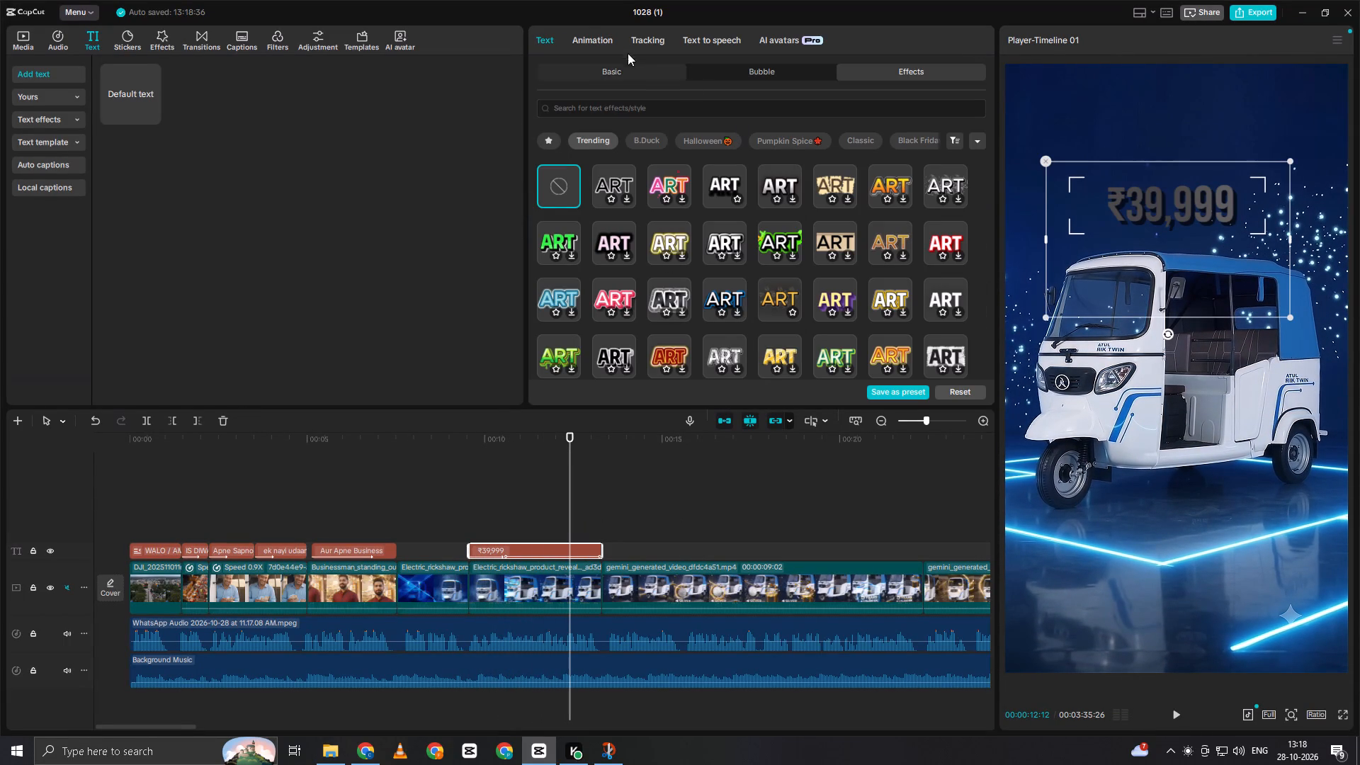
{"action": "left_click", "coordinate": [599, 38]}
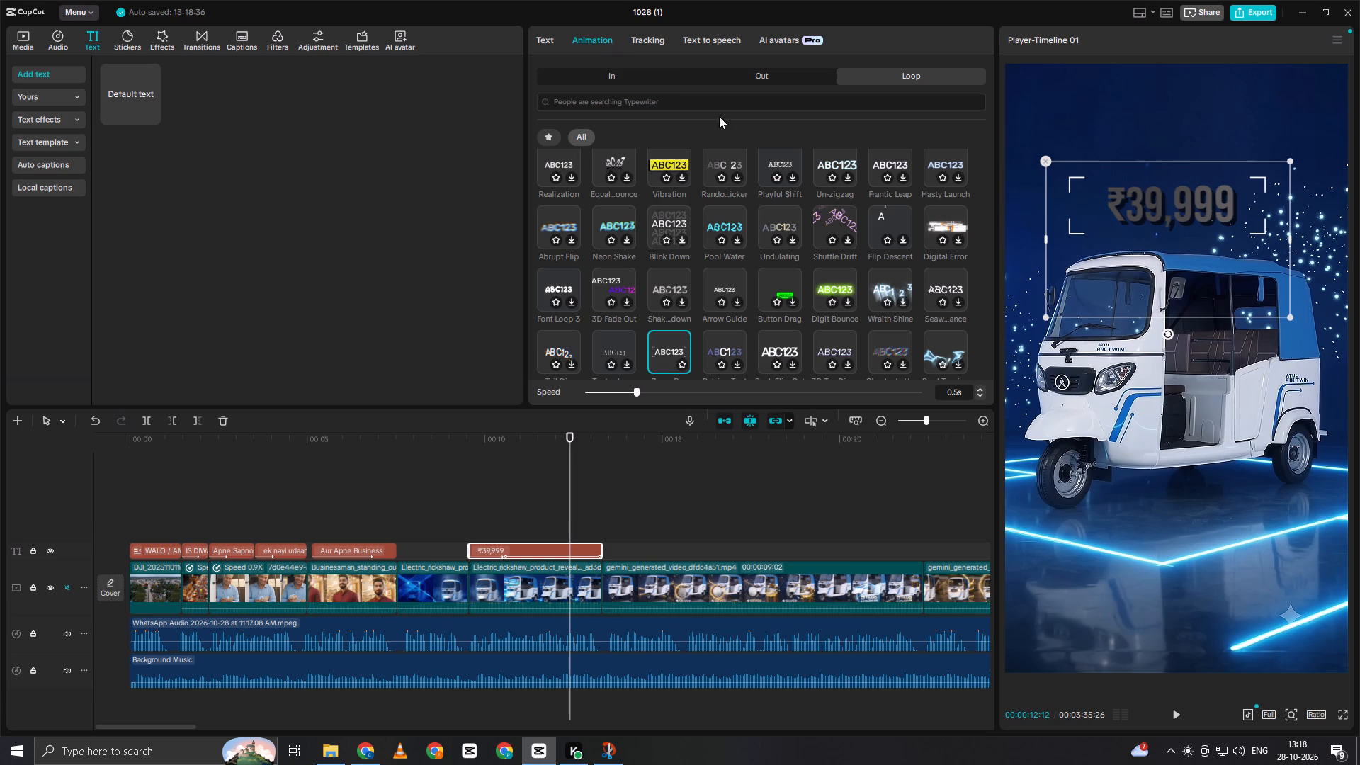
{"action": "scroll", "coordinate": [586, 186], "scroll_direction": "up", "scroll_amount": 5}
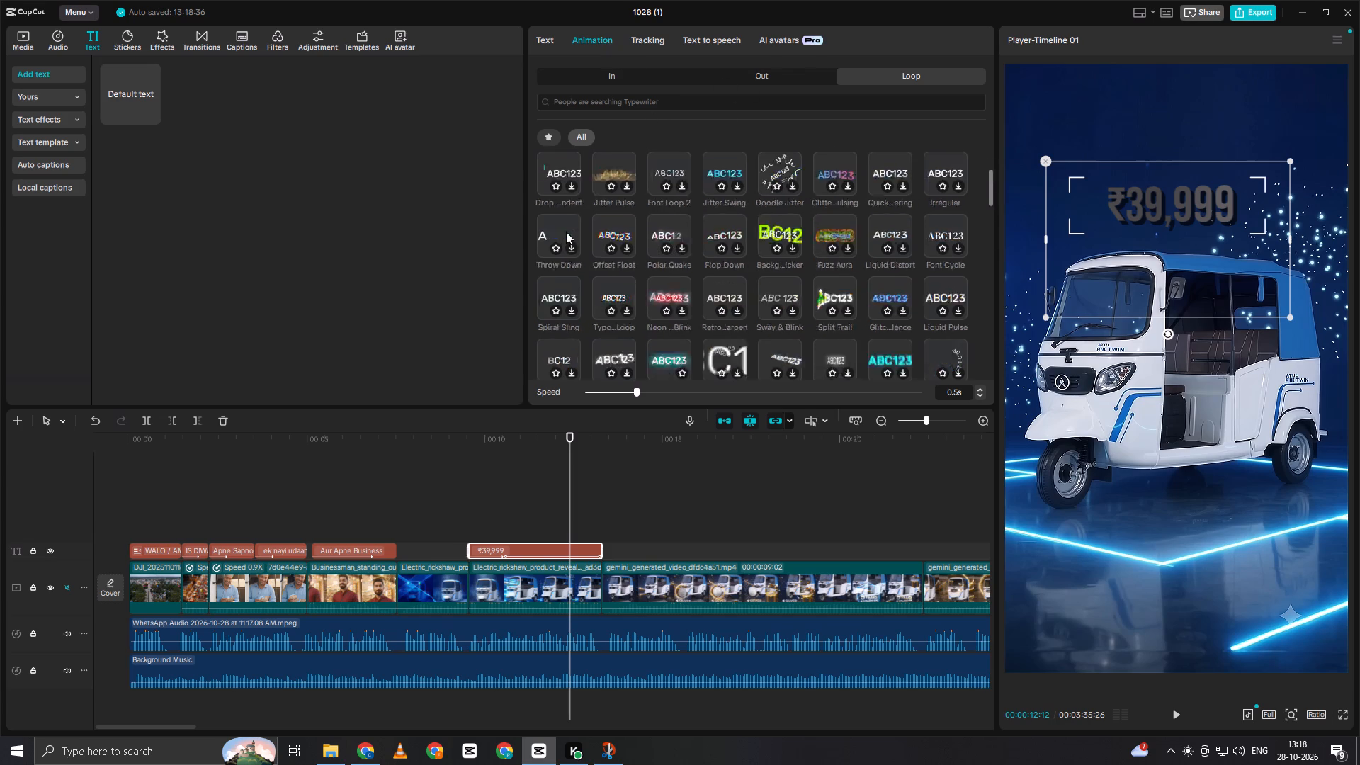
{"action": "scroll", "coordinate": [566, 232], "scroll_direction": "up", "scroll_amount": 4}
{"action": "scroll", "coordinate": [562, 229], "scroll_direction": "down", "scroll_amount": 1}
{"action": "scroll", "coordinate": [562, 229], "scroll_direction": "up", "scroll_amount": 1}
{"action": "scroll", "coordinate": [562, 229], "scroll_direction": "down", "scroll_amount": 1}
{"action": "scroll", "coordinate": [562, 229], "scroll_direction": "up", "scroll_amount": 2}
{"action": "left_click", "coordinate": [577, 171]}
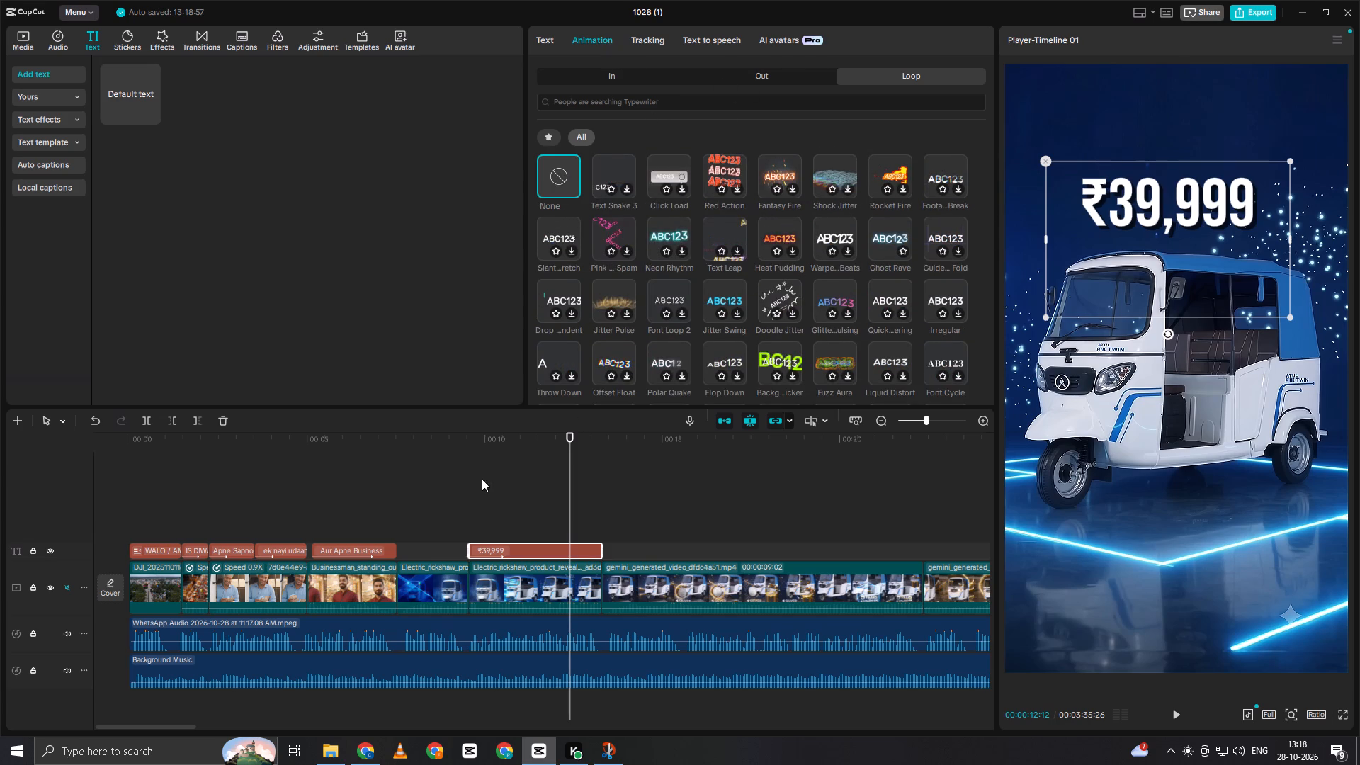
Play the ₹39,999 title without its loop, and replay the start of the following silver coin clip to review the sequence.
{"action": "left_click", "coordinate": [465, 497]}
{"action": "key", "text": "space"}
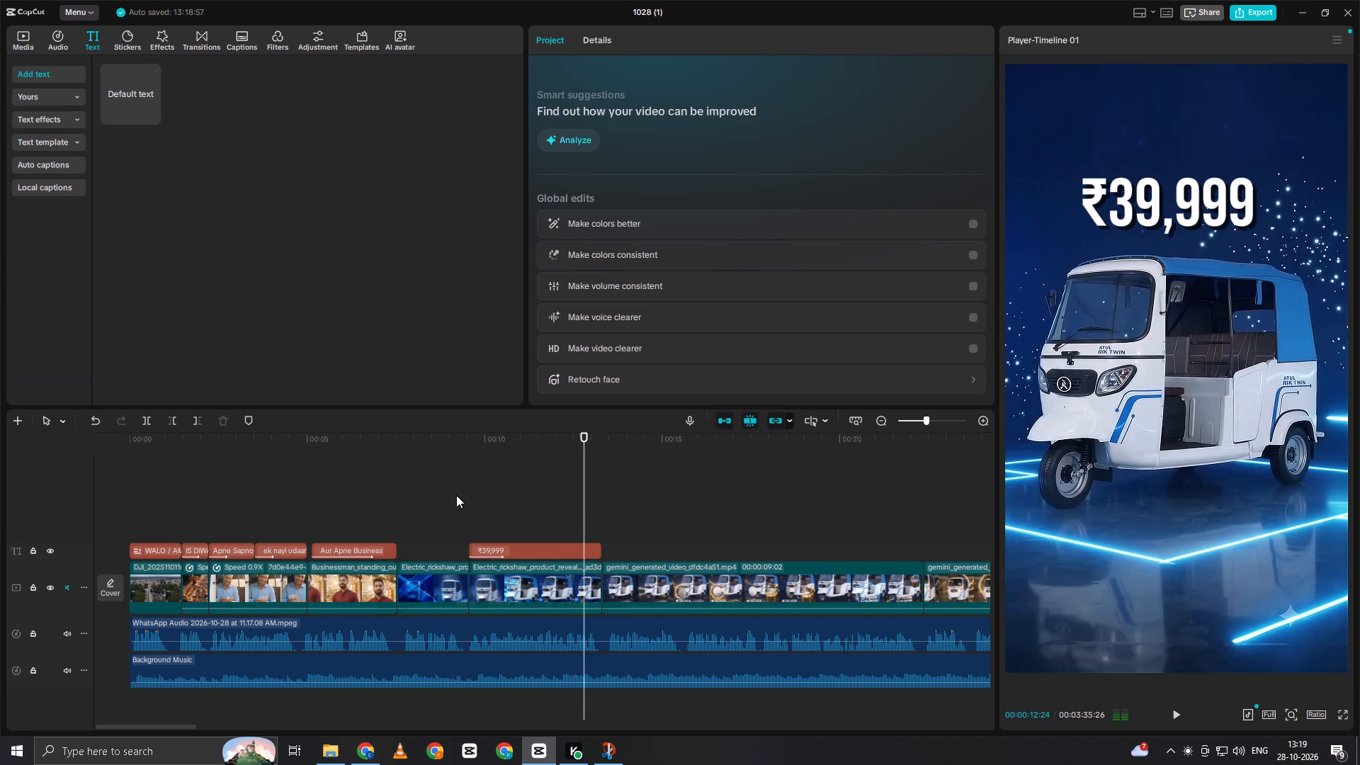
{"action": "key", "text": "space"}
{"action": "double_click", "coordinate": [606, 492]}
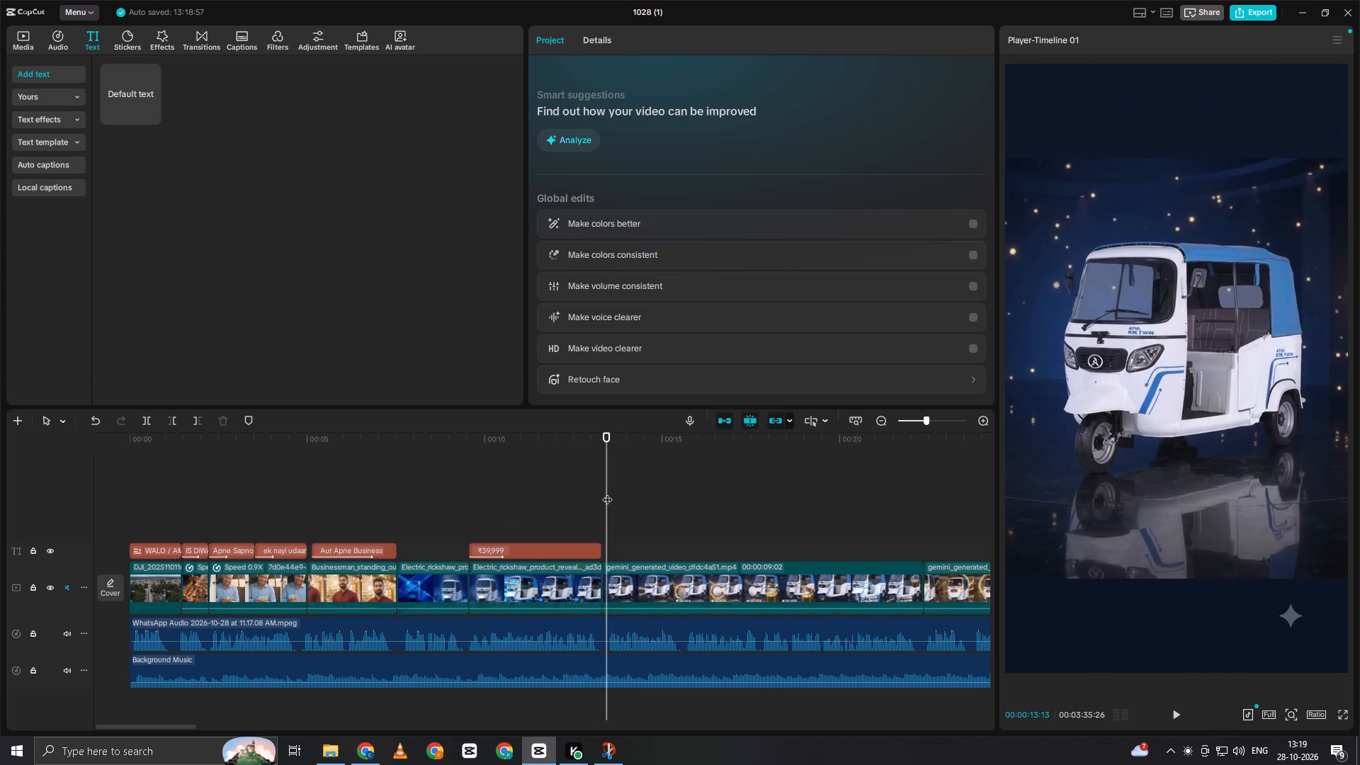
{"action": "key", "text": "space"}
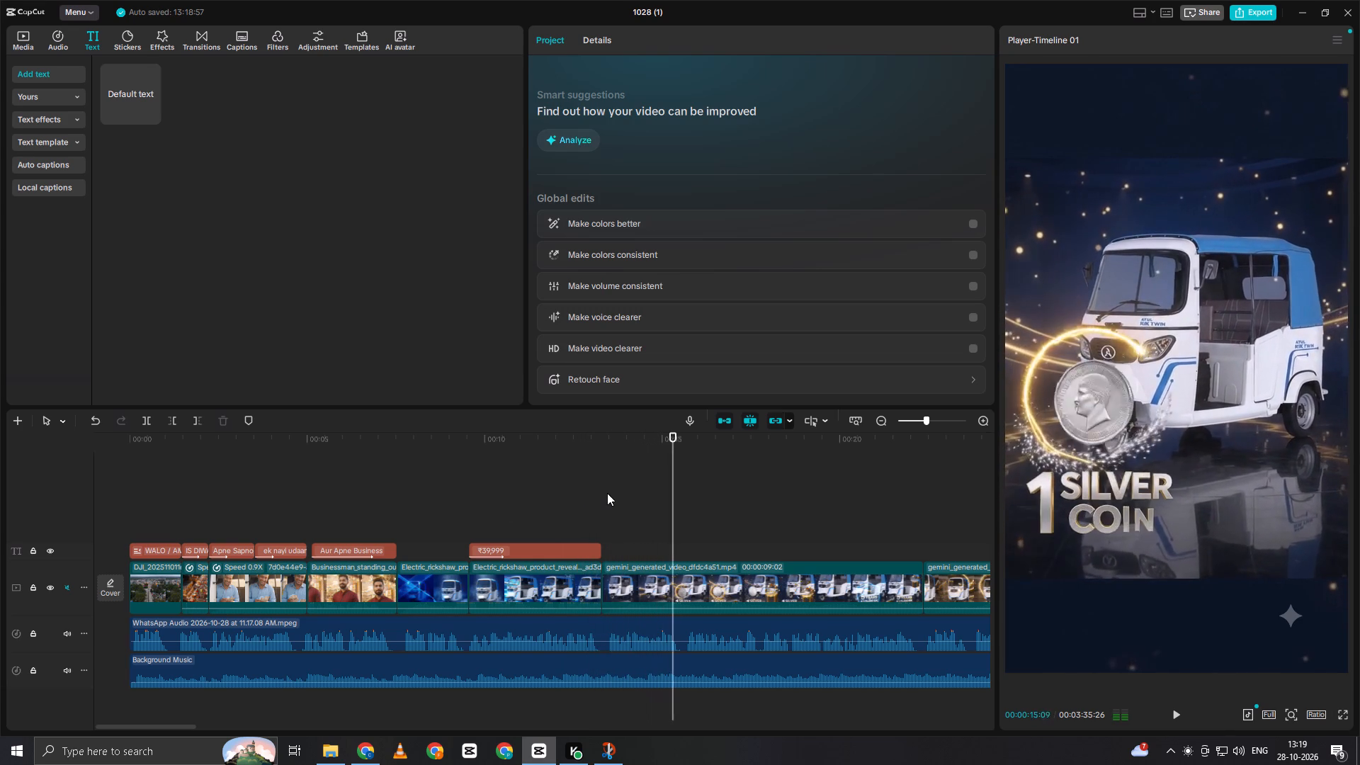
{"action": "double_click", "coordinate": [639, 494]}
{"action": "left_click_drag", "start_coordinate": [640, 497], "coordinate": [621, 520]}
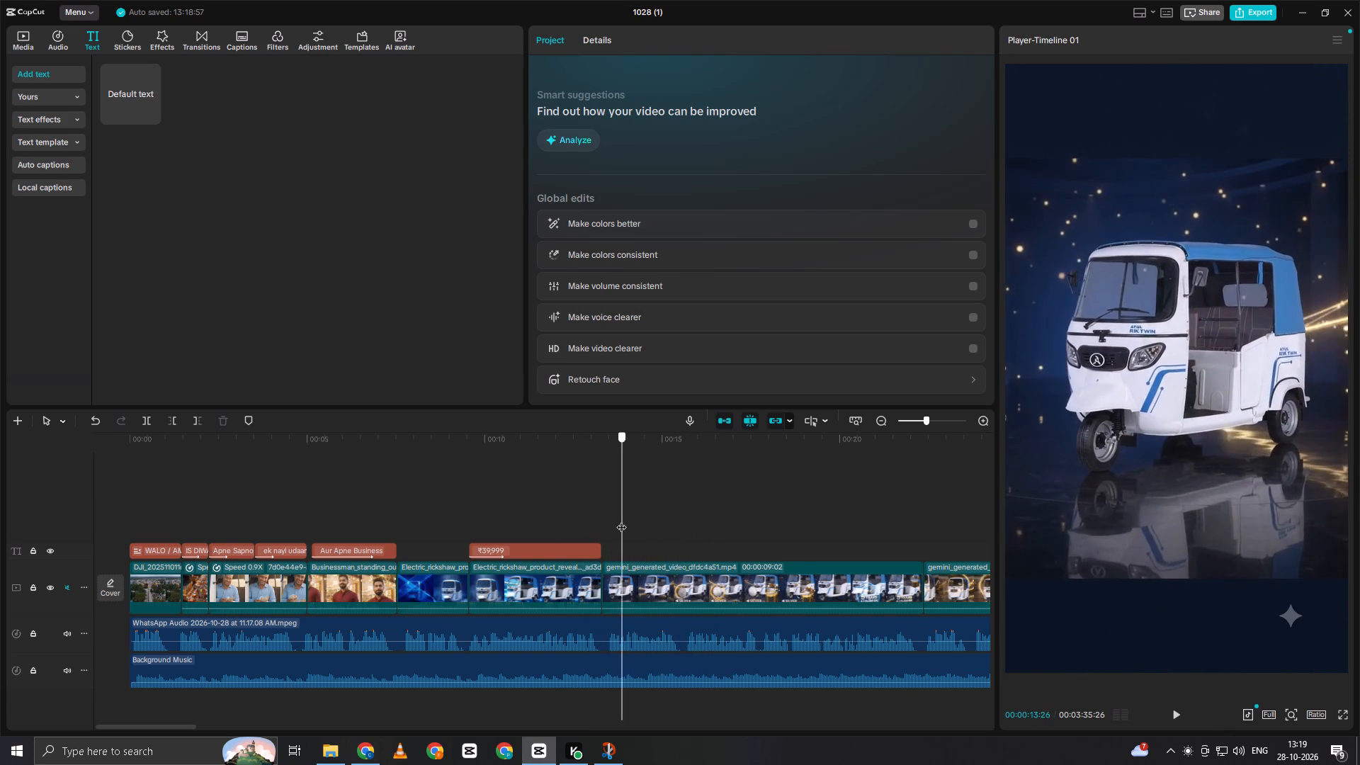
{"action": "left_click_drag", "start_coordinate": [621, 520], "coordinate": [607, 534]}
{"action": "key", "text": "space"}
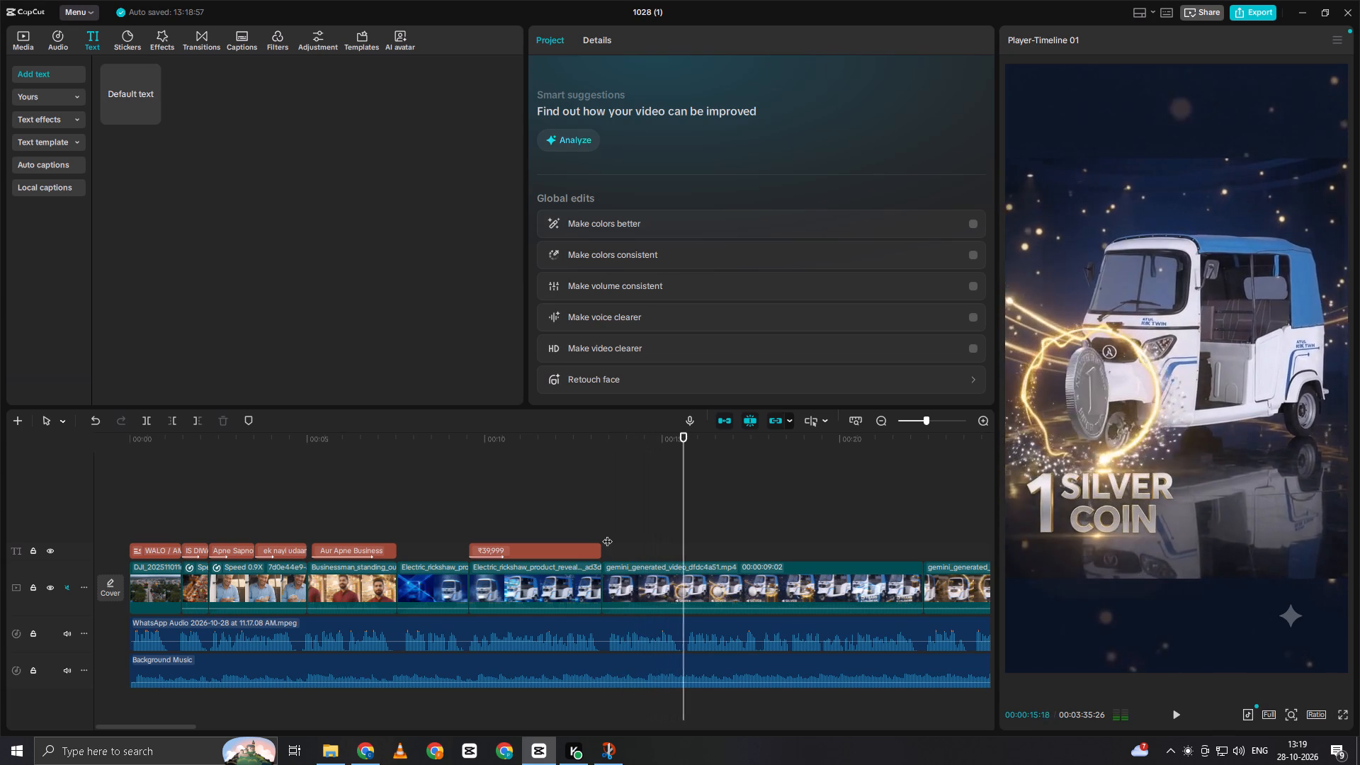
{"action": "key", "text": "space"}
{"action": "left_click", "coordinate": [619, 531]}
{"action": "left_click_drag", "start_coordinate": [619, 531], "coordinate": [608, 540]}
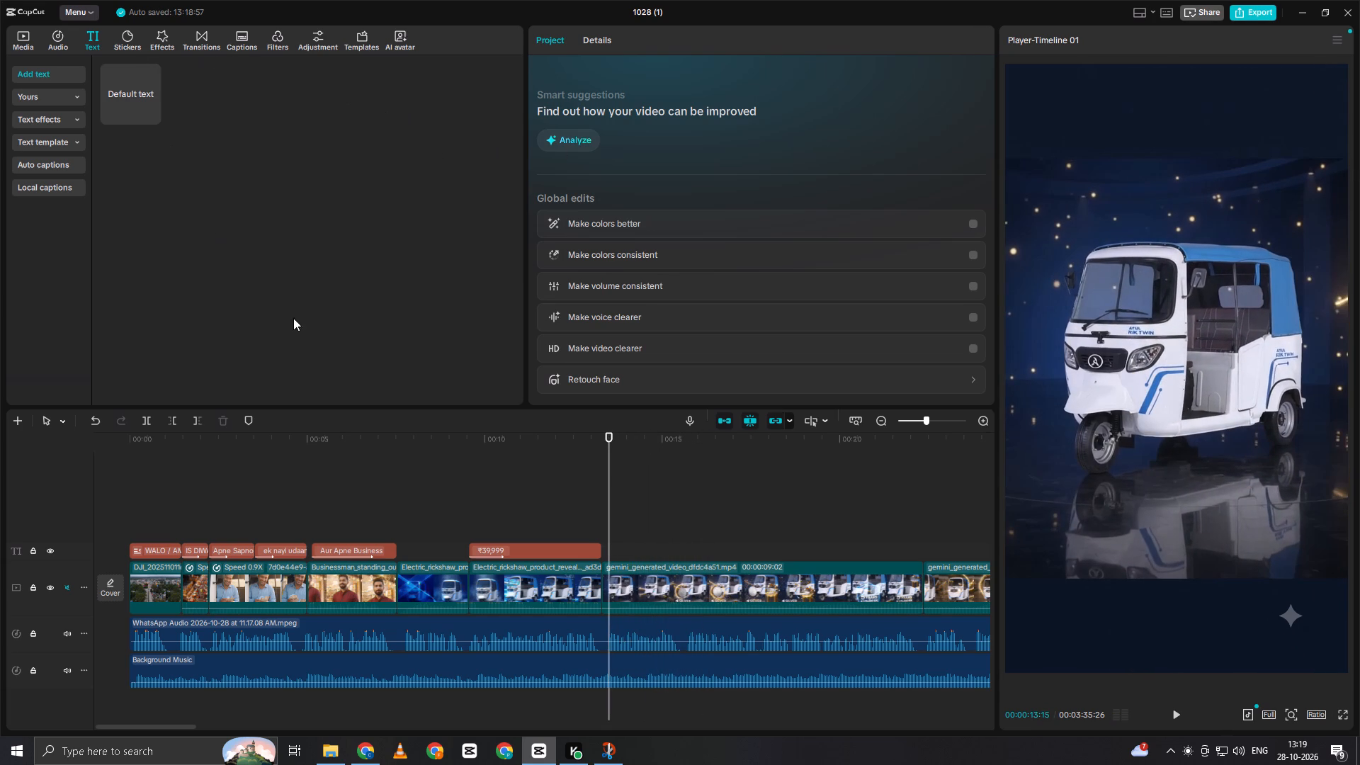
Duplicate the "Aur Apne Business" title onto a new text track, starting at the first electric rickshaw clip, and play it.
{"action": "left_click", "coordinate": [405, 466]}
{"action": "left_click_drag", "start_coordinate": [405, 467], "coordinate": [395, 474]}
{"action": "key", "text": "space"}
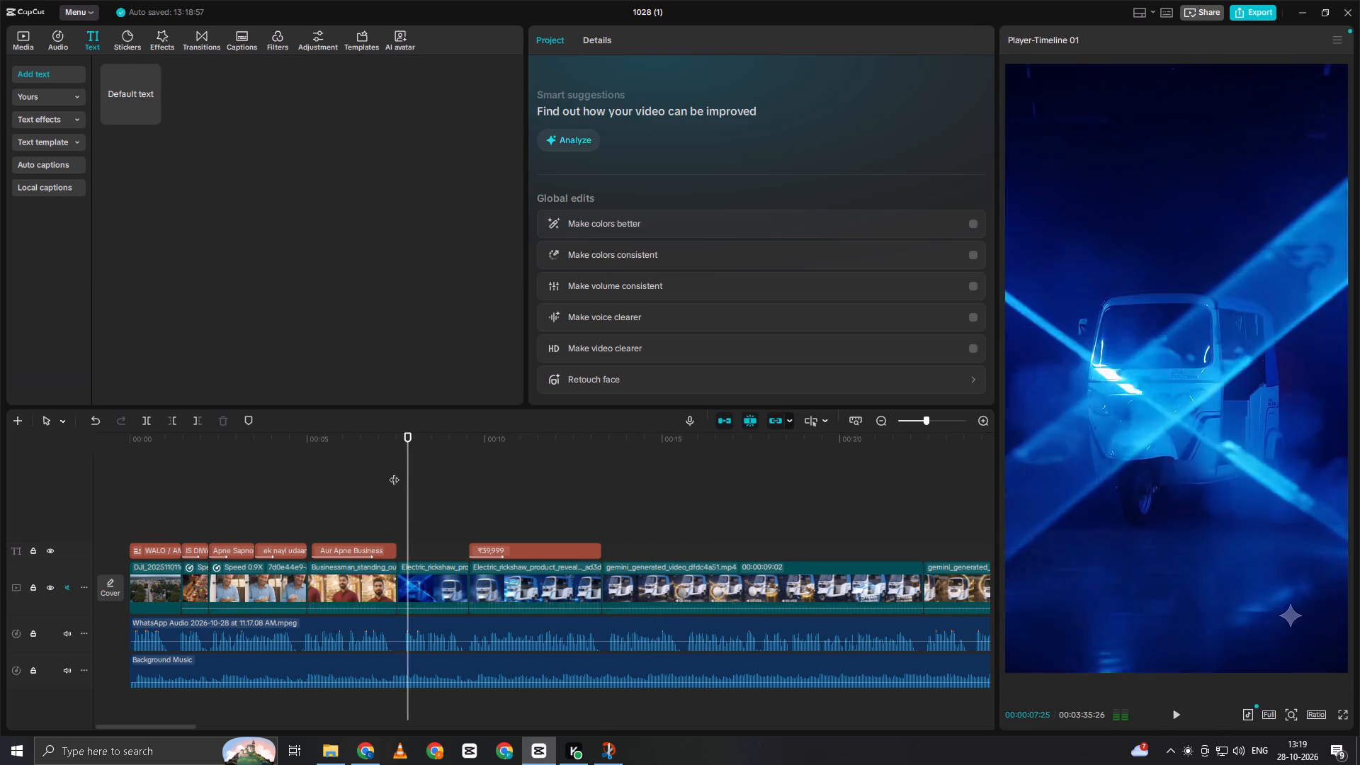
{"action": "key", "text": "space"}
{"action": "left_click", "coordinate": [405, 471]}
{"action": "left_click_drag", "start_coordinate": [405, 471], "coordinate": [401, 478]}
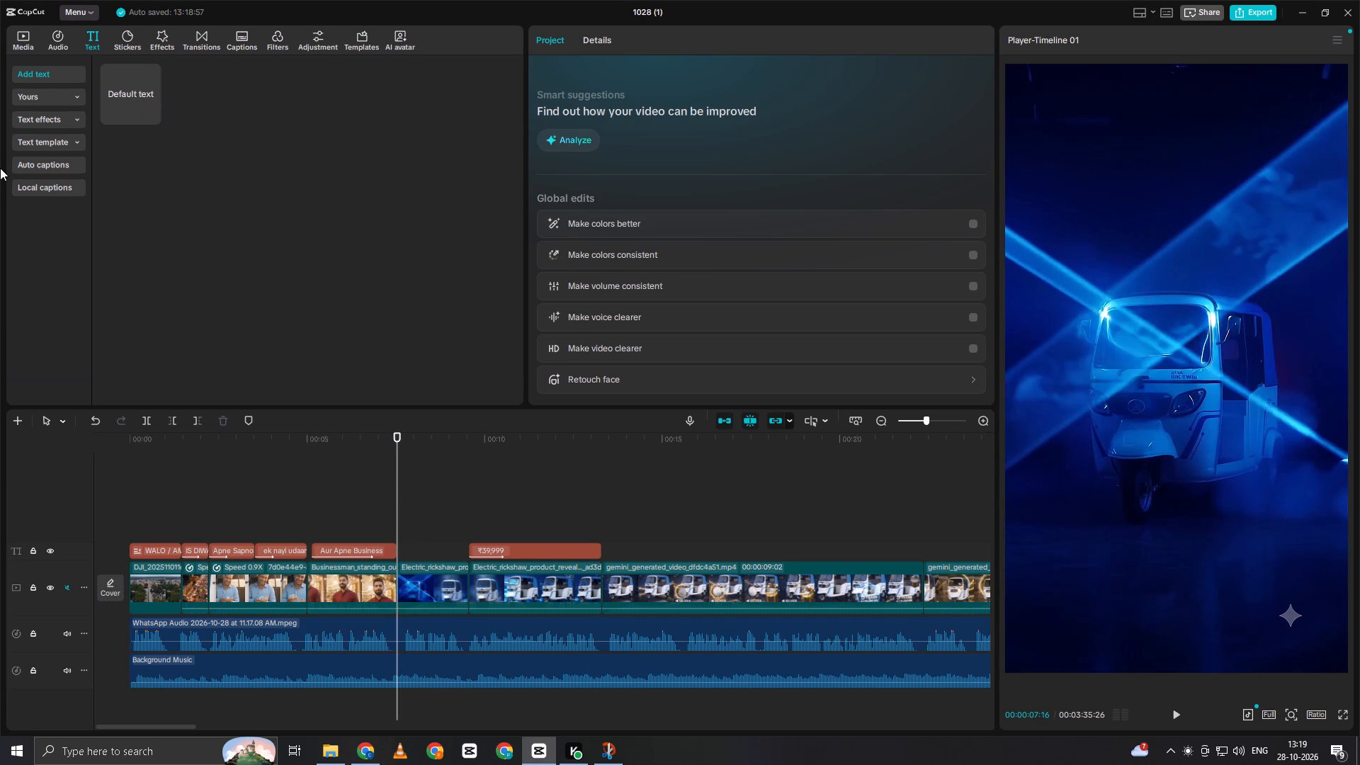
{"action": "left_click", "coordinate": [123, 99]}
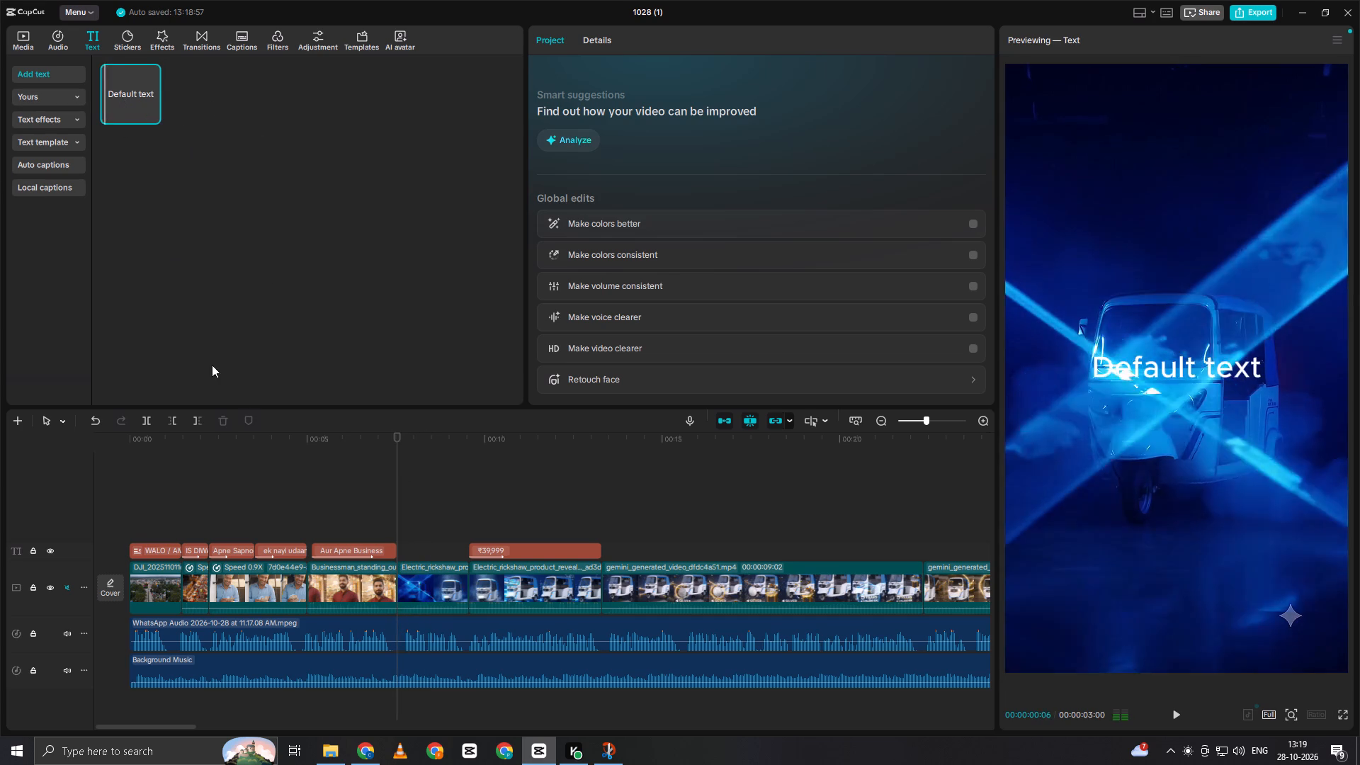
{"action": "key", "text": "space"}
{"action": "left_click_drag", "start_coordinate": [343, 550], "coordinate": [413, 553]}
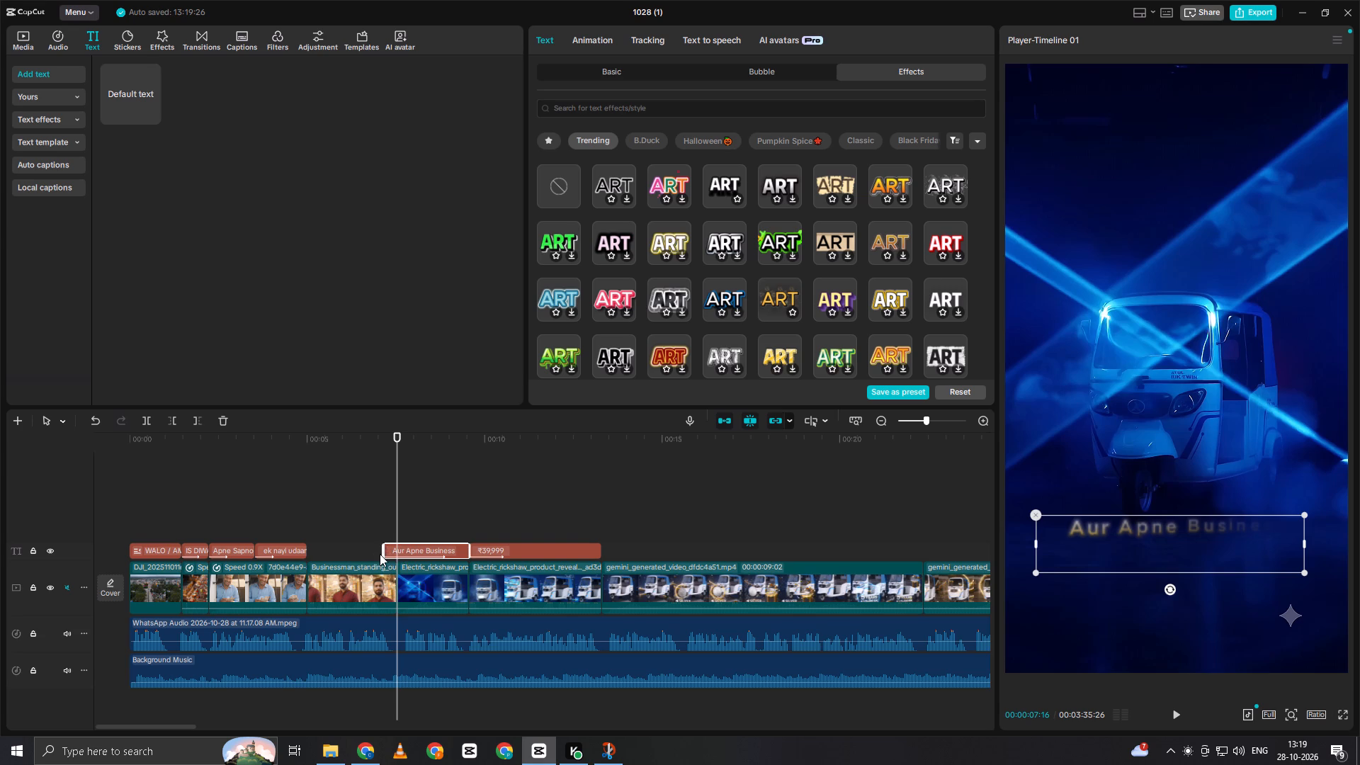
{"action": "key", "text": "ctrl+z"}
{"action": "left_click_drag", "start_coordinate": [356, 550], "coordinate": [356, 550], "text": "alt"}
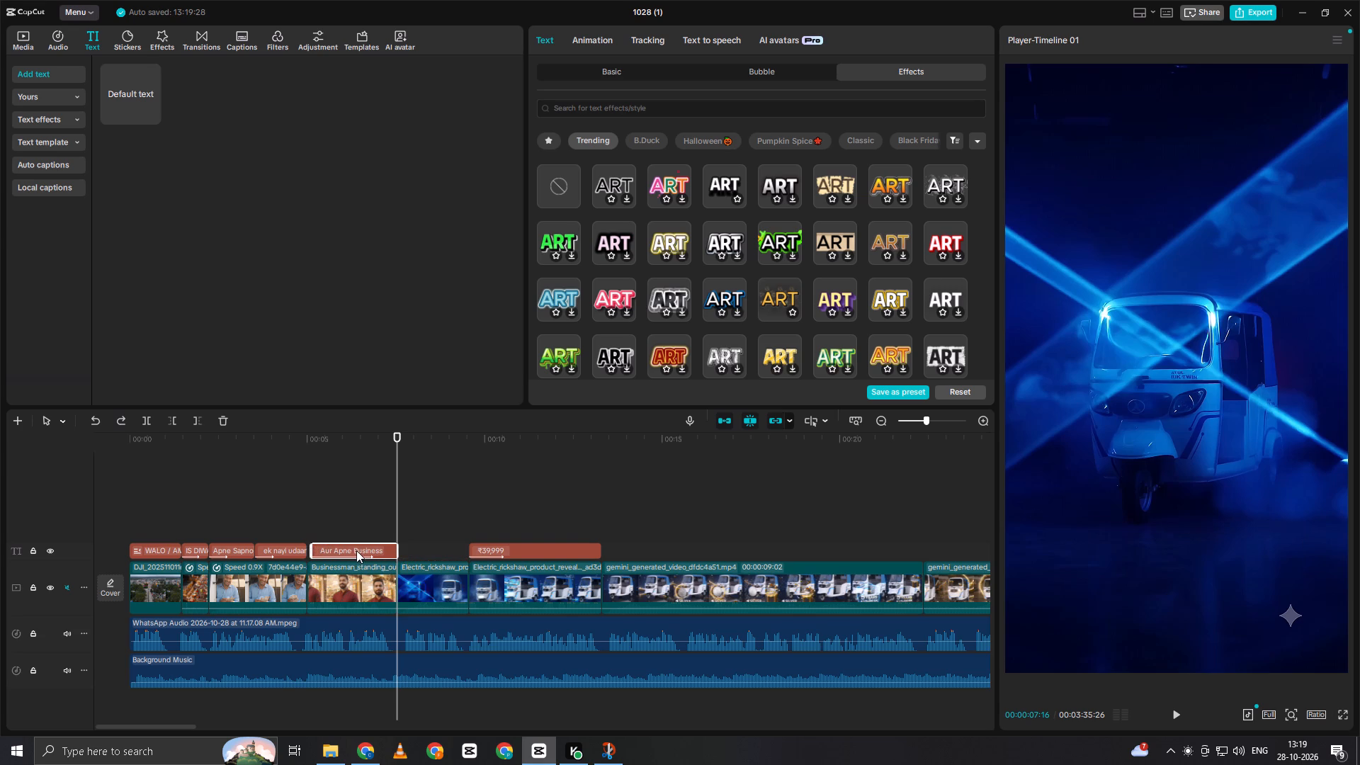
{"action": "left_click_drag", "start_coordinate": [356, 550], "coordinate": [444, 535], "text": "alt"}
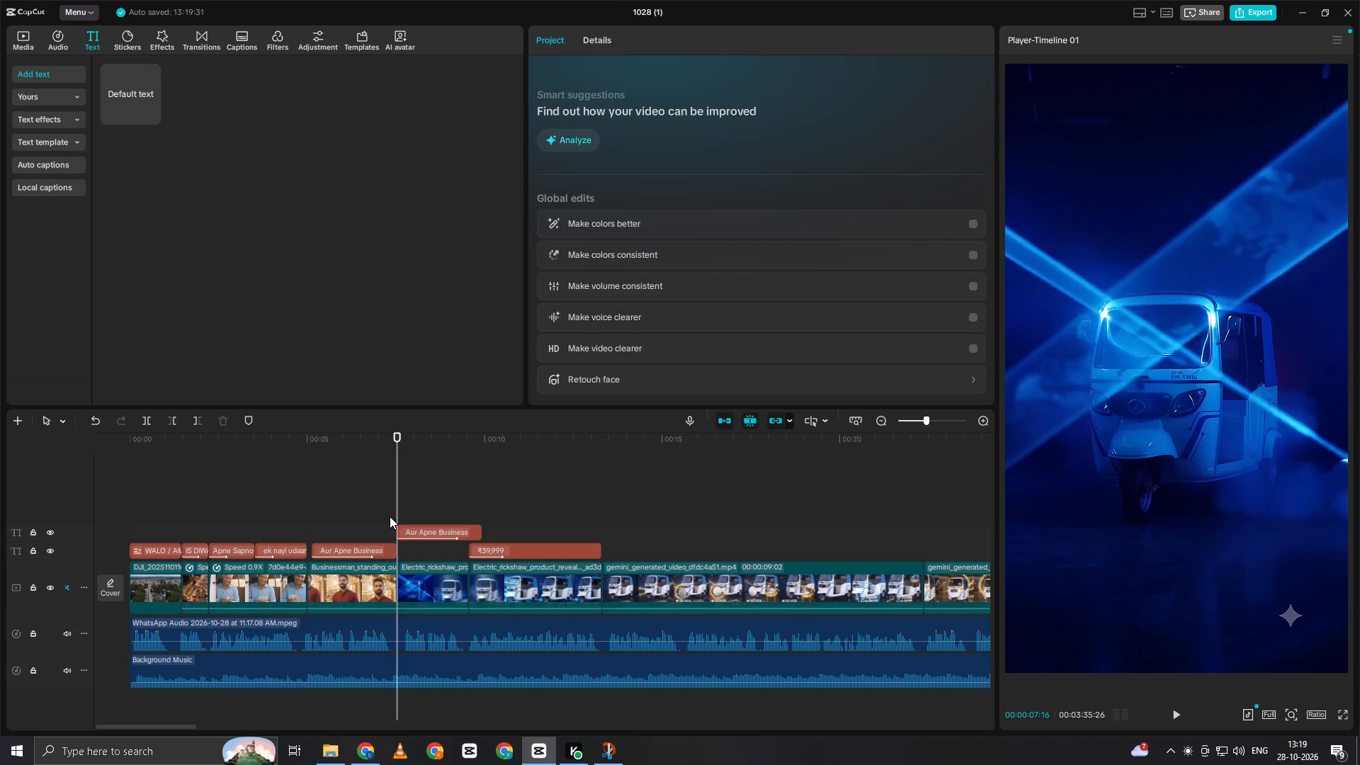
{"action": "left_click", "coordinate": [389, 515]}
{"action": "key", "text": "space"}
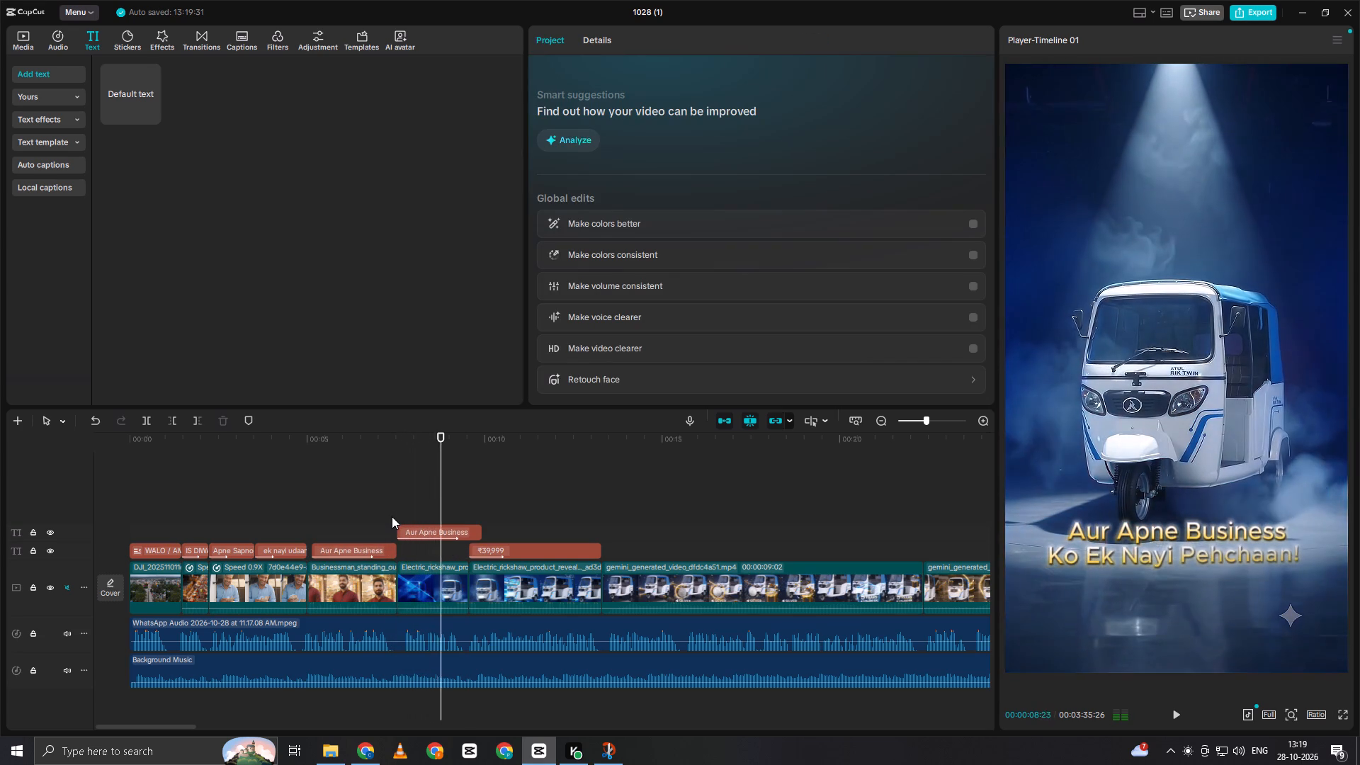
{"action": "key", "text": "space"}
Replace the copied title's text with "Pesh Hai Atul Rik Twin", capitalising the first letter of each word.
{"action": "left_click", "coordinate": [424, 532]}
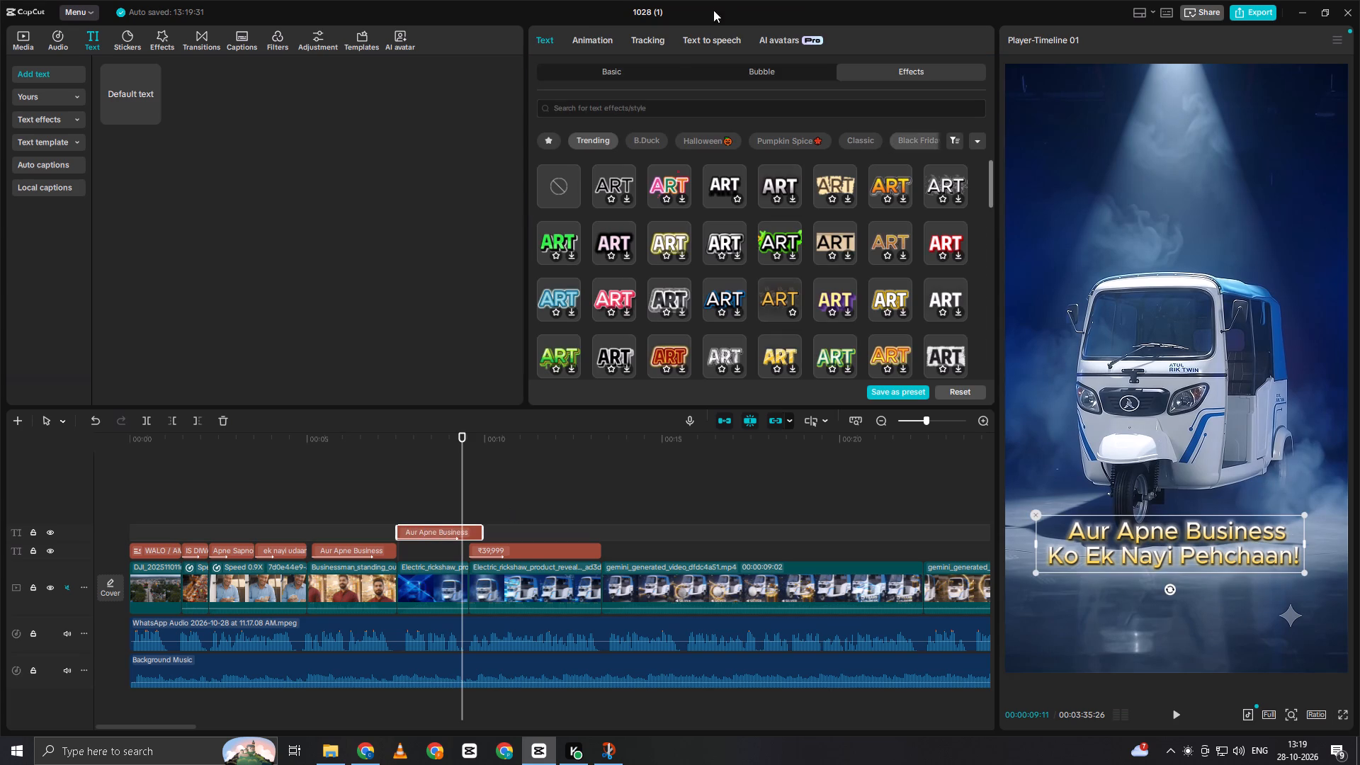
{"action": "left_click", "coordinate": [581, 68]}
{"action": "left_click_drag", "start_coordinate": [542, 102], "coordinate": [543, 102]}
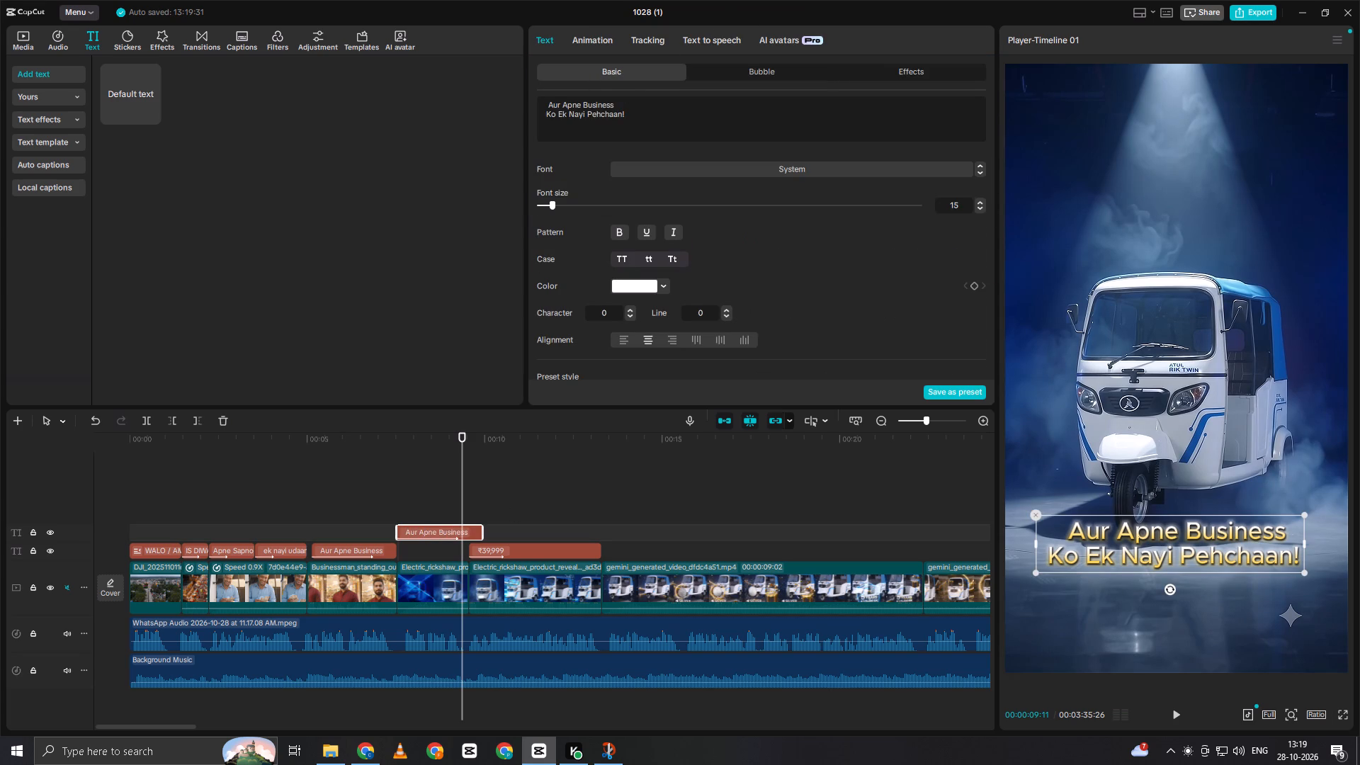
{"action": "left_click_drag", "start_coordinate": [543, 102], "coordinate": [693, 140]}
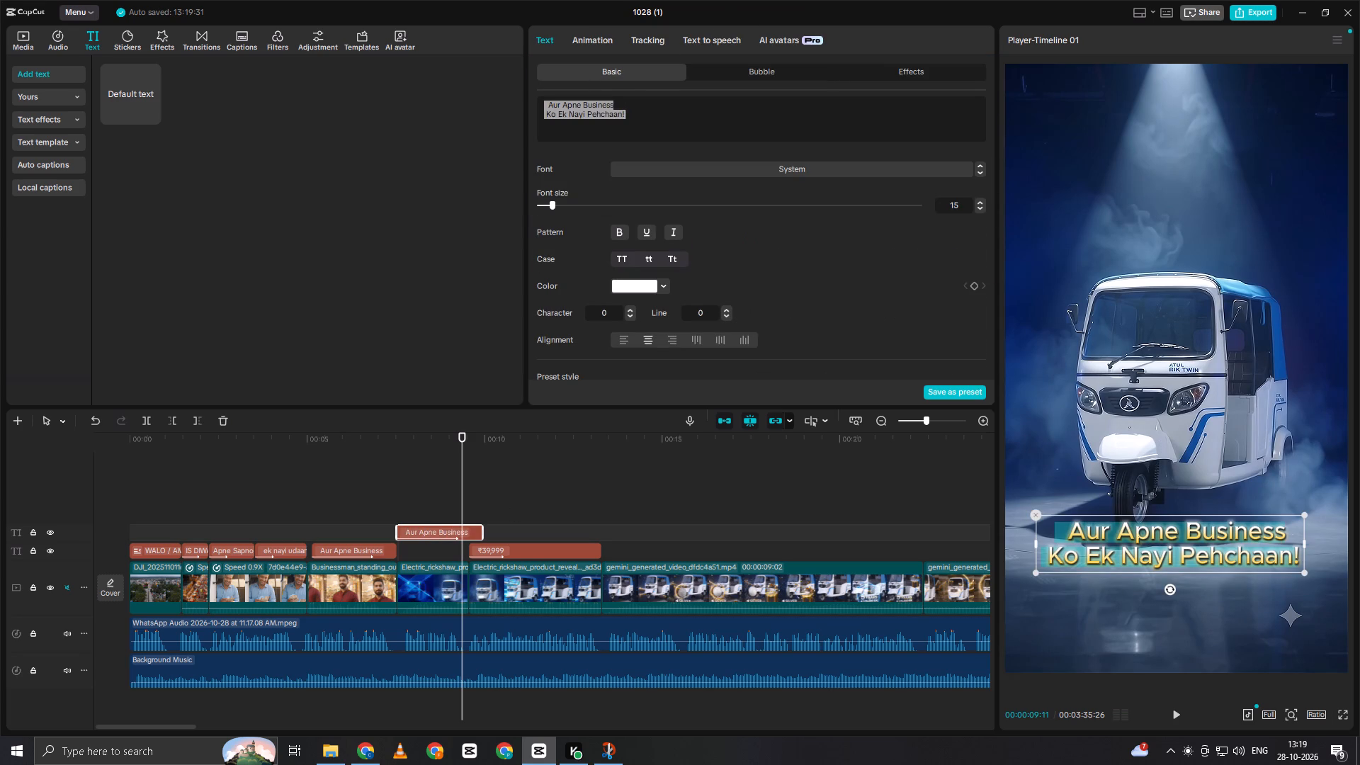
{"action": "key", "text": "ctrl+v"}
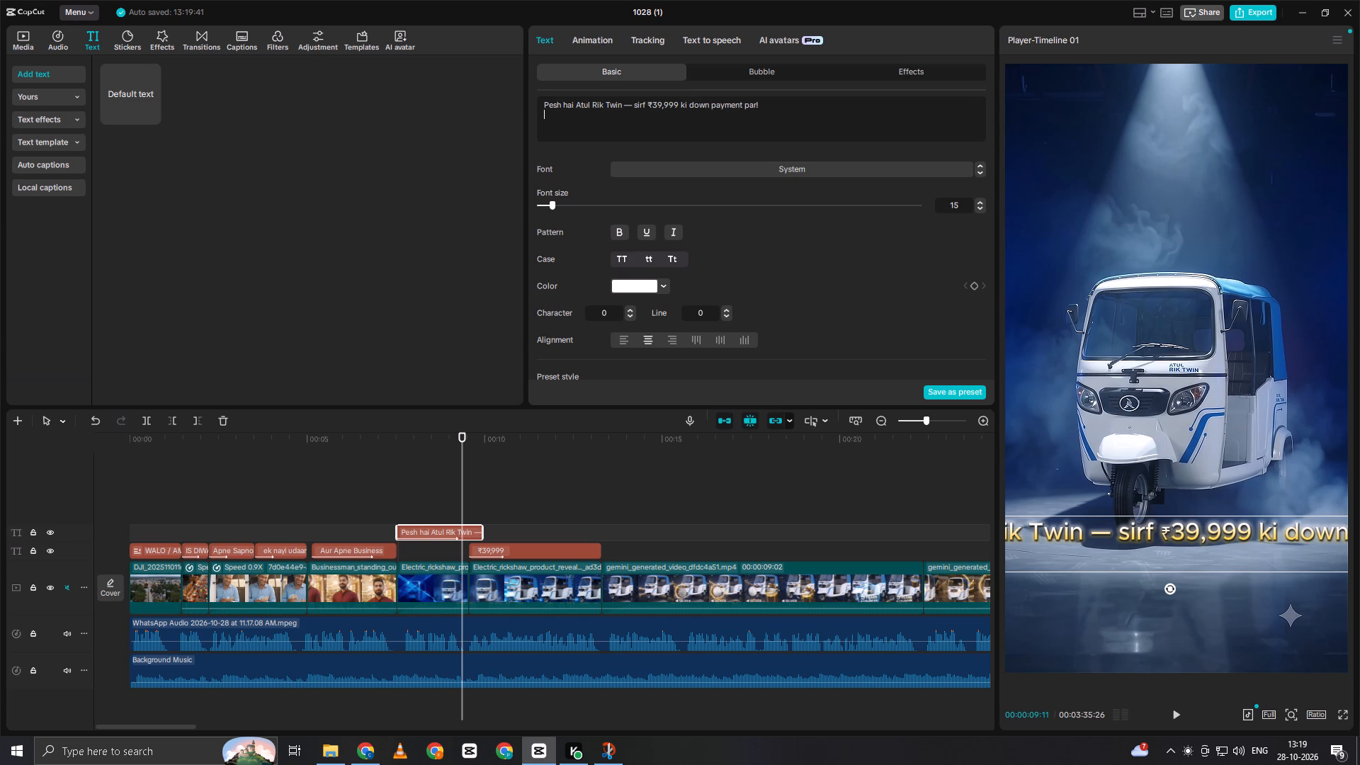
{"action": "left_click_drag", "start_coordinate": [624, 106], "coordinate": [793, 109]}
{"action": "key", "text": "space"}
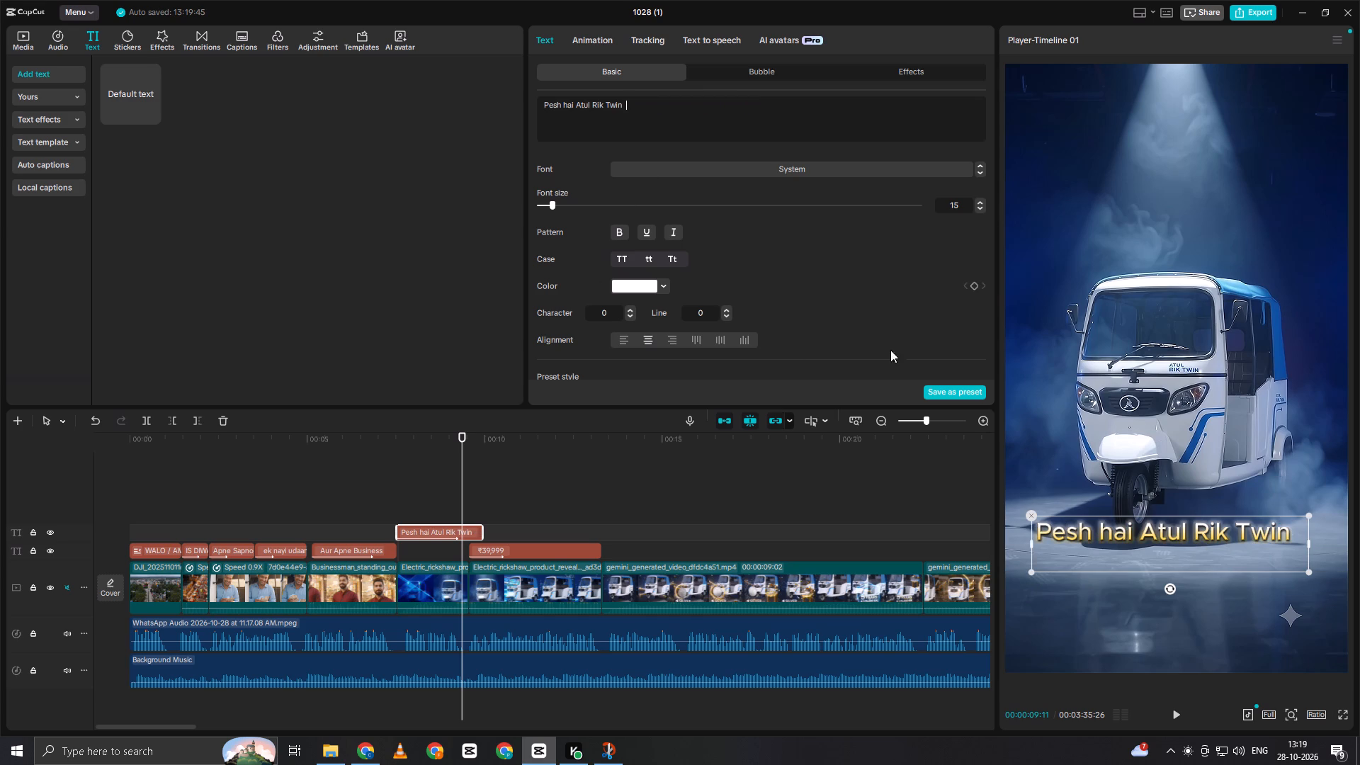
{"action": "left_click", "coordinate": [673, 259]}
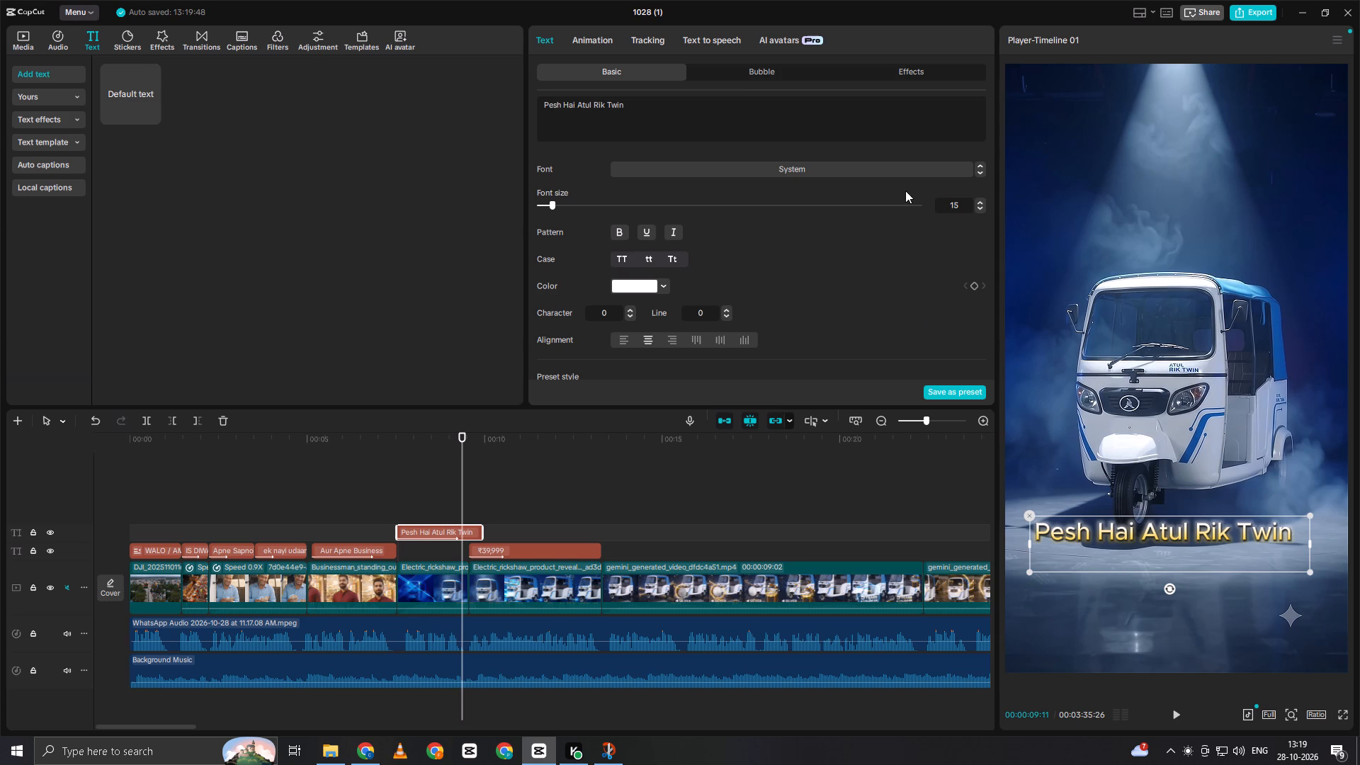
Search text effects for "Blue sky and white clouds" and apply the light-blue SUPER style to the "Pesh Hai Atul Rik Twin" title.
{"action": "left_click", "coordinate": [917, 62]}
{"action": "left_click", "coordinate": [917, 66]}
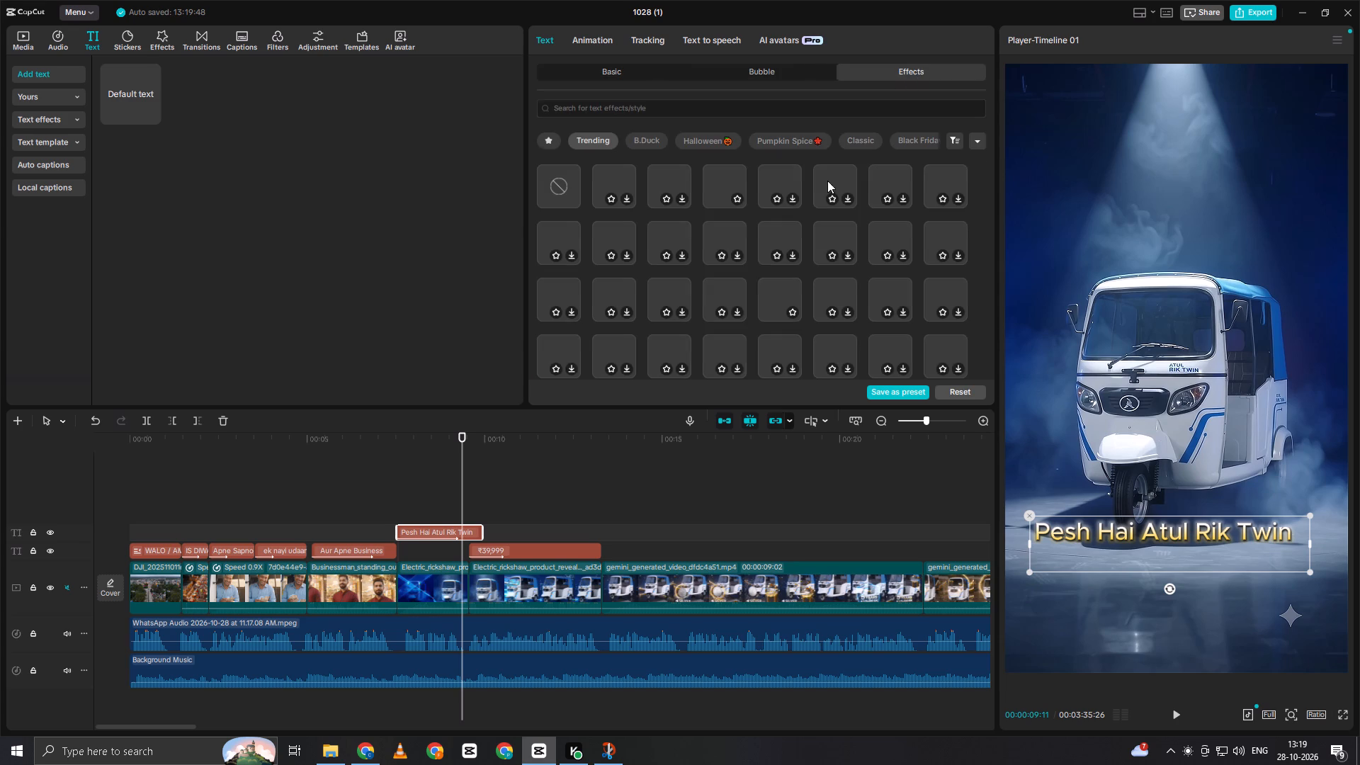
{"action": "scroll", "coordinate": [722, 241], "scroll_direction": "down", "scroll_amount": 2}
{"action": "scroll", "coordinate": [691, 211], "scroll_direction": "up", "scroll_amount": 3}
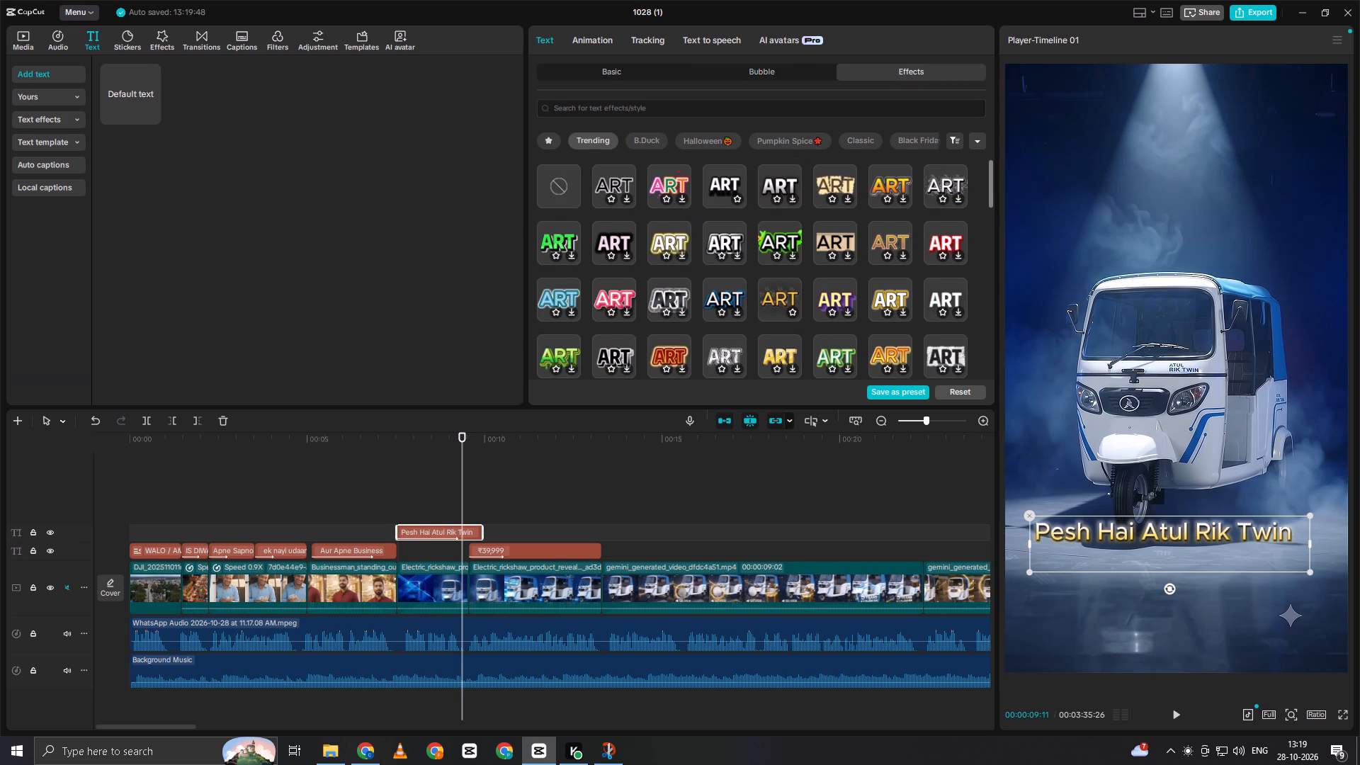
{"action": "left_click", "coordinate": [614, 115]}
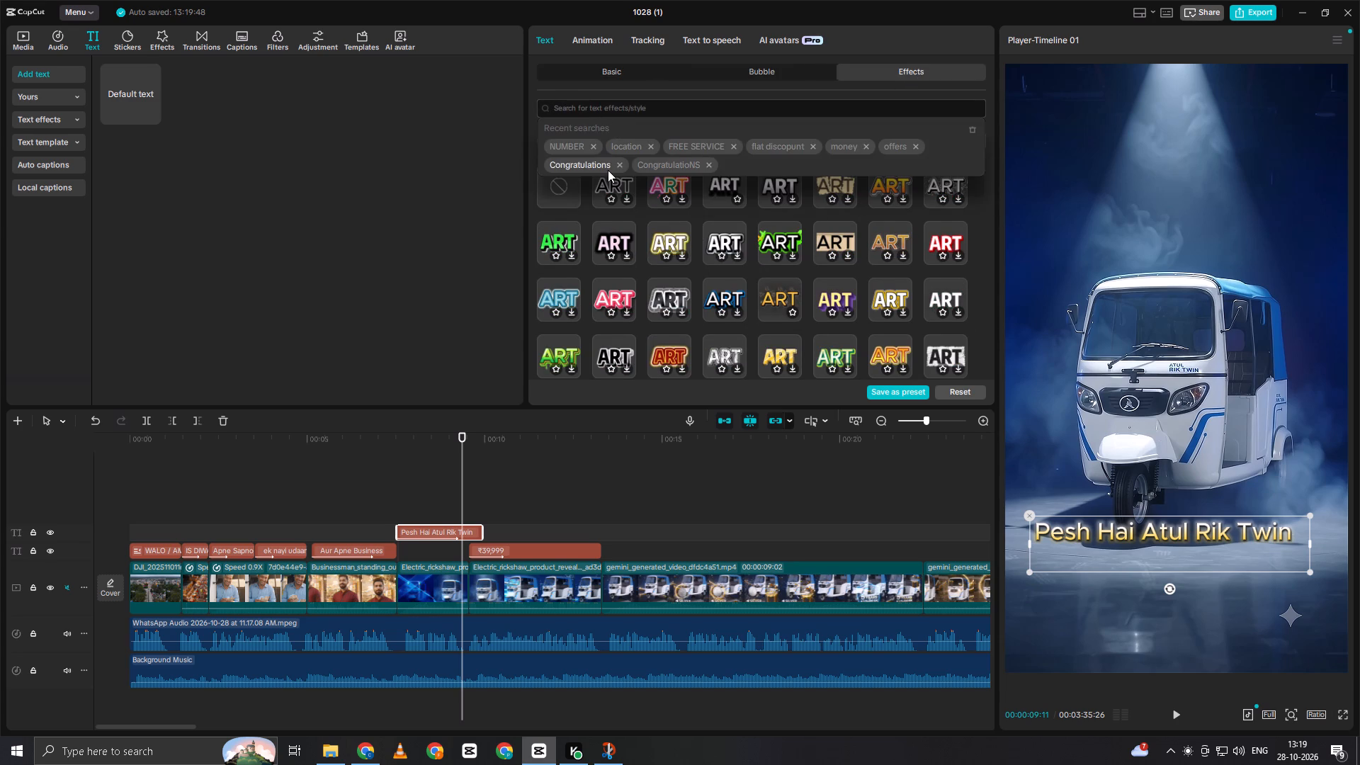
{"action": "type", "text": "BLUE"}
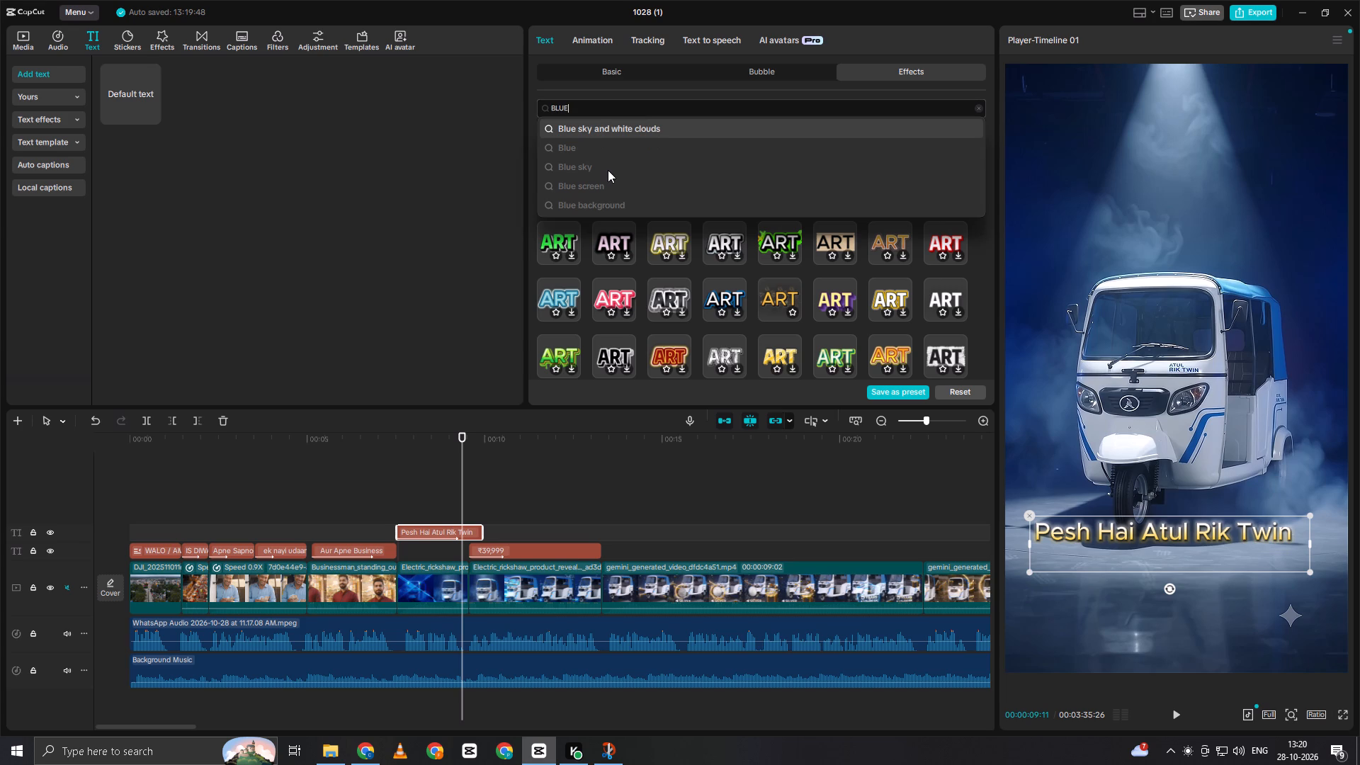
{"action": "left_click", "coordinate": [632, 123]}
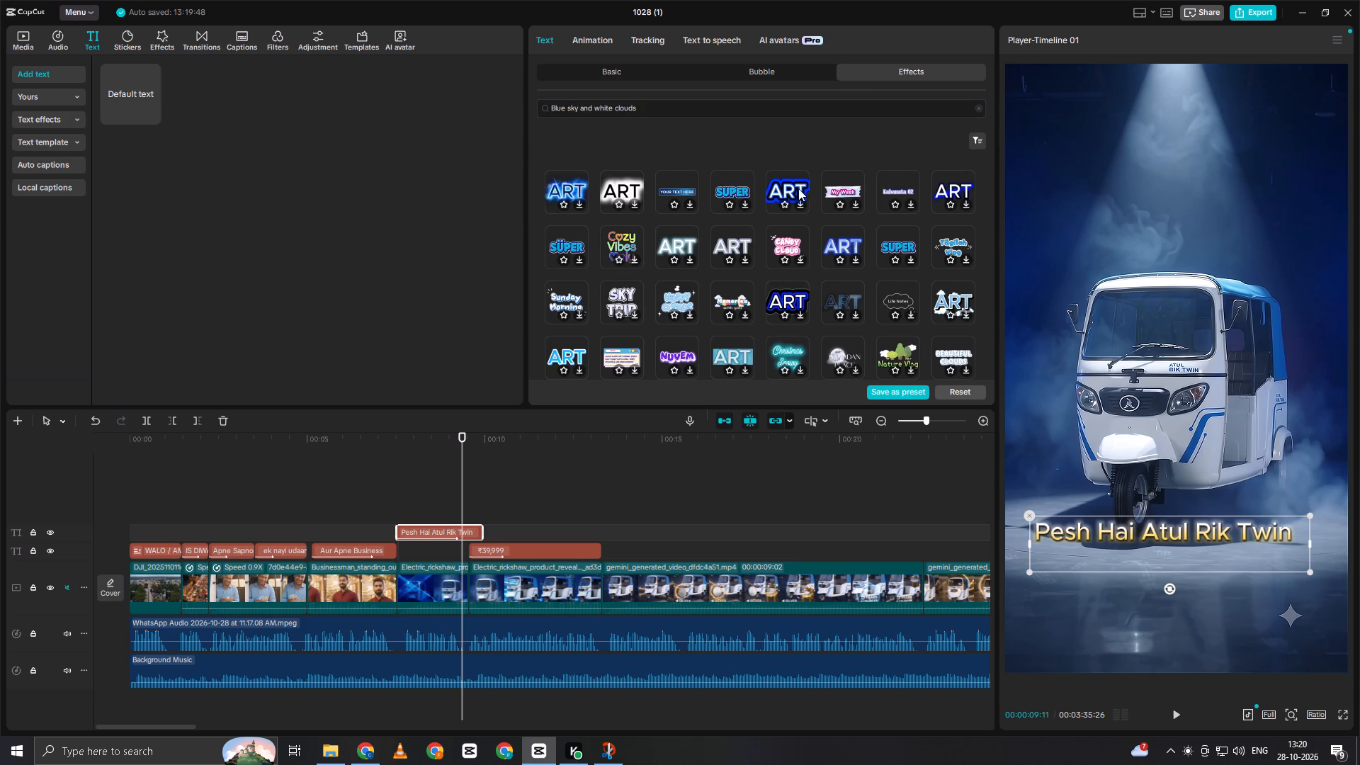
{"action": "left_click", "coordinate": [739, 184]}
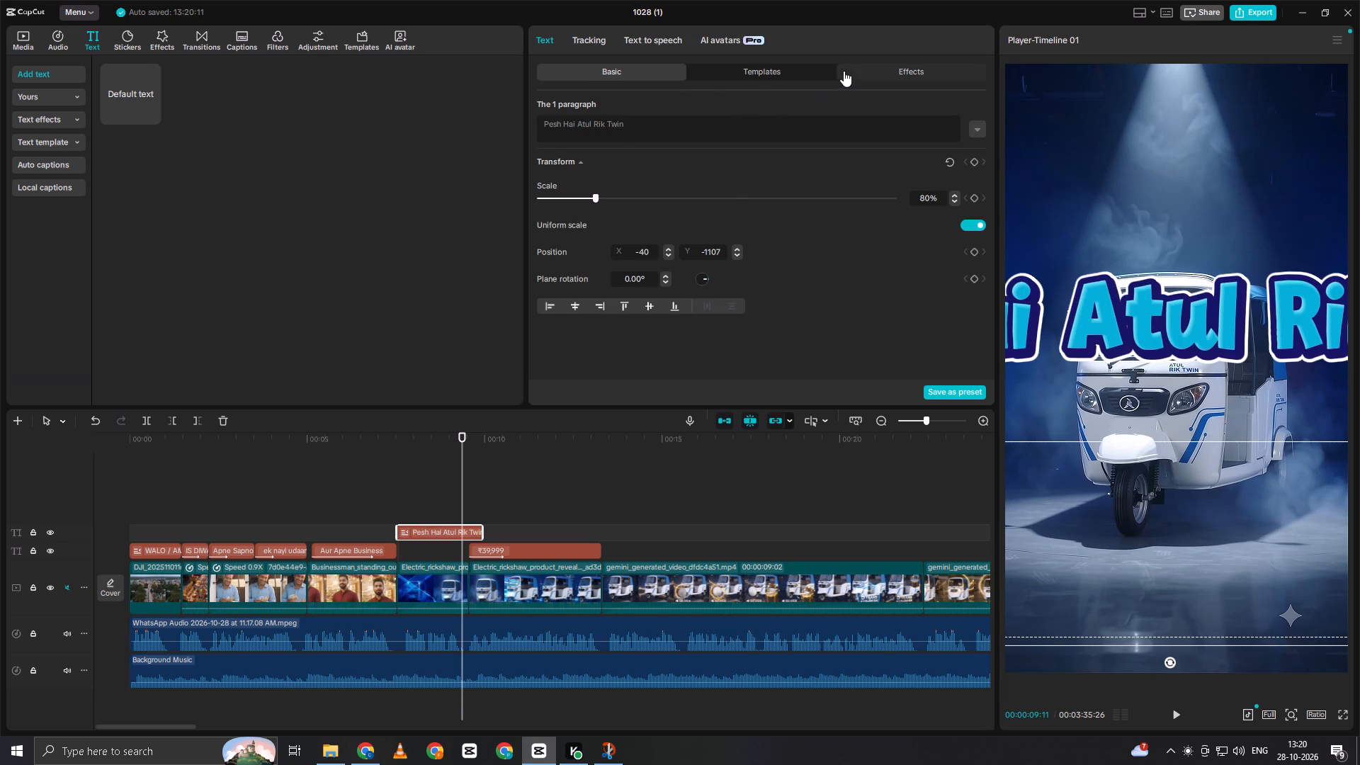
Apply the white text effect with a teal glow from the trending effects to the "Pesh Hai Atul Rik Twin" title.
{"action": "left_click", "coordinate": [735, 64]}
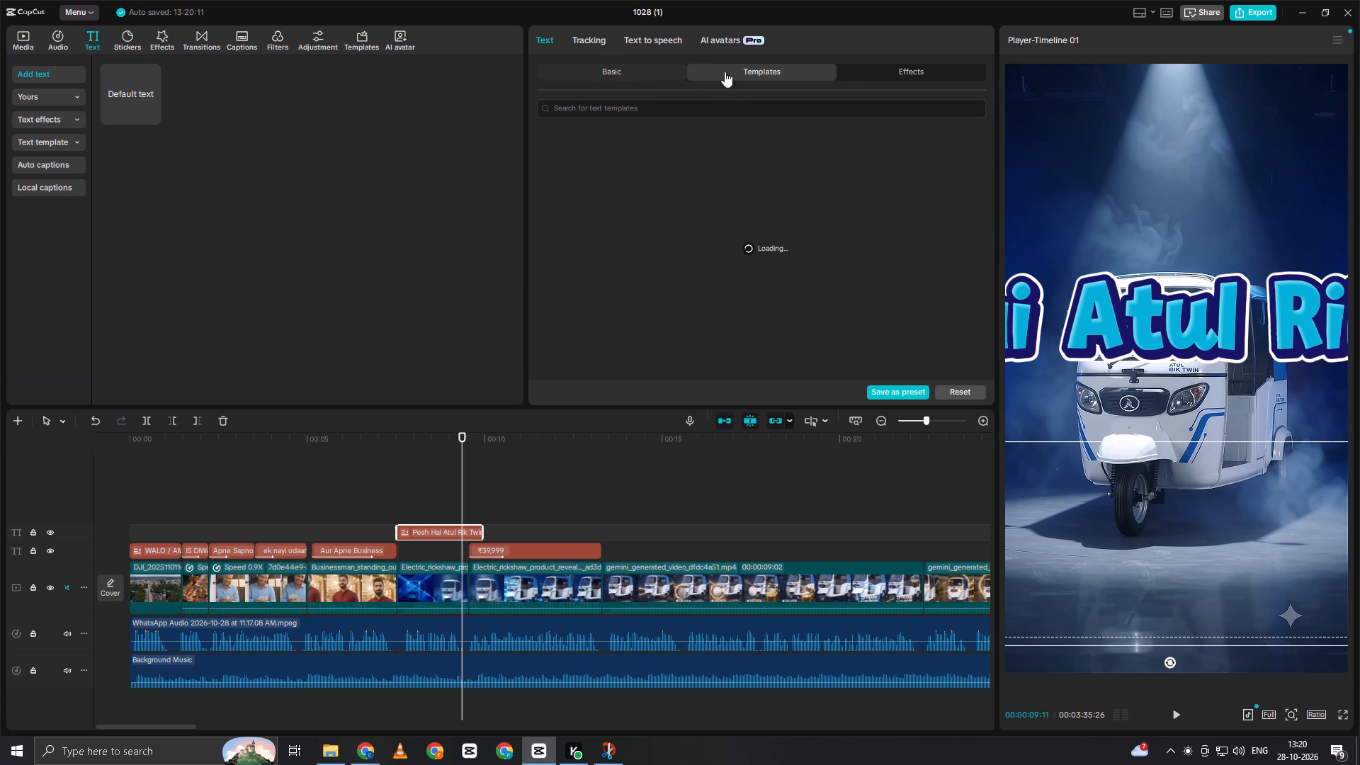
{"action": "left_click", "coordinate": [857, 73]}
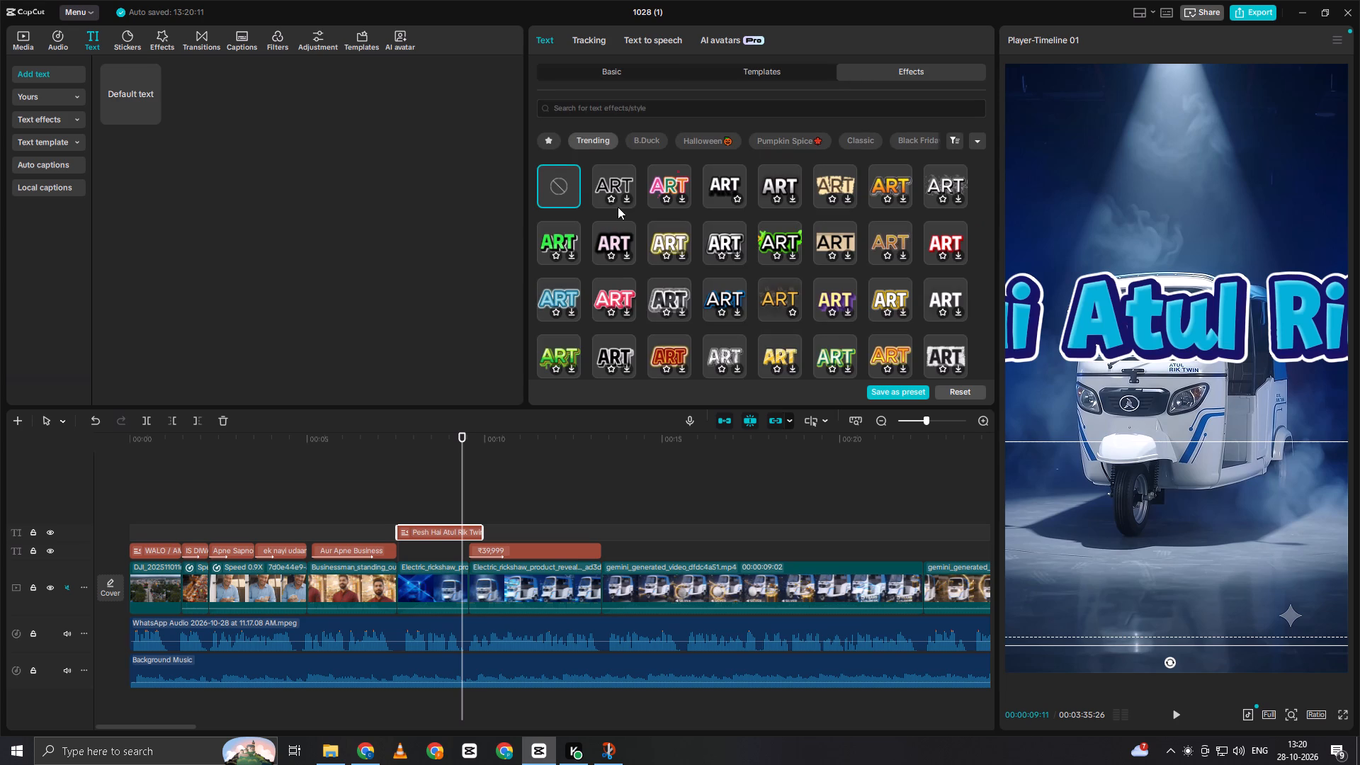
{"action": "scroll", "coordinate": [674, 281], "scroll_direction": "down", "scroll_amount": 3}
{"action": "scroll", "coordinate": [765, 201], "scroll_direction": "down", "scroll_amount": 1}
{"action": "left_click", "coordinate": [890, 209]}
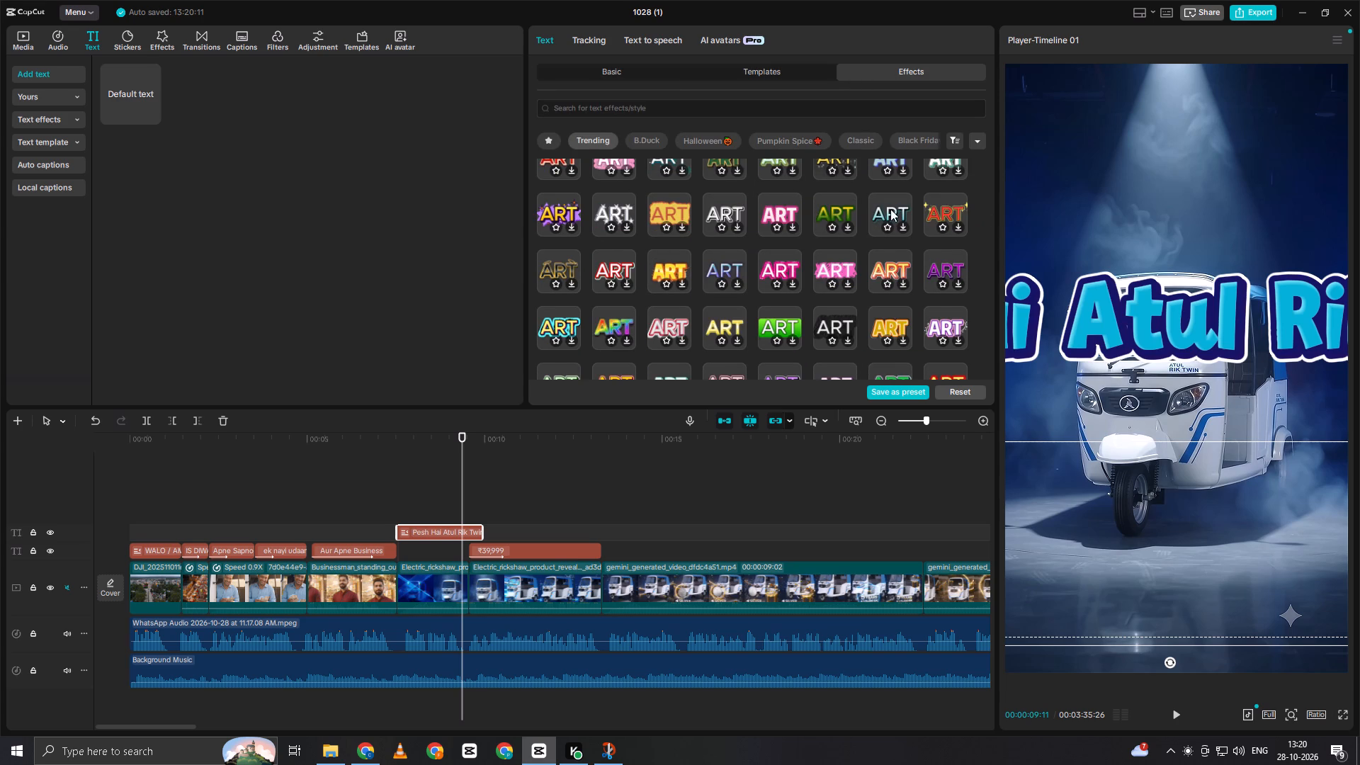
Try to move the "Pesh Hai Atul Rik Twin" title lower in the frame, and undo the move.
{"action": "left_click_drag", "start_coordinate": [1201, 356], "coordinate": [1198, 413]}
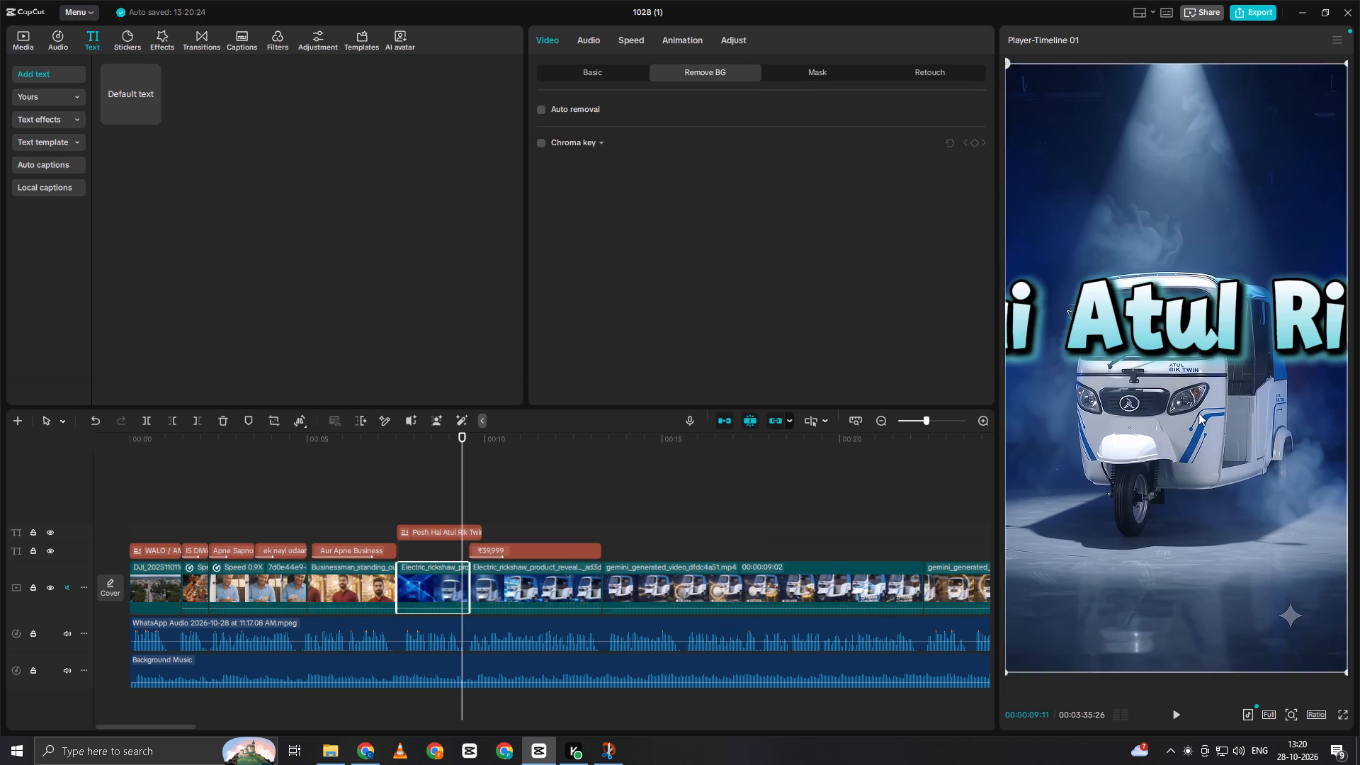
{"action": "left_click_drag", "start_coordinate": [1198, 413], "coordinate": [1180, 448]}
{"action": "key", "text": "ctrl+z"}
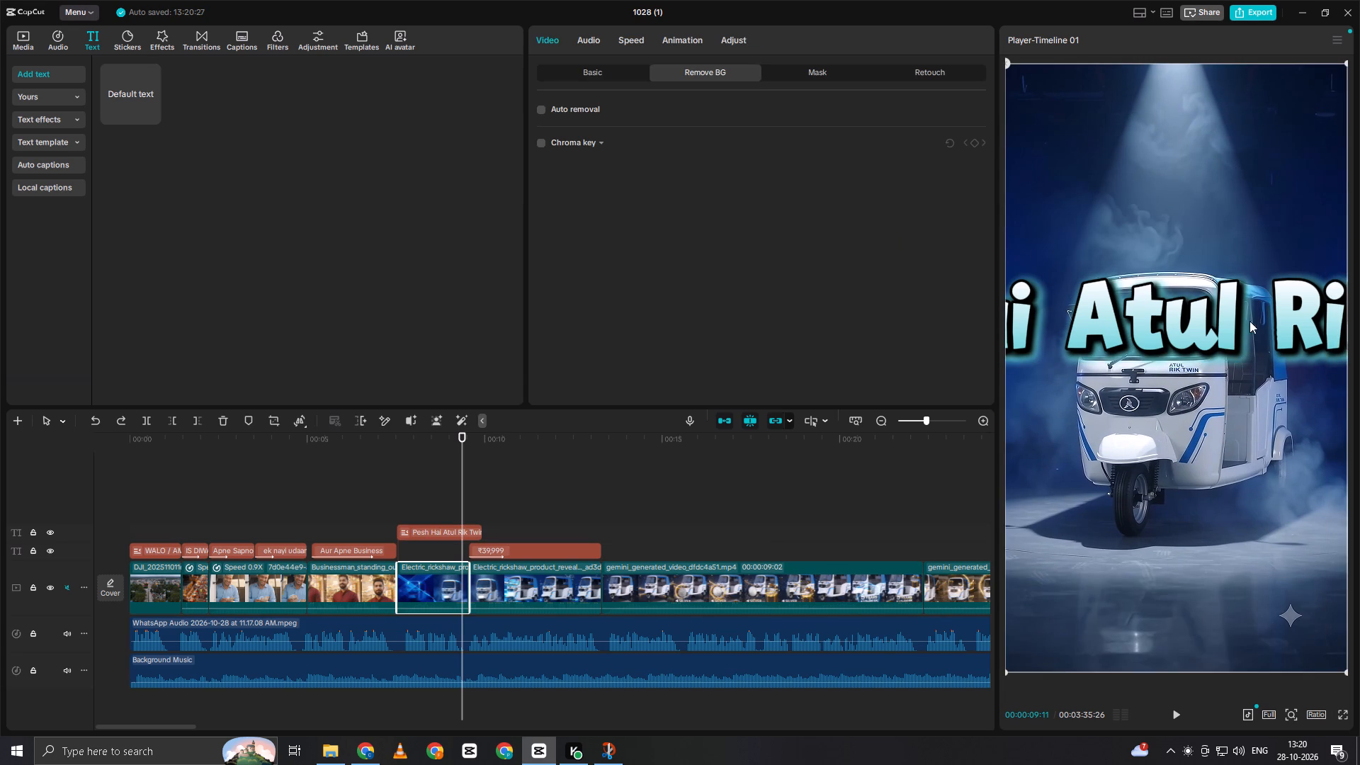
Undo the recent text effect changes on the "Pesh Hai Atul Rik Twin" title, back to its gold style.
{"action": "left_click", "coordinate": [1247, 319]}
{"action": "left_click", "coordinate": [450, 526]}
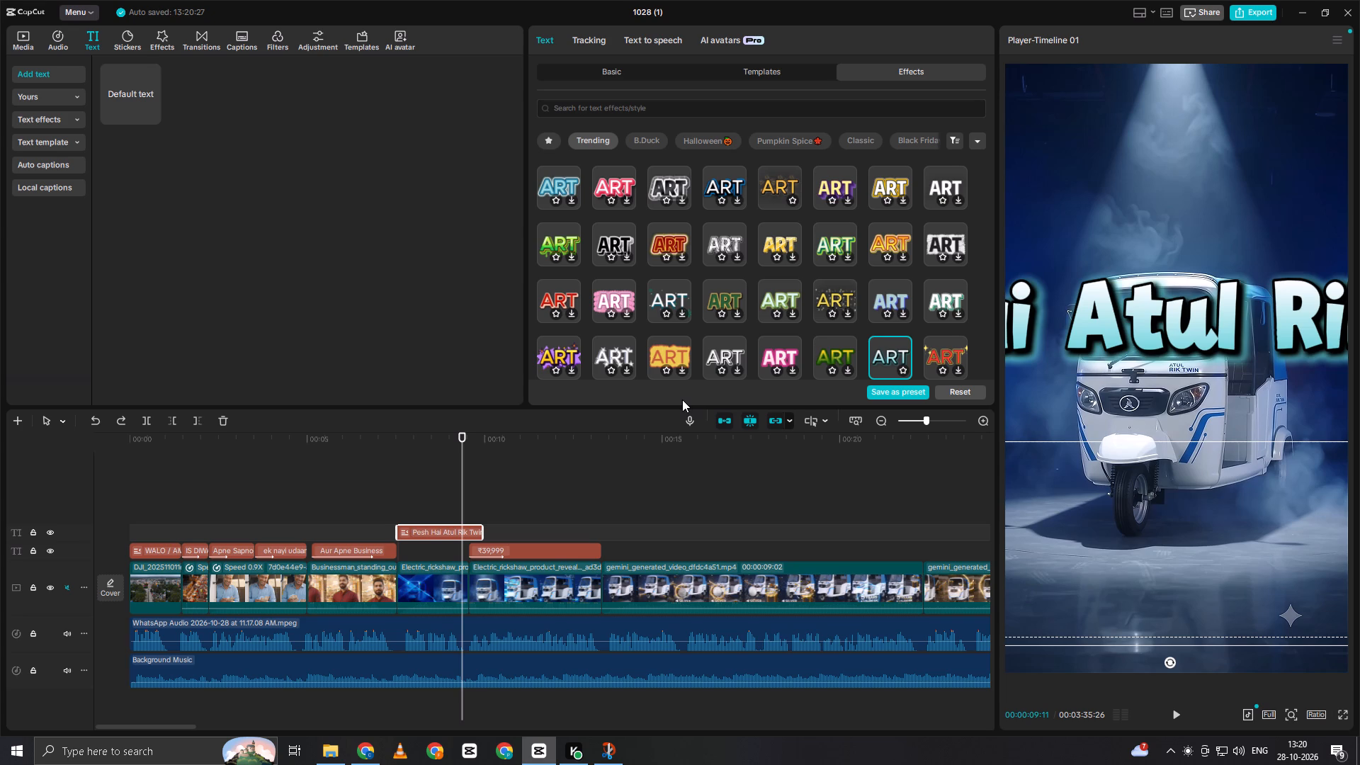
{"action": "key", "text": "ctrl+z"}
{"action": "key", "text": "ctrl+z"}
{"action": "key", "text": "ctrl+z"}
{"action": "key", "text": "ctrl+z"}
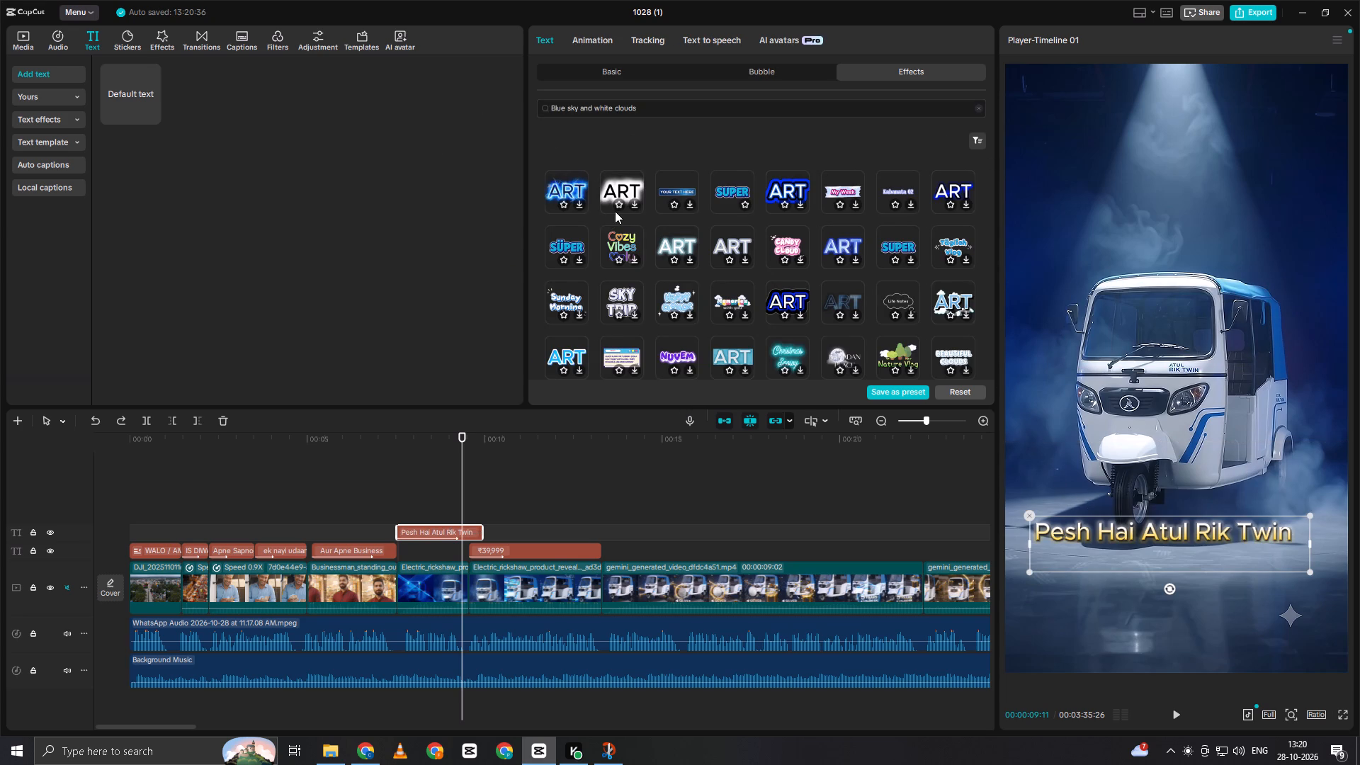
Try blue styles from the "Blue sky and white clouds" text effects, settling on the black lettering with a white glow for the "Pesh Hai Atul Rik Twin" title.
{"action": "scroll", "coordinate": [614, 216], "scroll_direction": "down", "scroll_amount": 3}
{"action": "scroll", "coordinate": [672, 251], "scroll_direction": "down", "scroll_amount": 1}
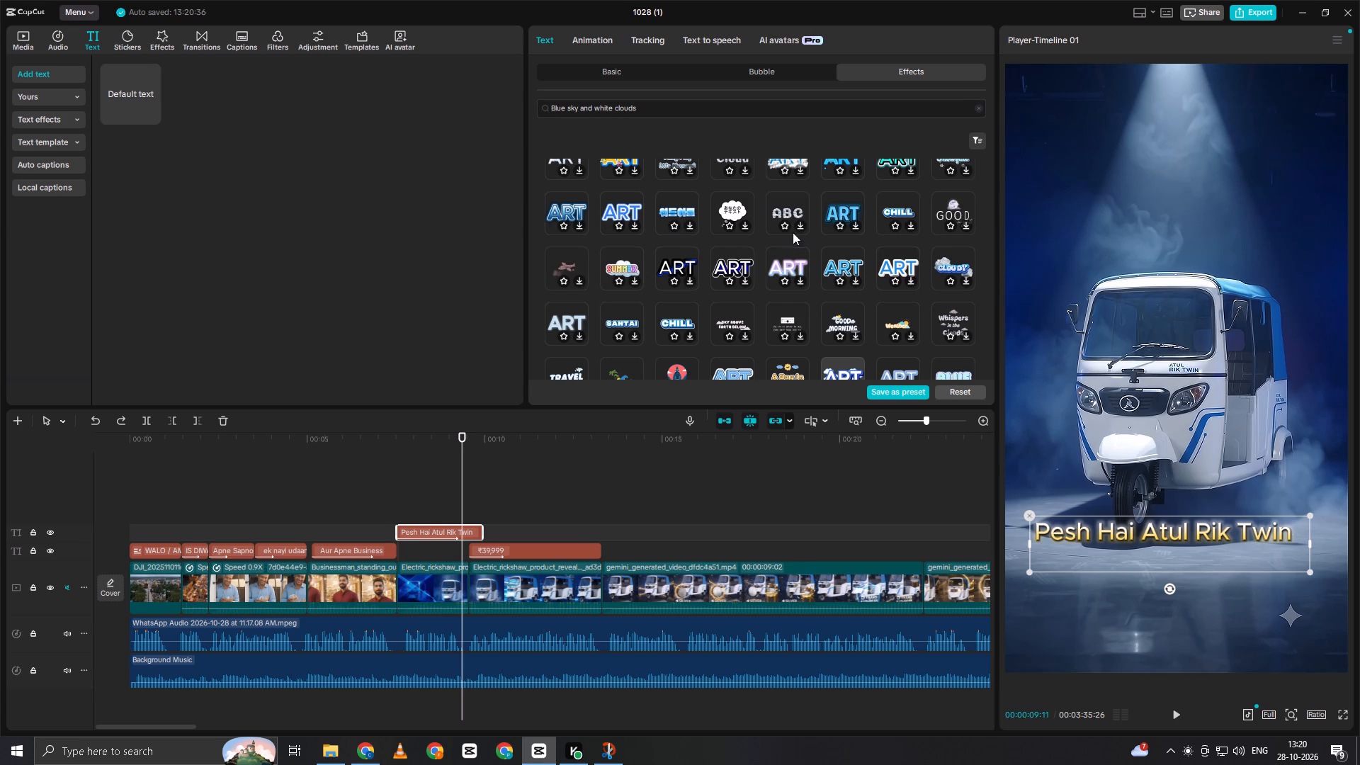
{"action": "left_click", "coordinate": [843, 204]}
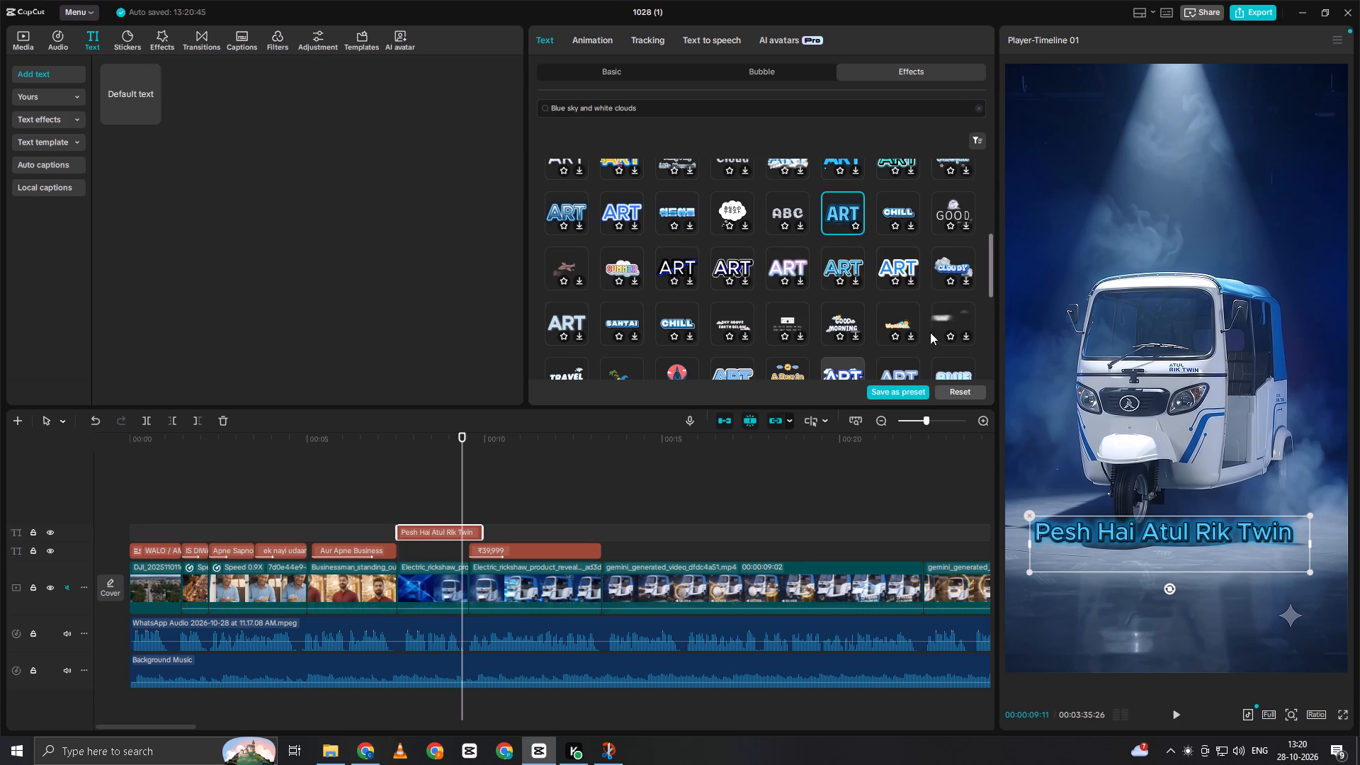
{"action": "scroll", "coordinate": [920, 329], "scroll_direction": "down", "scroll_amount": 1}
{"action": "scroll", "coordinate": [802, 307], "scroll_direction": "down", "scroll_amount": 2}
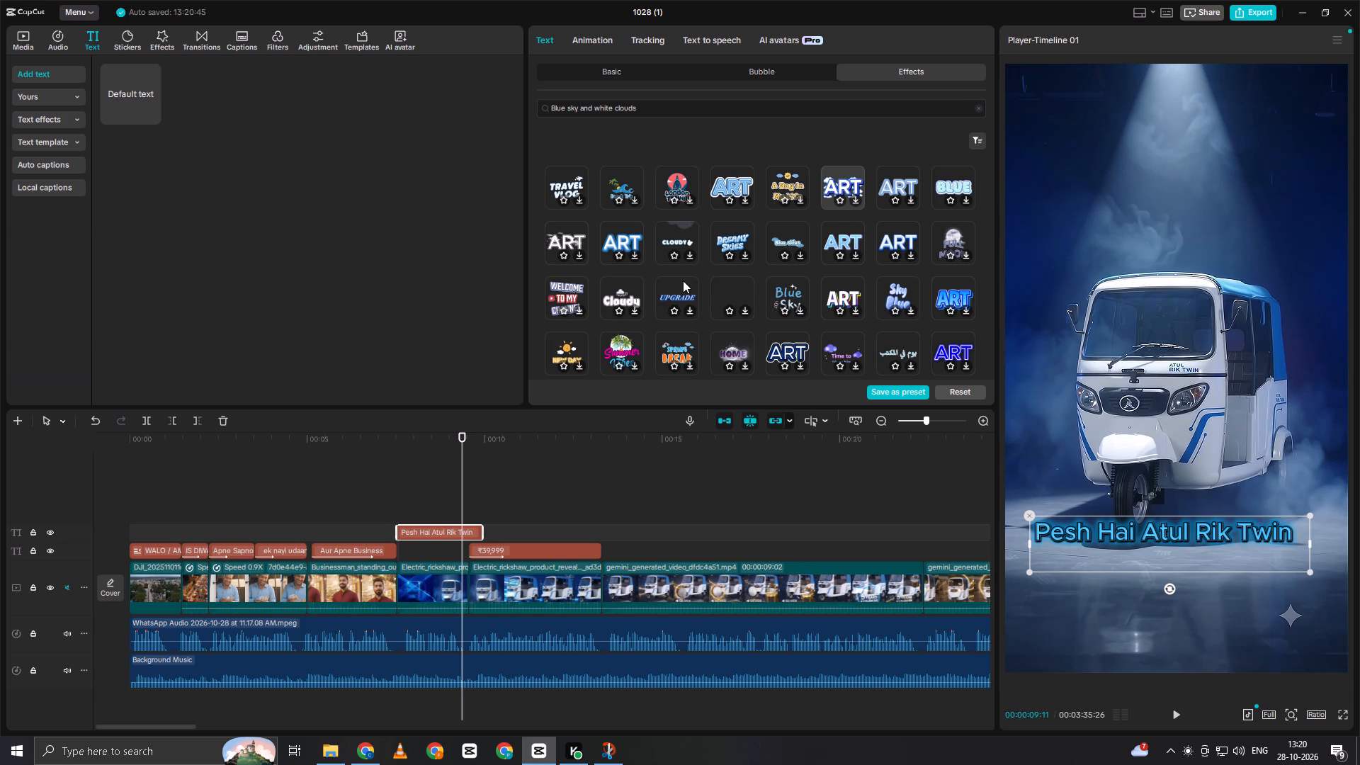
{"action": "scroll", "coordinate": [906, 277], "scroll_direction": "down", "scroll_amount": 2}
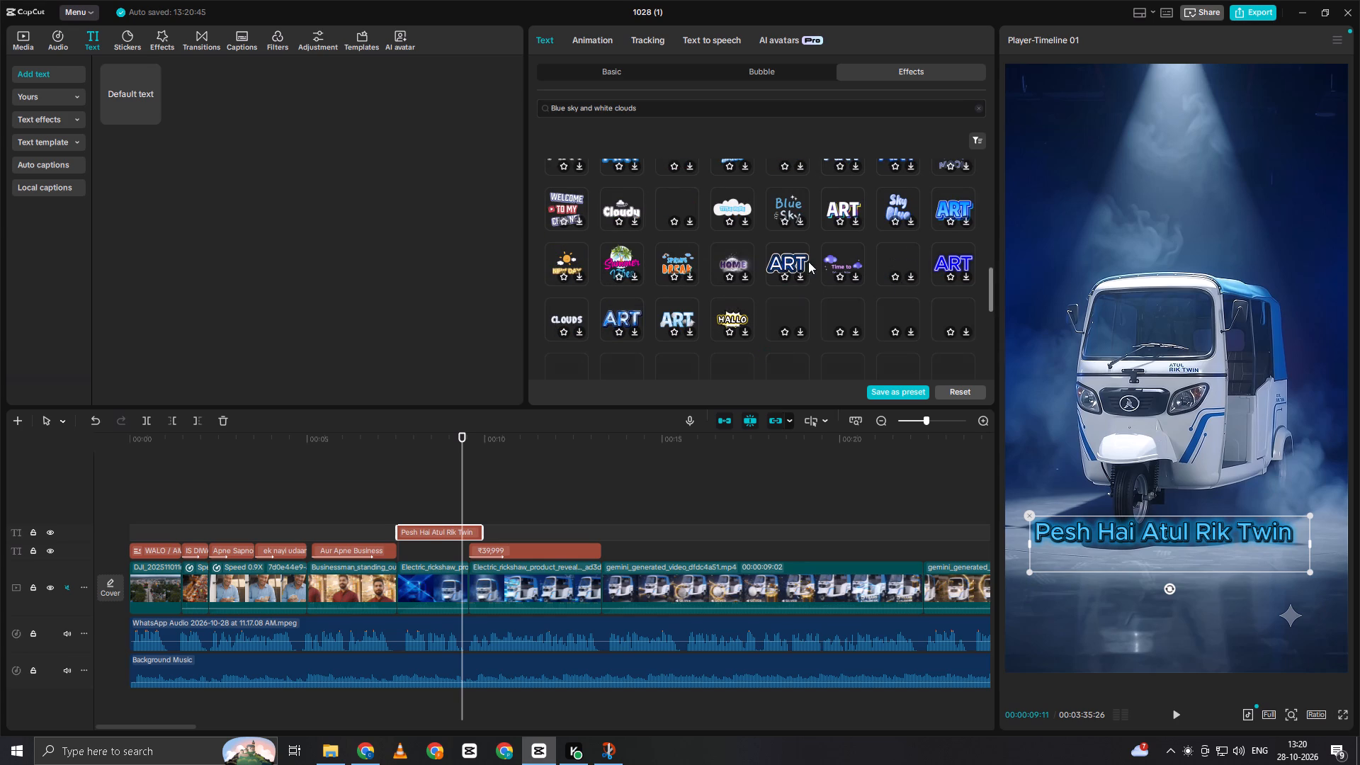
{"action": "scroll", "coordinate": [786, 305], "scroll_direction": "down", "scroll_amount": 1}
{"action": "left_click", "coordinate": [618, 244]}
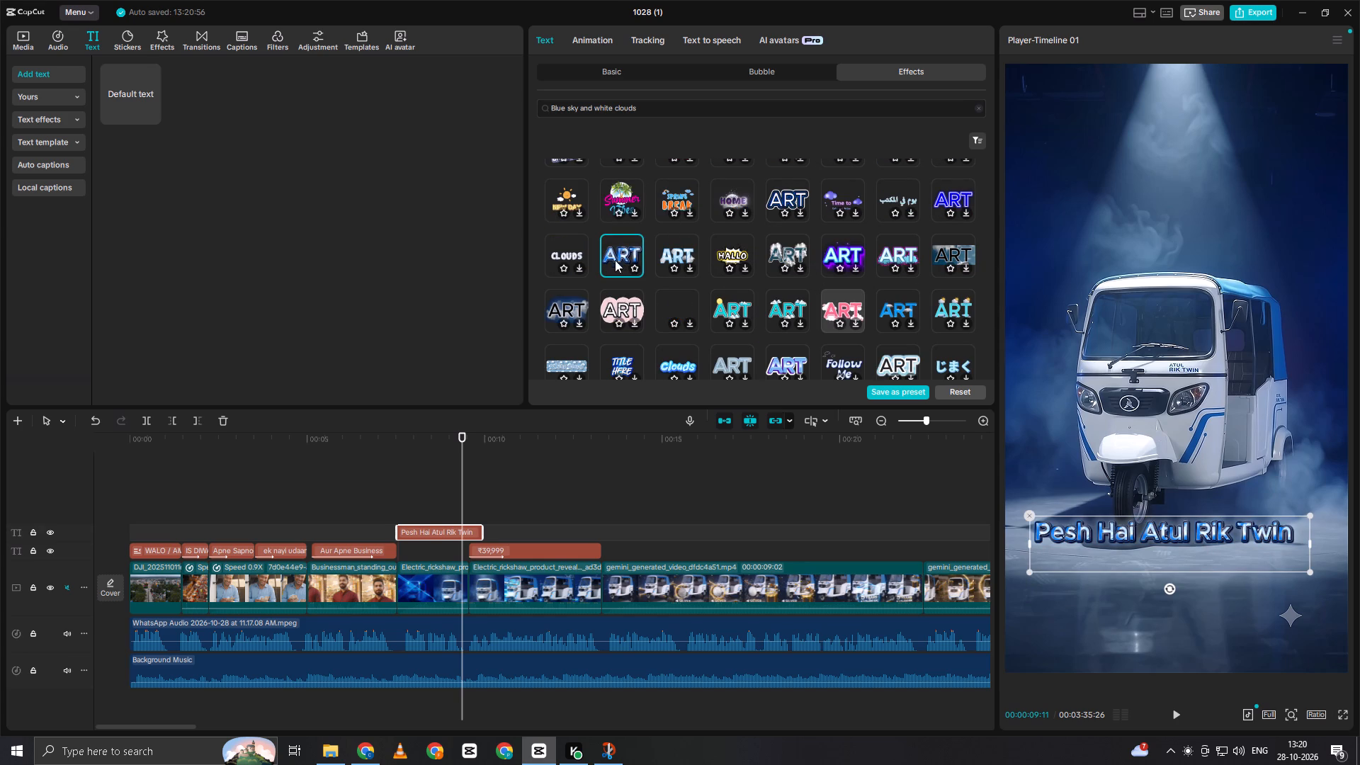
{"action": "left_click", "coordinate": [575, 306]}
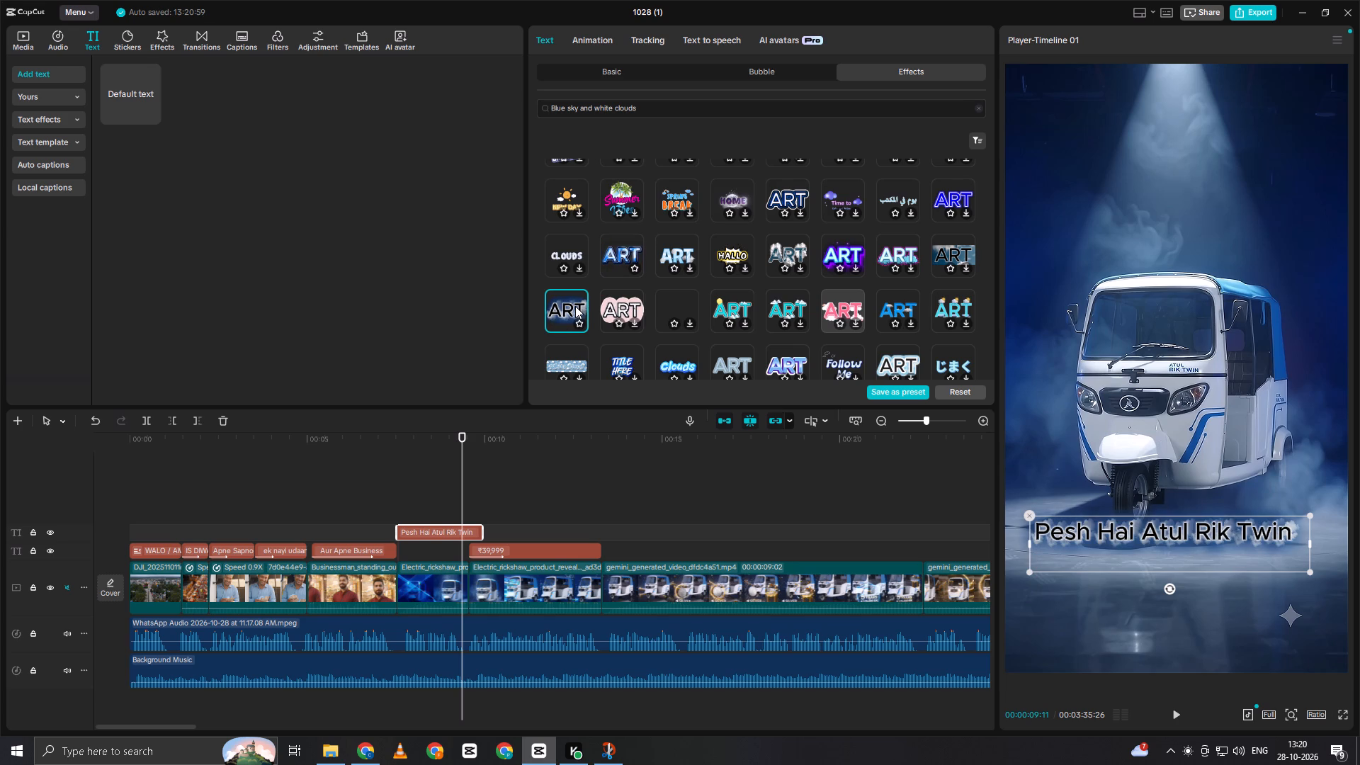
Trim the end of the "Pesh Hai Atul Rik Twin" title to where the ₹39,999 title begins, and play it back.
{"action": "key", "text": "space"}
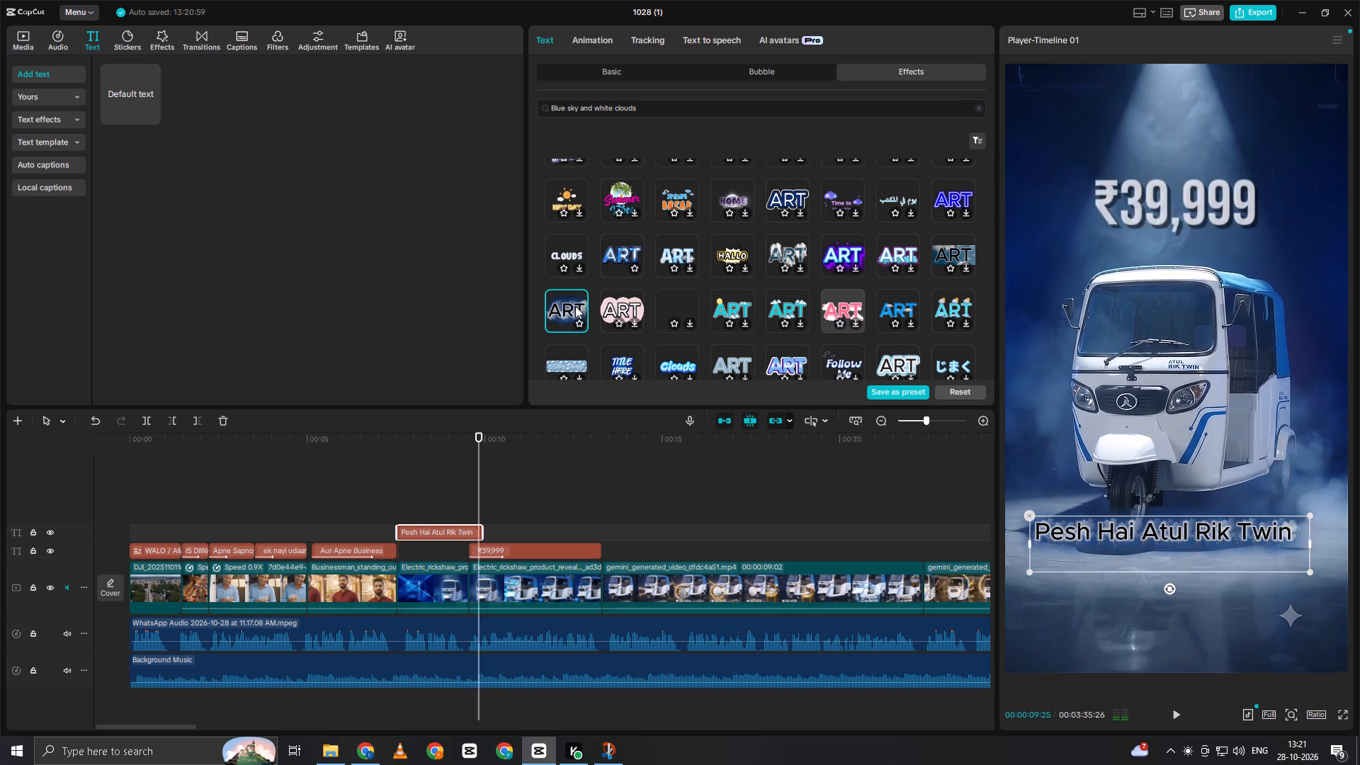
{"action": "key", "text": "space"}
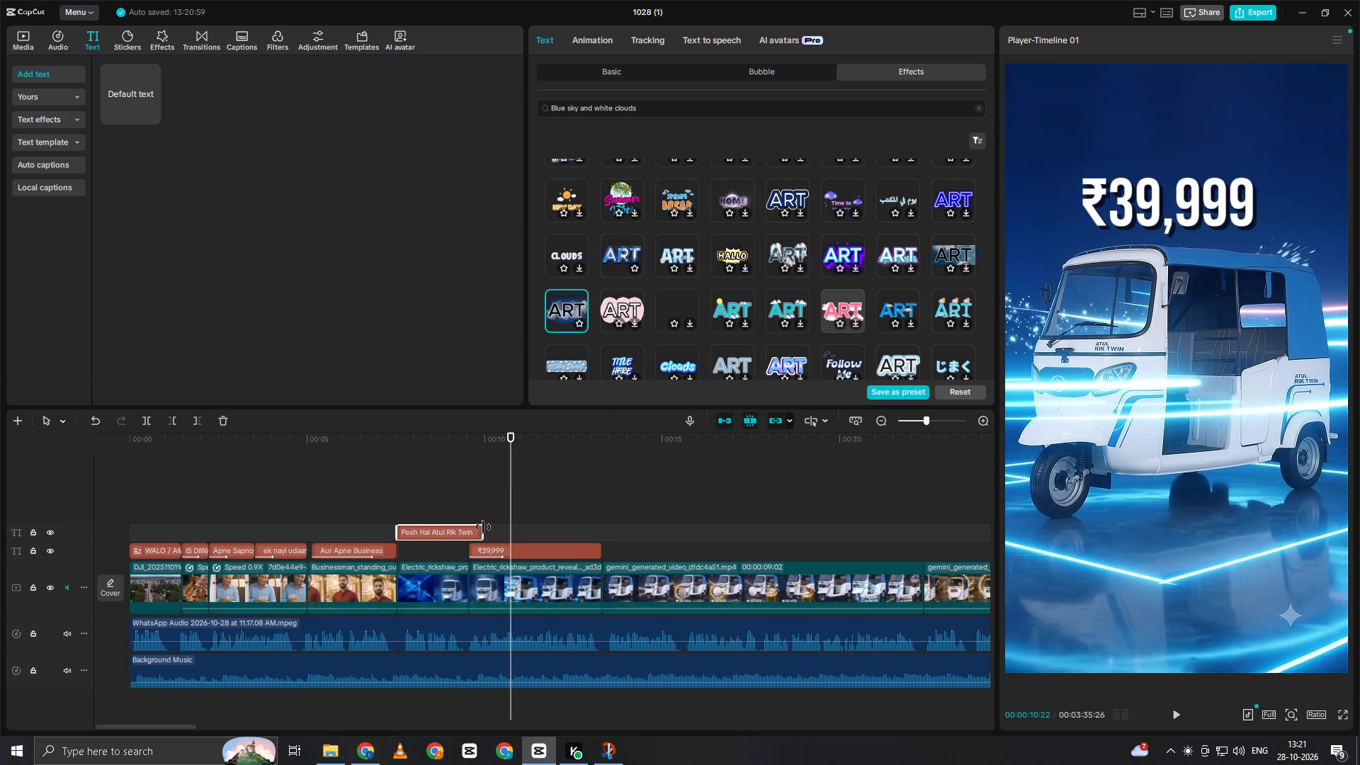
{"action": "left_click_drag", "start_coordinate": [484, 527], "coordinate": [468, 540]}
{"action": "left_click", "coordinate": [390, 501]}
{"action": "key", "text": "space"}
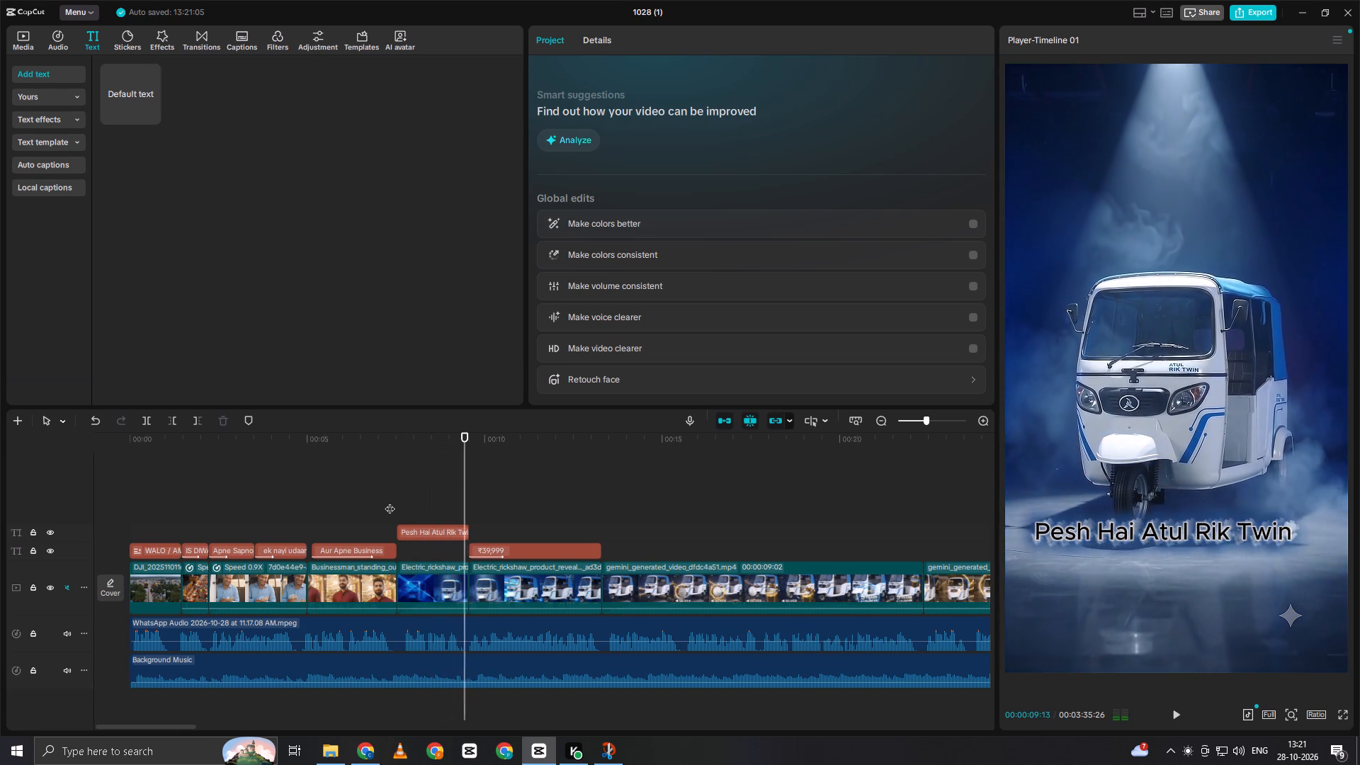
{"action": "key", "text": "space"}
Search the entrance animations for "text to text", apply Wiping In to the "Pesh Hai Atul Rik Twin" title, and preview it.
{"action": "left_click", "coordinate": [409, 523]}
{"action": "left_click", "coordinate": [425, 532]}
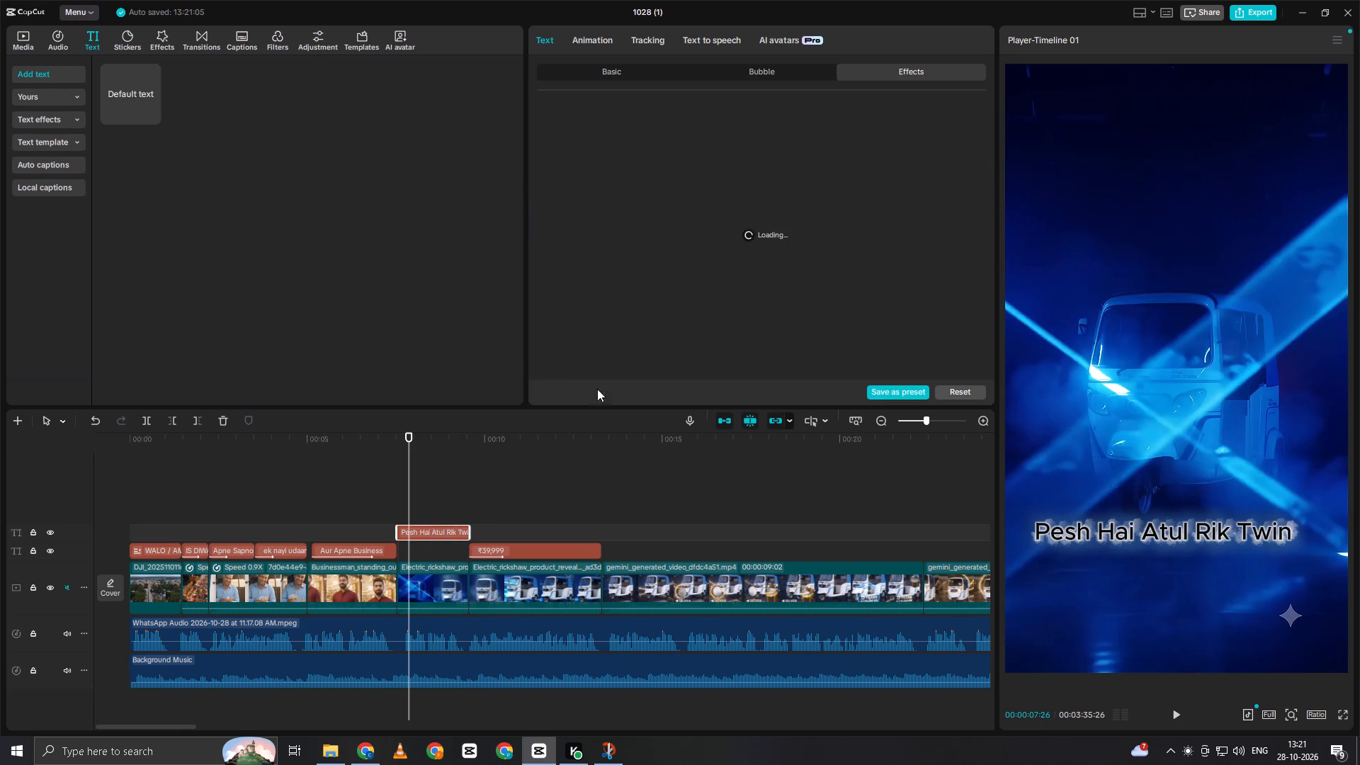
{"action": "left_click", "coordinate": [605, 46]}
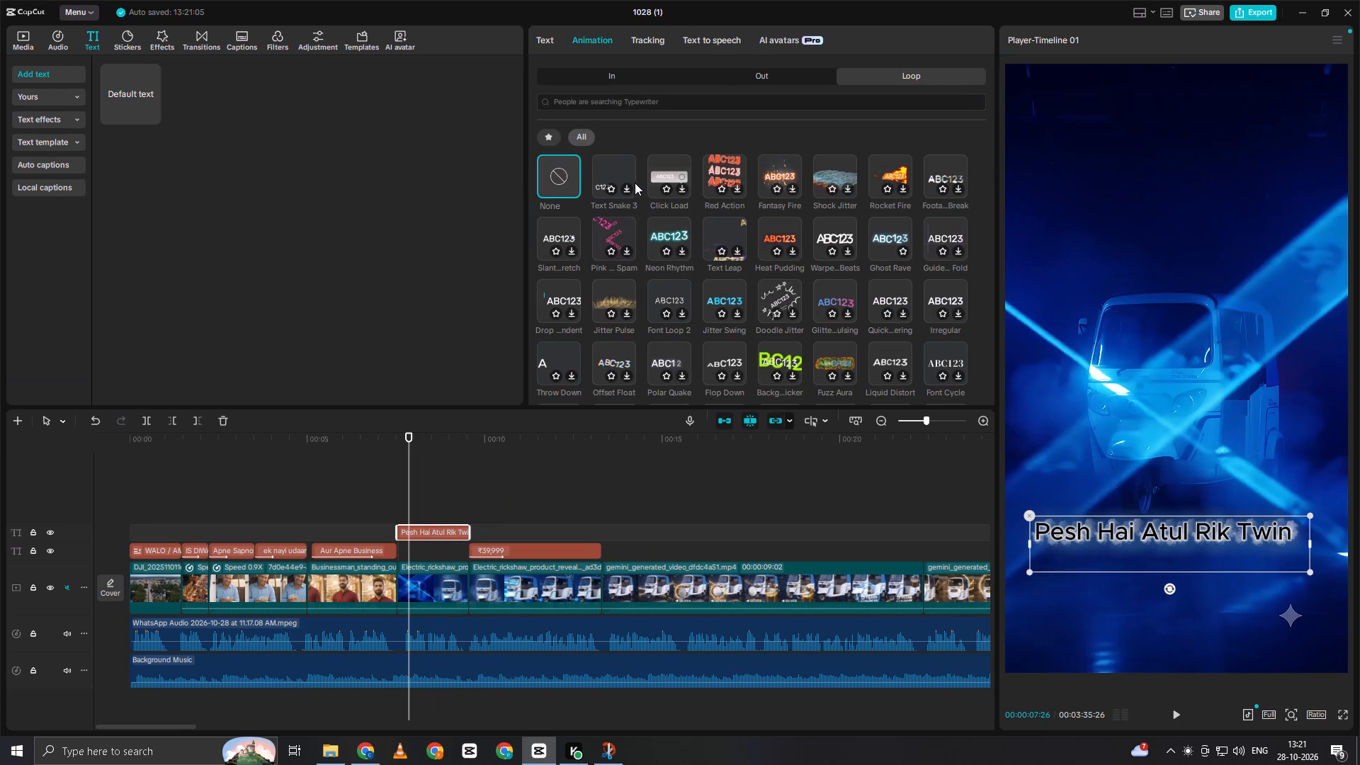
{"action": "left_click", "coordinate": [608, 75]}
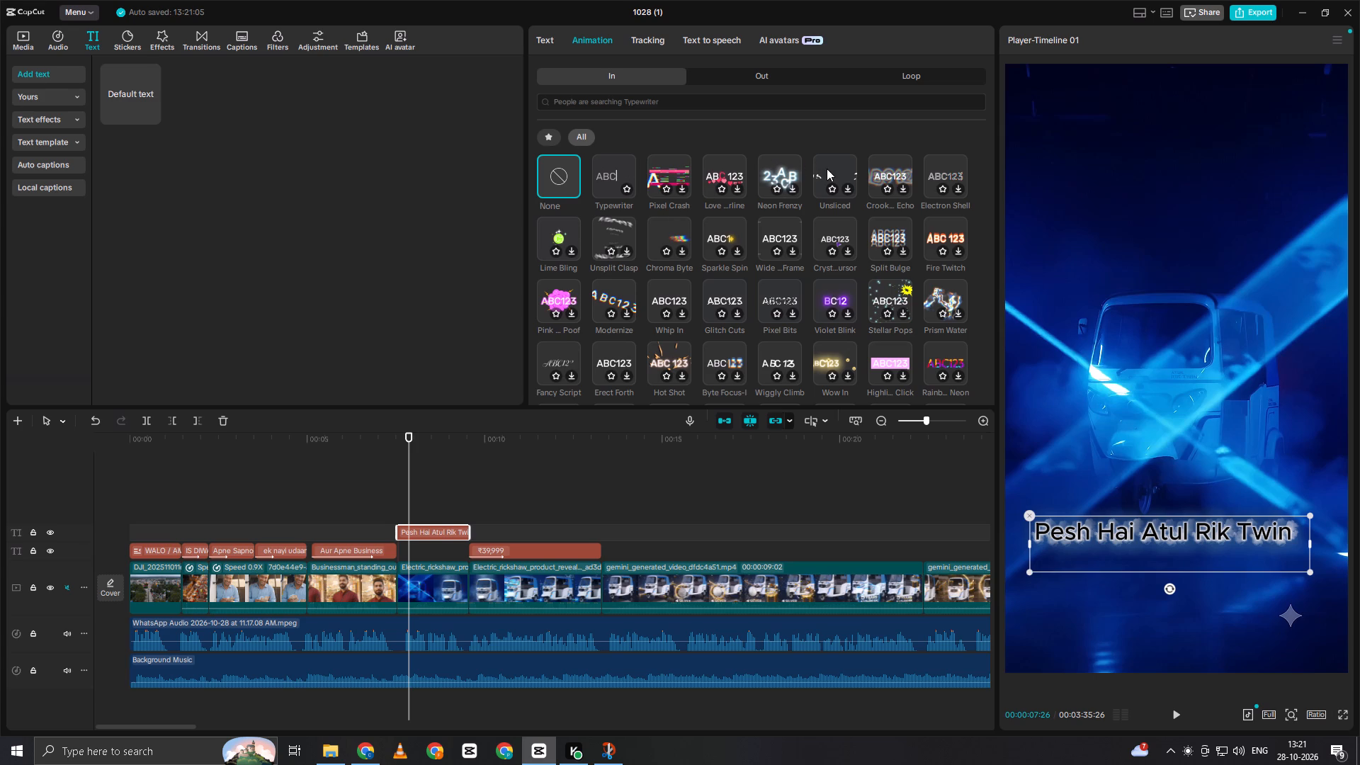
{"action": "left_click", "coordinate": [613, 104]}
{"action": "left_click", "coordinate": [628, 137]}
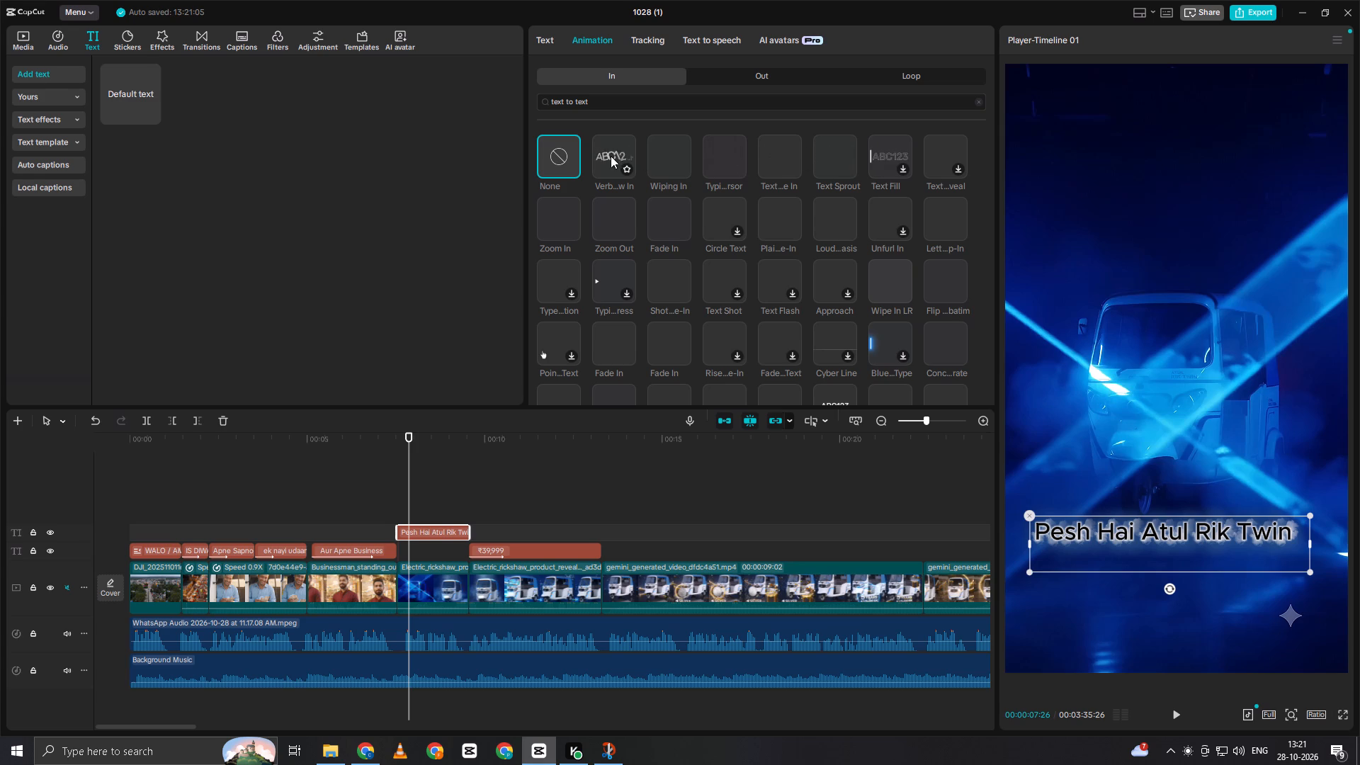
{"action": "left_click", "coordinate": [654, 149]}
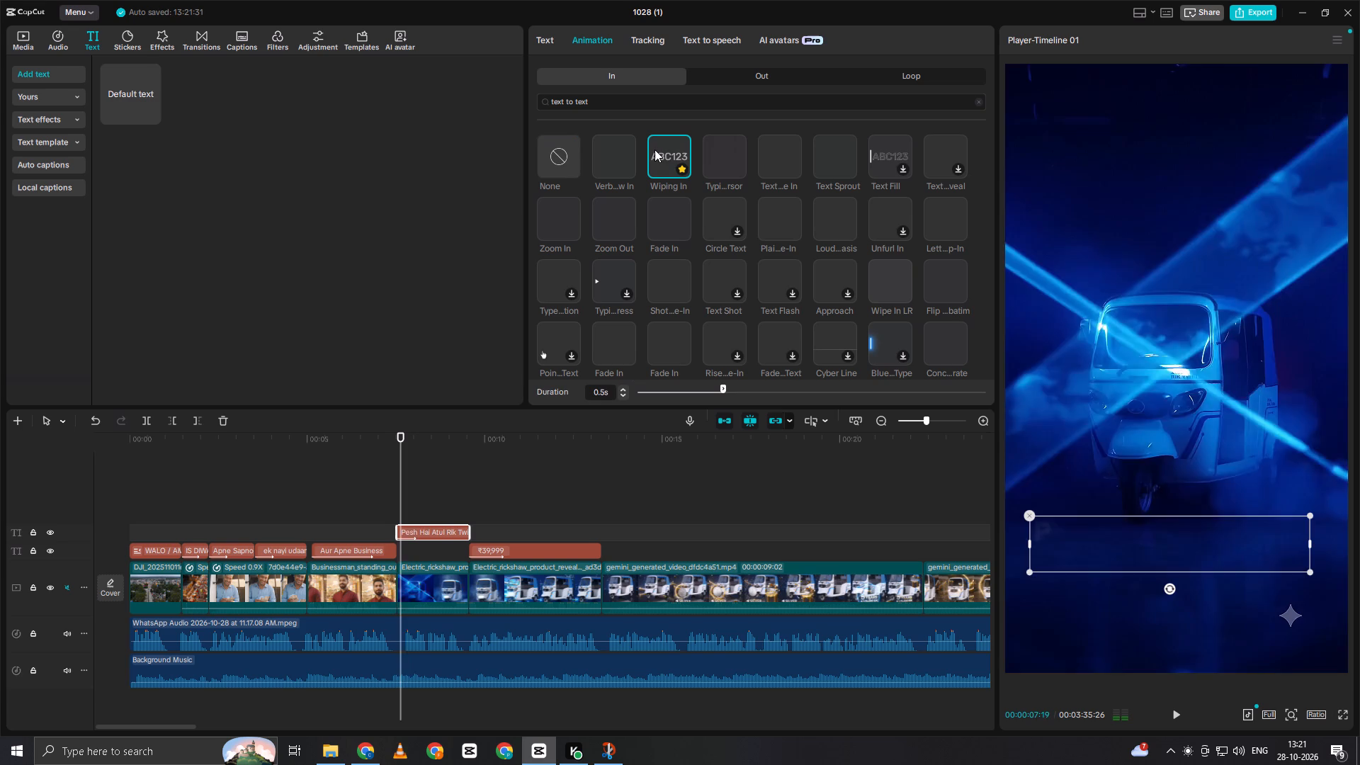
{"action": "left_click", "coordinate": [411, 486]}
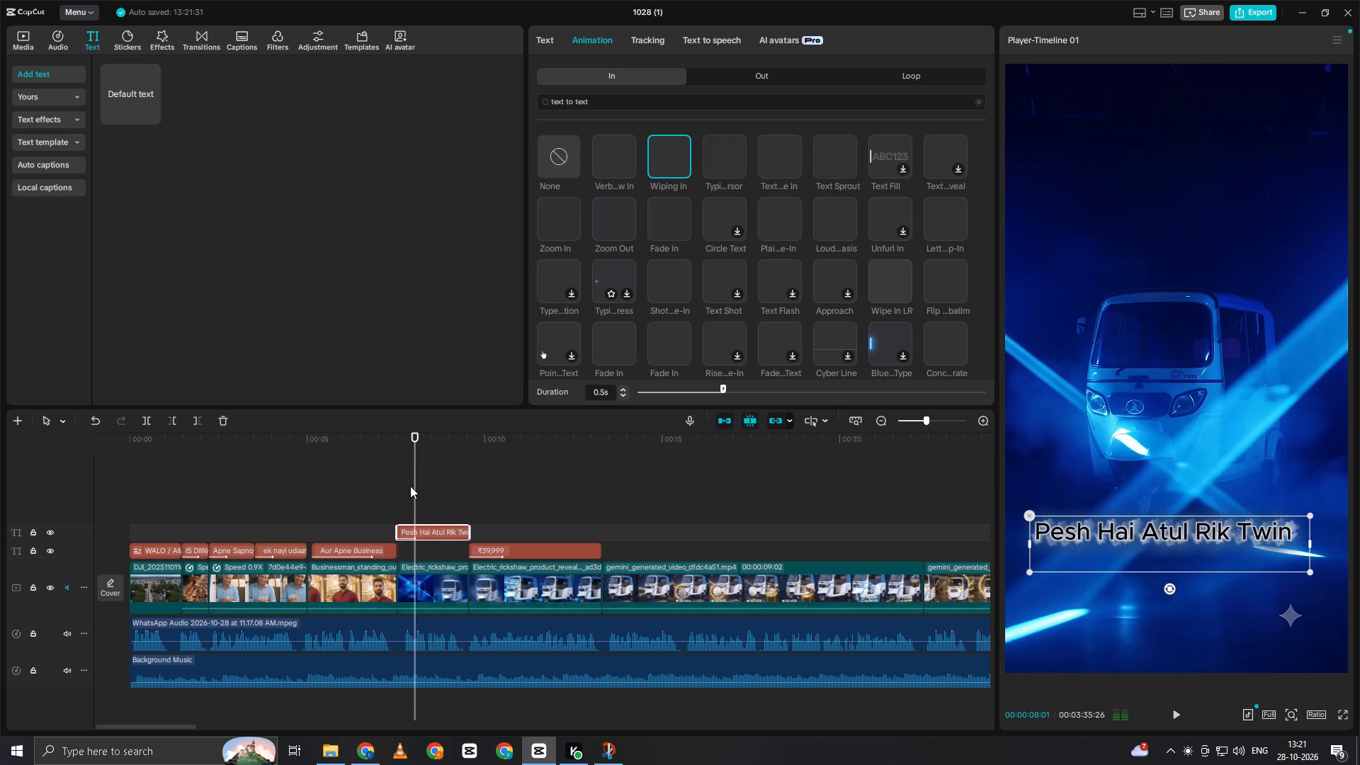
{"action": "left_click_drag", "start_coordinate": [409, 487], "coordinate": [397, 495]}
{"action": "key", "text": "space"}
{"action": "key", "text": "space"}
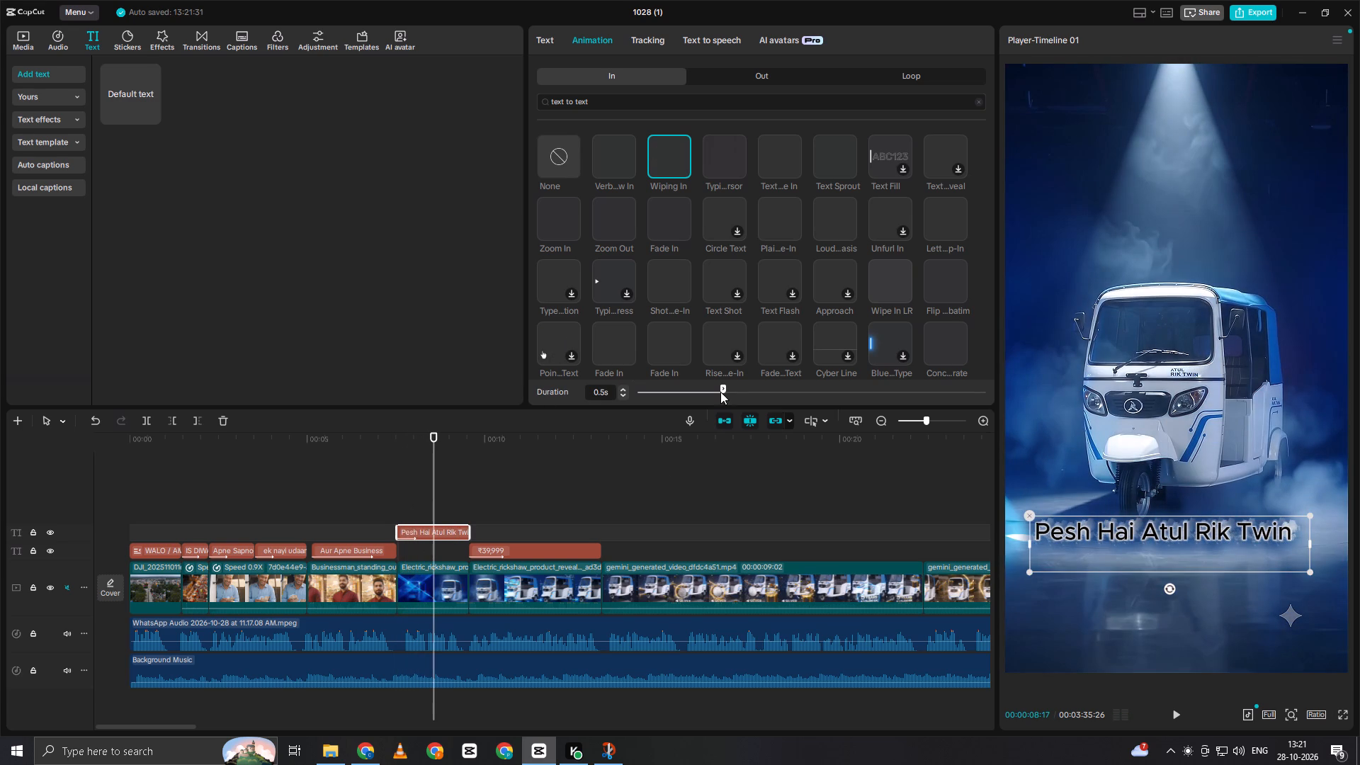
Set the Wiping In animation's duration to 0.8 s and play back the title.
{"action": "left_click_drag", "start_coordinate": [725, 387], "coordinate": [771, 387]}
{"action": "left_click", "coordinate": [404, 499]}
{"action": "left_click_drag", "start_coordinate": [403, 500], "coordinate": [387, 507]}
{"action": "key", "text": "space"}
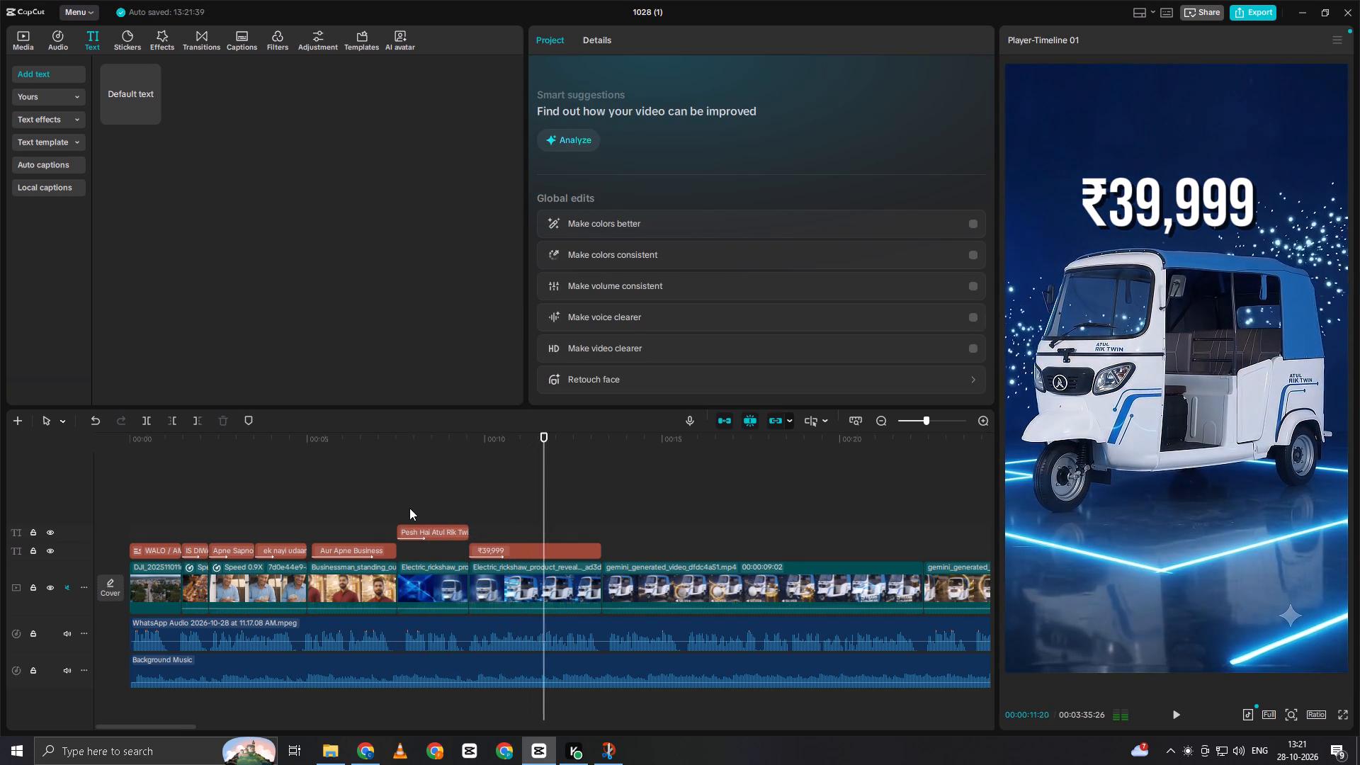
{"action": "key", "text": "space"}
Replay the voice-over under the ₹39,999 title to find the split point, and place the playhead at 00:00:12:09.
{"action": "left_click", "coordinate": [536, 517]}
{"action": "left_click_drag", "start_coordinate": [536, 517], "coordinate": [537, 517]}
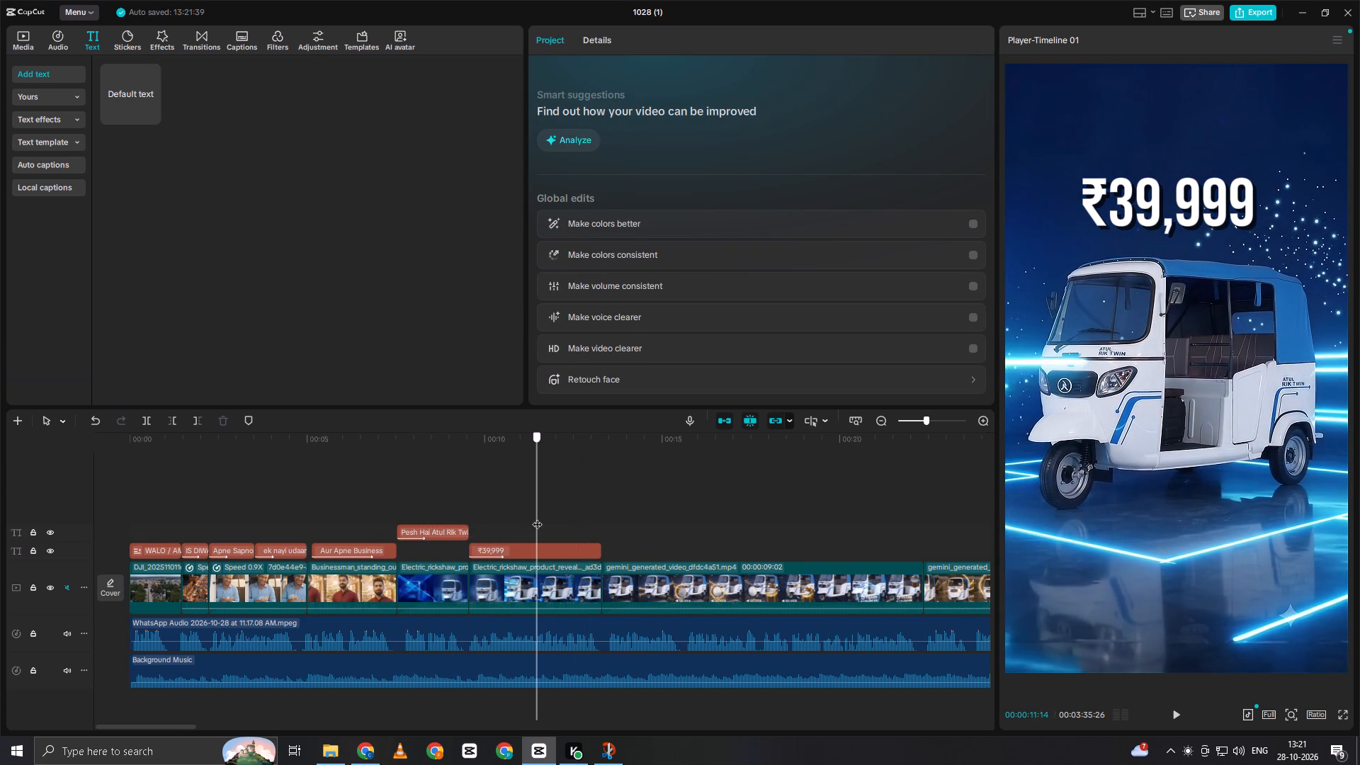
{"action": "left_click_drag", "start_coordinate": [537, 517], "coordinate": [556, 511]}
{"action": "key", "text": "space"}
{"action": "left_click", "coordinate": [556, 511]}
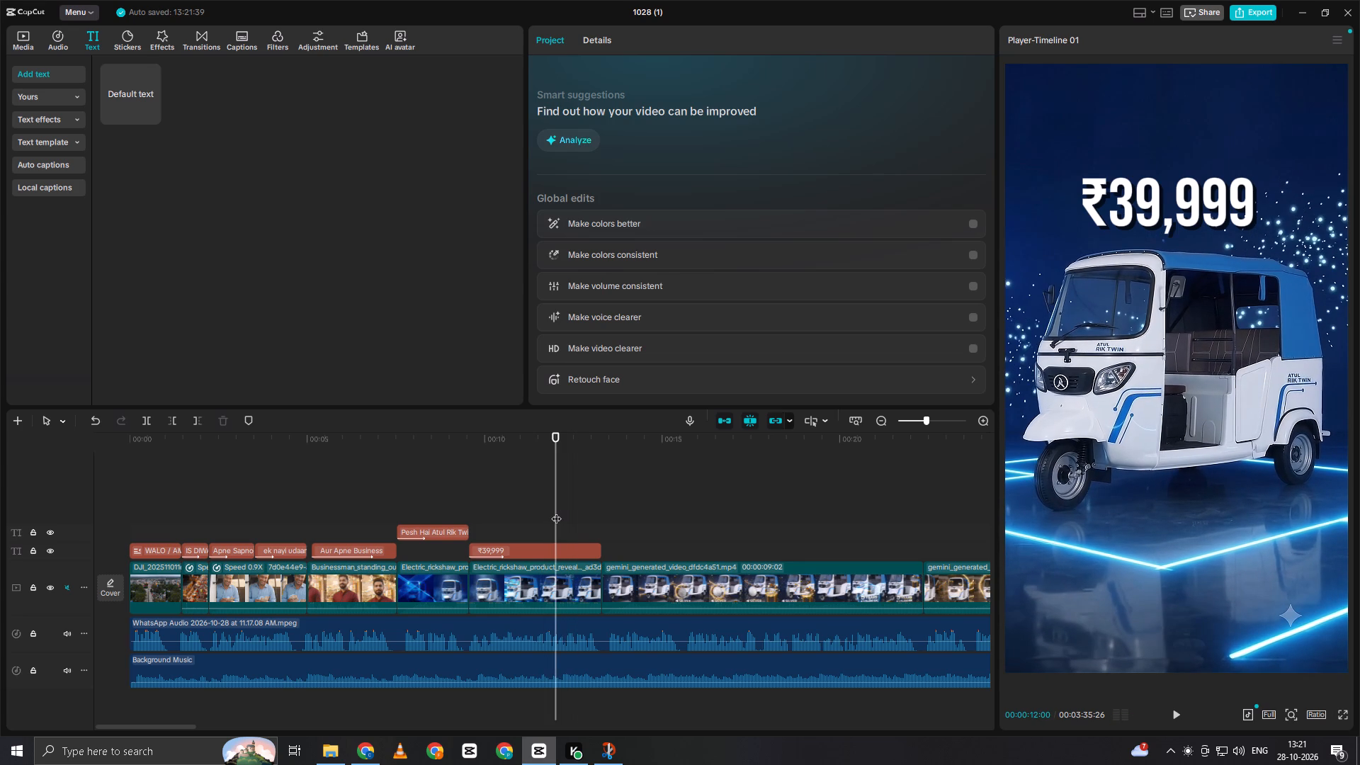
{"action": "left_click", "coordinate": [545, 542]}
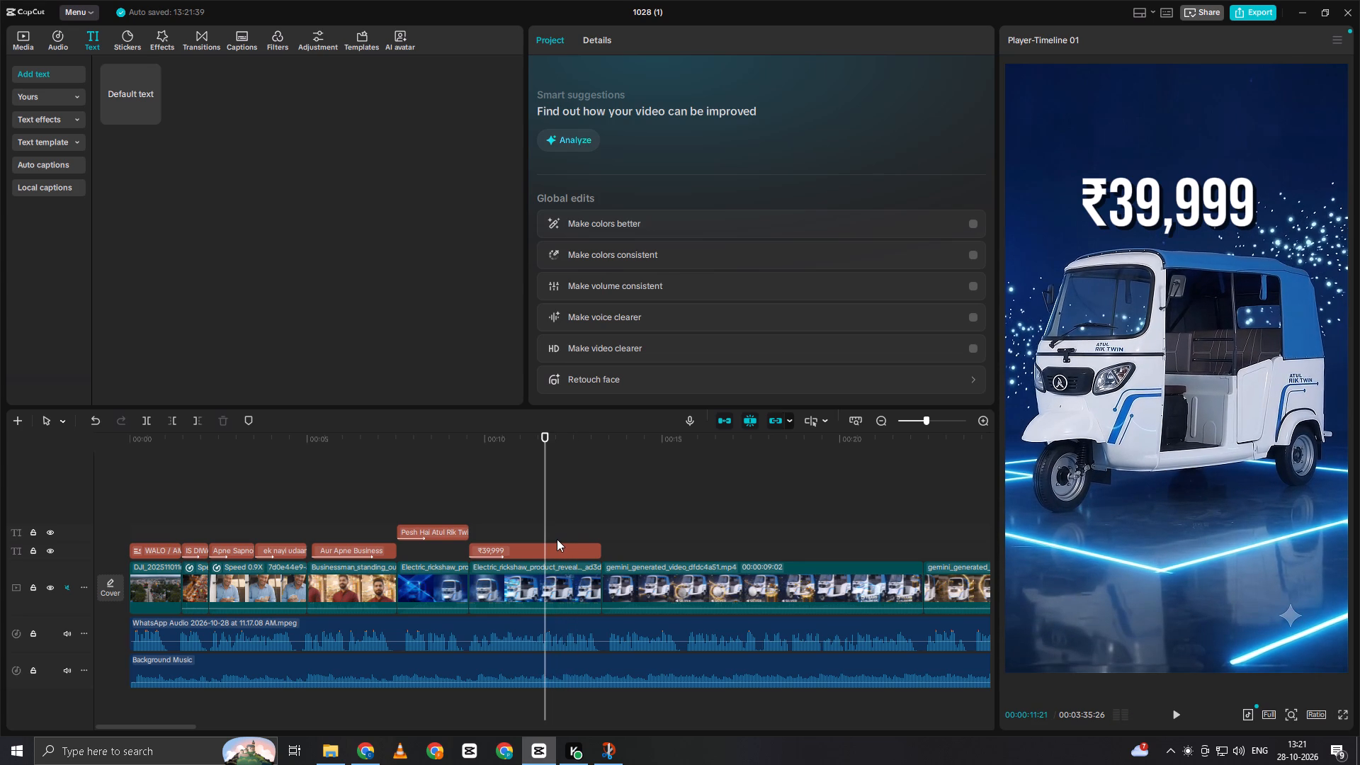
{"action": "key", "text": "space"}
{"action": "key", "text": "space"}
{"action": "left_click", "coordinate": [557, 535]}
{"action": "key", "text": "space"}
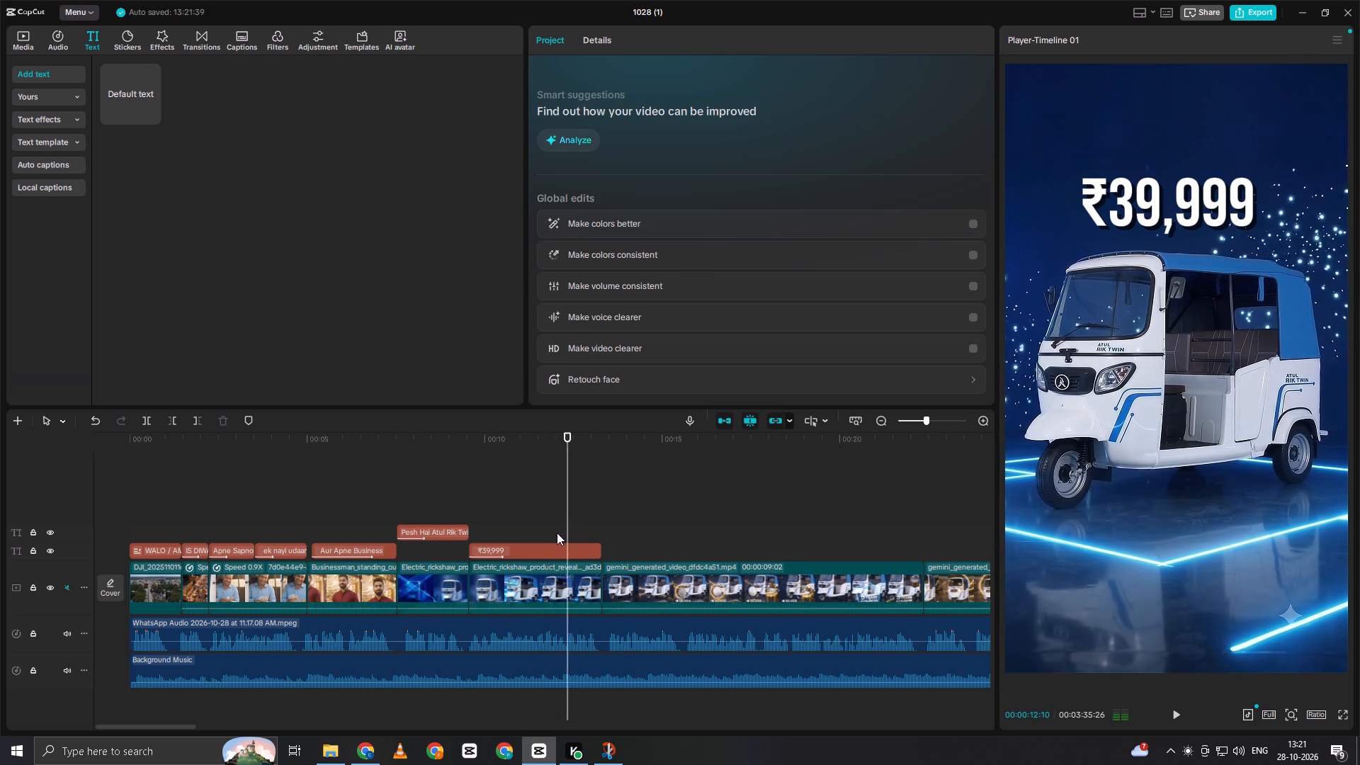
{"action": "double_click", "coordinate": [557, 533]}
{"action": "left_click_drag", "start_coordinate": [543, 538], "coordinate": [532, 540]}
{"action": "left_click", "coordinate": [518, 538]}
{"action": "key", "text": "space"}
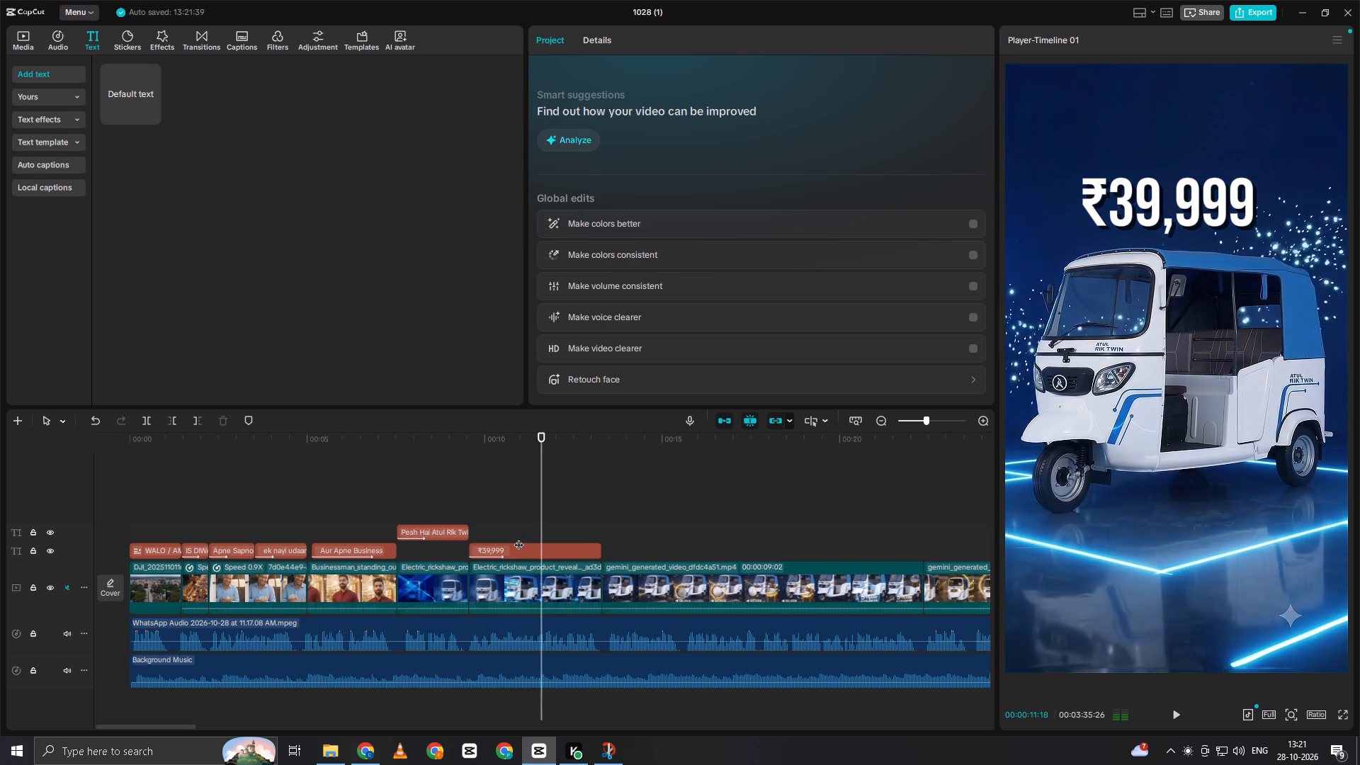
{"action": "key", "text": "space"}
{"action": "double_click", "coordinate": [559, 528]}
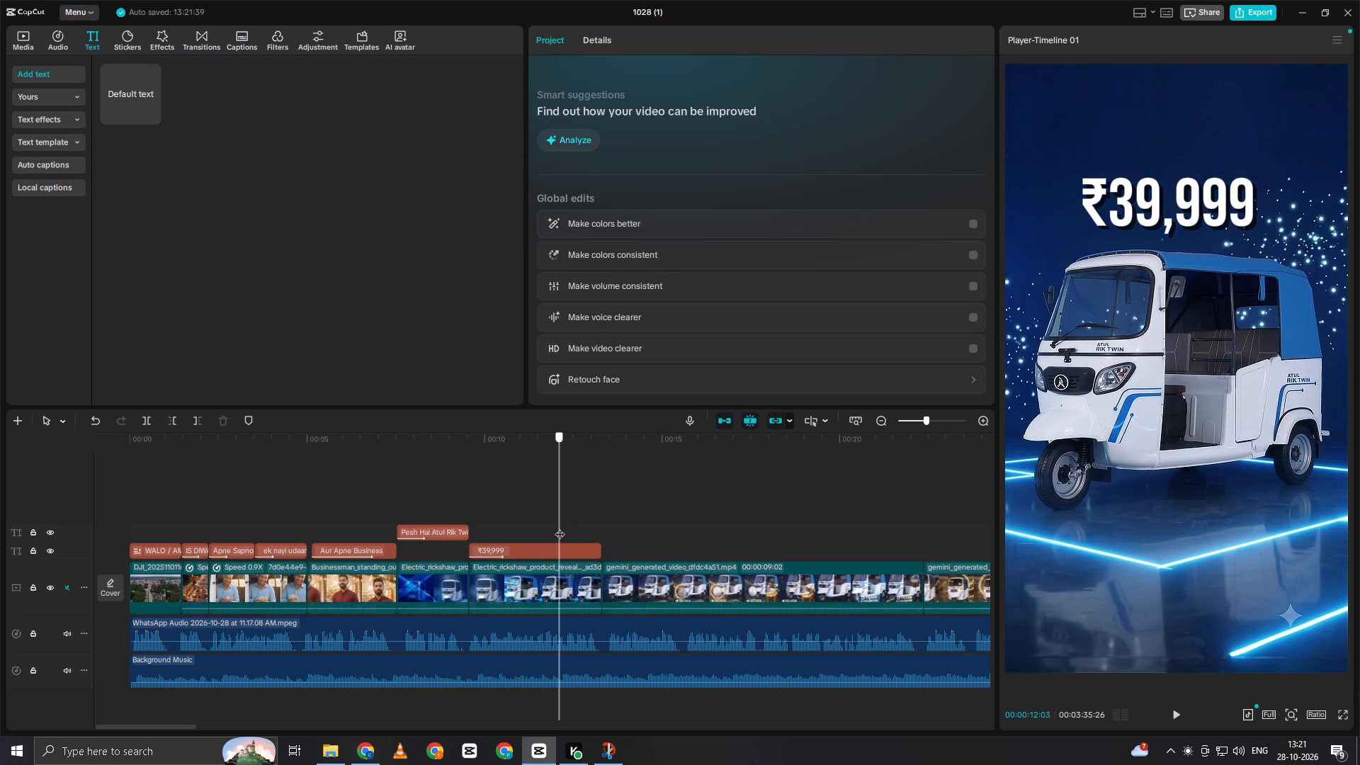
{"action": "double_click", "coordinate": [564, 523]}
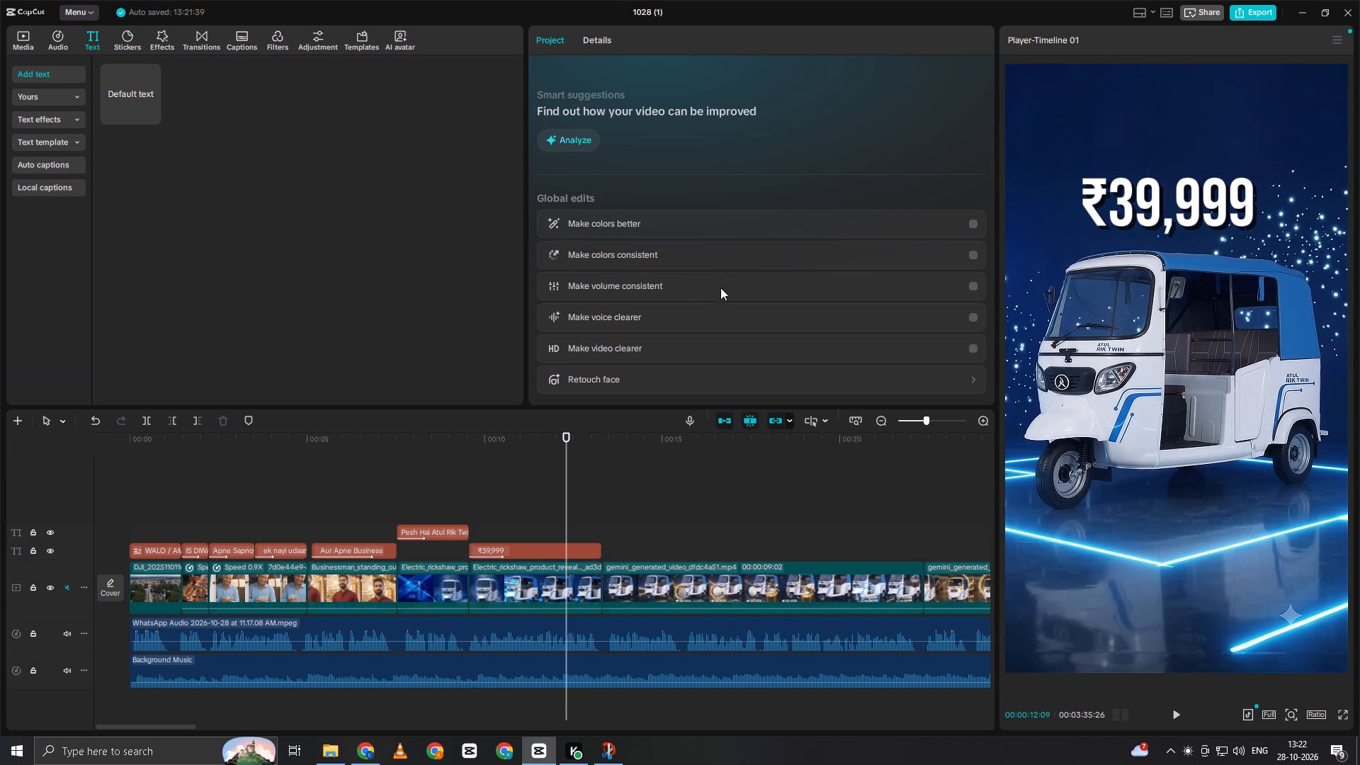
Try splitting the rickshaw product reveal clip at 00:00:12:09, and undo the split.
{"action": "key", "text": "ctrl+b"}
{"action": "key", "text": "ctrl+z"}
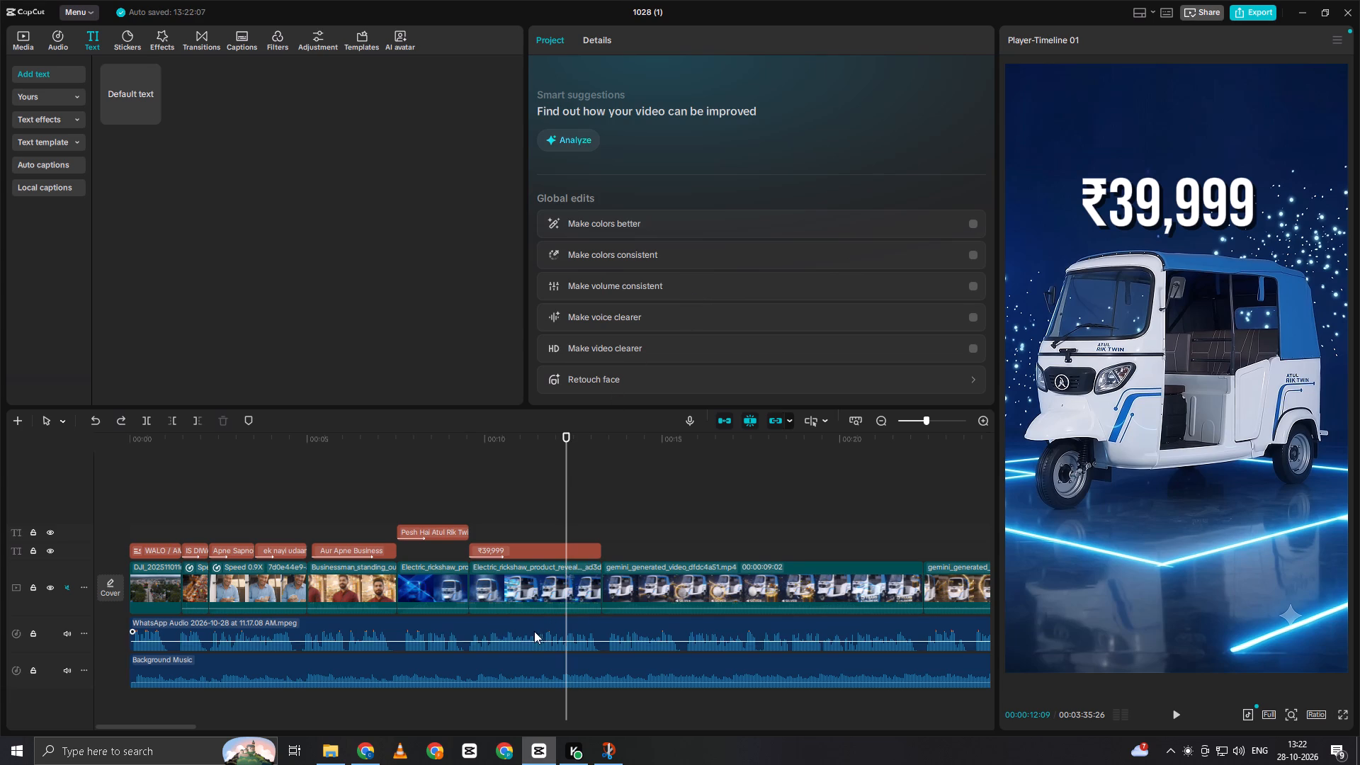
Split the ₹39,999 title at 00:00:12:09.
{"action": "left_click", "coordinate": [562, 551]}
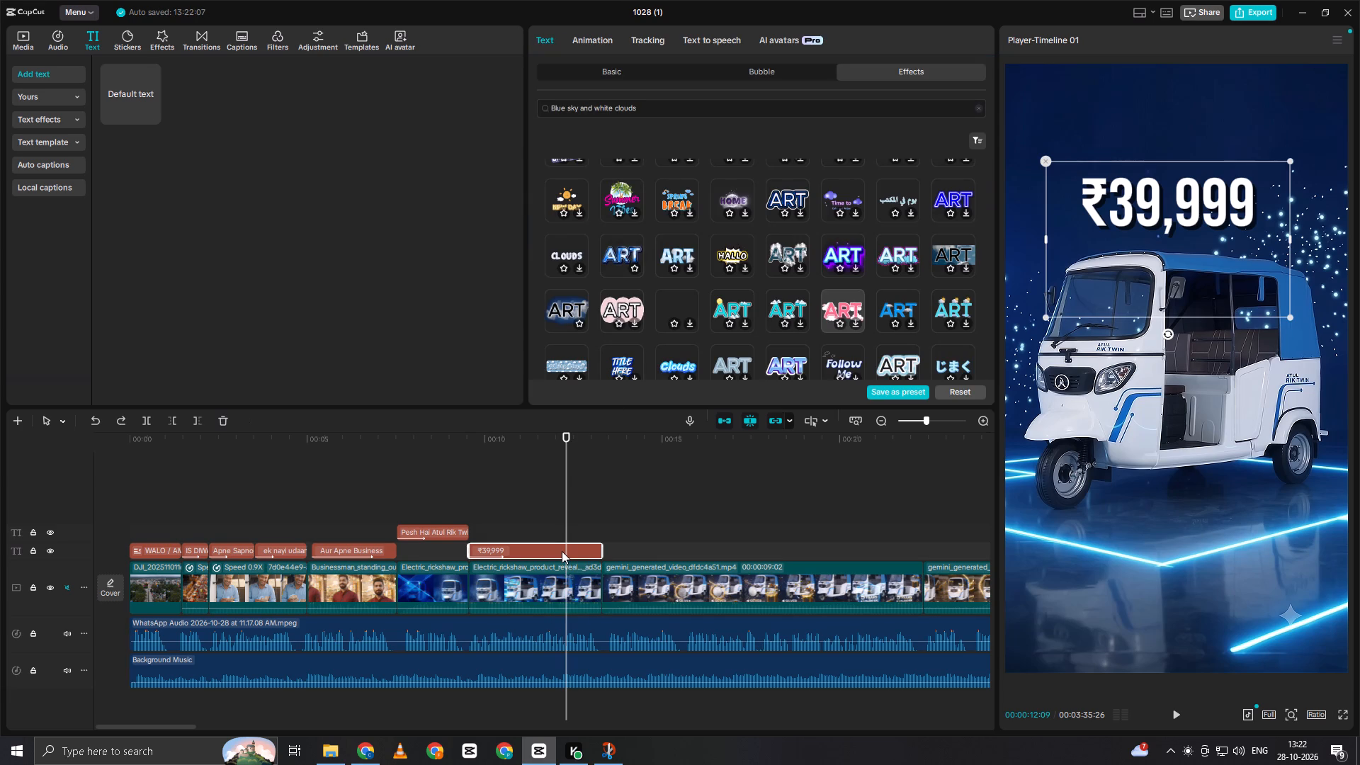
{"action": "key", "text": "ctrl+b"}
Move the second part of the ₹39,999 title higher in the frame, centred horizontally, and preview the change at the split.
{"action": "left_click", "coordinate": [573, 548]}
{"action": "left_click_drag", "start_coordinate": [1130, 212], "coordinate": [1140, 174]}
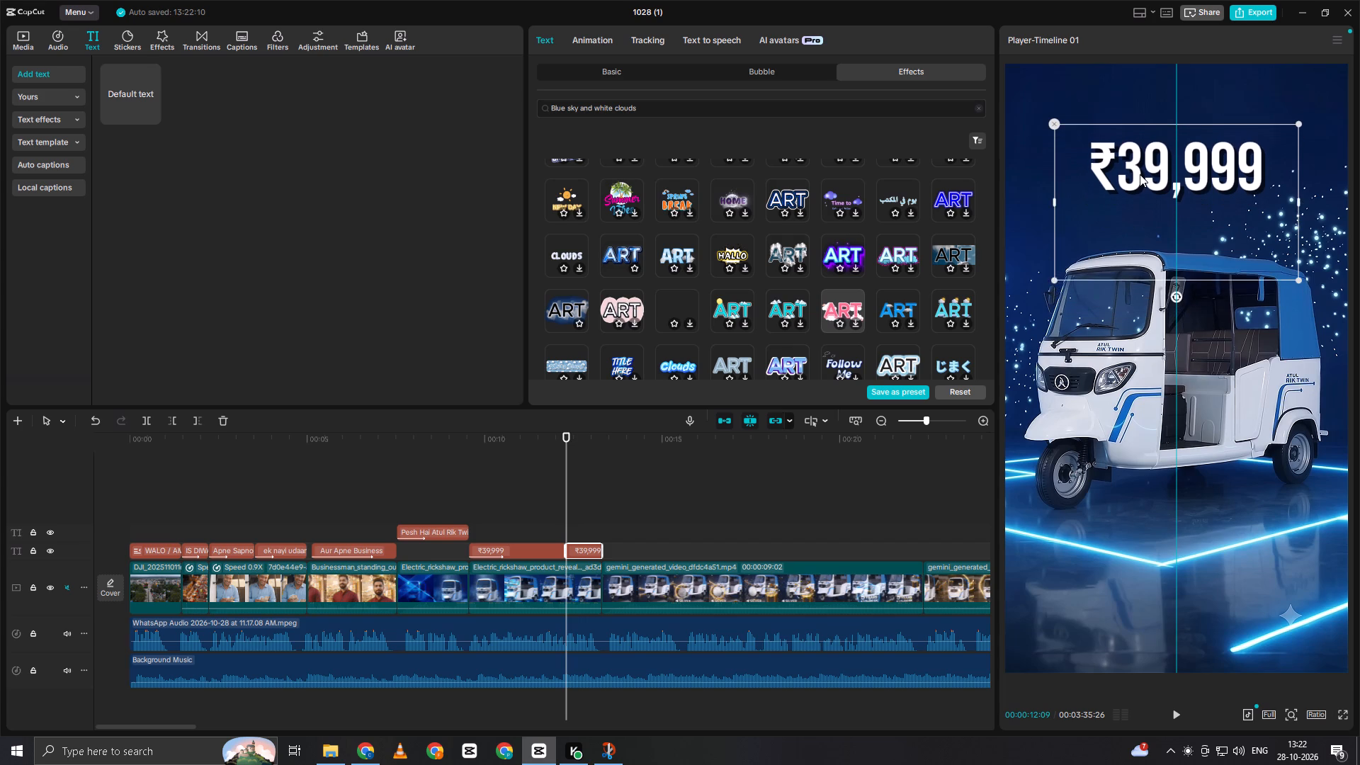
{"action": "left_click_drag", "start_coordinate": [1140, 174], "coordinate": [1139, 154]}
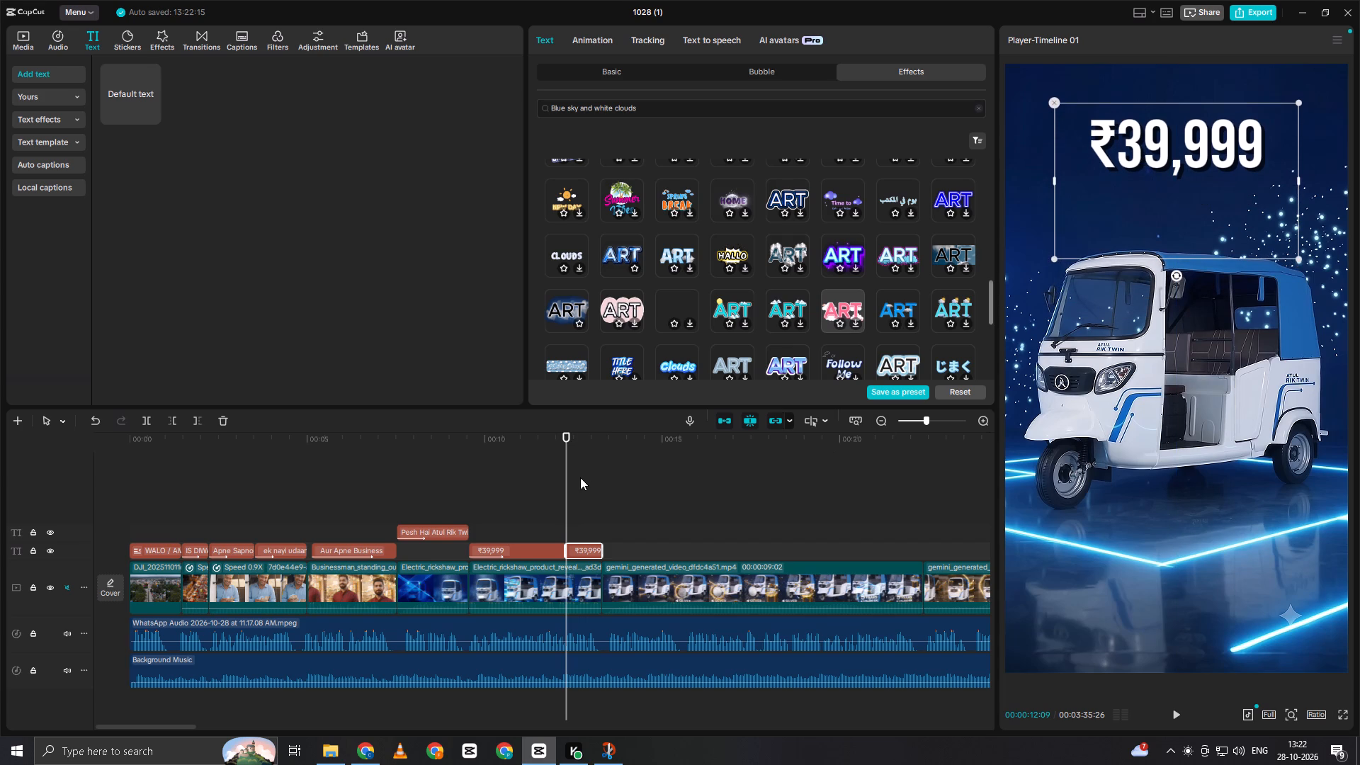
{"action": "left_click", "coordinate": [557, 504]}
{"action": "key", "text": "space"}
{"action": "key", "text": "space"}
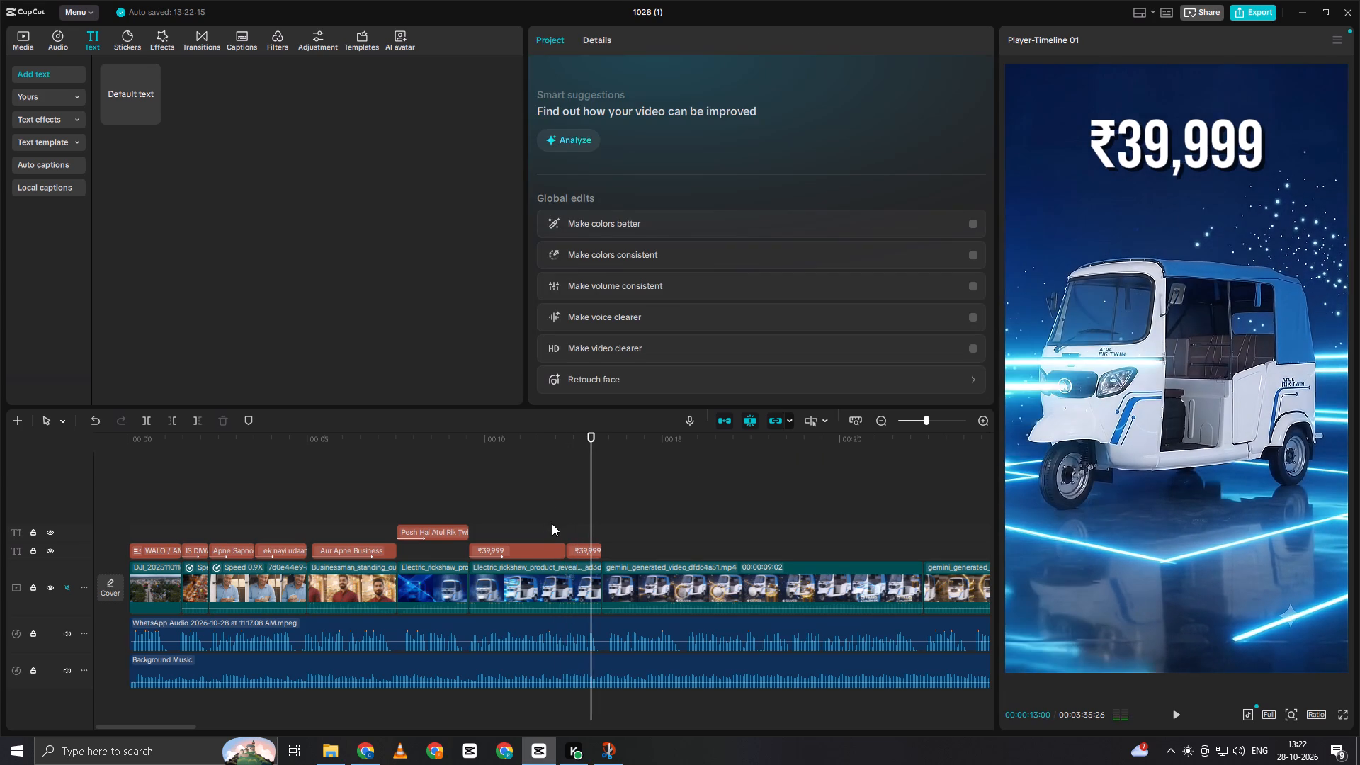
{"action": "double_click", "coordinate": [561, 518]}
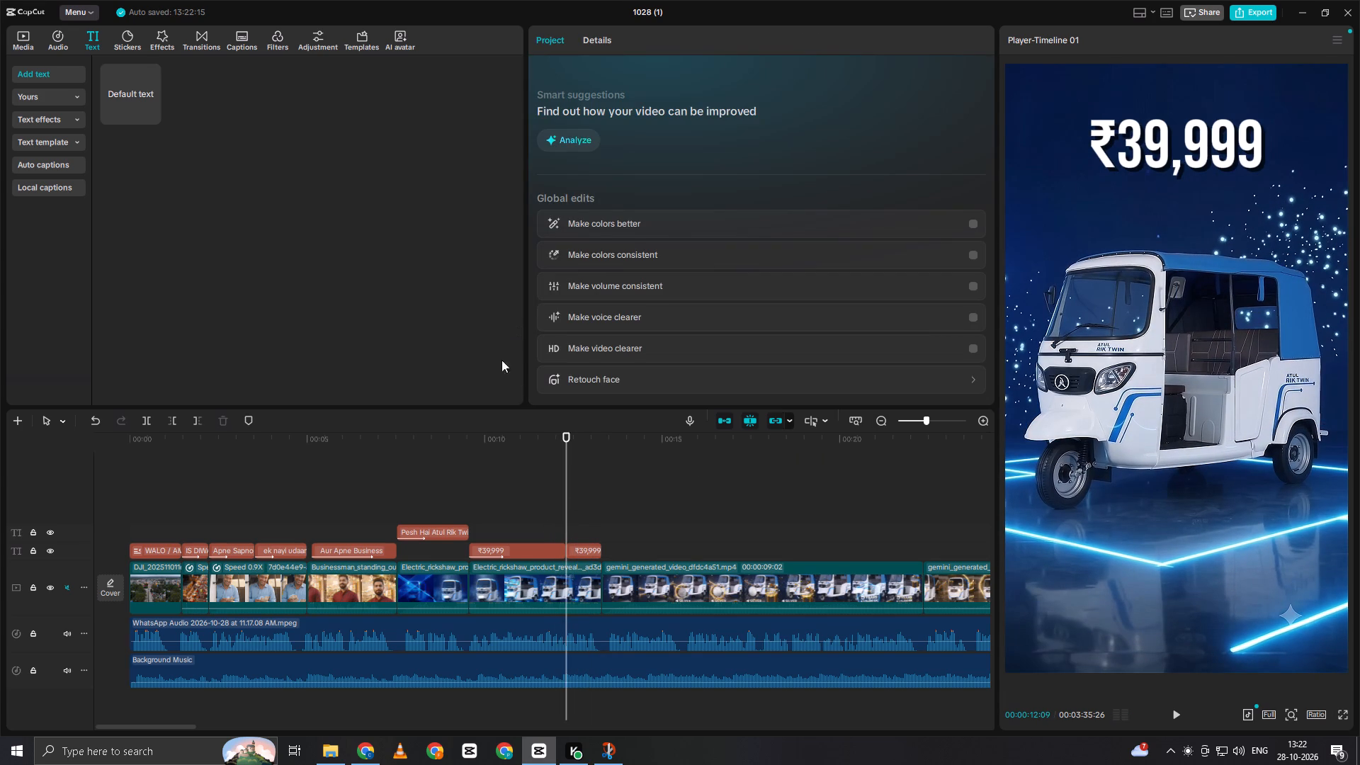
Duplicate the second part of the ₹39,999 title onto a track below and place the copy directly under the original in the frame.
{"action": "left_click", "coordinate": [586, 549]}
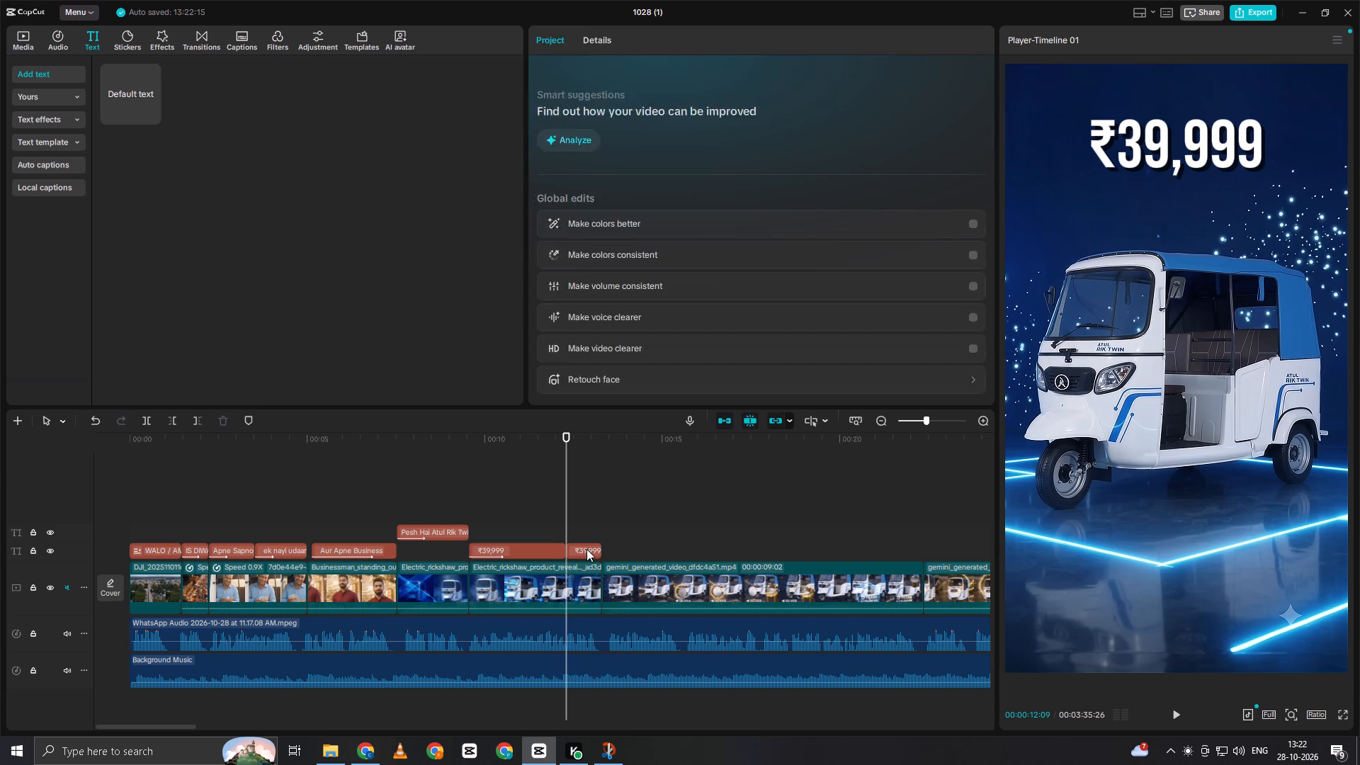
{"action": "left_click_drag", "start_coordinate": [581, 552], "coordinate": [581, 555], "text": "alt"}
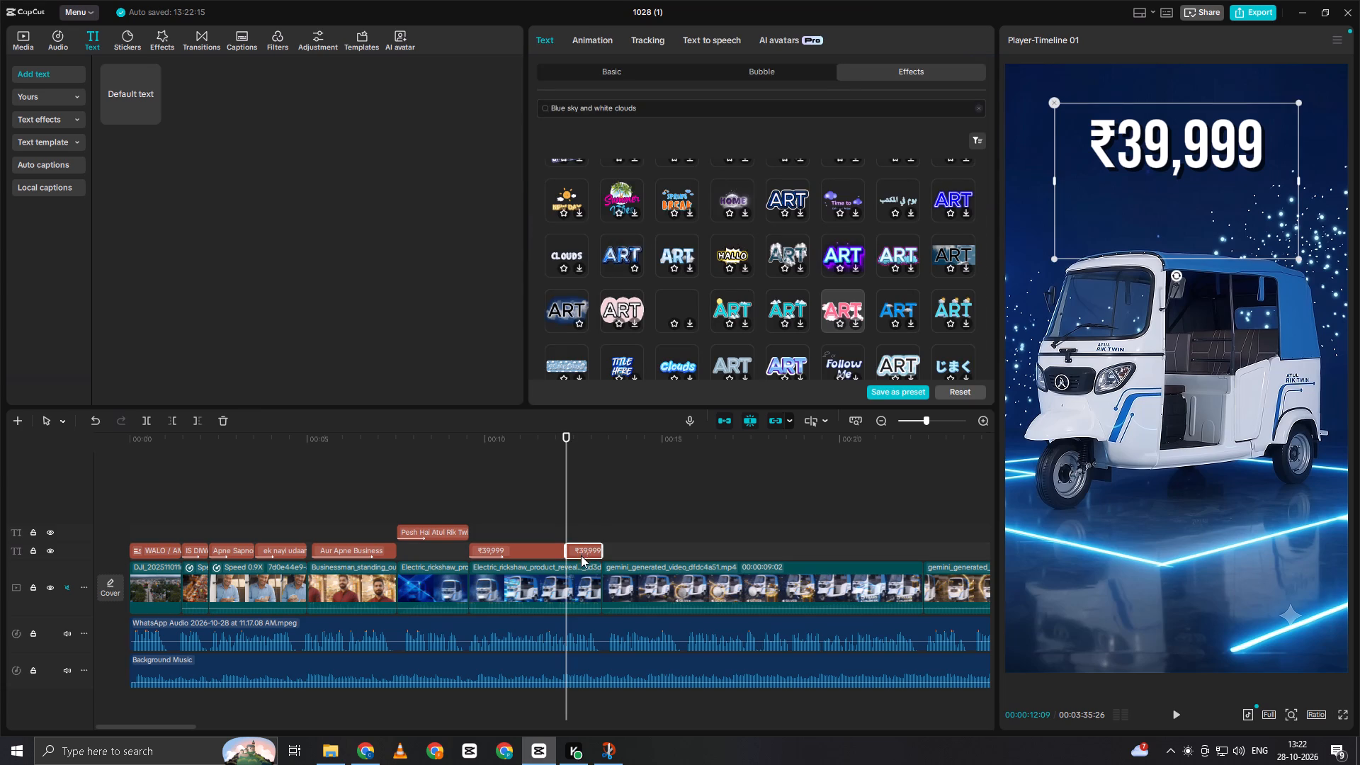
{"action": "left_click_drag", "start_coordinate": [581, 555], "coordinate": [581, 564], "text": "alt"}
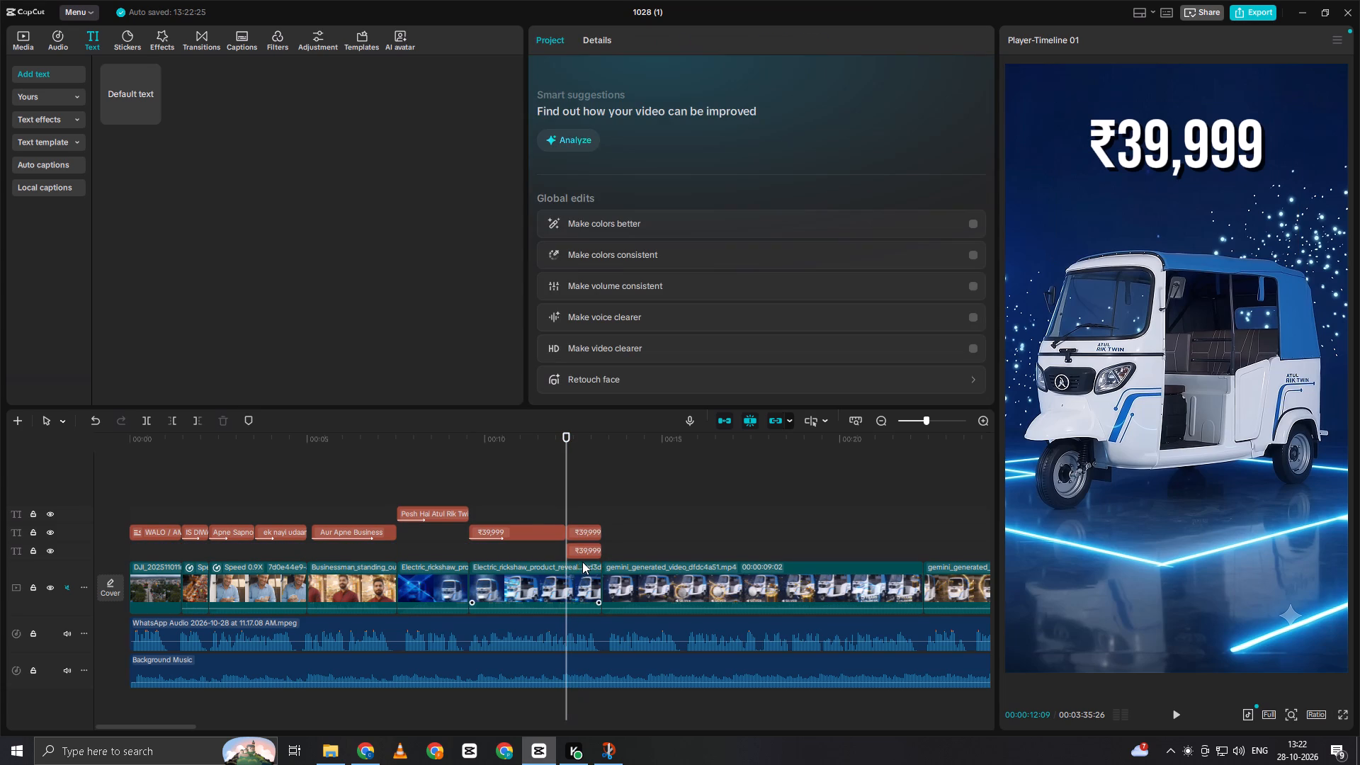
{"action": "left_click", "coordinate": [586, 546]}
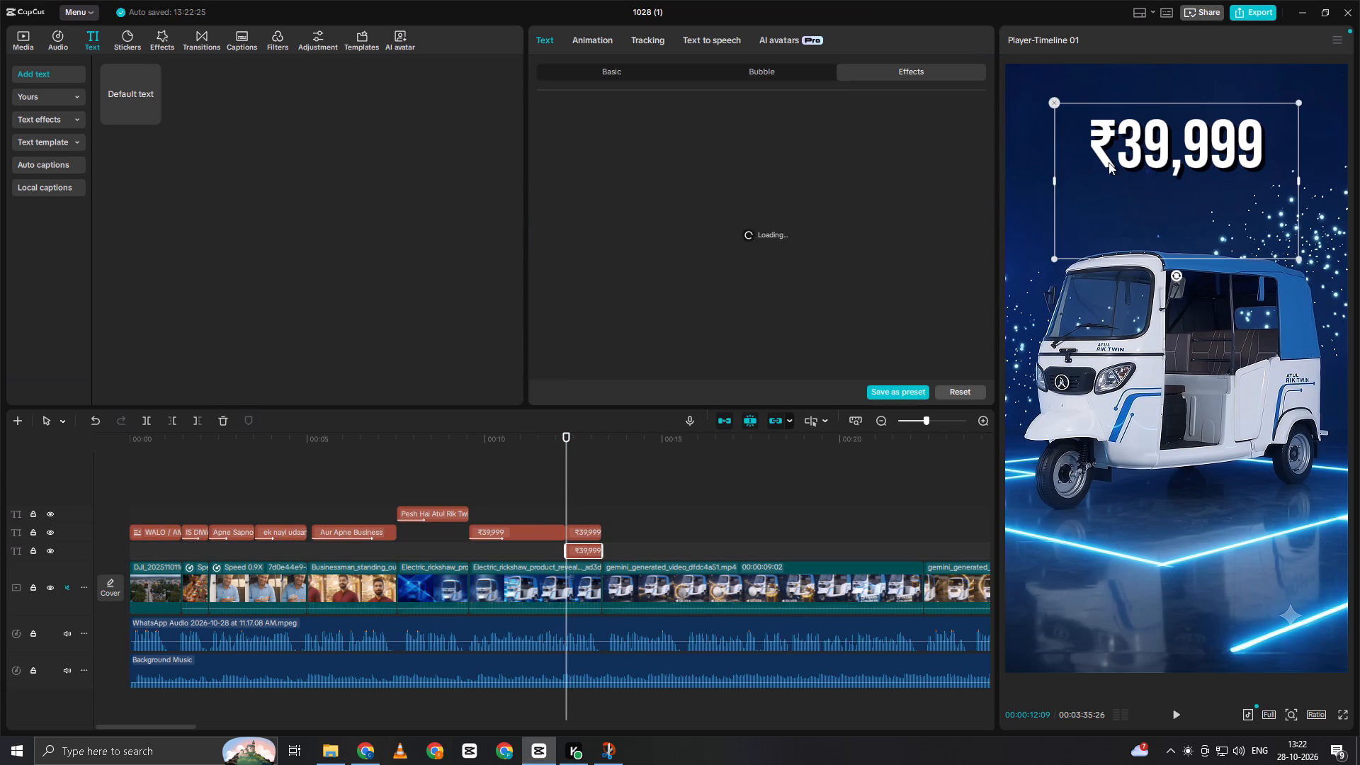
{"action": "left_click_drag", "start_coordinate": [1137, 137], "coordinate": [1132, 195]}
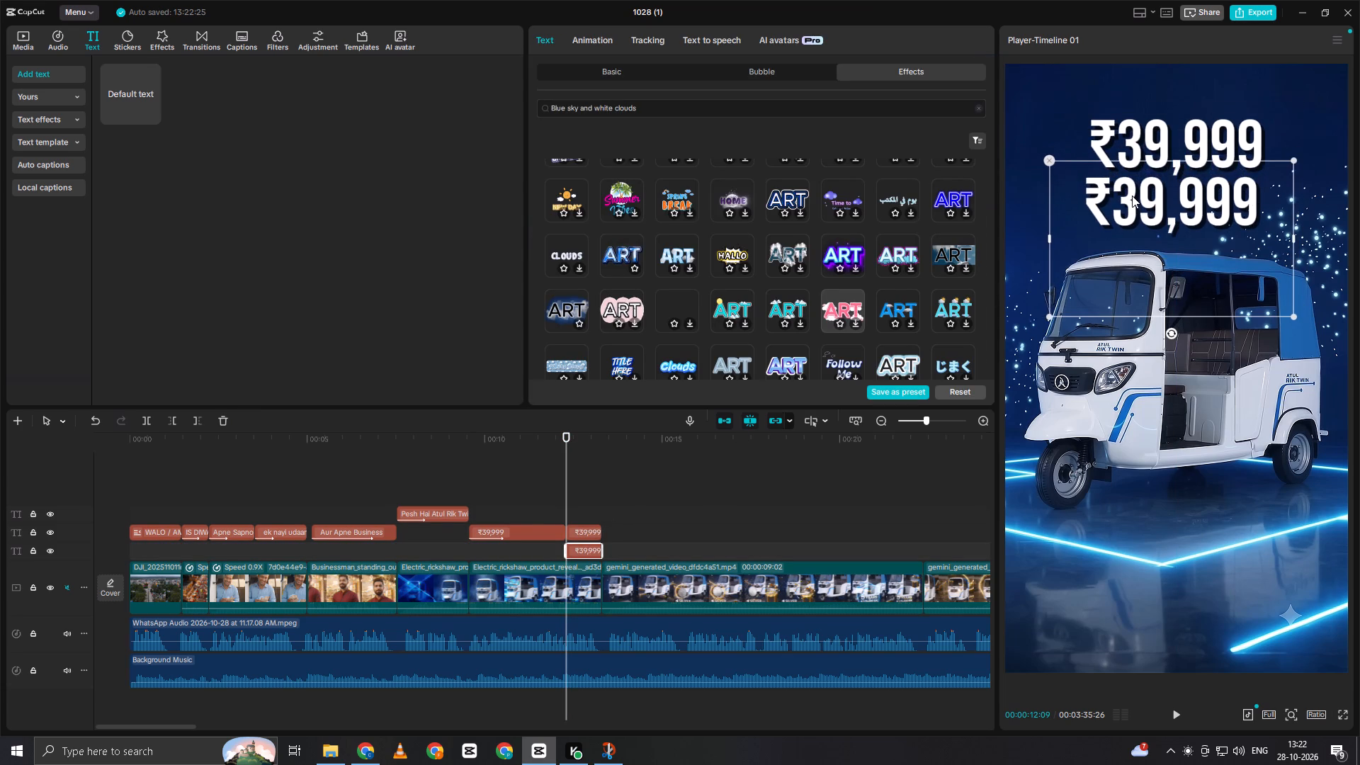
{"action": "left_click_drag", "start_coordinate": [1132, 195], "coordinate": [1134, 195]}
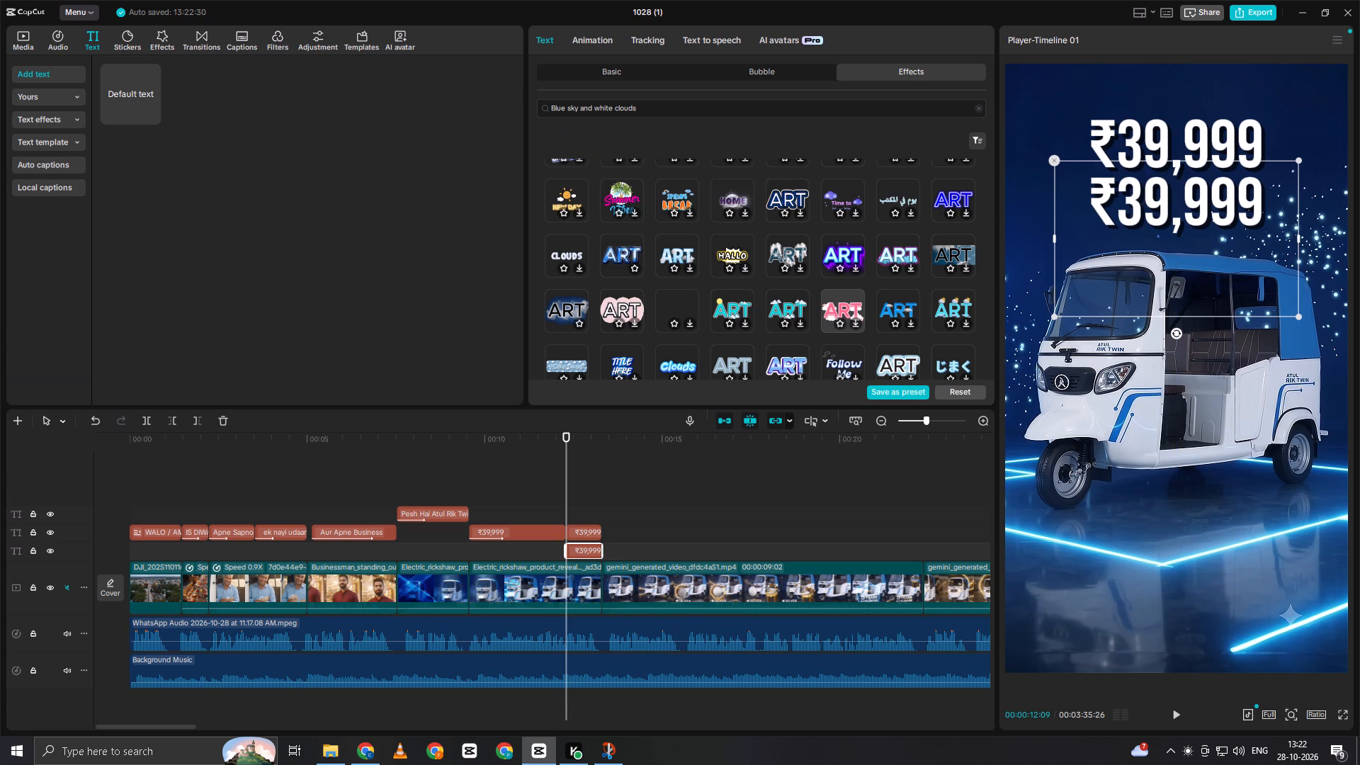
Replace the lower copy's text with the copied script line and trim off its beginning, leaving "i down payment par!".
{"action": "left_click", "coordinate": [578, 110]}
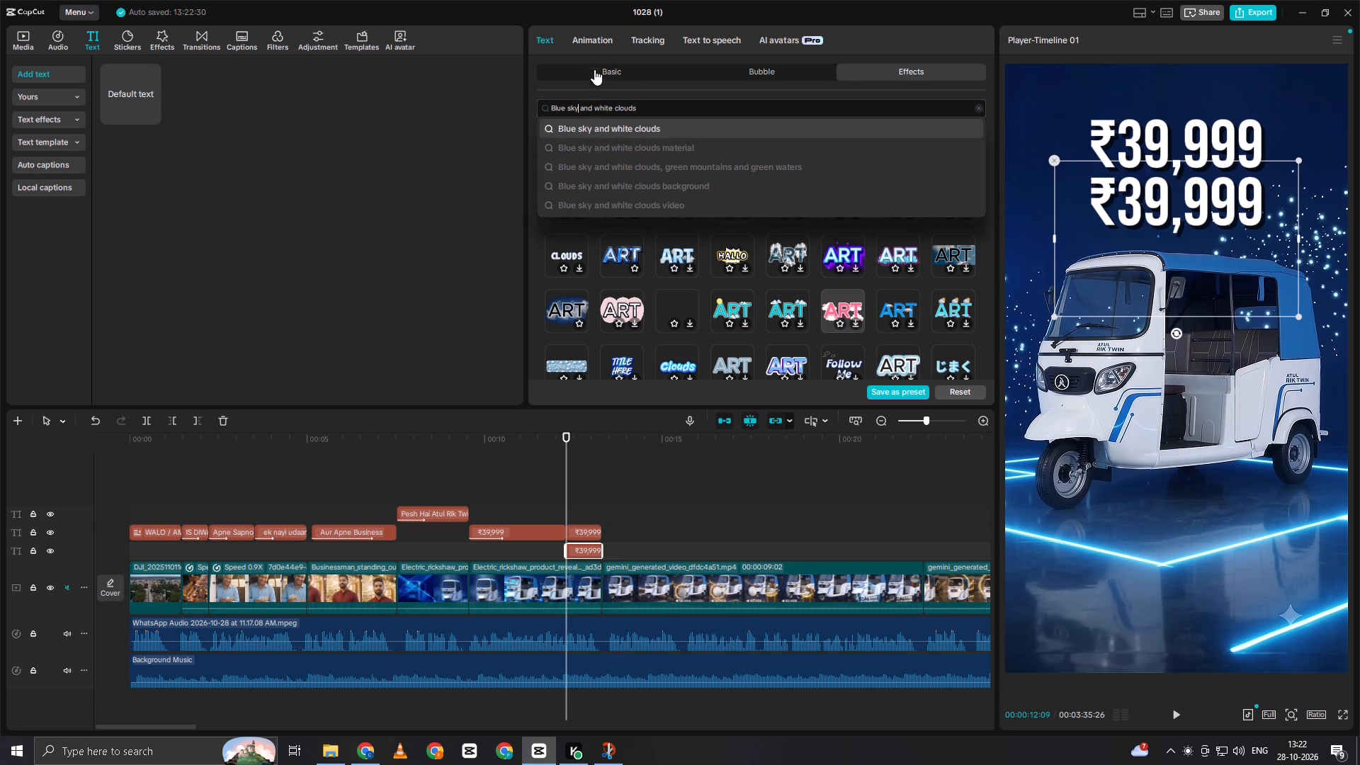
{"action": "left_click", "coordinate": [602, 70]}
{"action": "left_click_drag", "start_coordinate": [539, 104], "coordinate": [627, 105]}
{"action": "key", "text": "ctrl+v"}
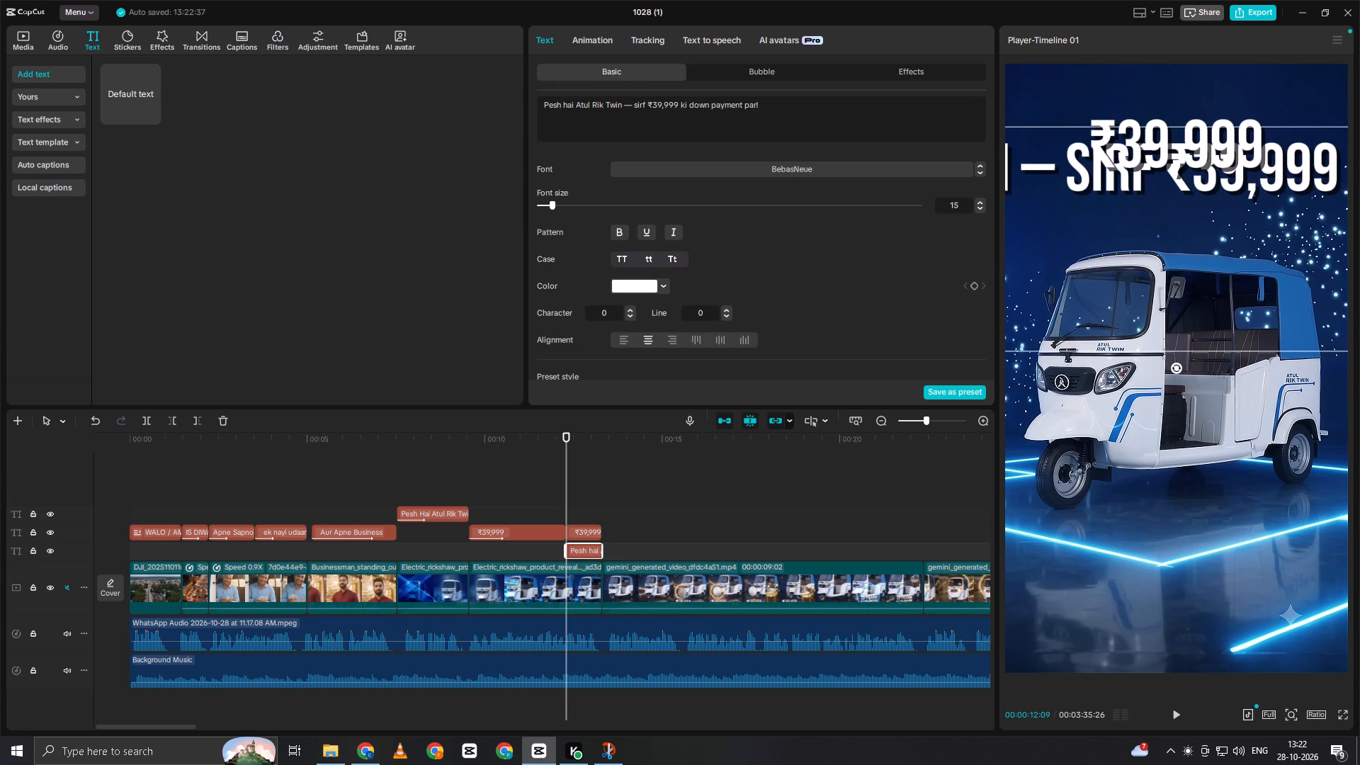
{"action": "left_click_drag", "start_coordinate": [686, 102], "coordinate": [579, 117]}
{"action": "left_click_drag", "start_coordinate": [579, 117], "coordinate": [540, 110]}
{"action": "left_click", "coordinate": [545, 100]}
{"action": "left_click_drag", "start_coordinate": [543, 103], "coordinate": [659, 101]}
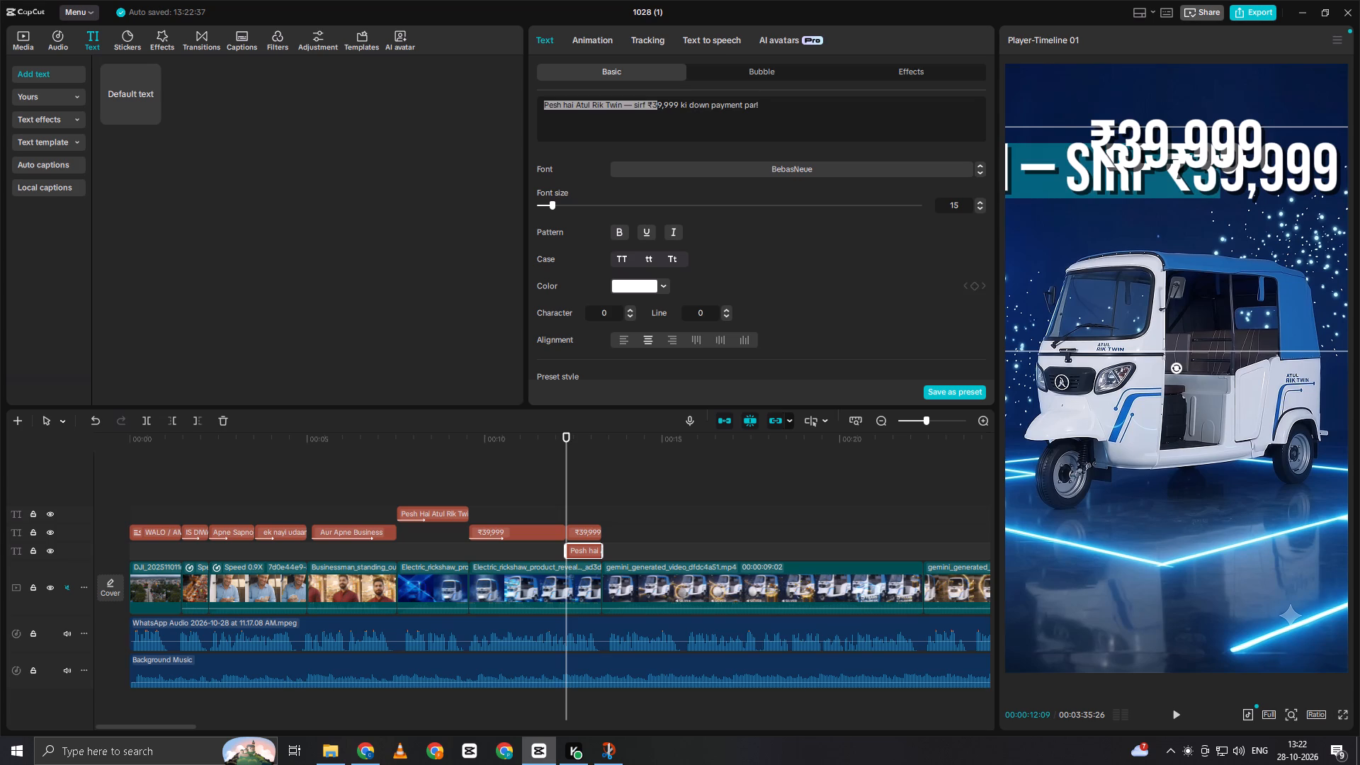
{"action": "left_click_drag", "start_coordinate": [659, 101], "coordinate": [684, 104]}
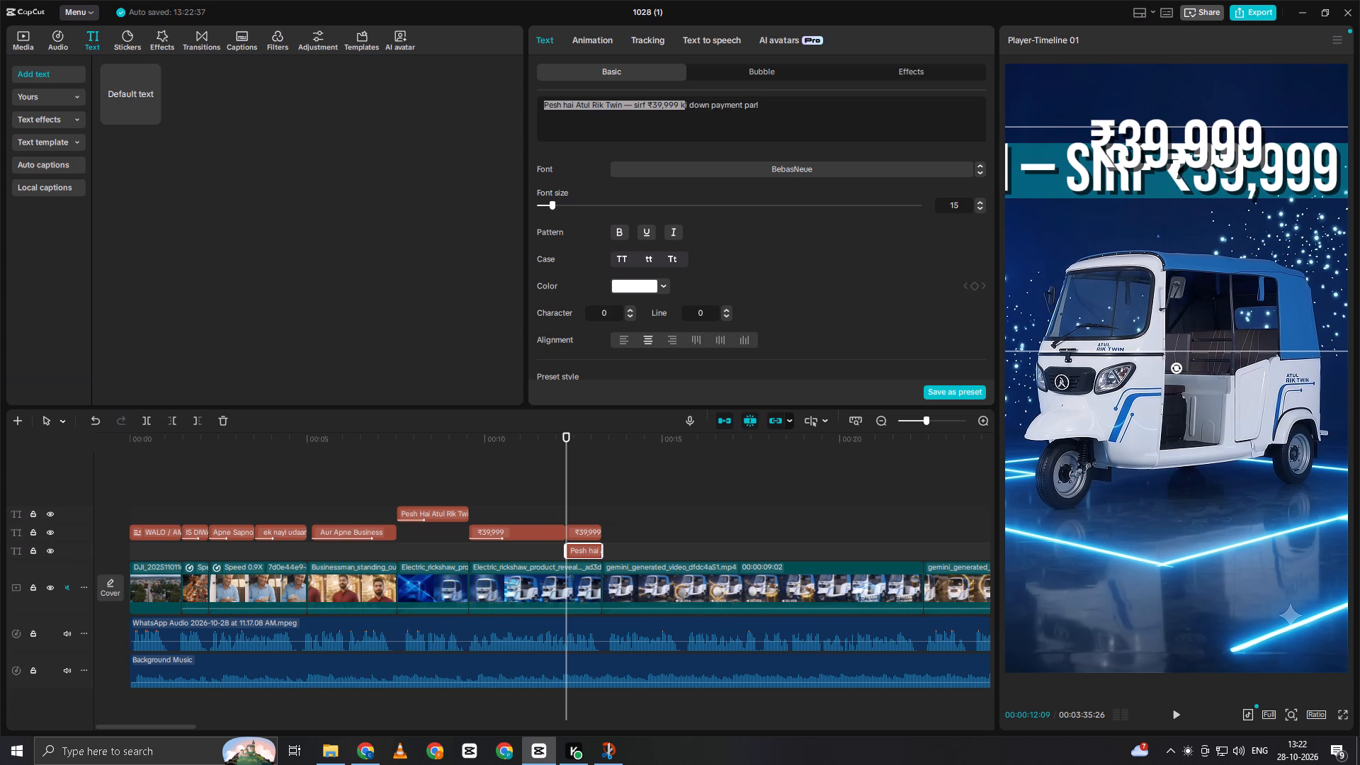
{"action": "left_click_drag", "start_coordinate": [684, 104], "coordinate": [686, 105]}
{"action": "key", "text": "space"}
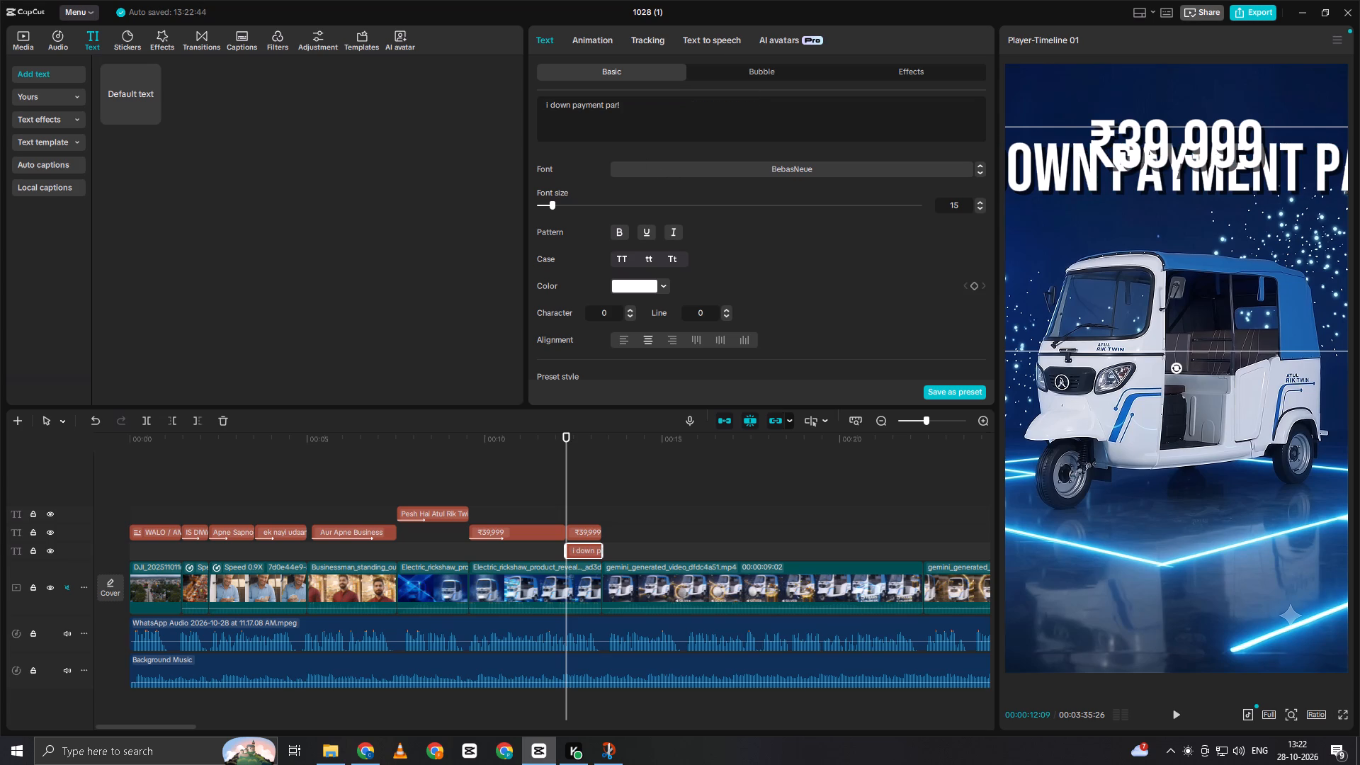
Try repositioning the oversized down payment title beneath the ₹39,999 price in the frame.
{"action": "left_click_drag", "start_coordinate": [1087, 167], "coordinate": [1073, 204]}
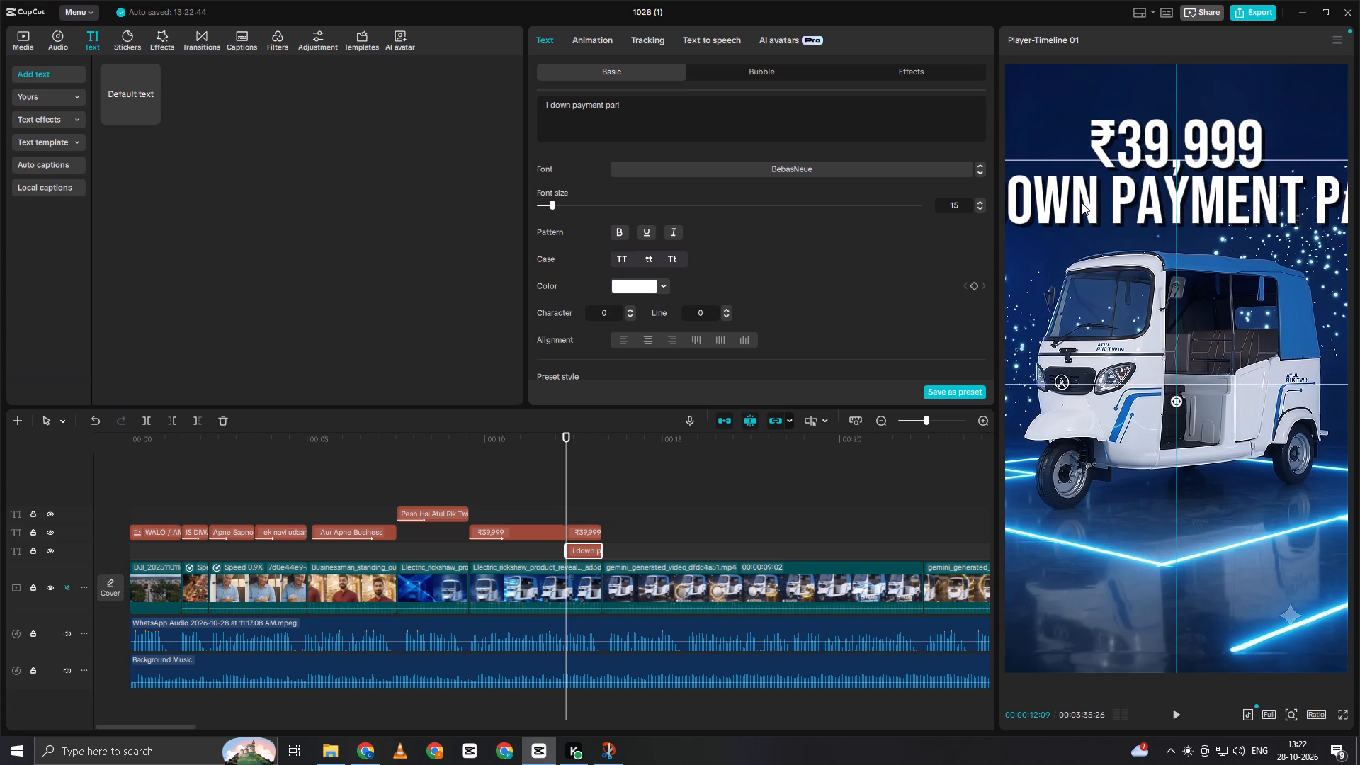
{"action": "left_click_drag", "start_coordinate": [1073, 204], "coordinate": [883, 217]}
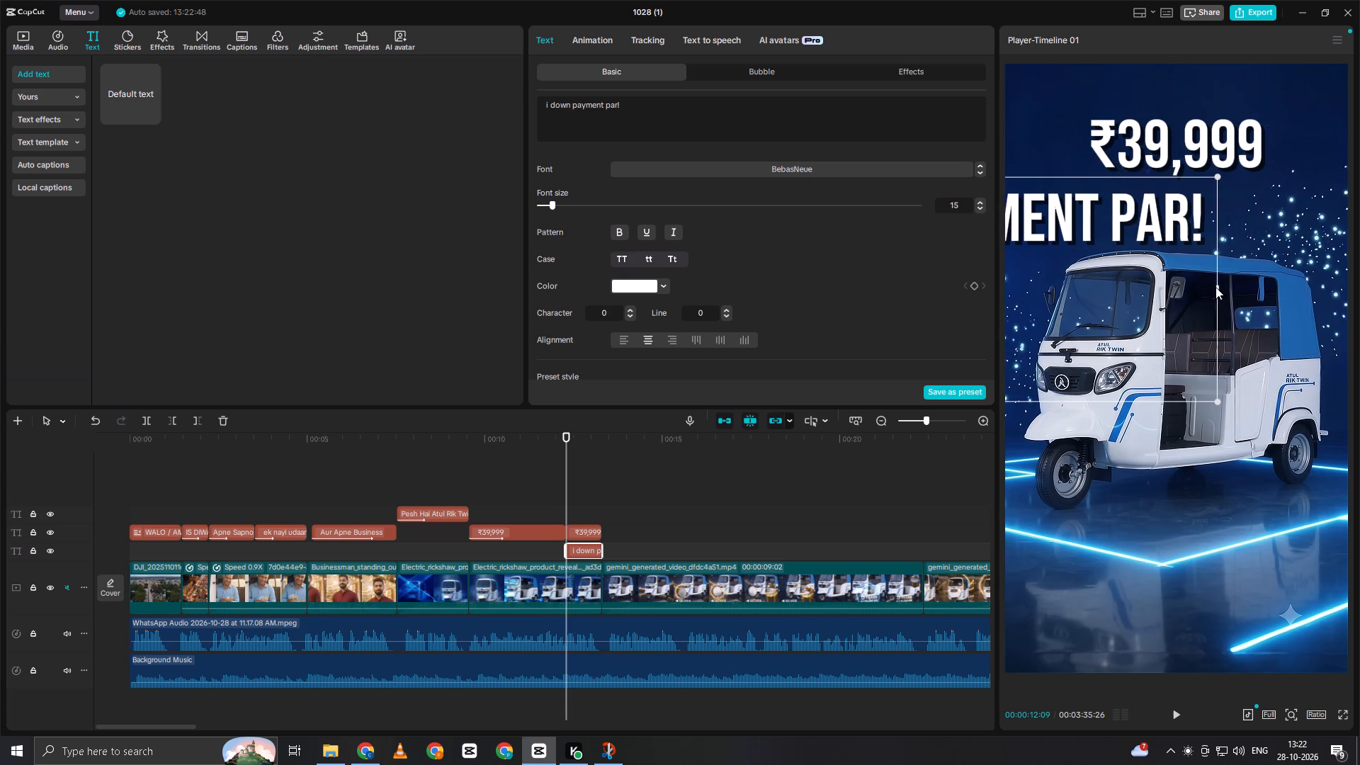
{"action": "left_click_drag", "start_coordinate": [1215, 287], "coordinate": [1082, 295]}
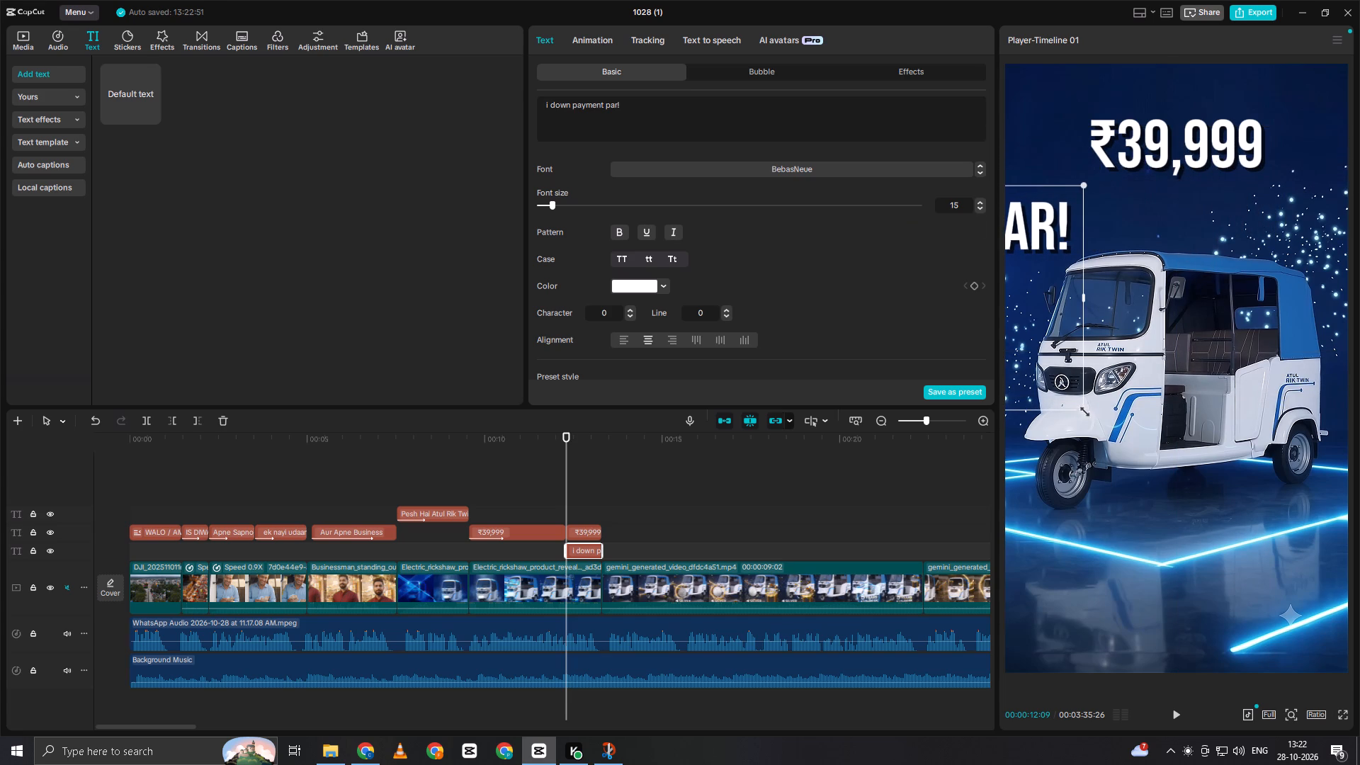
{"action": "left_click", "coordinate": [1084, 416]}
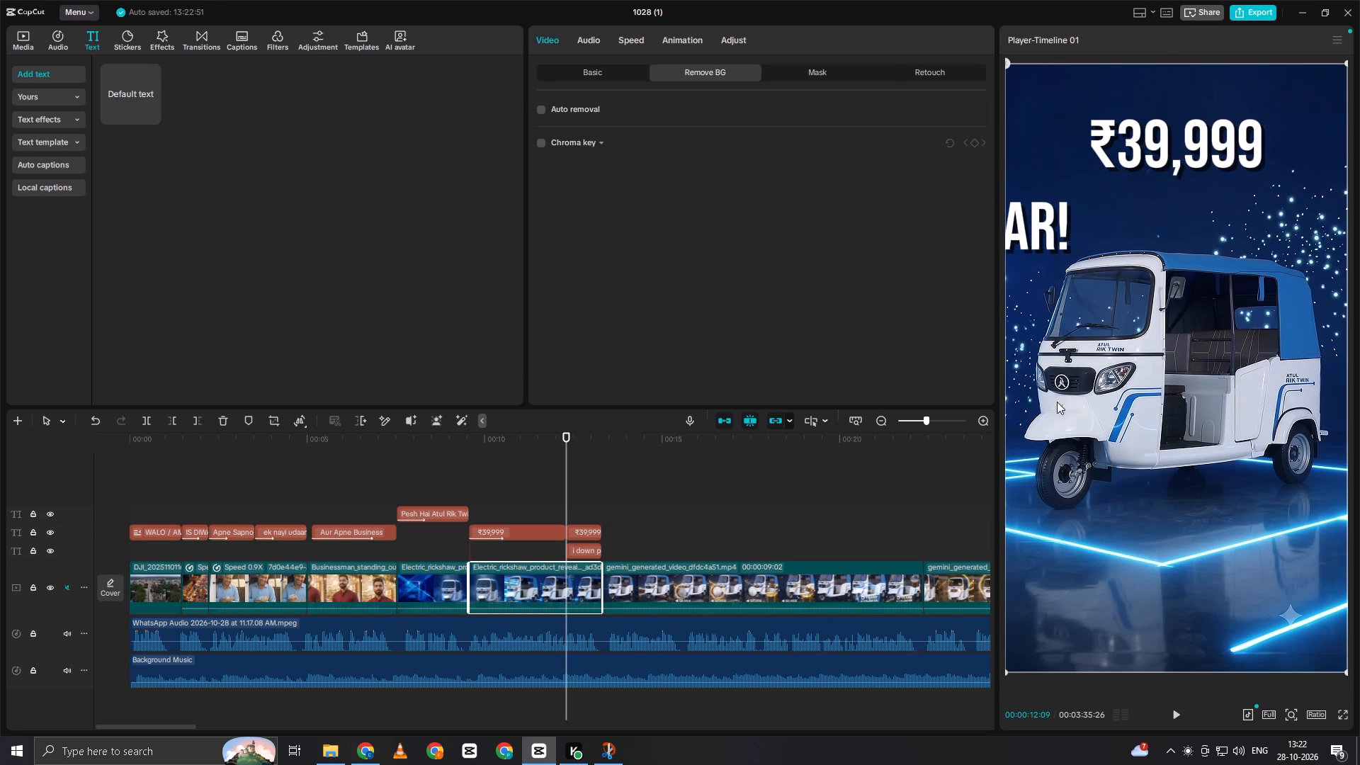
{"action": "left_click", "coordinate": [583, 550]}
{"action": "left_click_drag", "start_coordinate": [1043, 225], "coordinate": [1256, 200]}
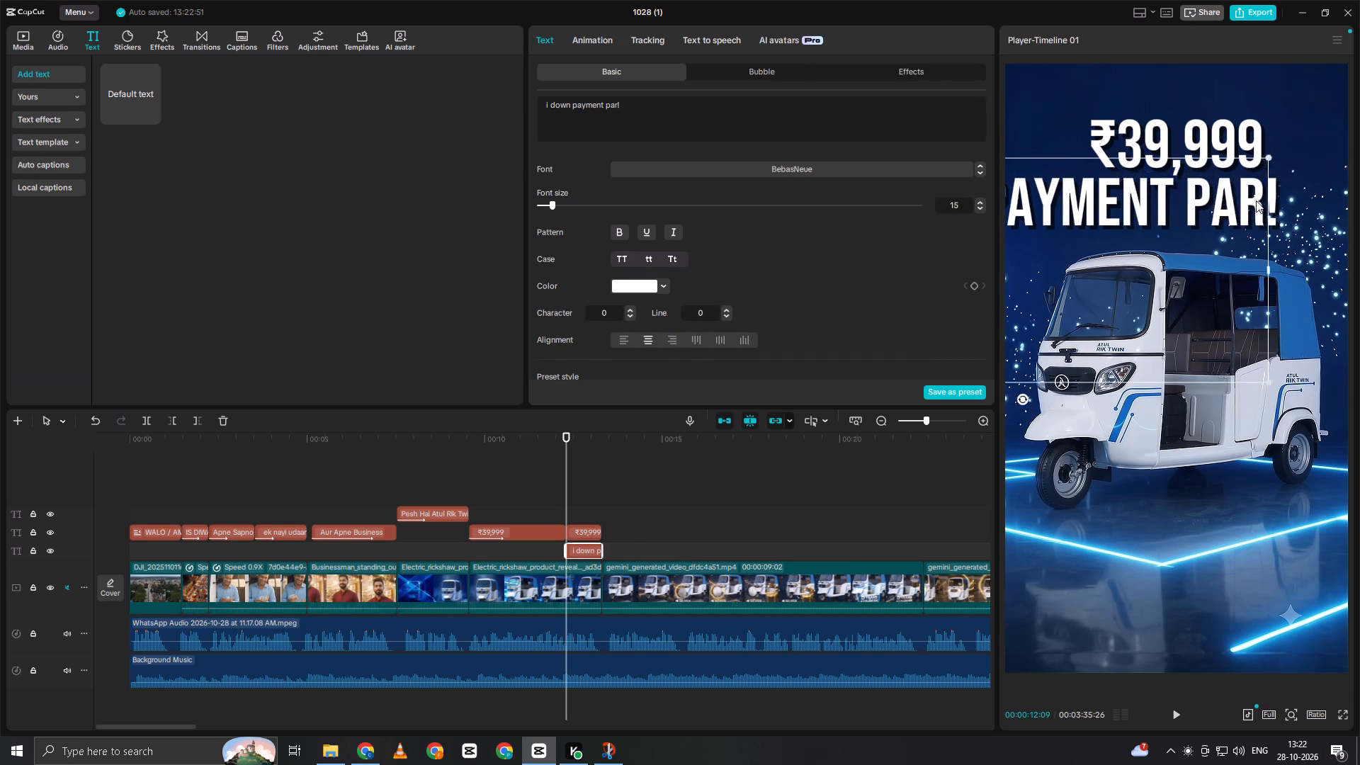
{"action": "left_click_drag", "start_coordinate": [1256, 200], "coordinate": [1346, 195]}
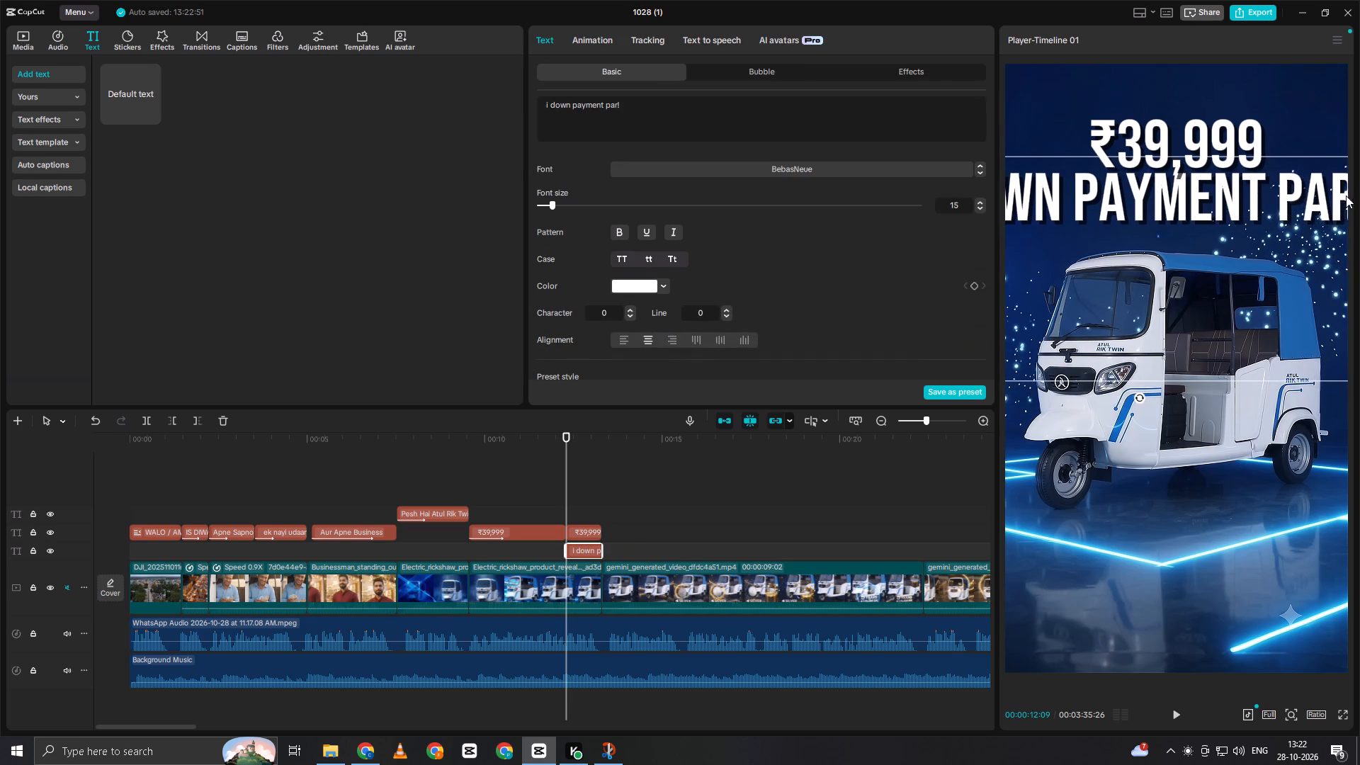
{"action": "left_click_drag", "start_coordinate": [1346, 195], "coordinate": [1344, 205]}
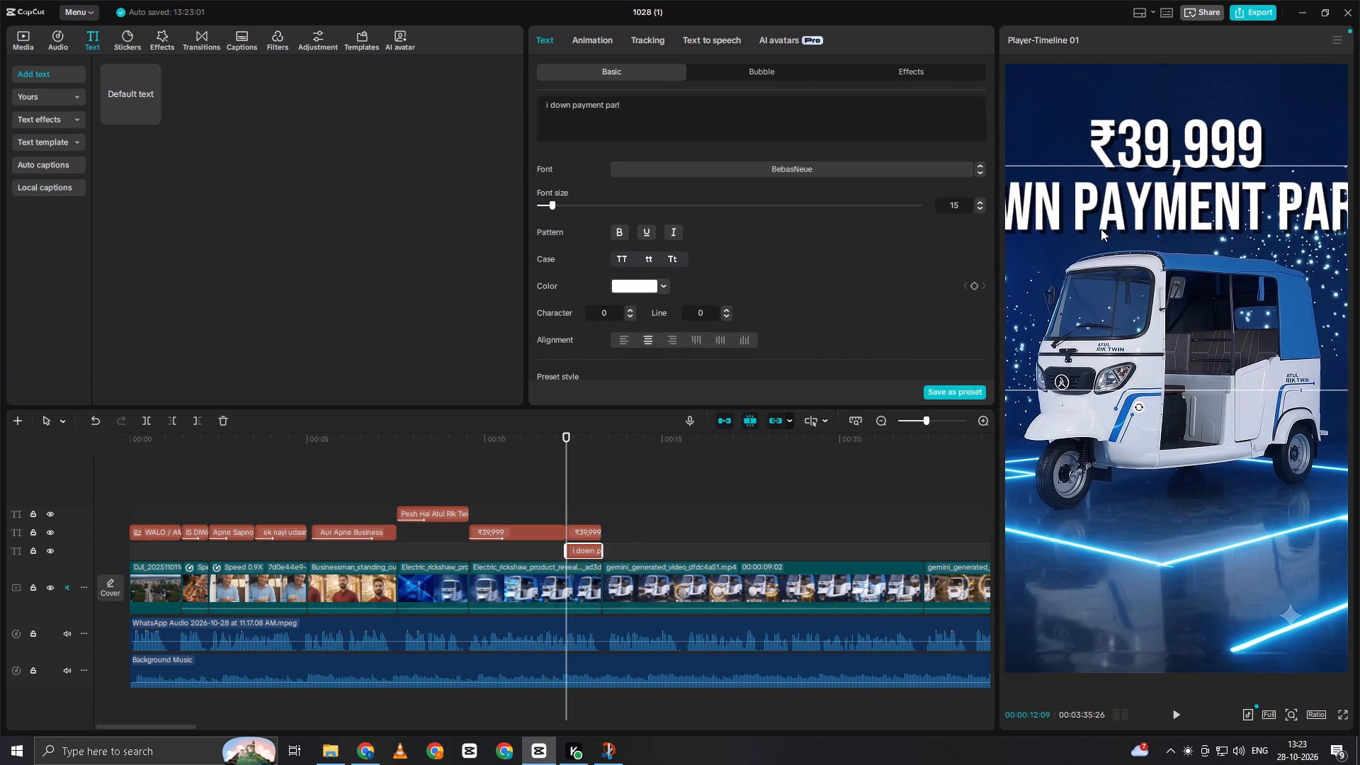
Delete the stray leading "i" from the lower title, leaving "down payment par!".
{"action": "left_click", "coordinate": [548, 108]}
{"action": "key", "text": "BackSpace"}
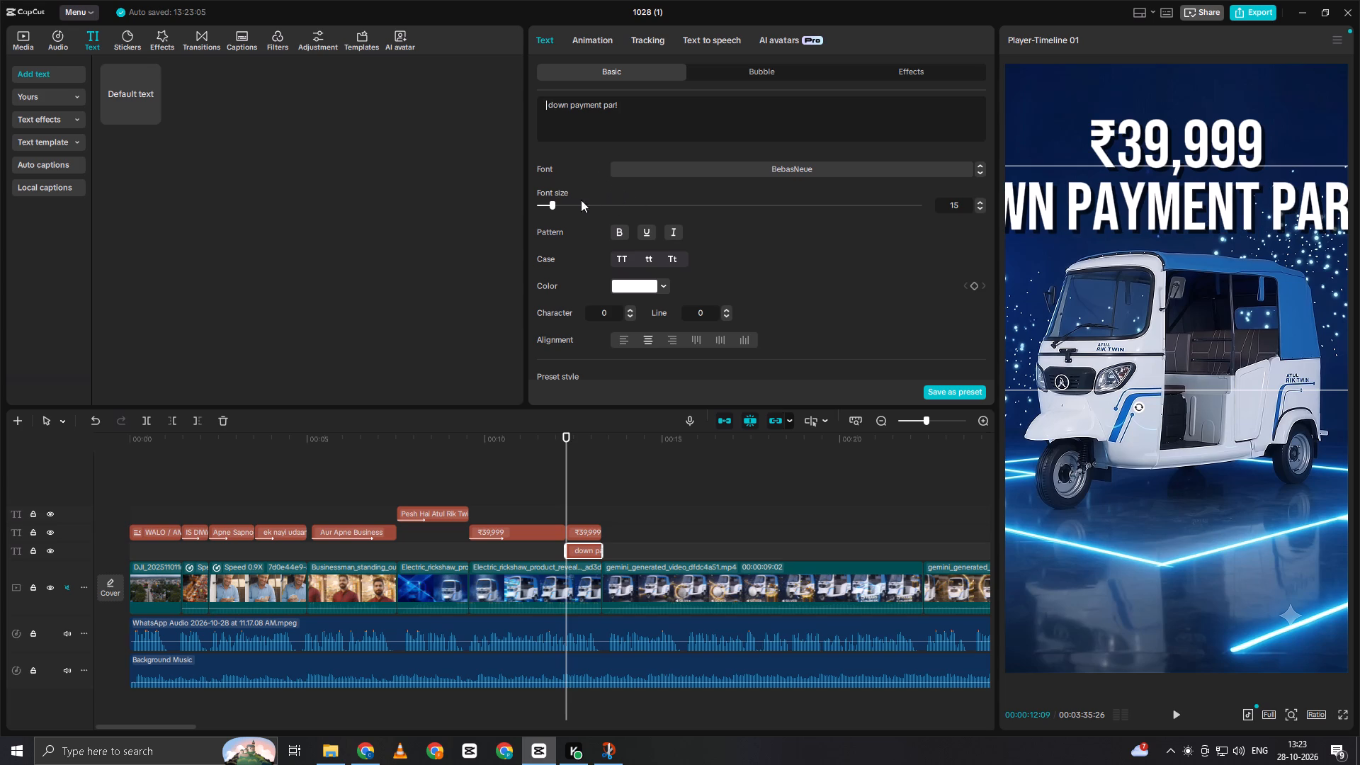
Scale the down payment title to 130% and place it just below ₹39,999, at about X -31, Y 819.
{"action": "scroll", "coordinate": [666, 234], "scroll_direction": "down", "scroll_amount": 5}
{"action": "left_click", "coordinate": [659, 200]}
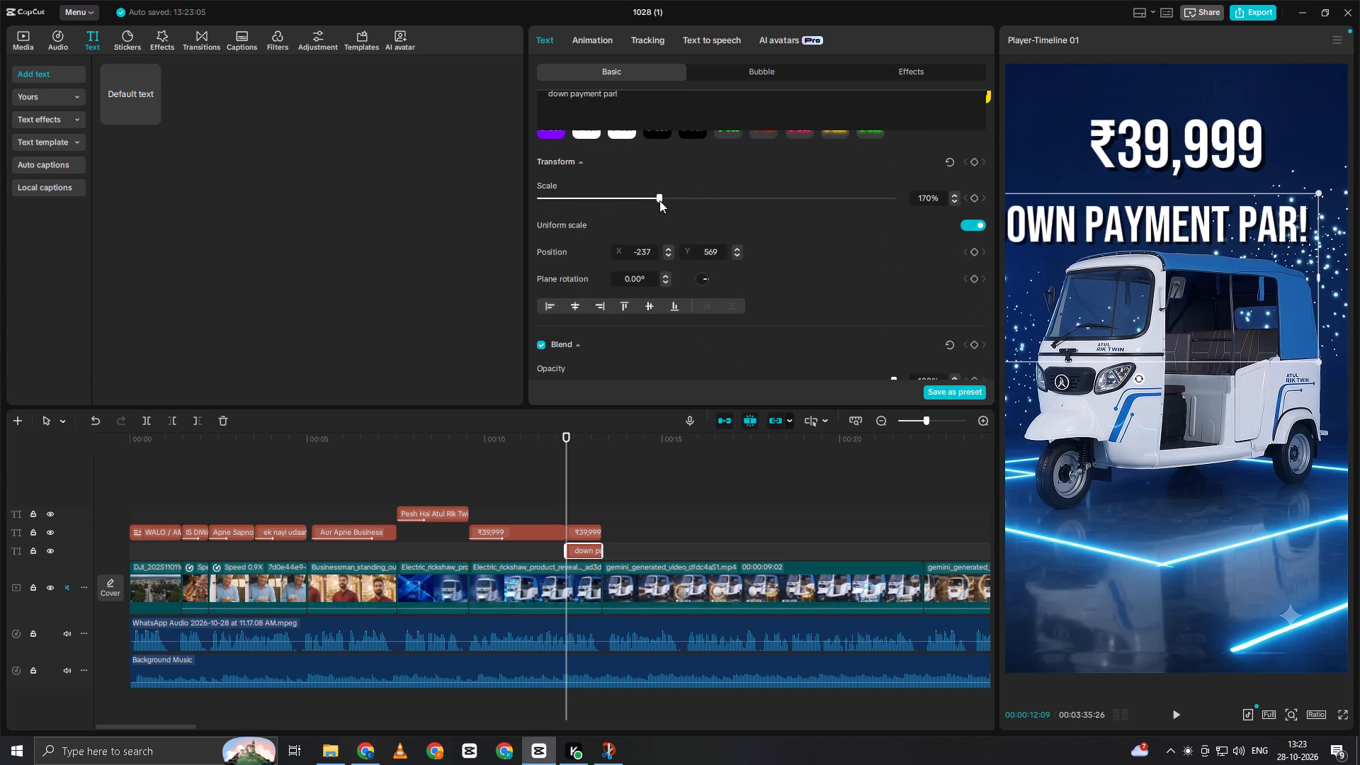
{"action": "left_click_drag", "start_coordinate": [659, 200], "coordinate": [631, 200]}
{"action": "left_click_drag", "start_coordinate": [1113, 224], "coordinate": [1161, 182]}
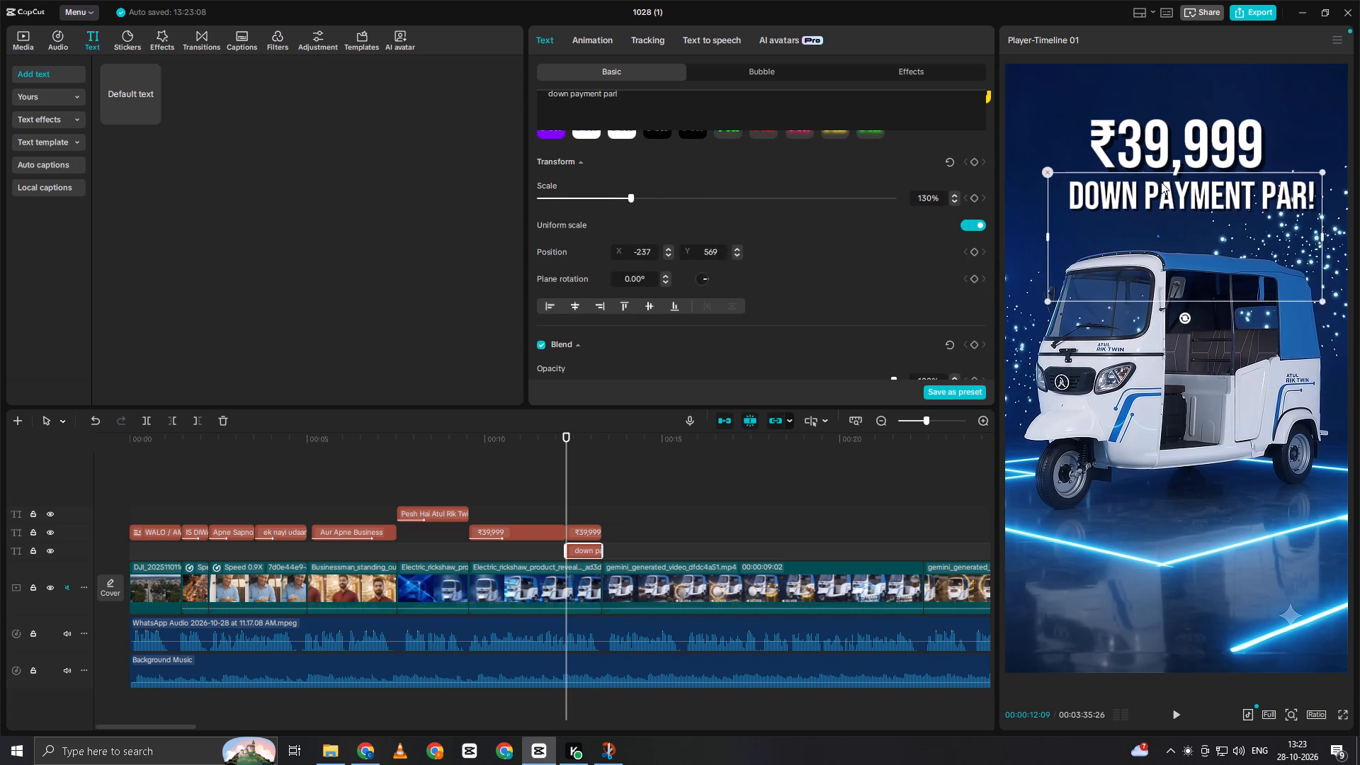
{"action": "left_click_drag", "start_coordinate": [1161, 182], "coordinate": [1143, 193]}
{"action": "left_click_drag", "start_coordinate": [1143, 193], "coordinate": [1145, 185]}
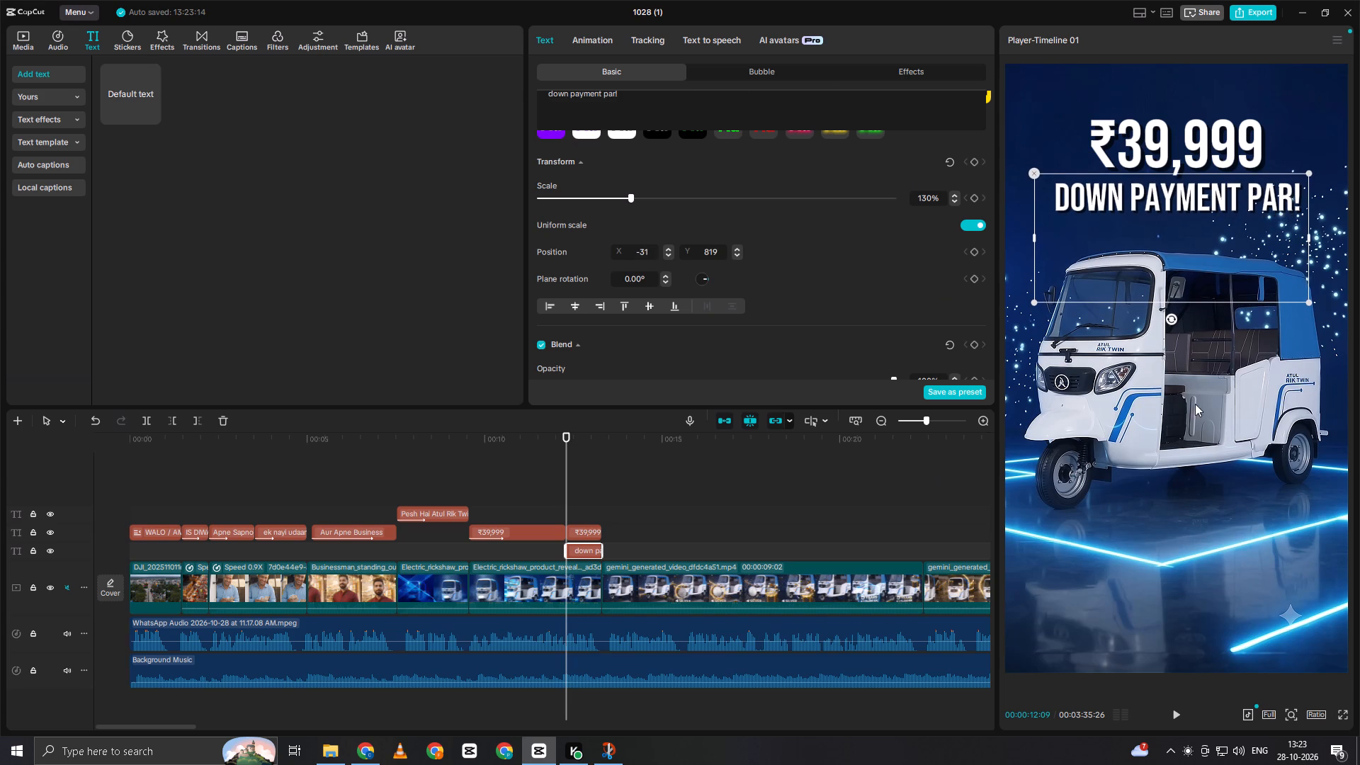
Play the sequence from 00:00:09:06 to check the down payment title against the voice-over.
{"action": "left_click", "coordinate": [546, 513]}
{"action": "left_click_drag", "start_coordinate": [546, 513], "coordinate": [456, 512]}
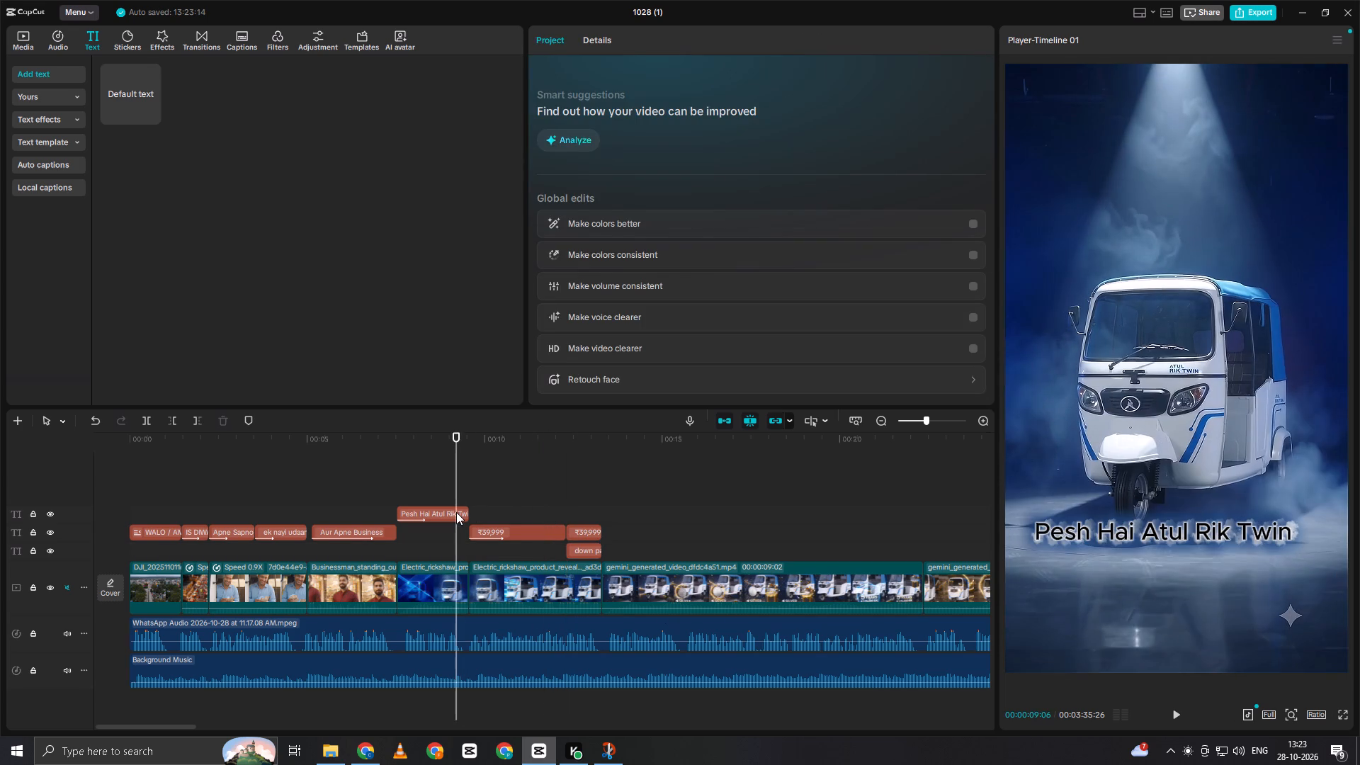
{"action": "key", "text": "space"}
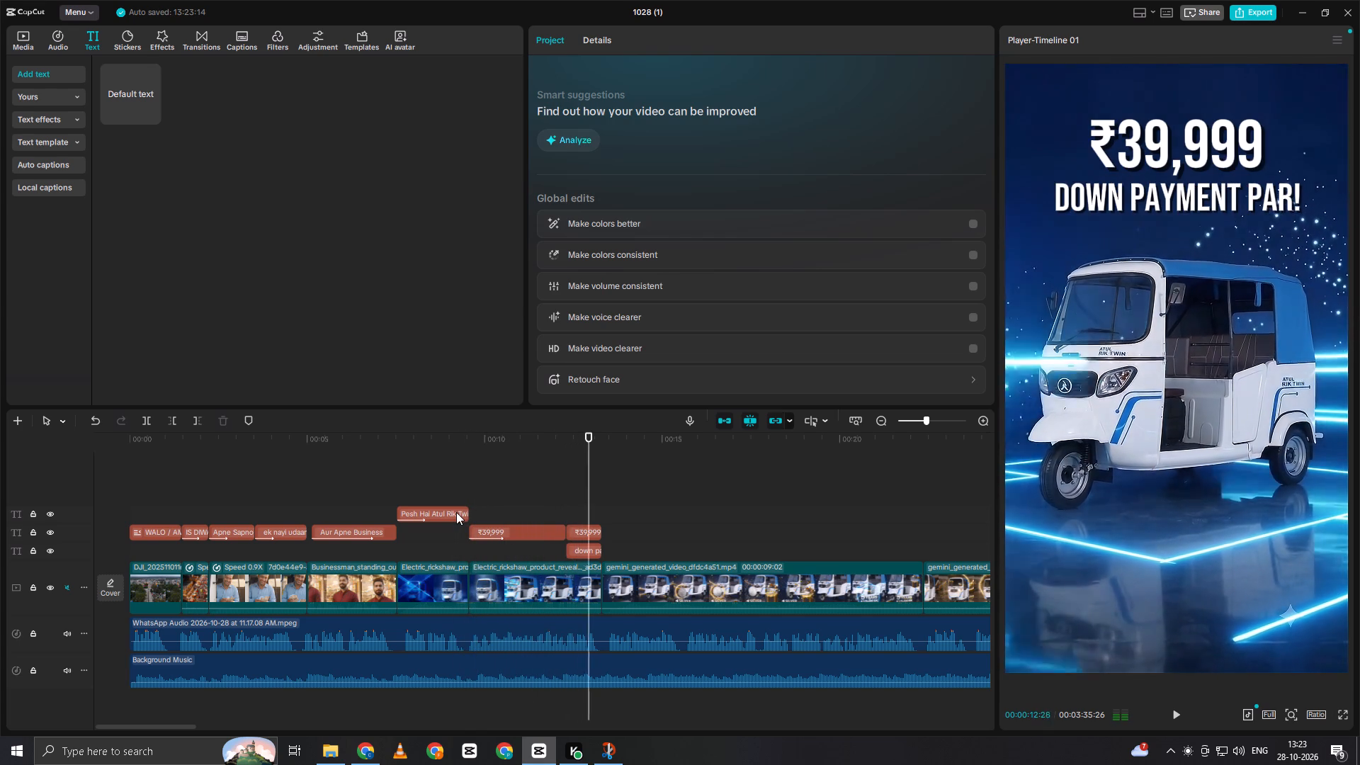
{"action": "key", "text": "space"}
Give the down payment title an entrance animation, trying Wiping In and settling on Plai...e-In.
{"action": "left_click", "coordinate": [588, 557]}
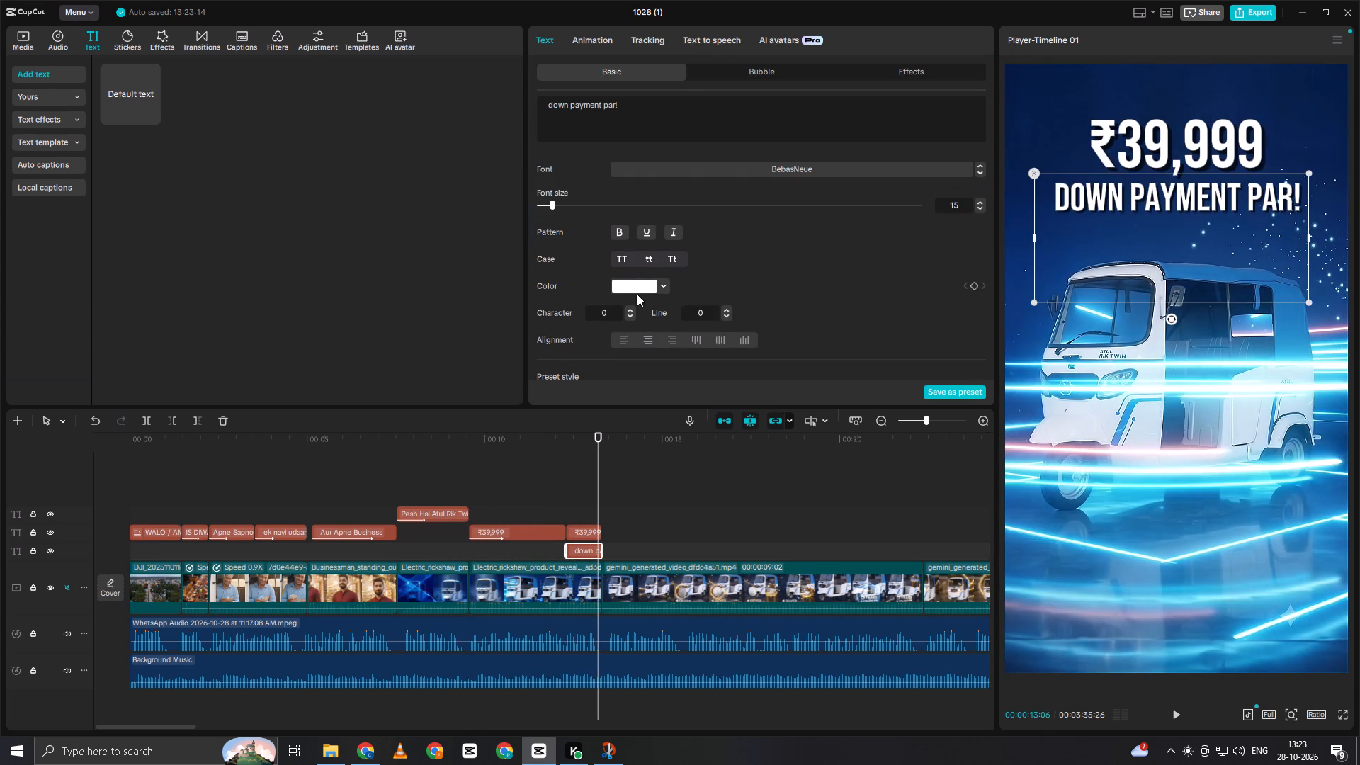
{"action": "left_click", "coordinate": [620, 38]}
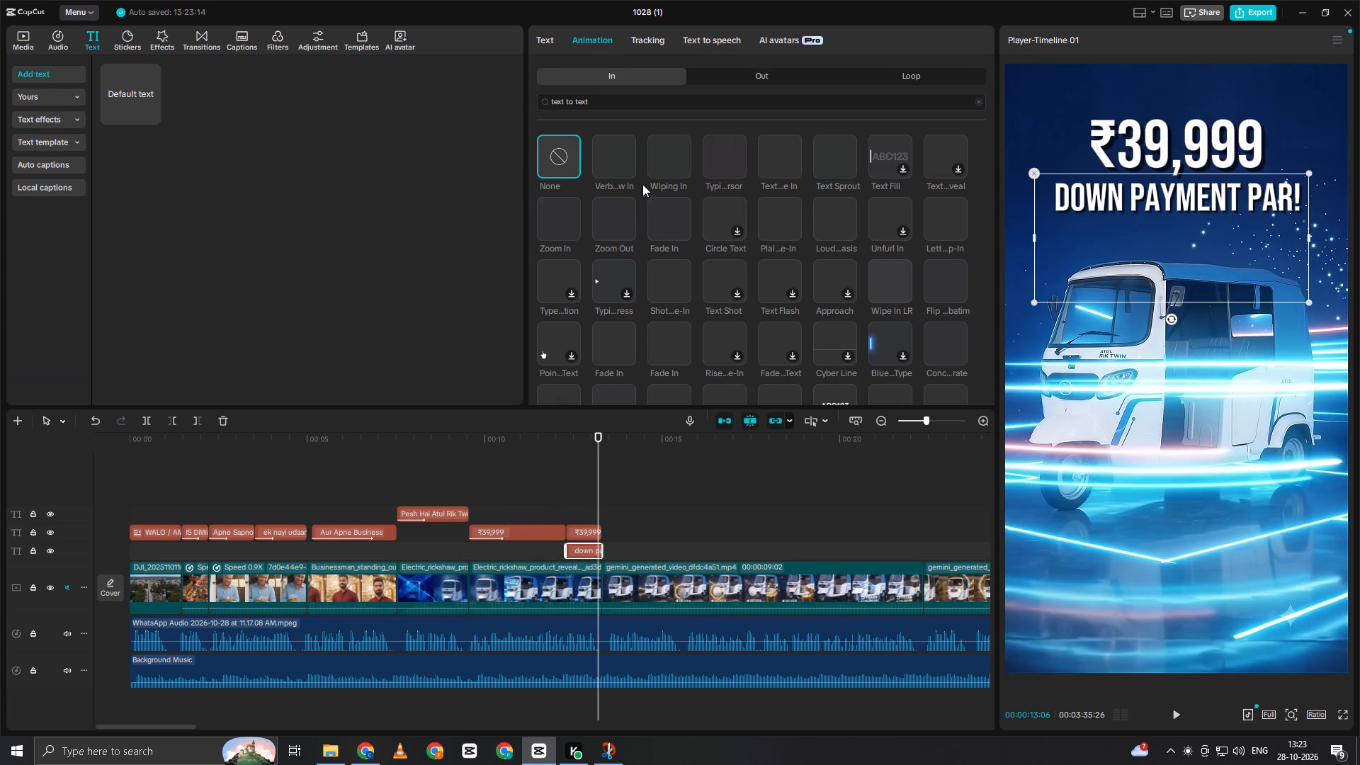
{"action": "left_click", "coordinate": [667, 147]}
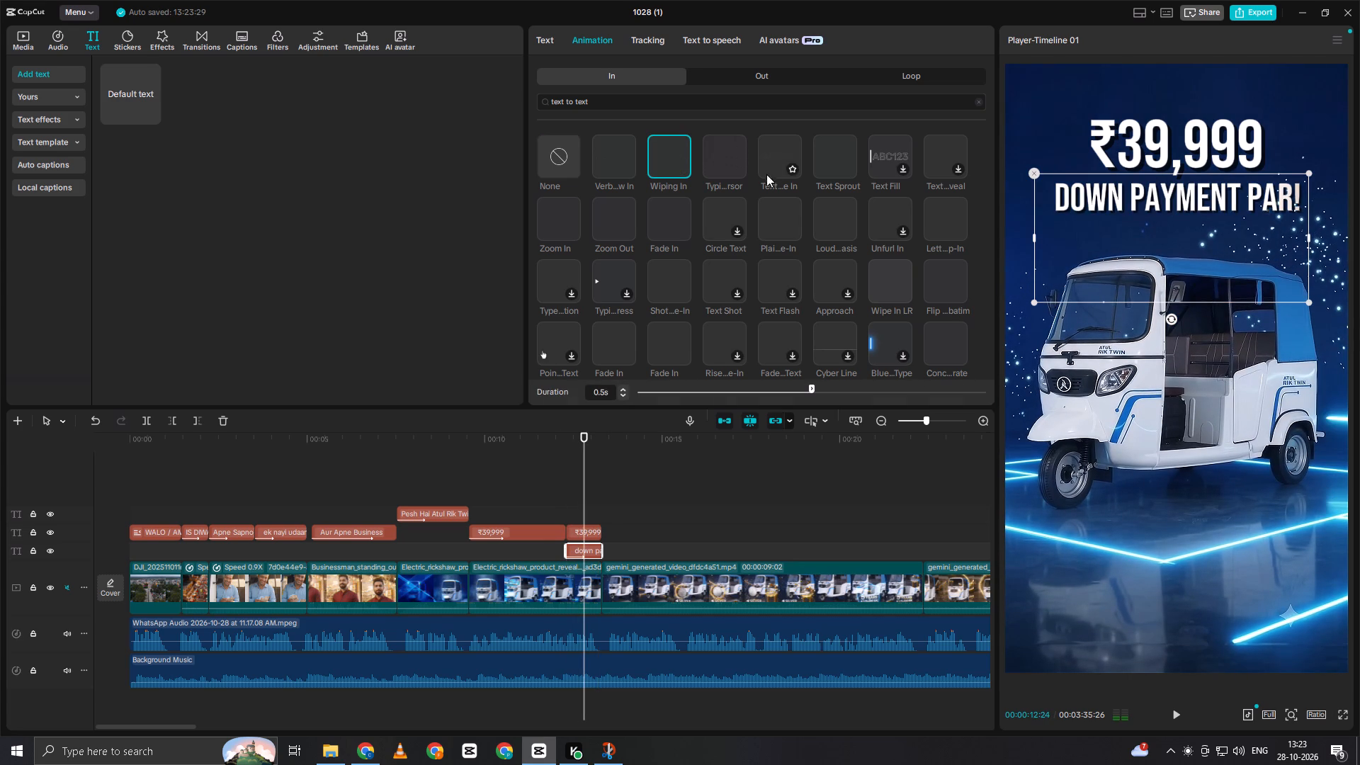
{"action": "left_click", "coordinate": [778, 215]}
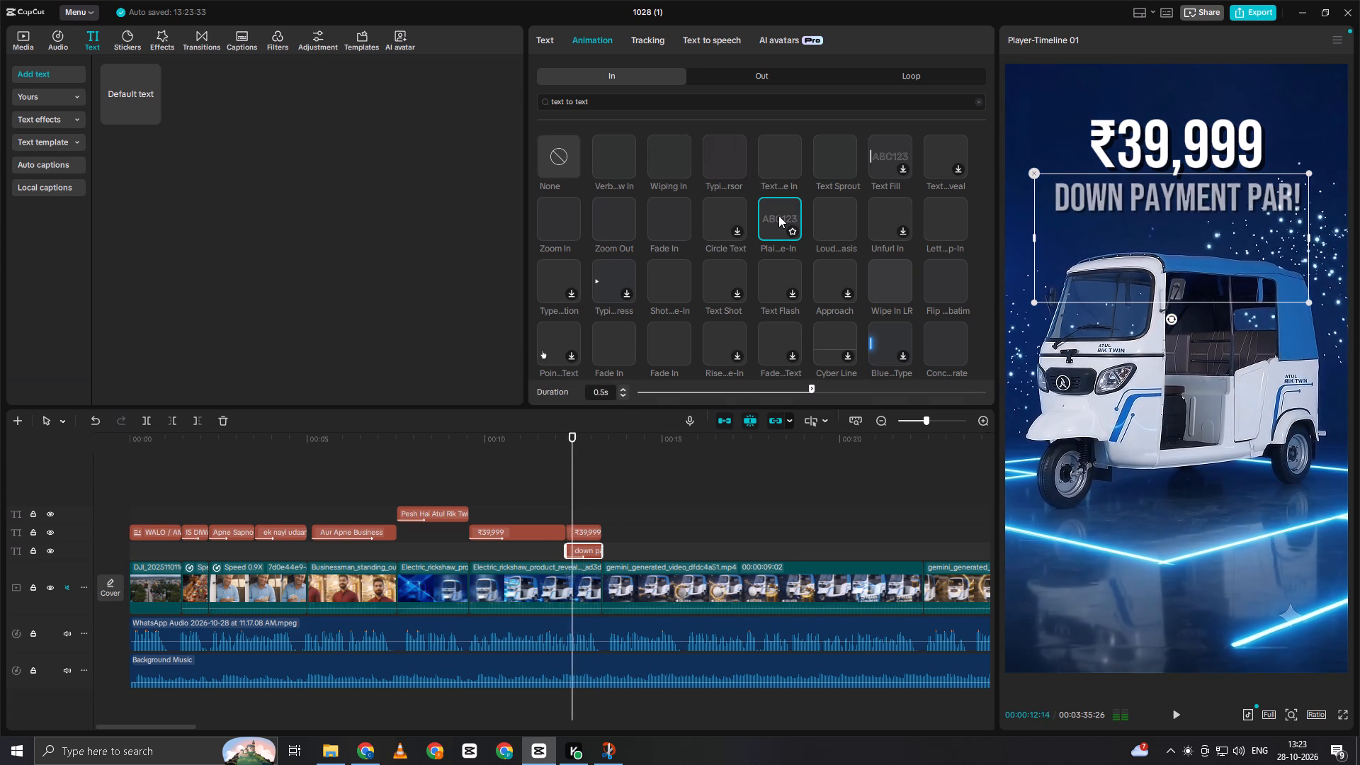
Play back the ₹39,999 and down payment titles from the start of the ₹39,999 title to check the animation.
{"action": "left_click", "coordinate": [518, 490]}
{"action": "left_click_drag", "start_coordinate": [518, 490], "coordinate": [493, 506]}
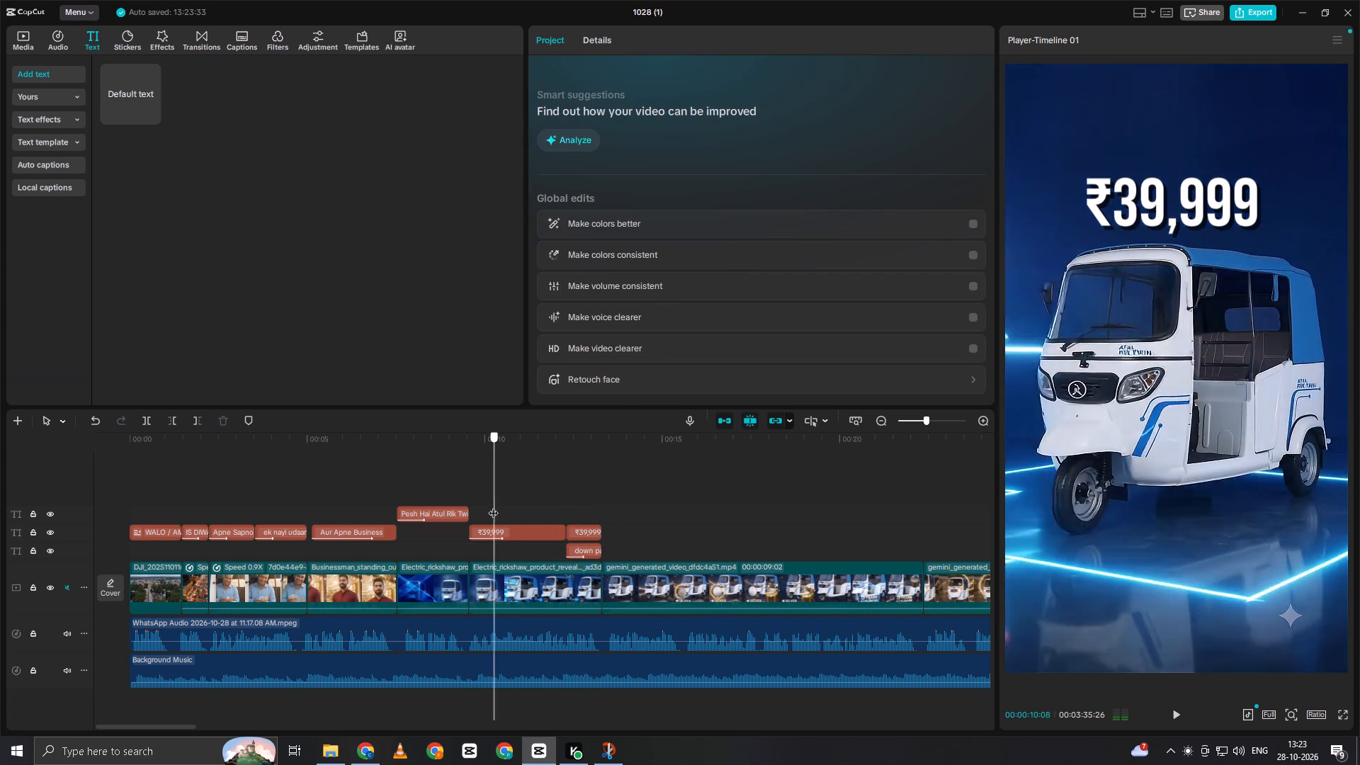
{"action": "left_click_drag", "start_coordinate": [493, 506], "coordinate": [471, 528]}
{"action": "key", "text": "space"}
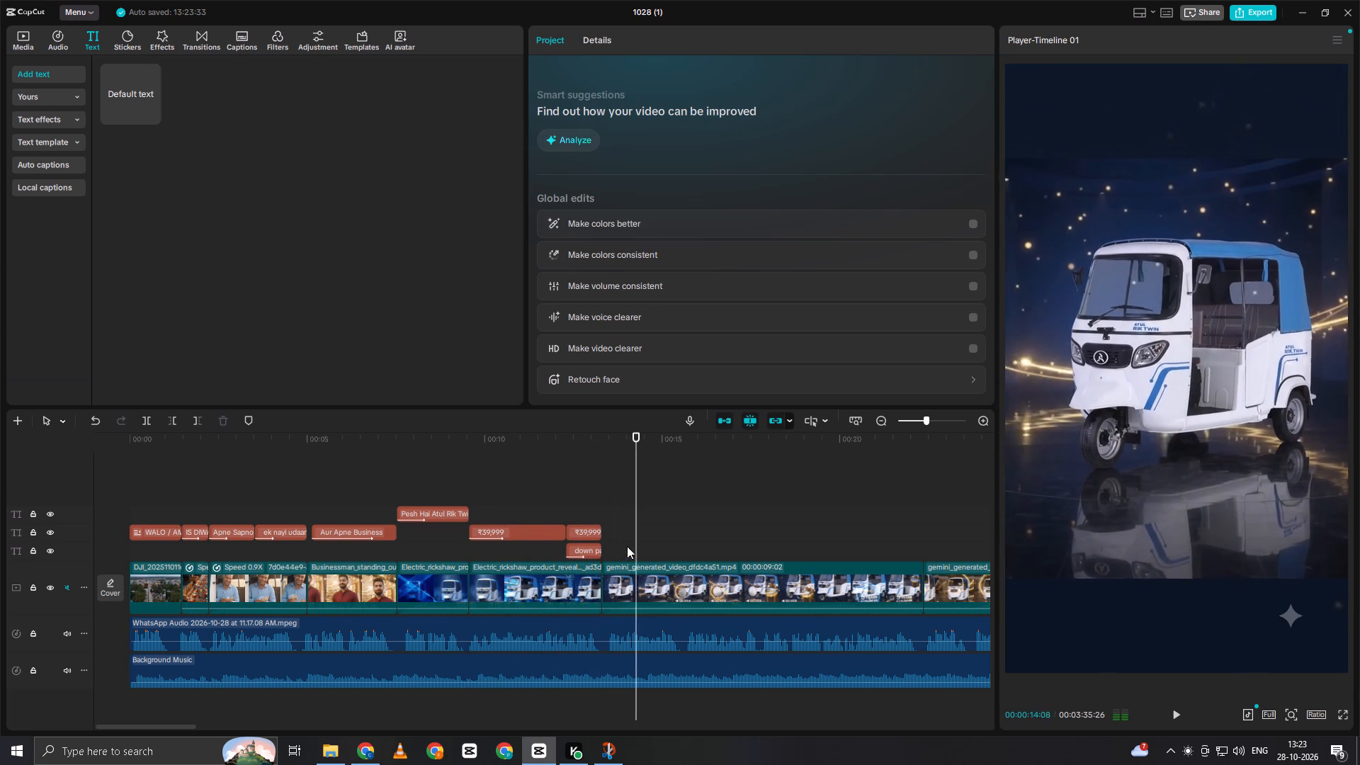
{"action": "key", "text": "space"}
Play the silver coin offer clip from its start at 00:00:13:09 to check its framing and graphics.
{"action": "left_click", "coordinate": [635, 494]}
{"action": "left_click_drag", "start_coordinate": [635, 494], "coordinate": [607, 530]}
{"action": "left_click_drag", "start_coordinate": [607, 531], "coordinate": [608, 536]}
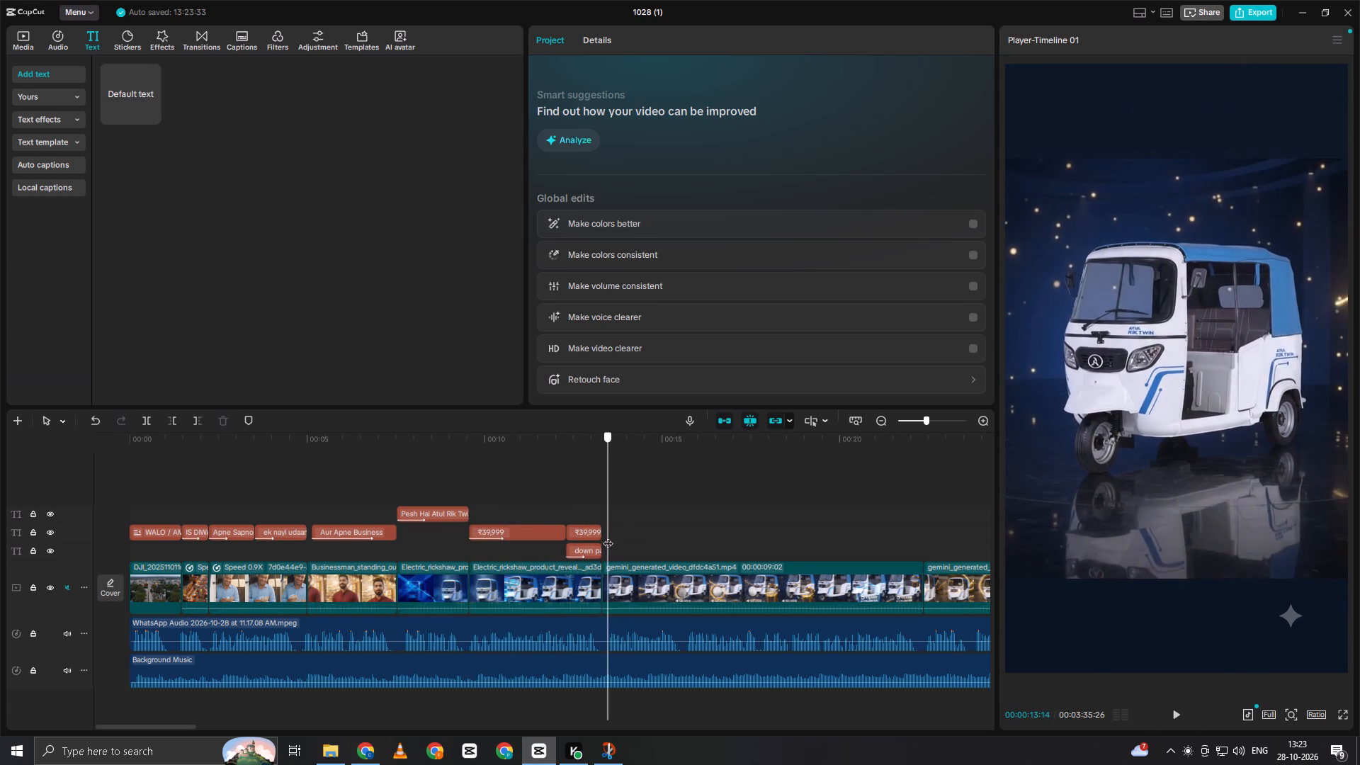
{"action": "left_click_drag", "start_coordinate": [608, 536], "coordinate": [603, 546]}
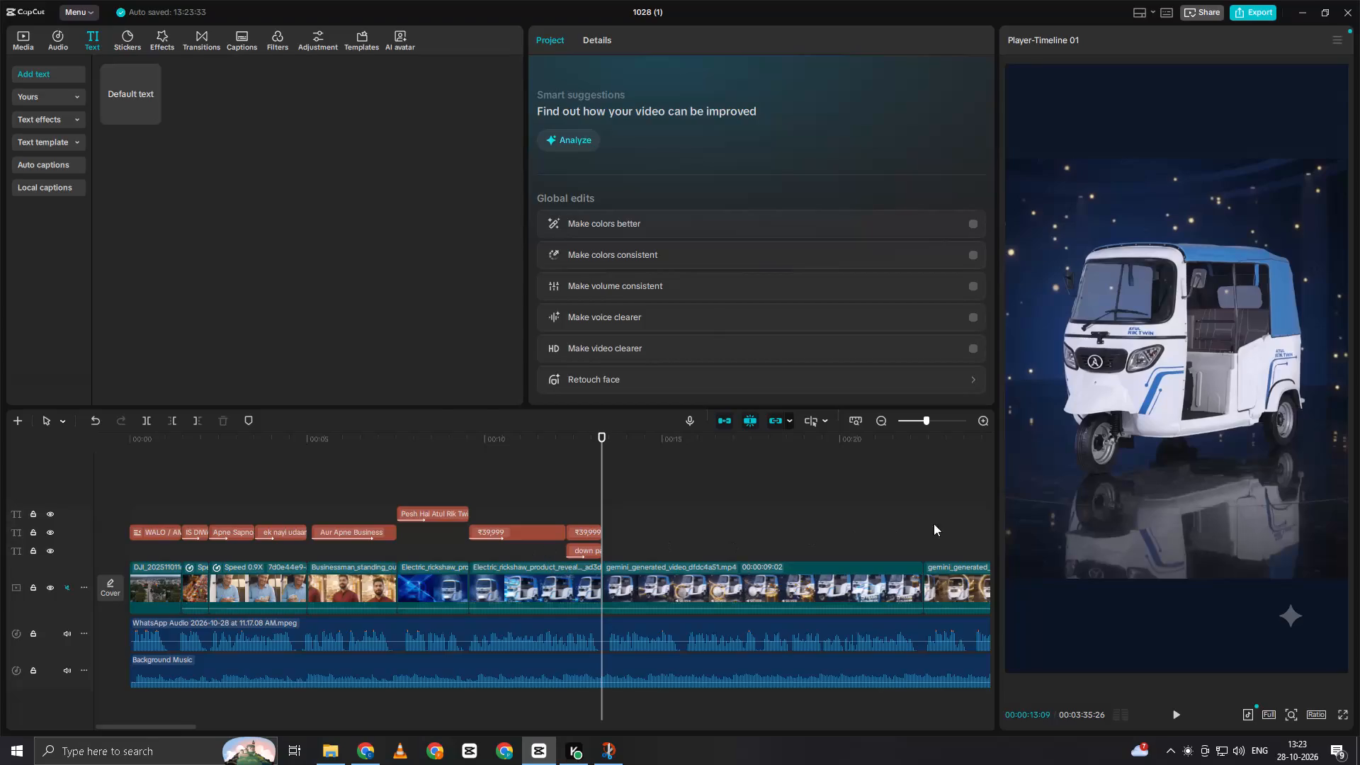
{"action": "left_click", "coordinate": [1097, 510]}
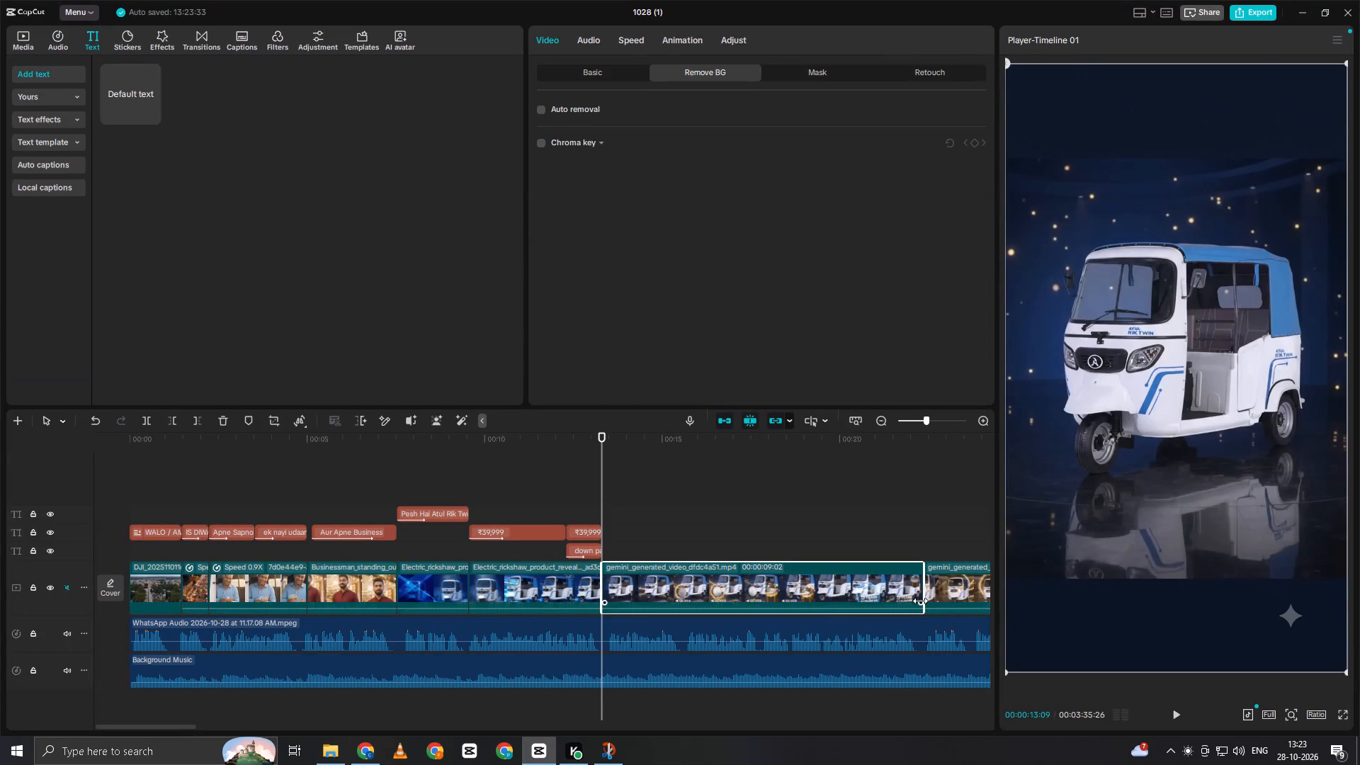
{"action": "key", "text": "space"}
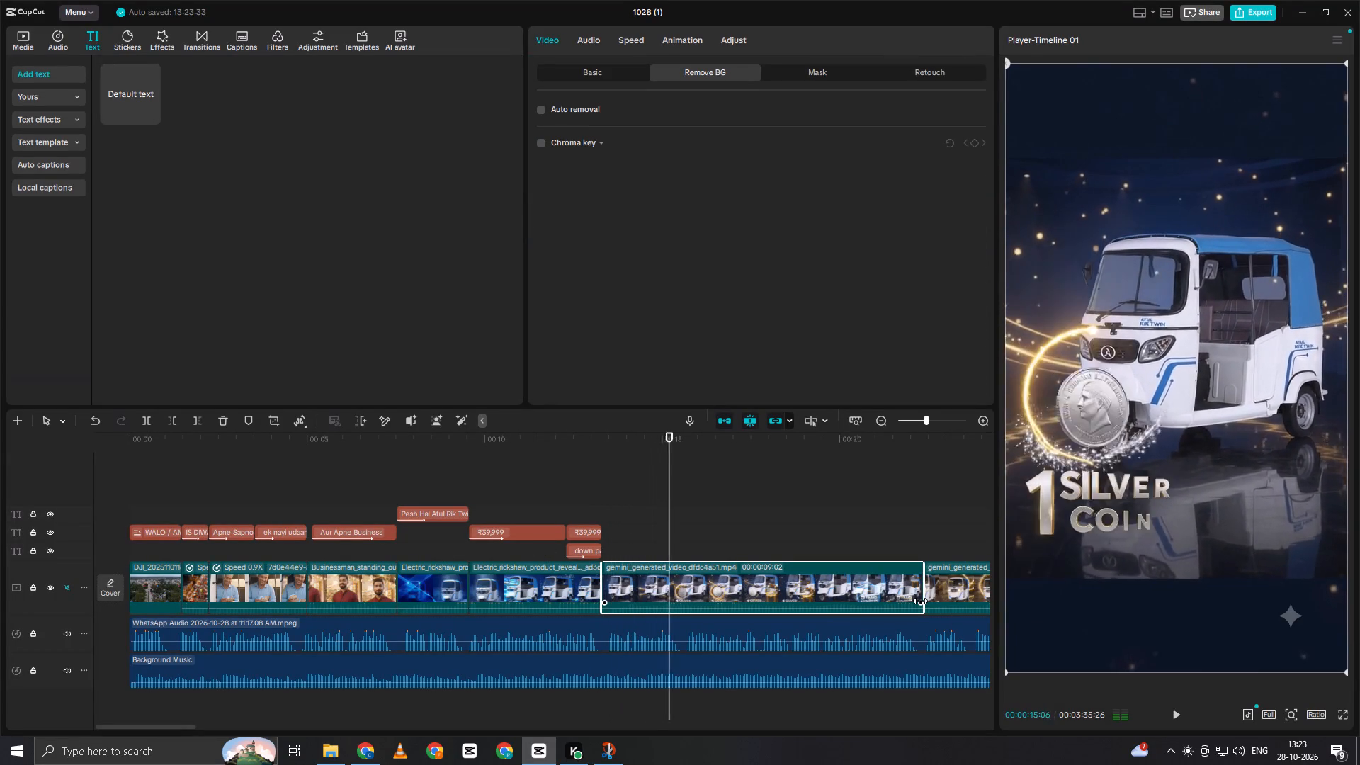
{"action": "key", "text": "space"}
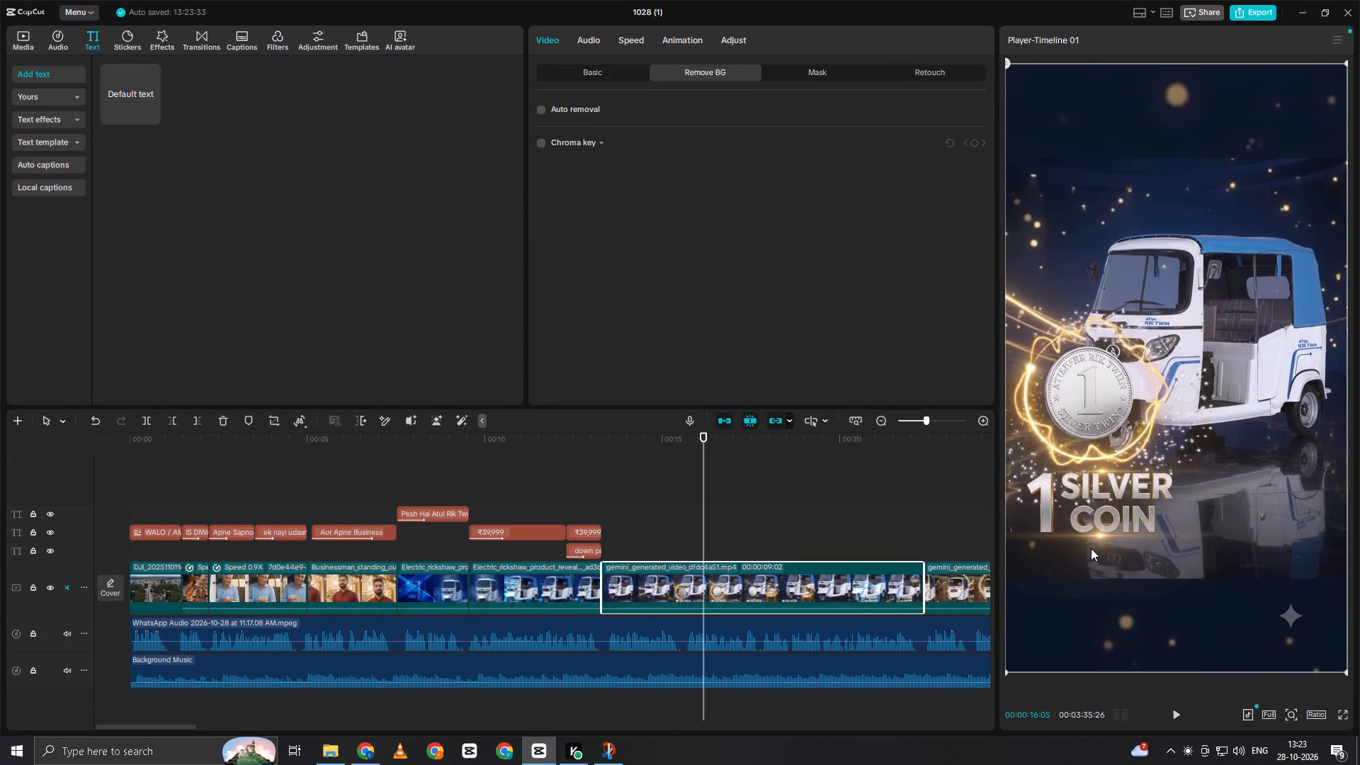
Scale the silver coin offer clip to 109% and move it down to Y -114, keeping X at 0.
{"action": "left_click", "coordinate": [1091, 548]}
{"action": "left_click", "coordinate": [582, 69]}
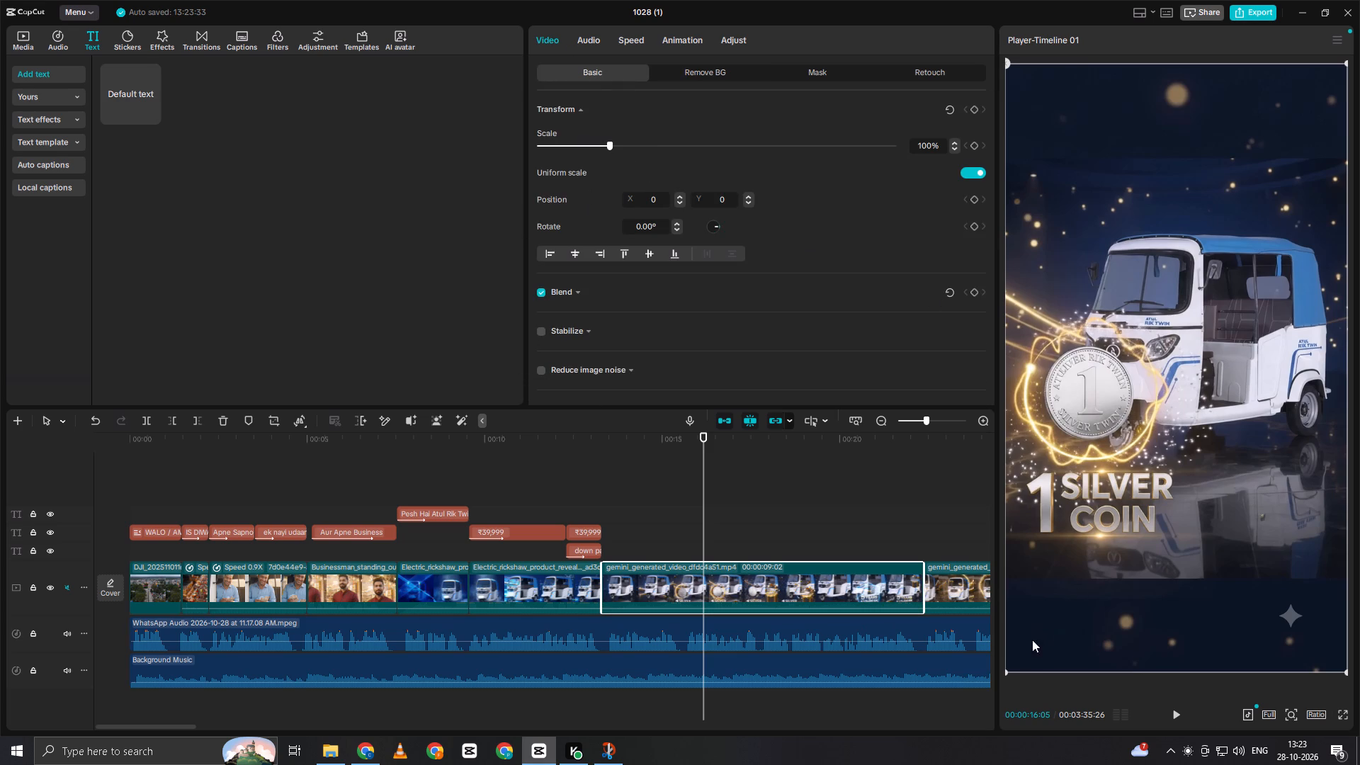
{"action": "left_click_drag", "start_coordinate": [1003, 671], "coordinate": [994, 684]}
{"action": "left_click_drag", "start_coordinate": [1007, 669], "coordinate": [977, 703]}
{"action": "left_click_drag", "start_coordinate": [1143, 554], "coordinate": [1145, 570]}
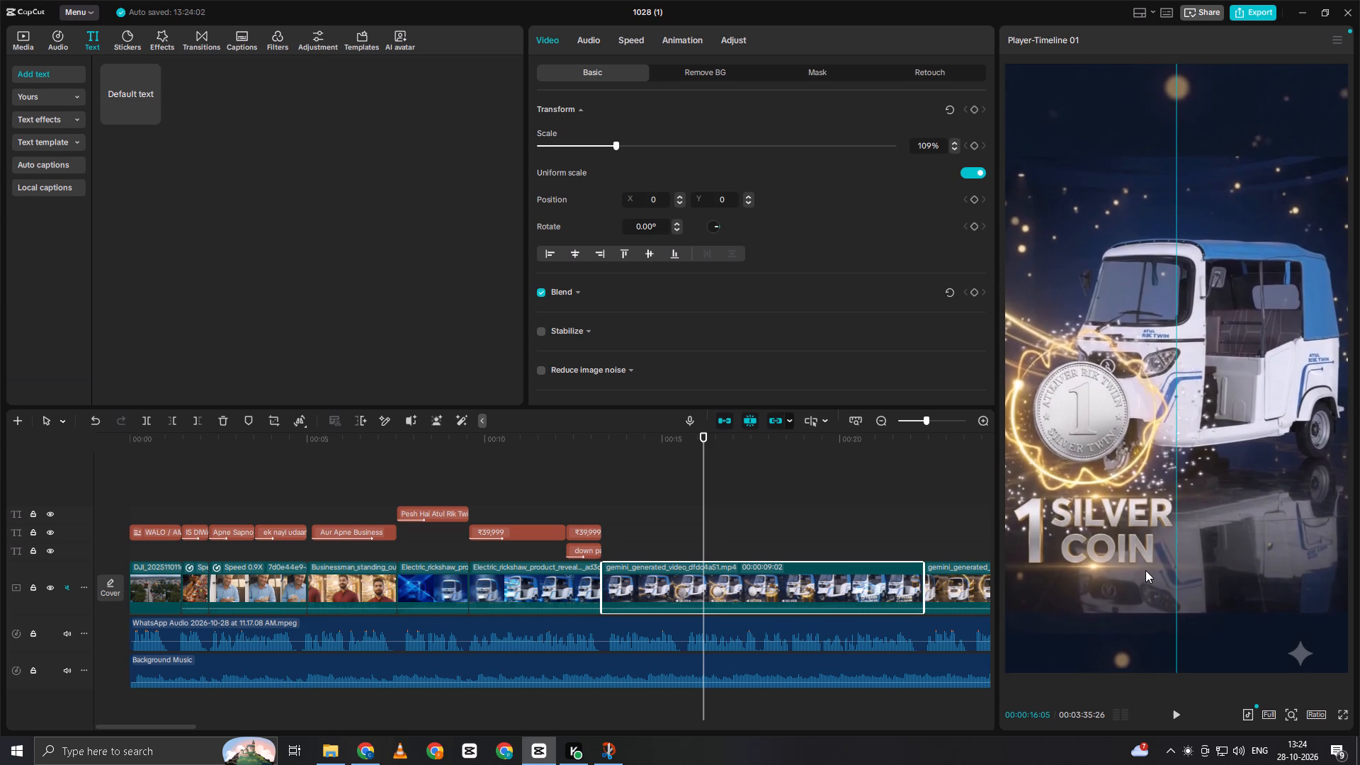
{"action": "left_click_drag", "start_coordinate": [1145, 570], "coordinate": [1145, 572]}
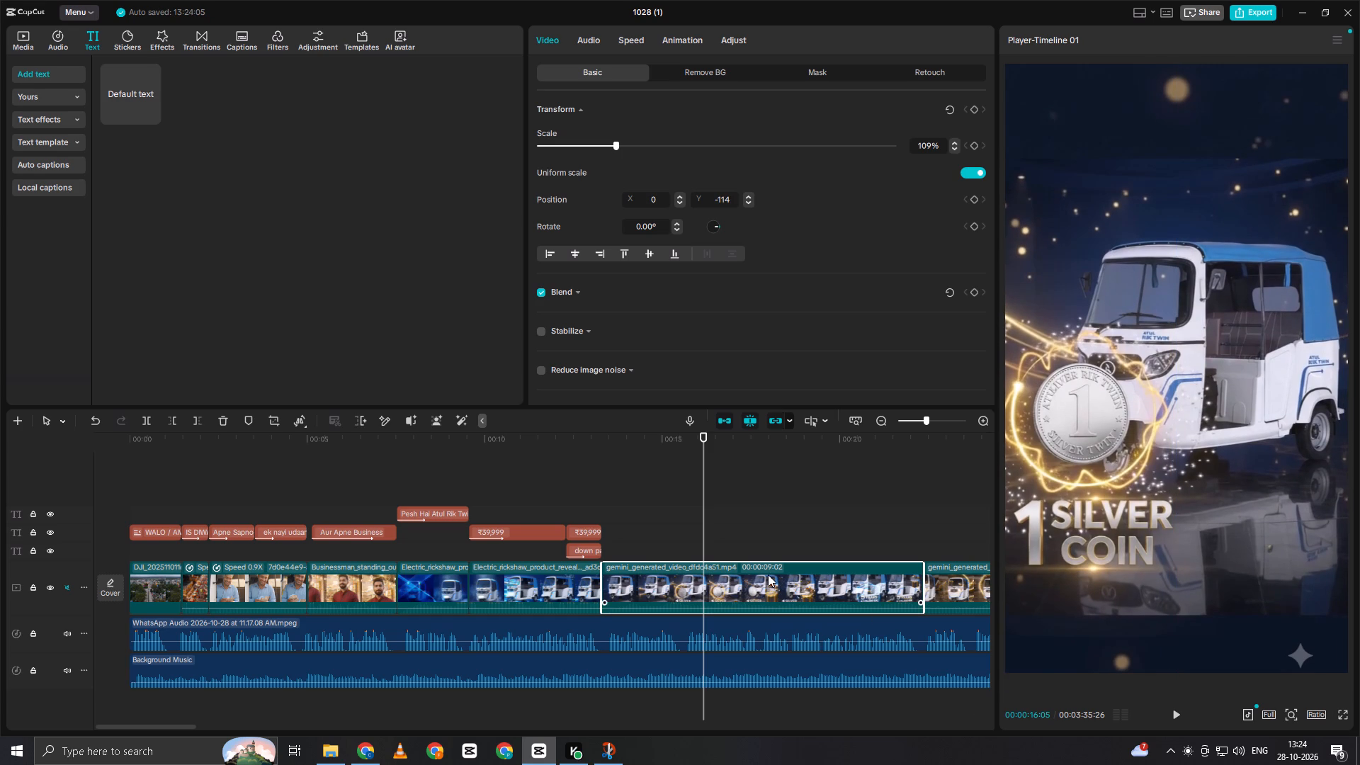
Play from the end of the down payment title through the whole silver coin offer clip to check the new framing.
{"action": "left_click", "coordinate": [625, 518]}
{"action": "left_click_drag", "start_coordinate": [625, 518], "coordinate": [591, 547]}
{"action": "key", "text": "space"}
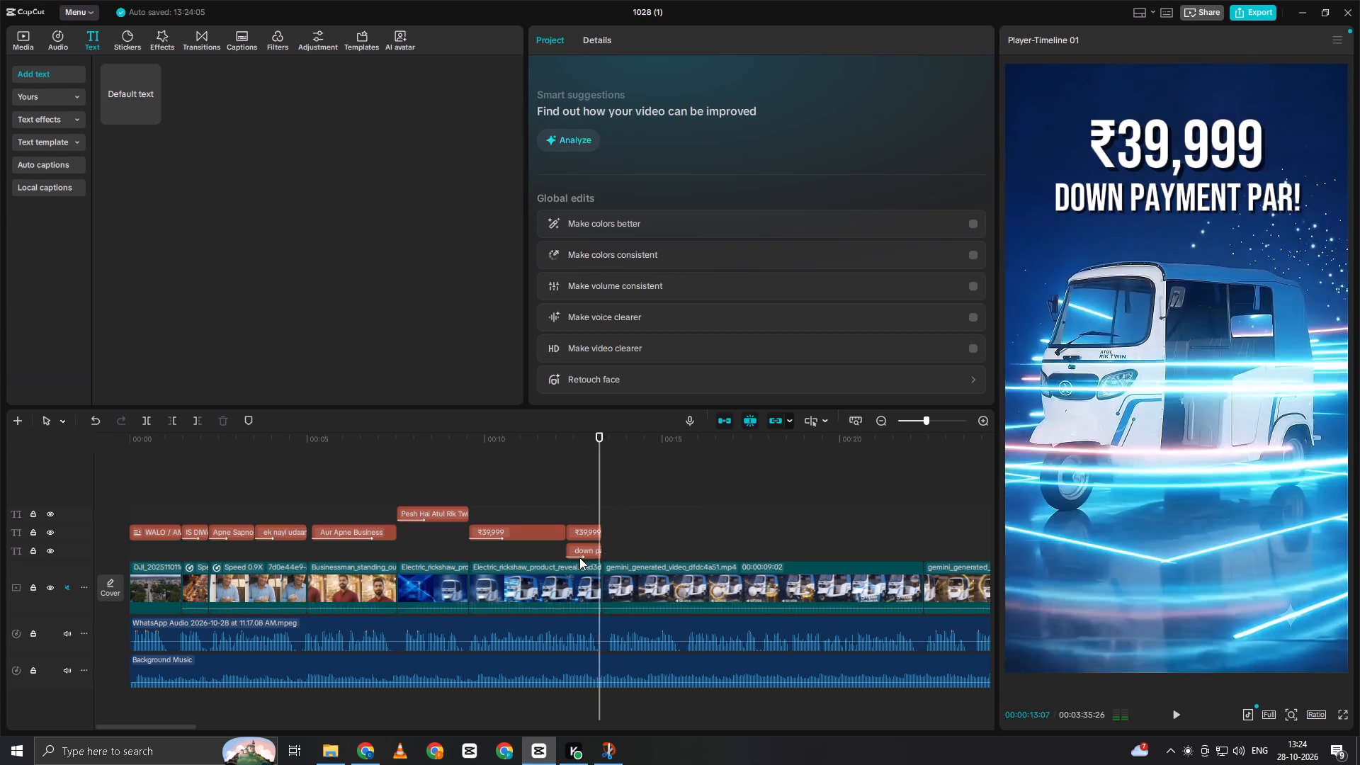
{"action": "key", "text": "space"}
{"action": "left_click", "coordinate": [611, 507]}
{"action": "left_click_drag", "start_coordinate": [612, 507], "coordinate": [607, 519]}
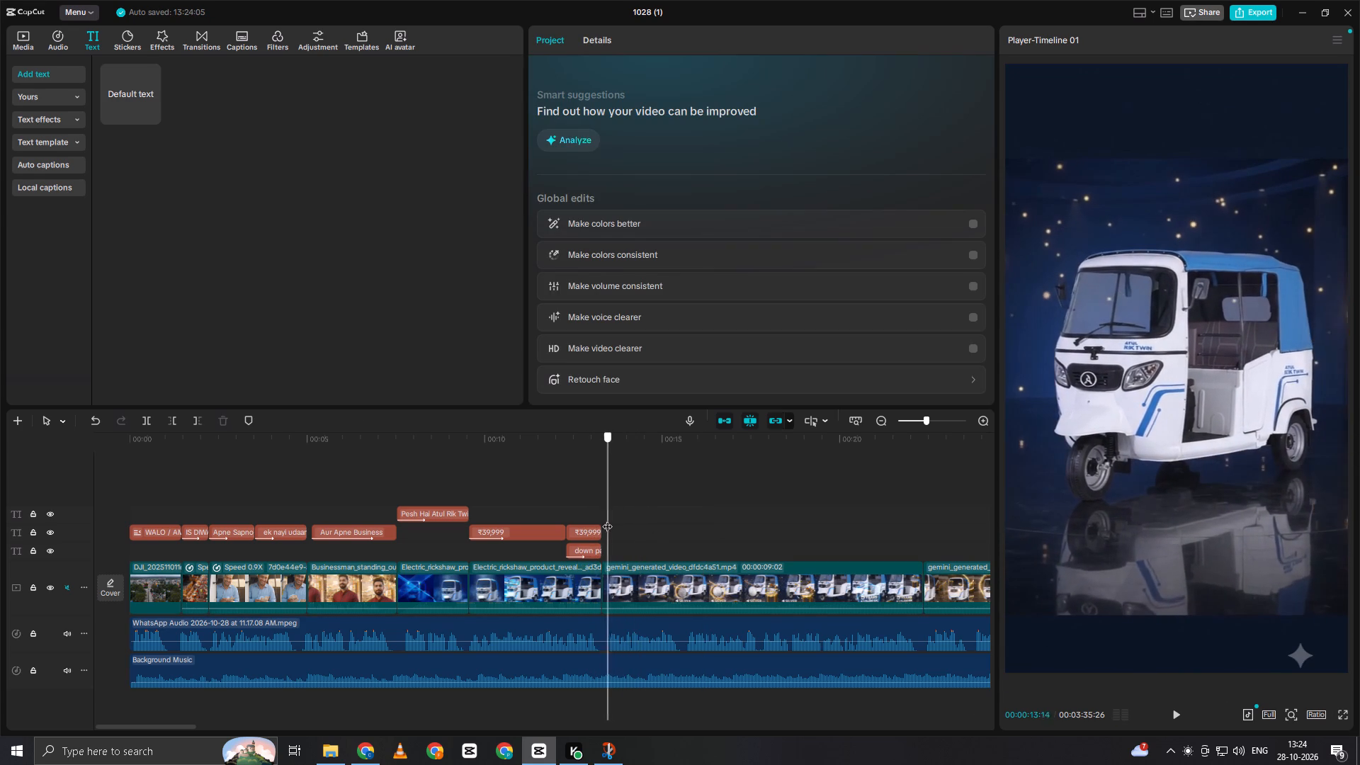
{"action": "left_click_drag", "start_coordinate": [607, 519], "coordinate": [605, 523]}
{"action": "key", "text": "space"}
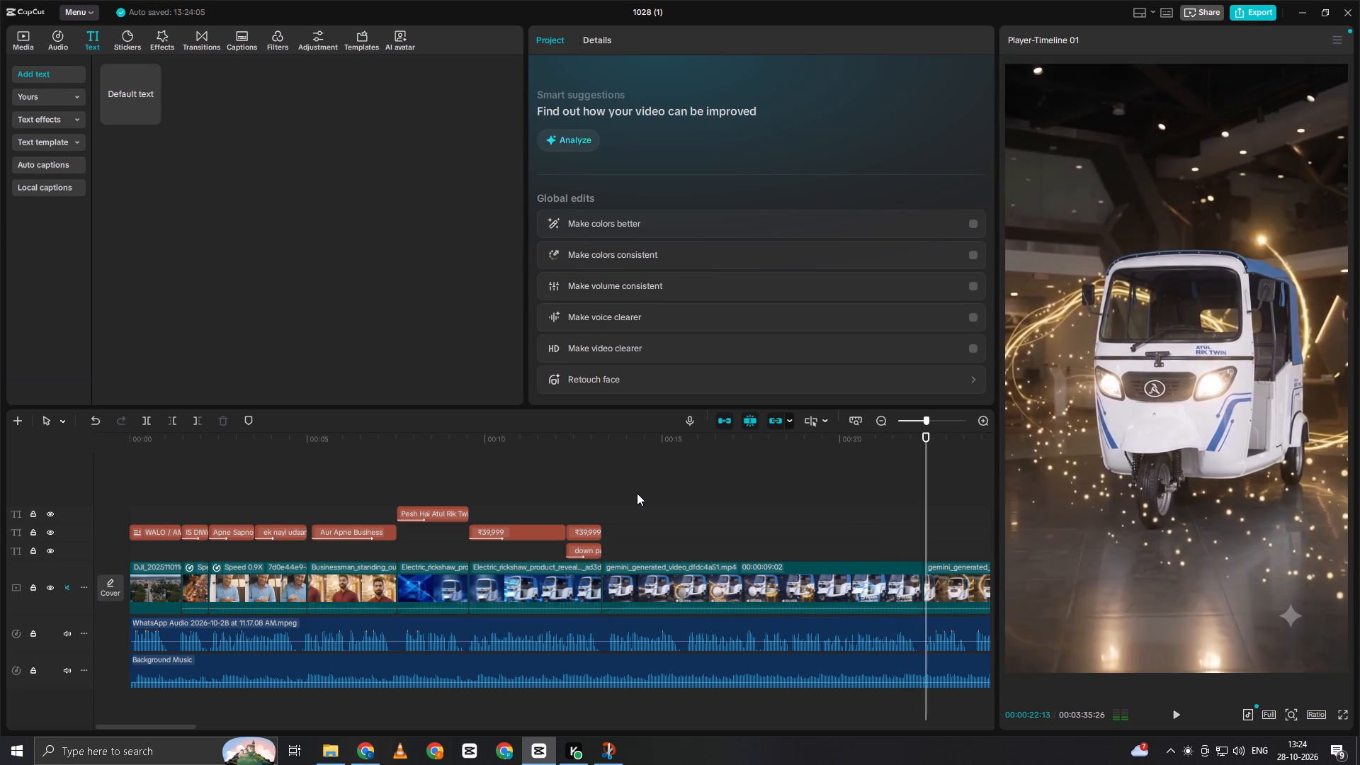
{"action": "key", "text": "space"}
Review the Bookings Now Open clip and the Shri Shyam Enterprises end card by playing and scrubbing through them.
{"action": "left_click", "coordinate": [920, 502]}
{"action": "key", "text": "space"}
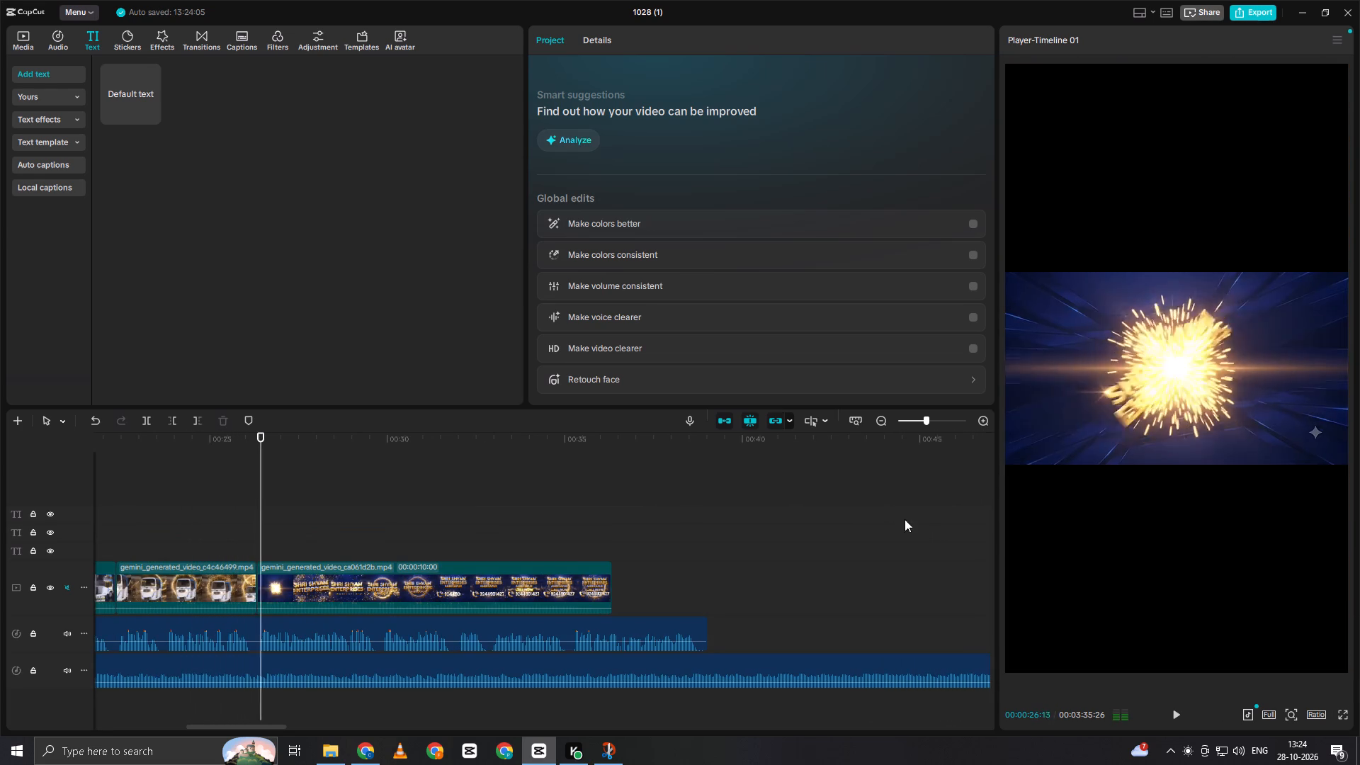
{"action": "key", "text": "space"}
{"action": "left_click", "coordinate": [156, 522]}
{"action": "left_click_drag", "start_coordinate": [157, 522], "coordinate": [121, 548]}
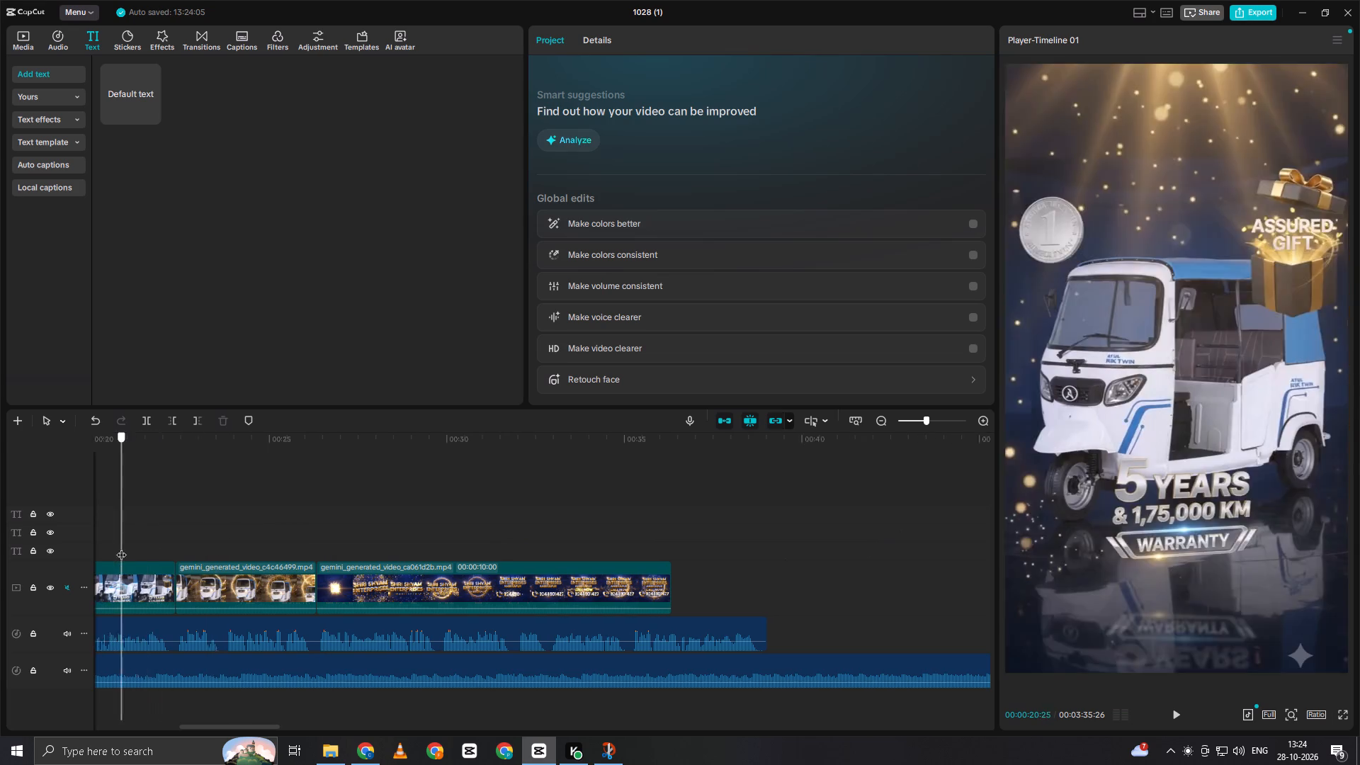
{"action": "left_click_drag", "start_coordinate": [121, 548], "coordinate": [398, 568]}
{"action": "key", "text": "space"}
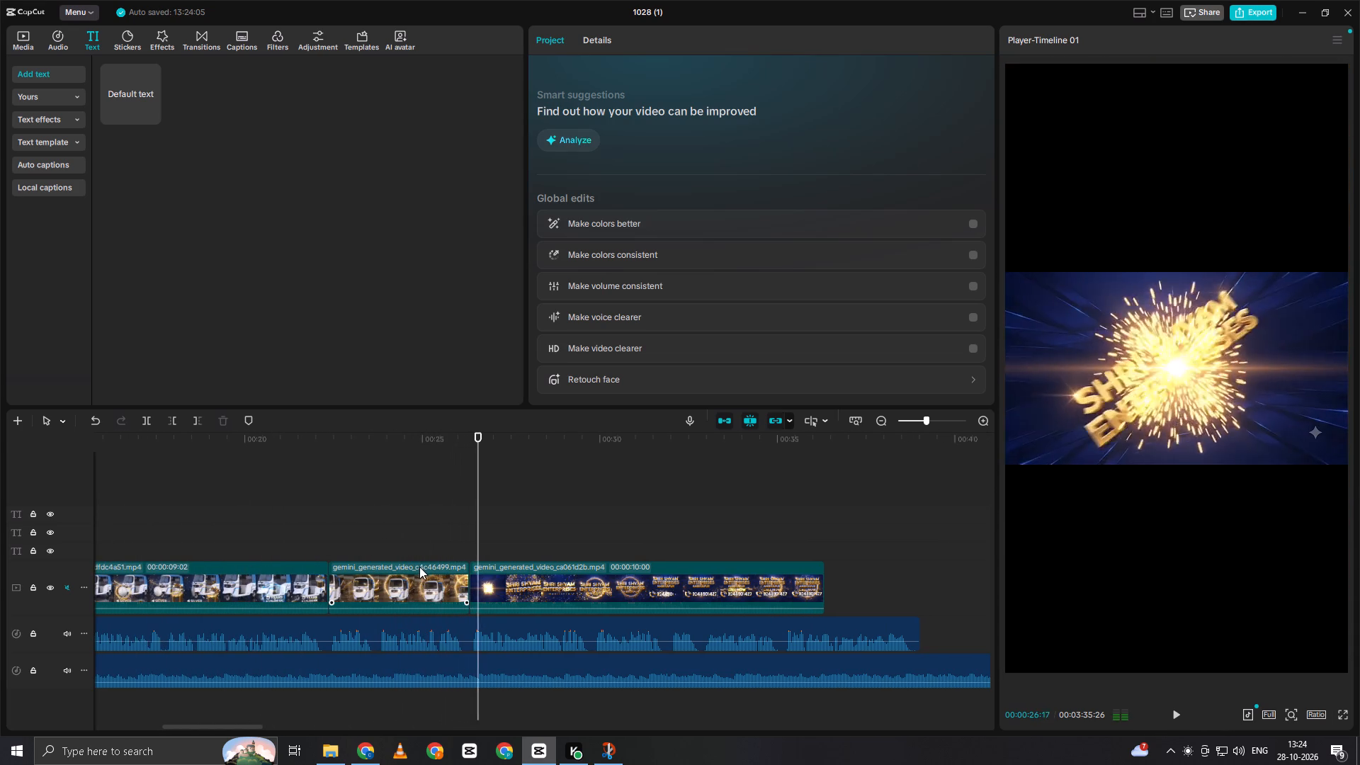
{"action": "key", "text": "space"}
{"action": "double_click", "coordinate": [489, 564]}
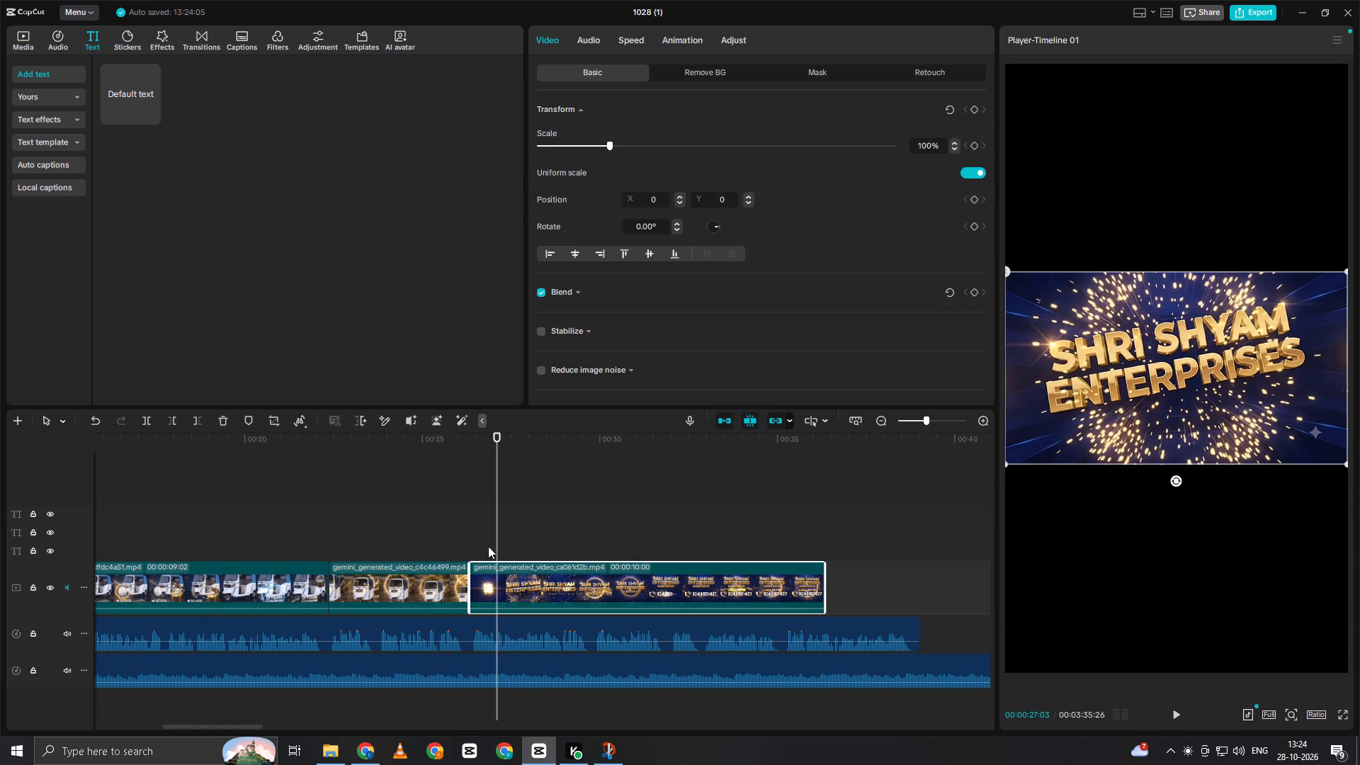
{"action": "left_click", "coordinate": [488, 546]}
{"action": "left_click_drag", "start_coordinate": [488, 546], "coordinate": [710, 550]}
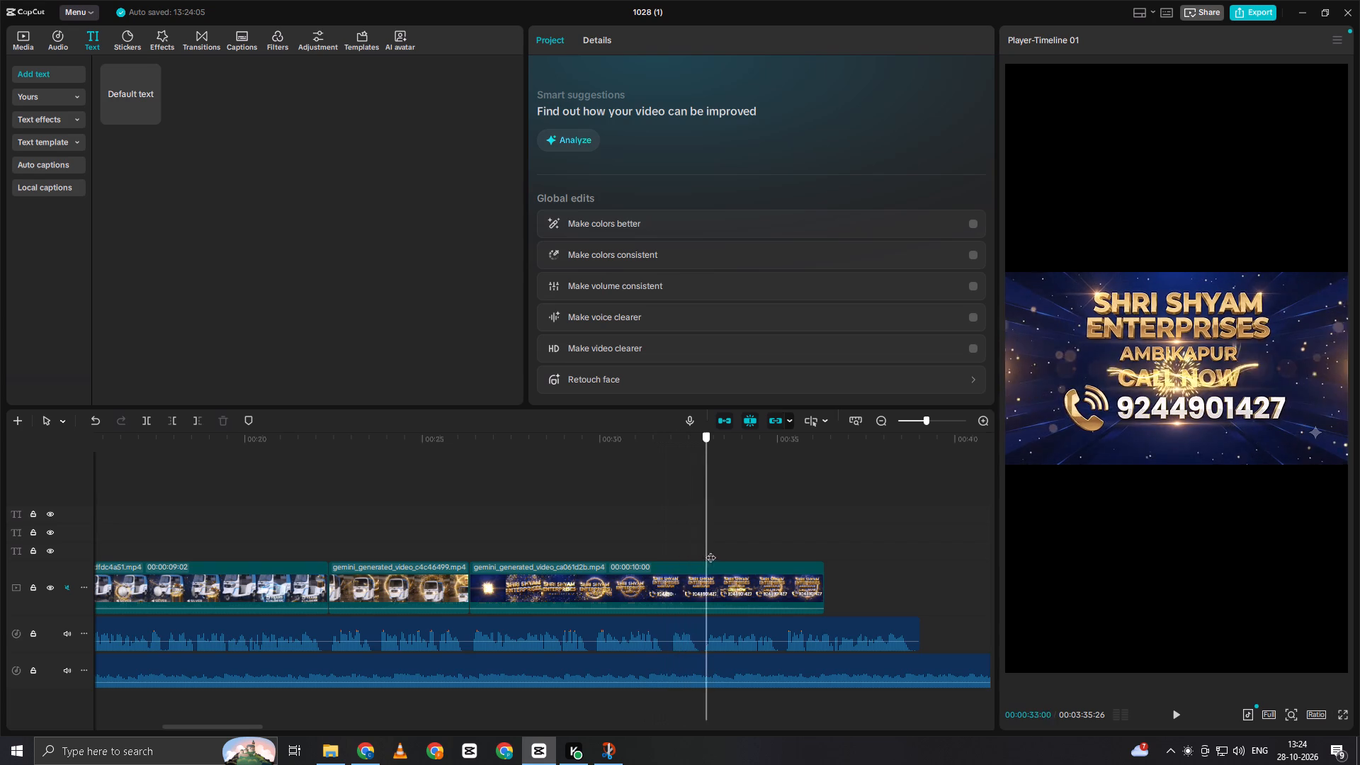
{"action": "left_click_drag", "start_coordinate": [710, 550], "coordinate": [449, 560]}
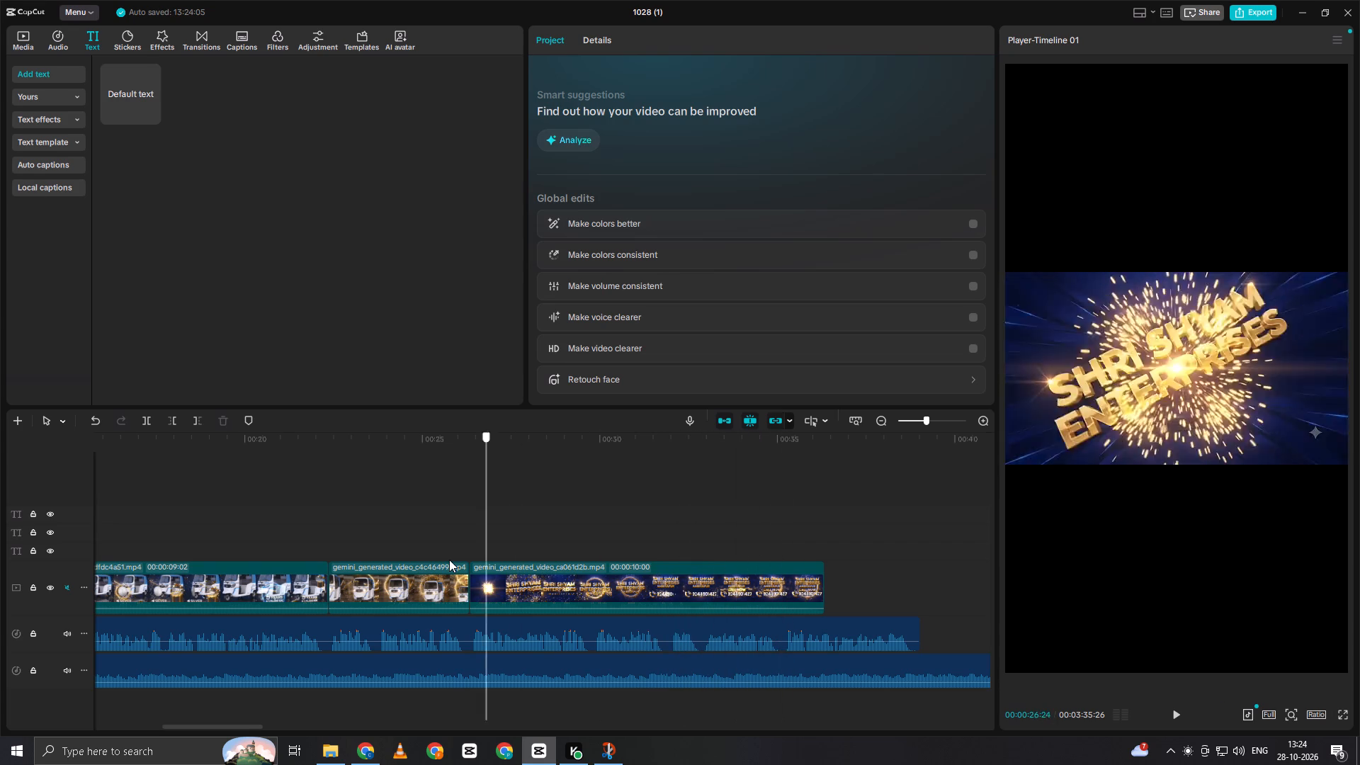
{"action": "left_click_drag", "start_coordinate": [449, 560], "coordinate": [468, 550]}
{"action": "double_click", "coordinate": [327, 539]}
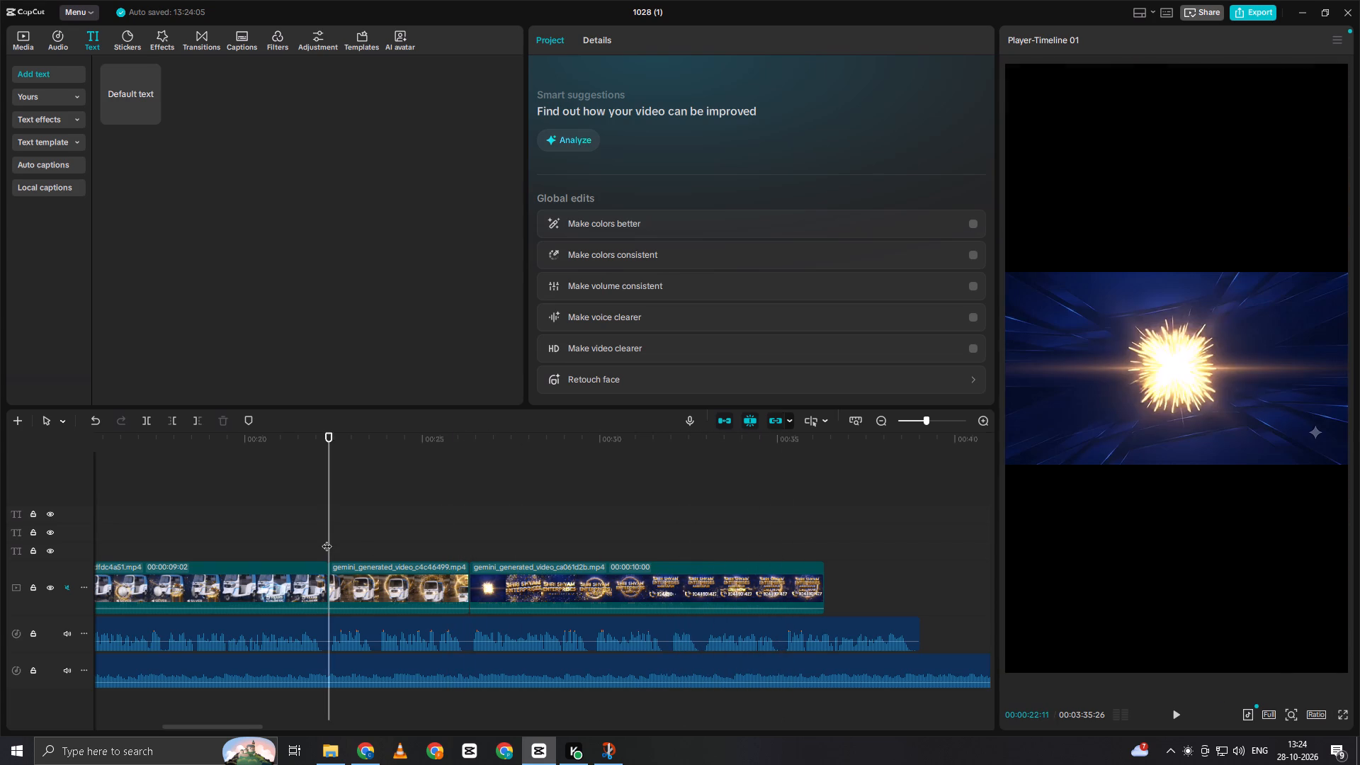
{"action": "key", "text": "space"}
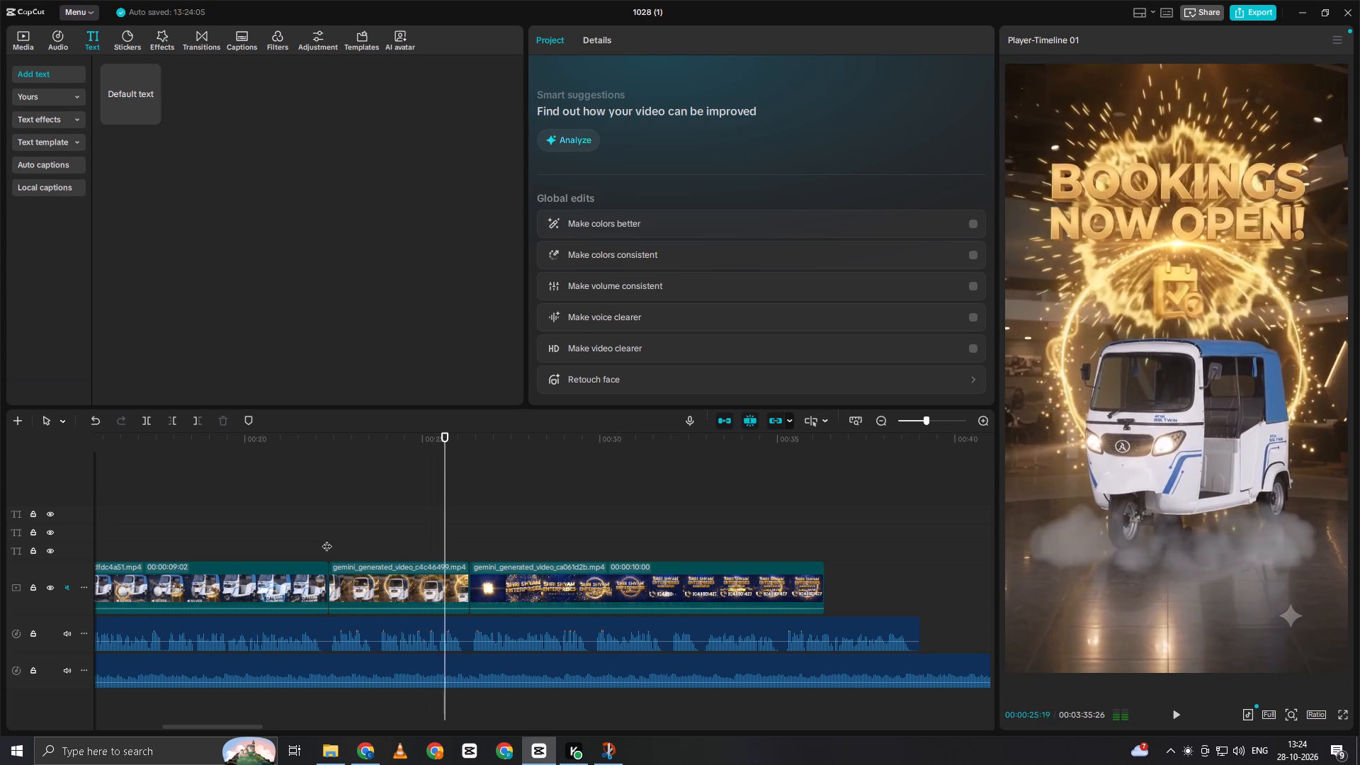
{"action": "key", "text": "space"}
Play the opening of the video, and from the first ₹39,999 title into the silver coin clip, to check the titles.
{"action": "left_click", "coordinate": [327, 539]}
{"action": "left_click_drag", "start_coordinate": [327, 539], "coordinate": [0, 662]}
{"action": "key", "text": "space"}
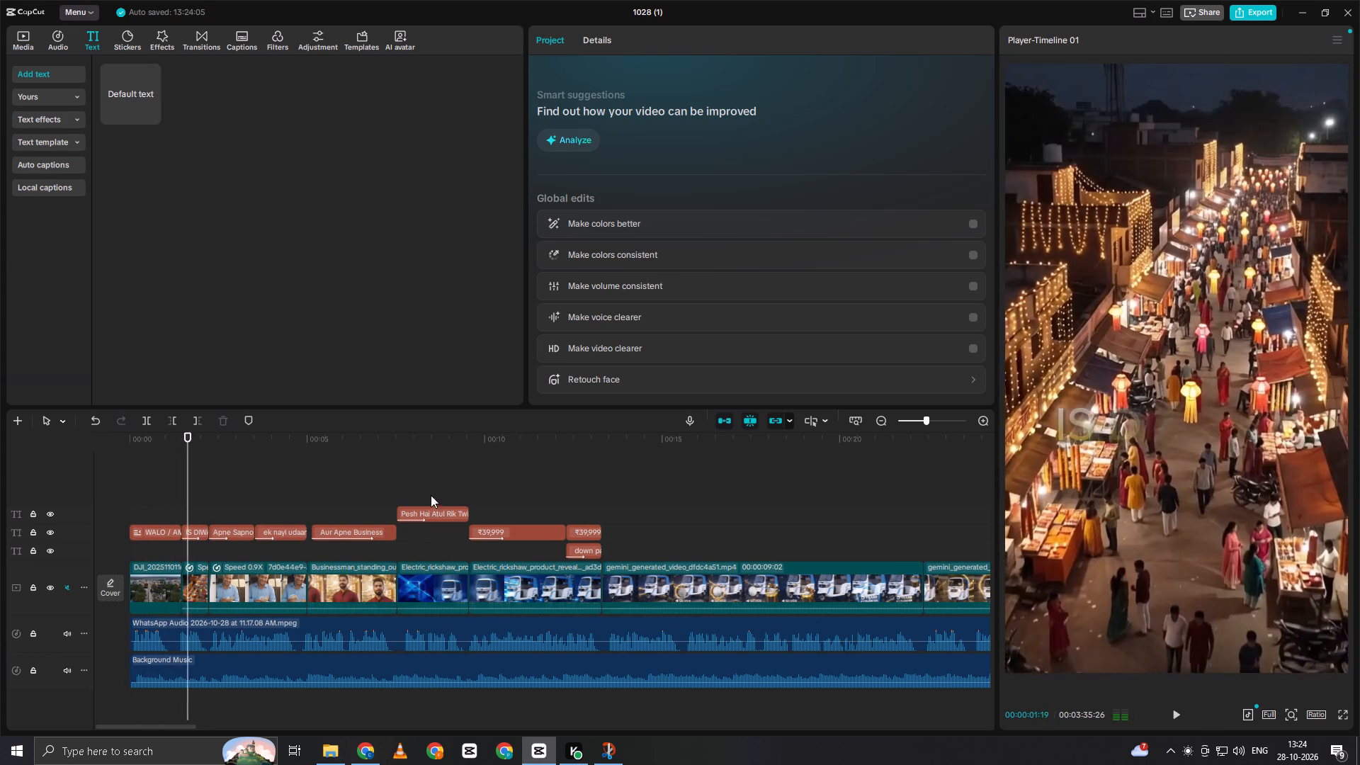
{"action": "left_click", "coordinate": [541, 490]}
{"action": "double_click", "coordinate": [522, 482]}
{"action": "key", "text": "space"}
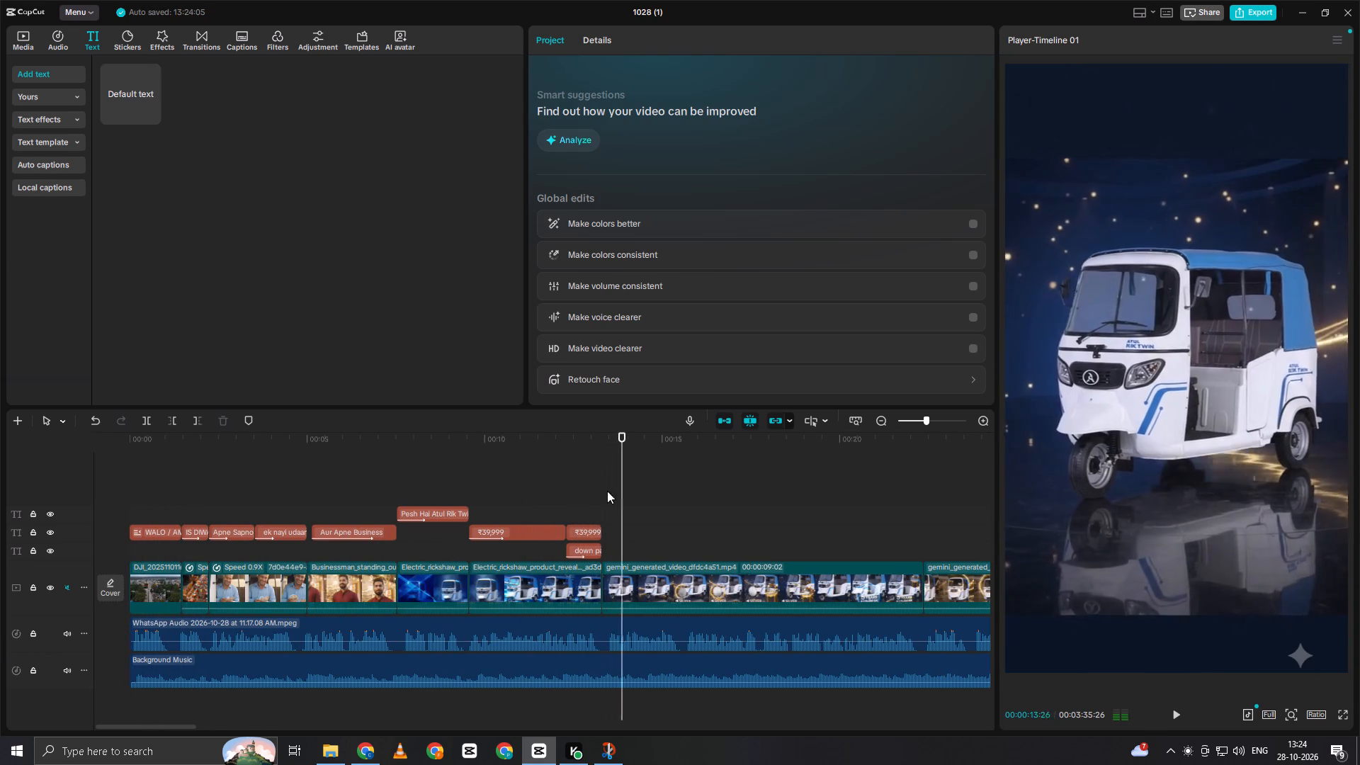
{"action": "key", "text": "space"}
Duplicate the down payment title to the start of the silver coin offer clip at 00:00:13:09.
{"action": "left_click", "coordinate": [612, 511]}
{"action": "left_click_drag", "start_coordinate": [613, 512], "coordinate": [602, 533]}
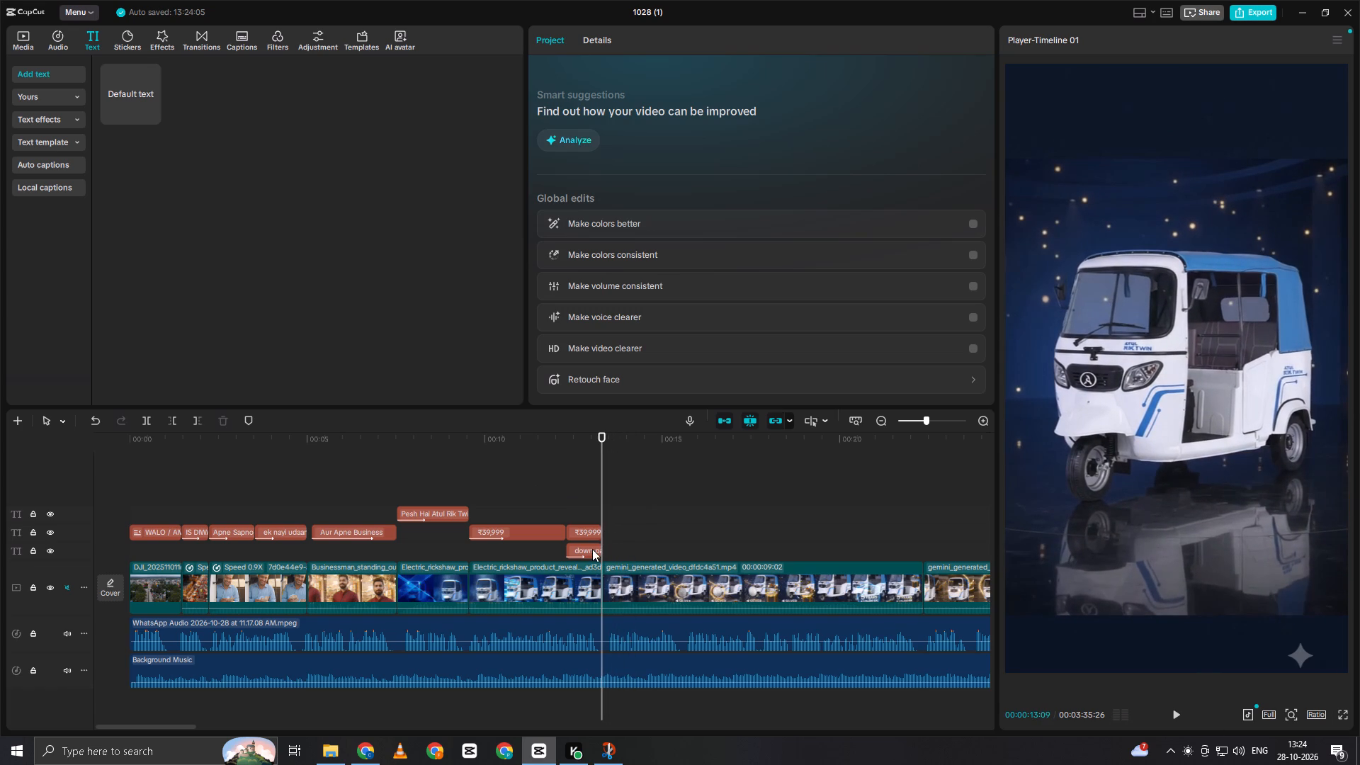
{"action": "left_click", "coordinate": [591, 549]}
{"action": "left_click_drag", "start_coordinate": [591, 549], "coordinate": [601, 543], "text": "alt"}
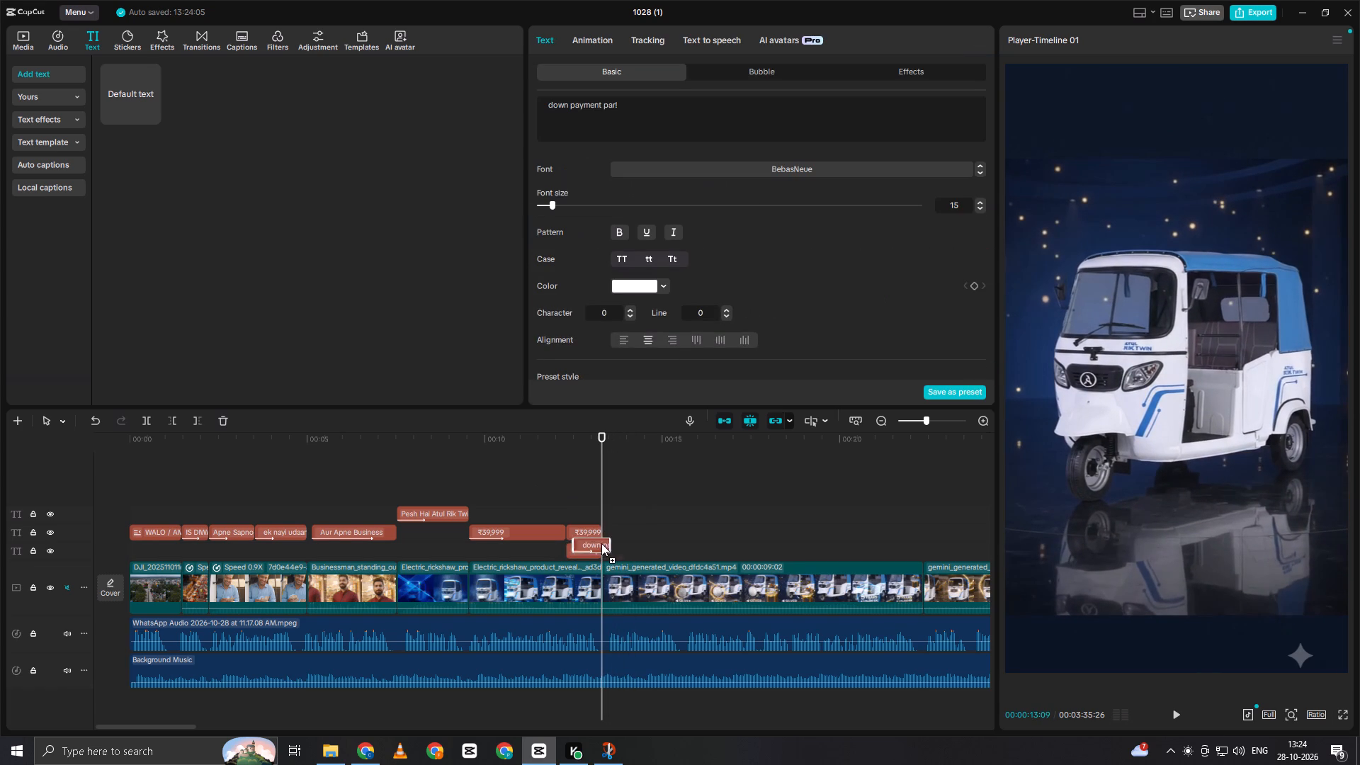
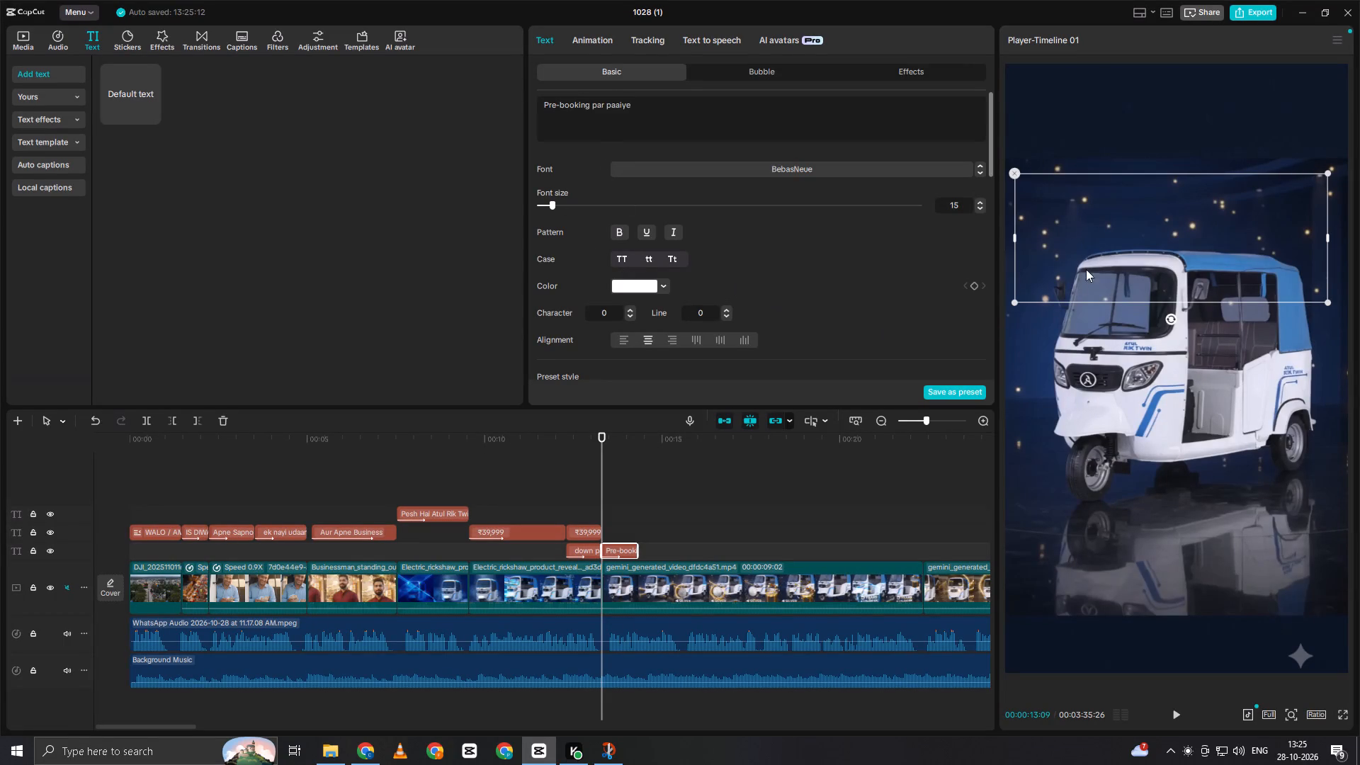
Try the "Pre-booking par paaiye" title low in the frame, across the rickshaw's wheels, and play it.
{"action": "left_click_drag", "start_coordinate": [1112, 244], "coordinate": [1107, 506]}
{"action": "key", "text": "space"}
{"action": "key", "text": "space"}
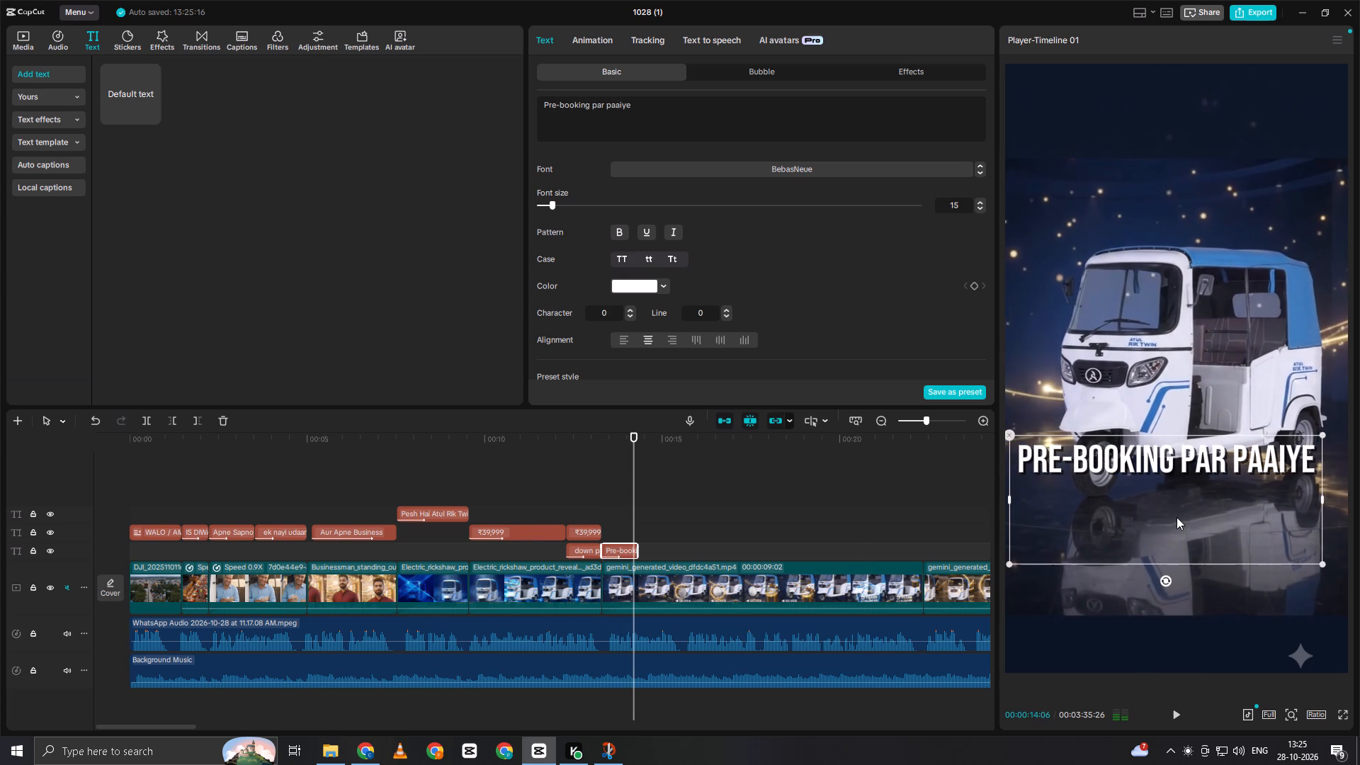
Place the "Pre-booking par paaiye" title just above the rickshaw's roof, scale it down slightly, and play it to check.
{"action": "left_click", "coordinate": [1136, 462]}
{"action": "left_click_drag", "start_coordinate": [1136, 461], "coordinate": [1135, 200]}
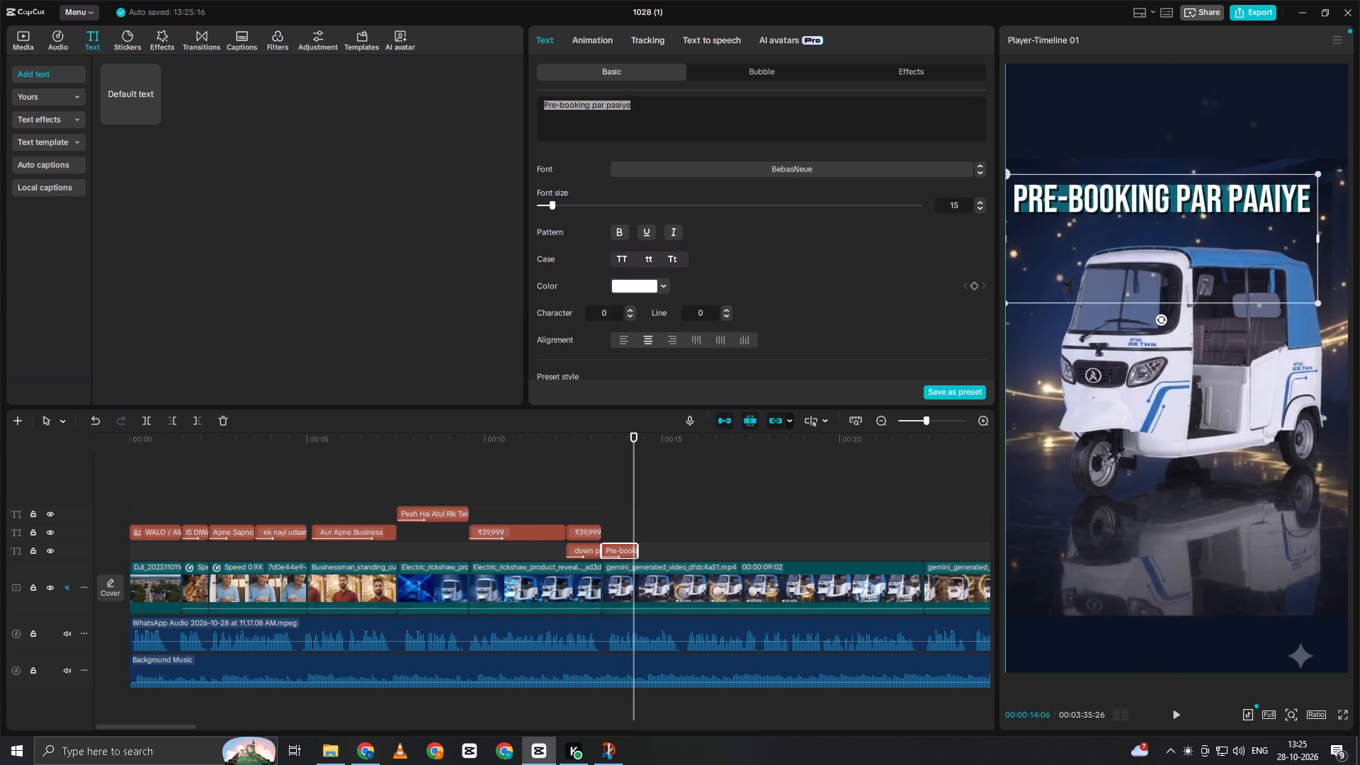
{"action": "left_click_drag", "start_coordinate": [1135, 200], "coordinate": [1147, 193]}
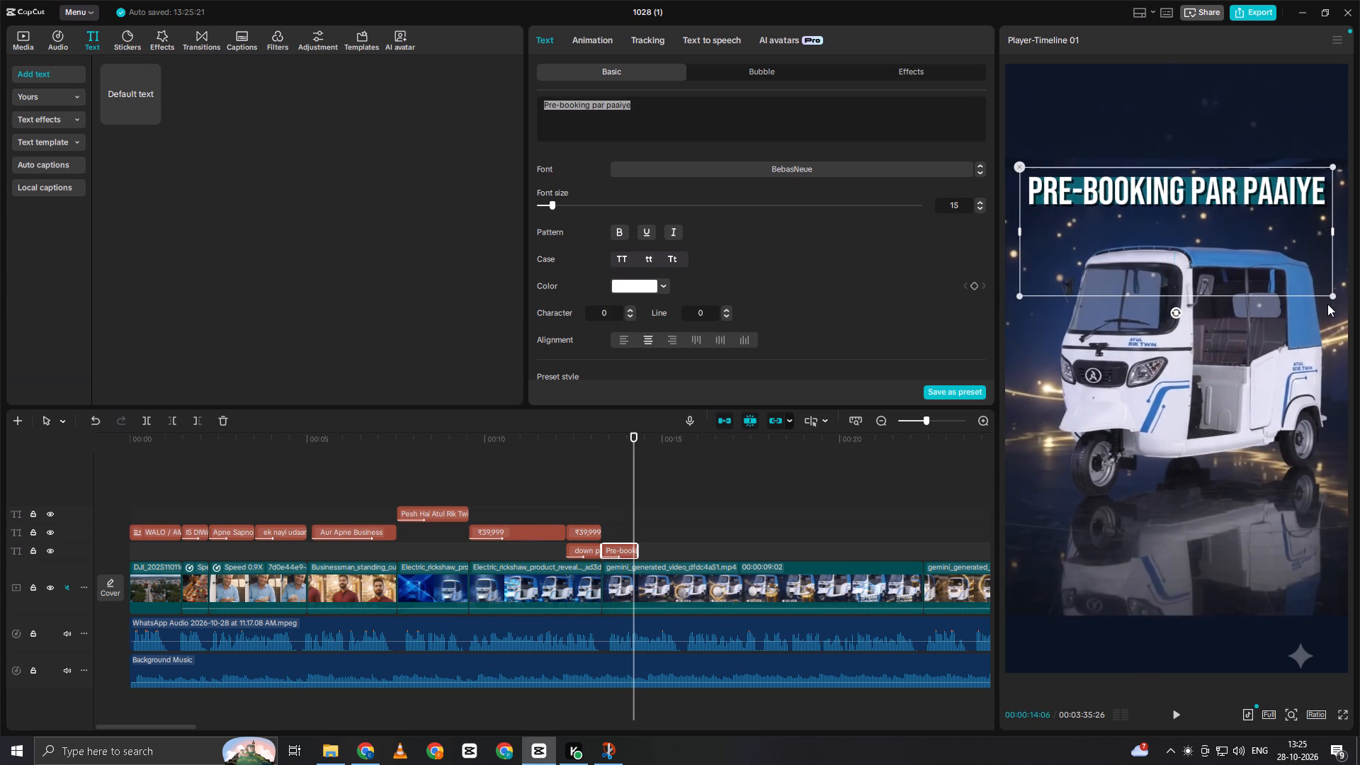
{"action": "left_click_drag", "start_coordinate": [1329, 297], "coordinate": [1291, 285]}
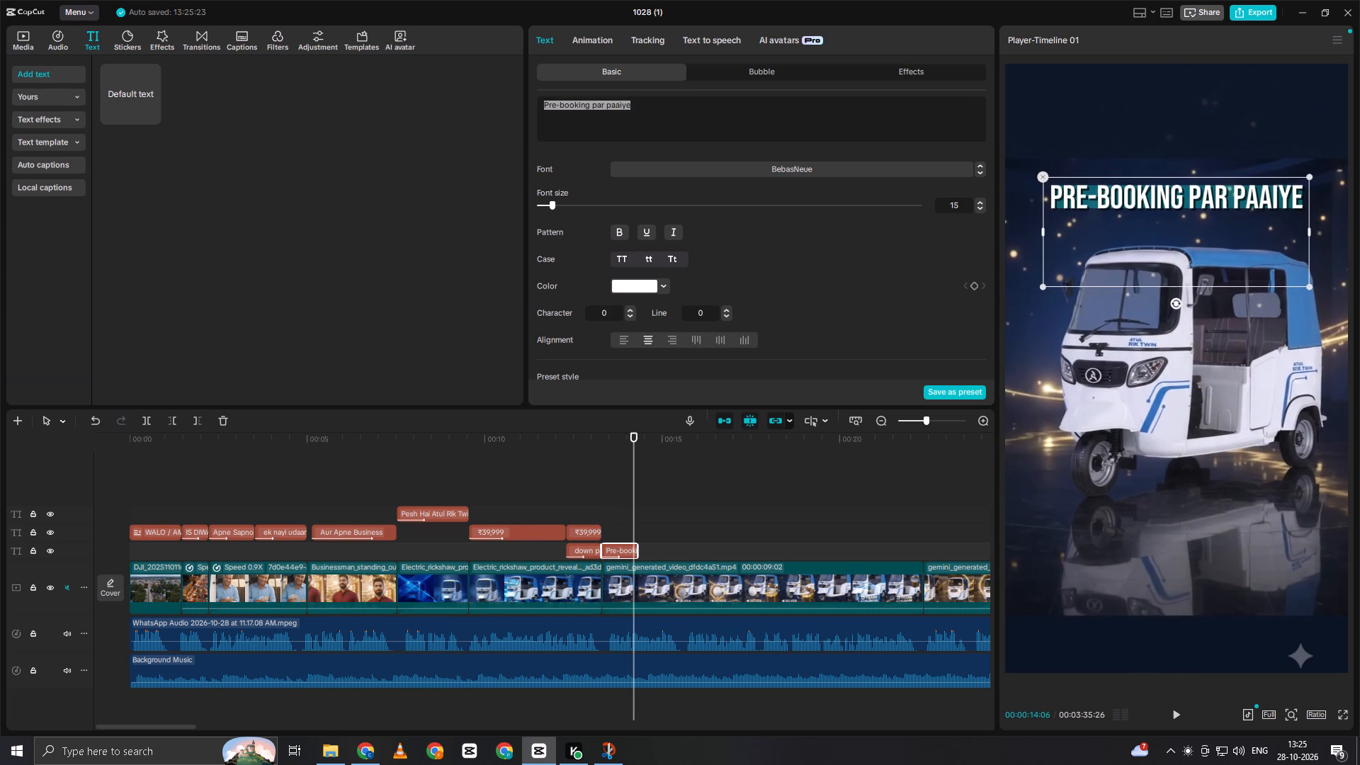
{"action": "left_click", "coordinate": [1155, 193]}
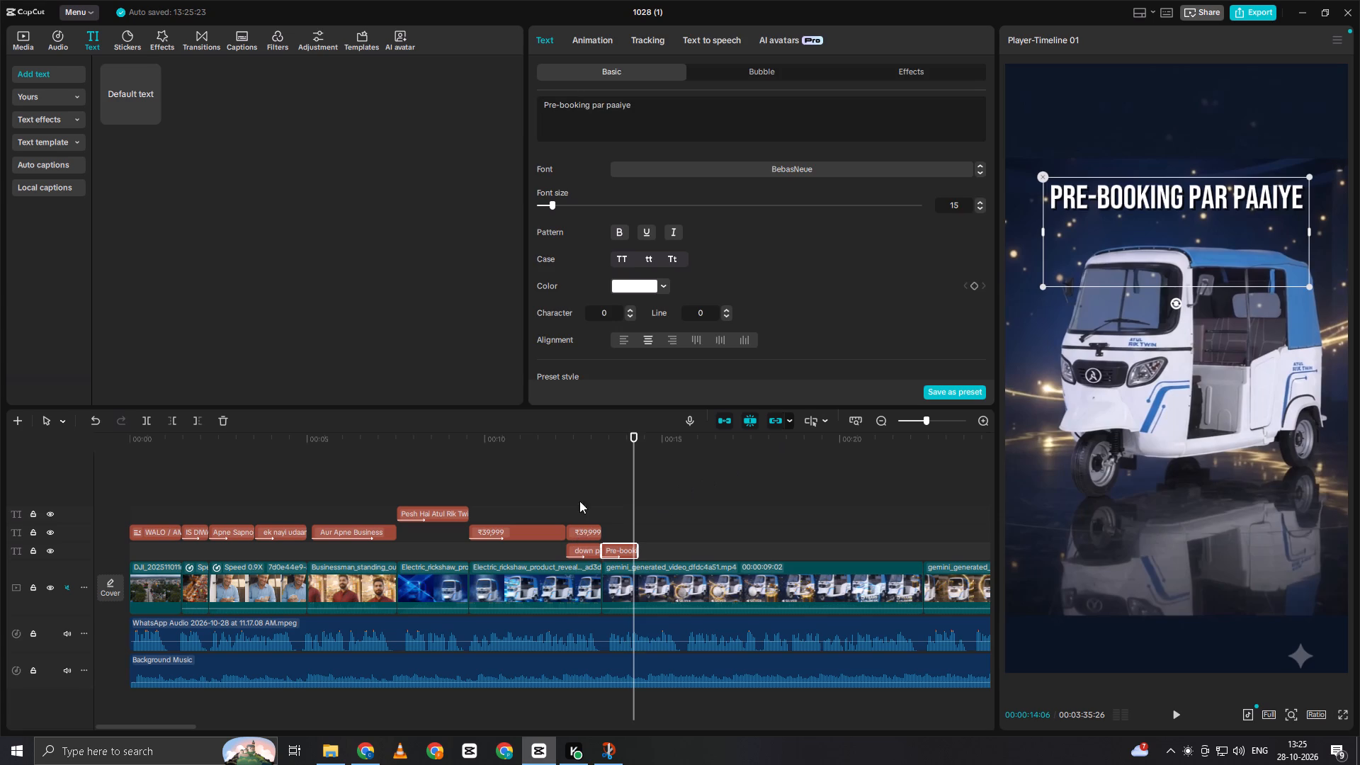
{"action": "left_click", "coordinate": [589, 489]}
{"action": "key", "text": "space"}
{"action": "key", "text": "space"}
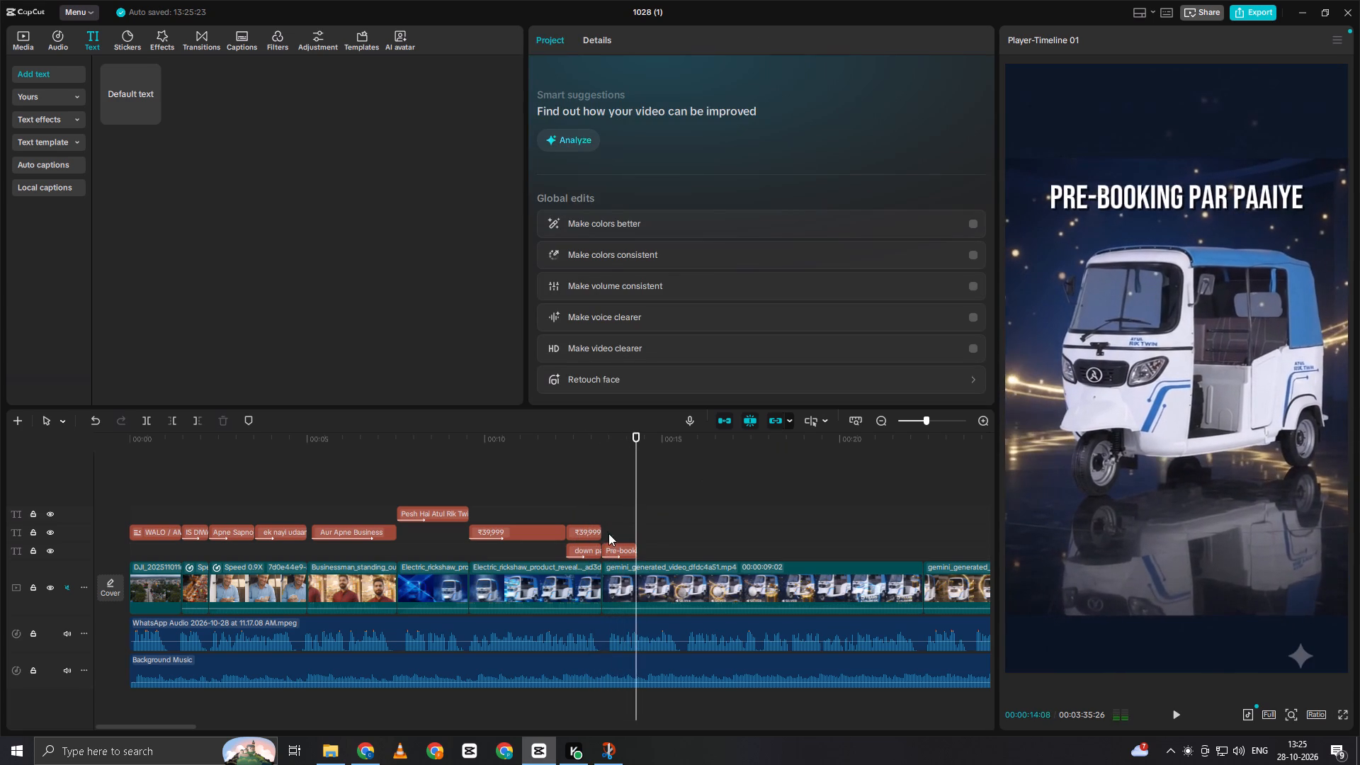
Apply the Wiping In entrance animation to the "Pre-booking par paaiye" title and play it back.
{"action": "left_click", "coordinate": [609, 535]}
{"action": "left_click", "coordinate": [616, 549]}
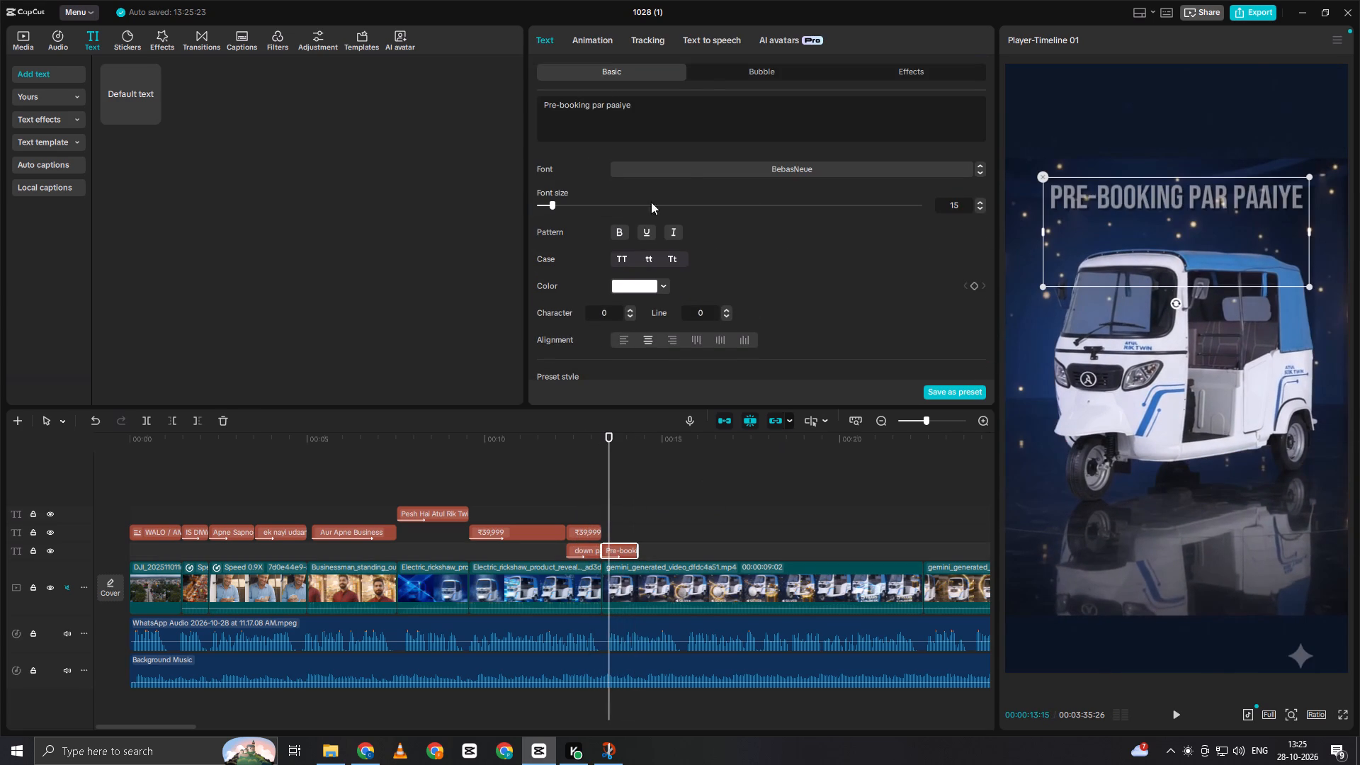
{"action": "left_click", "coordinate": [589, 38]}
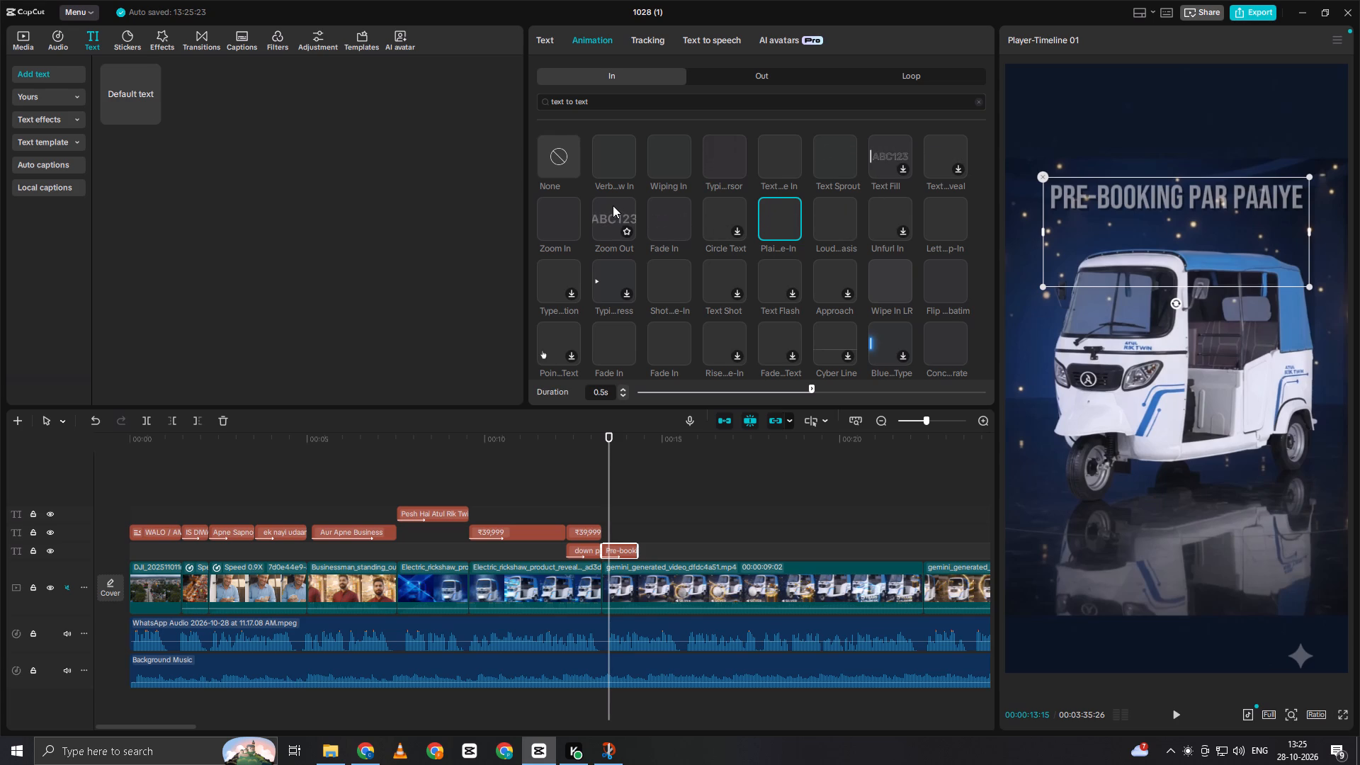
{"action": "left_click", "coordinate": [669, 150]}
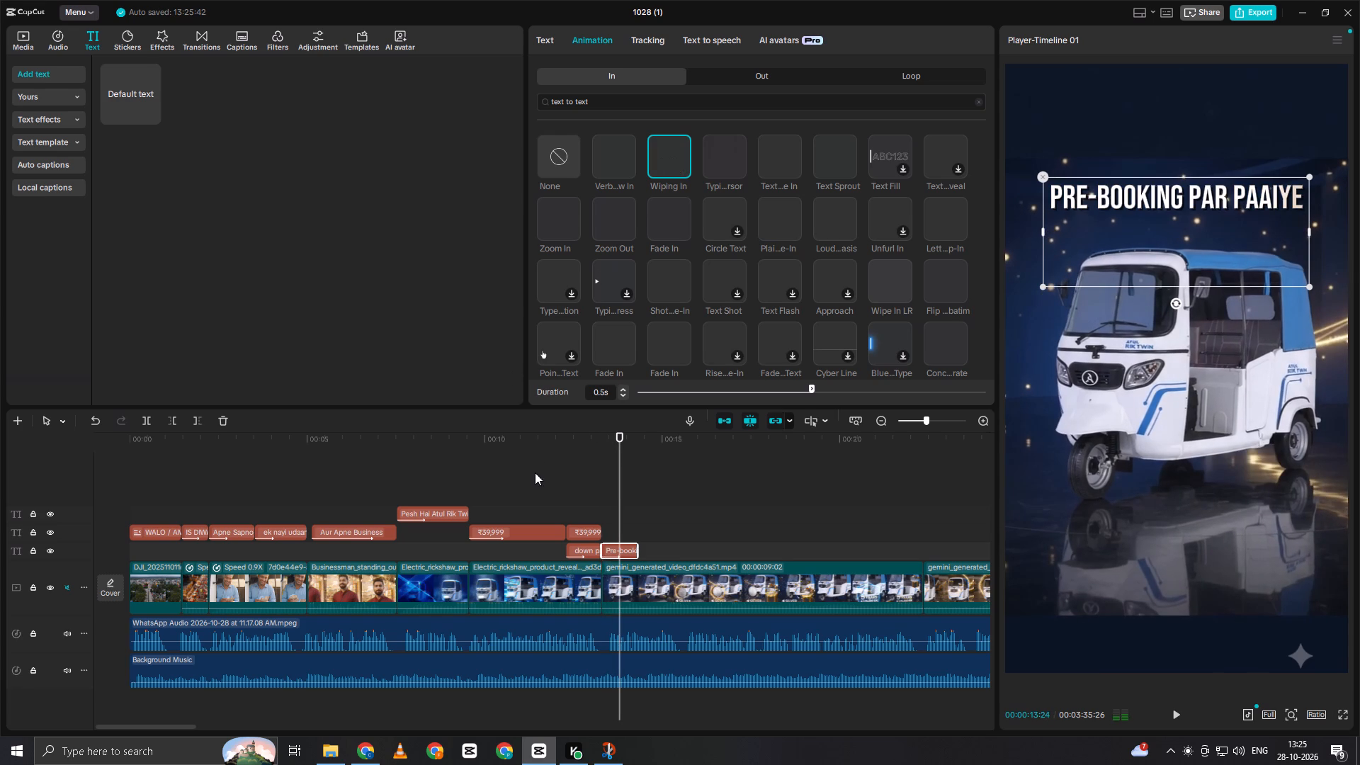
{"action": "left_click", "coordinate": [535, 473]}
{"action": "key", "text": "space"}
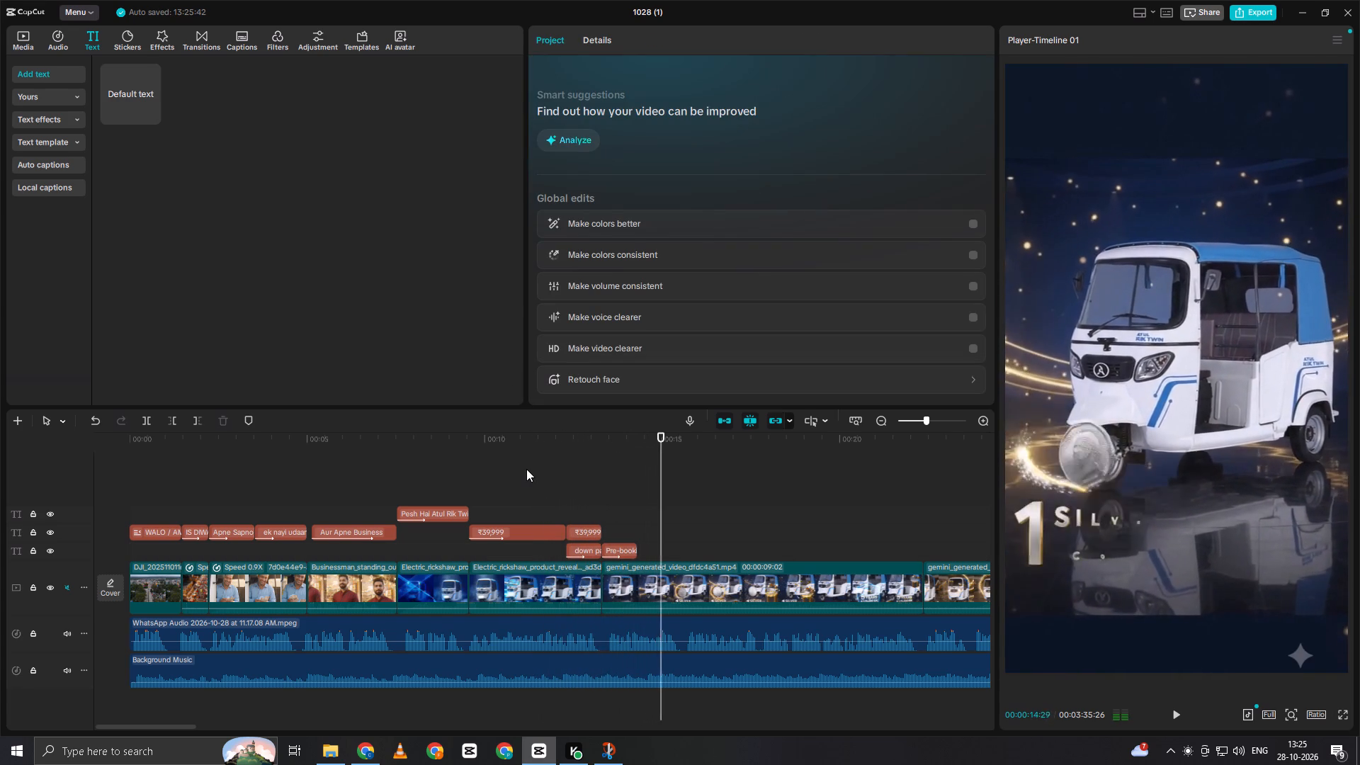
{"action": "key", "text": "space"}
Extend the pre-booking title's Wiping In animation to its maximum duration and play through the silver coin offer clip.
{"action": "left_click", "coordinate": [625, 547]}
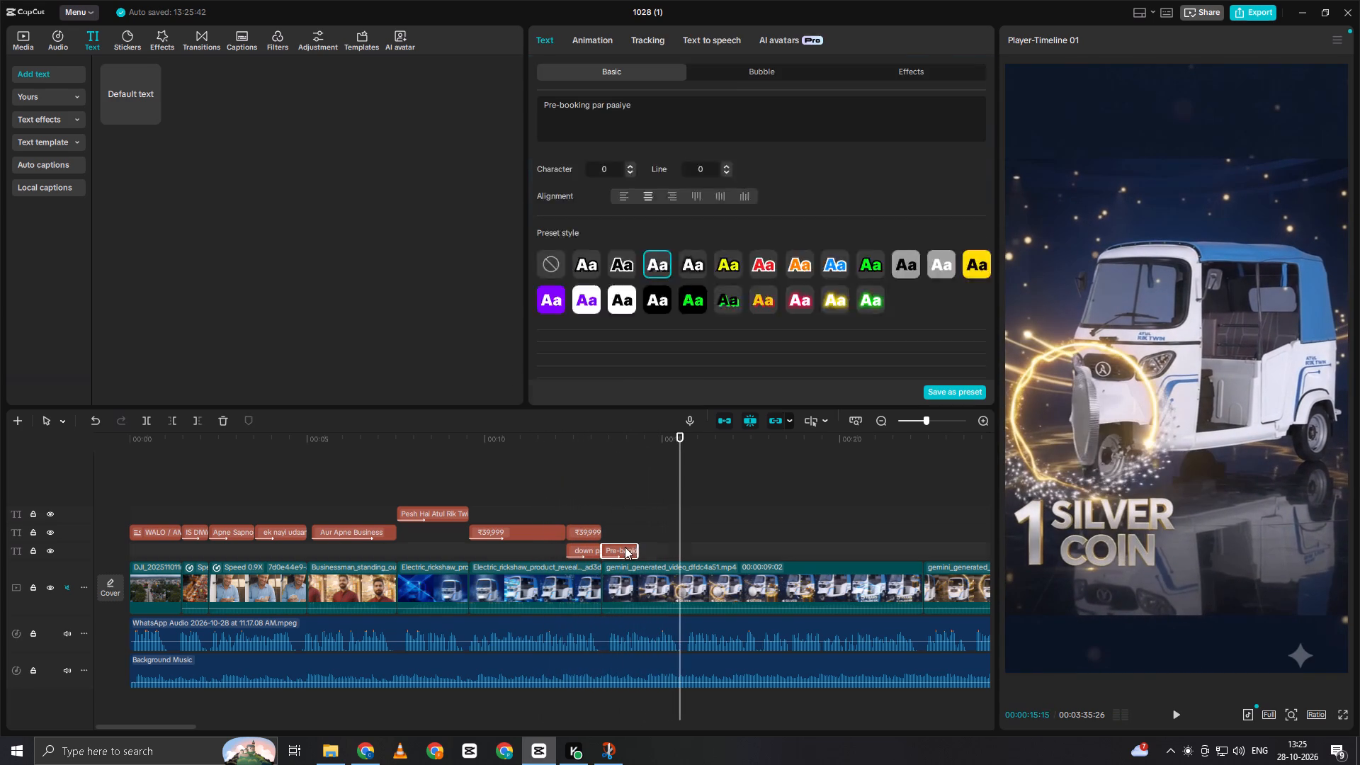
{"action": "left_click", "coordinate": [591, 33]}
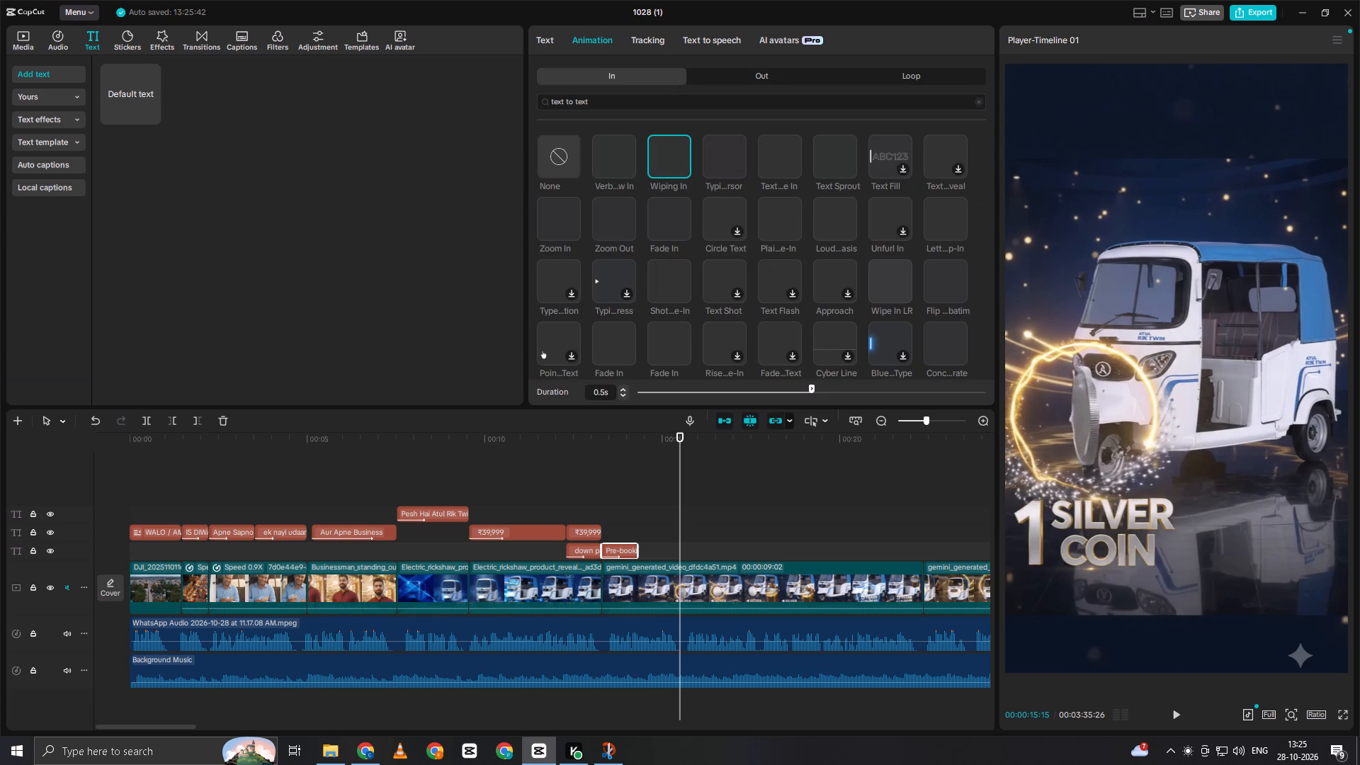
{"action": "left_click_drag", "start_coordinate": [812, 386], "coordinate": [817, 387]}
{"action": "left_click_drag", "start_coordinate": [817, 387], "coordinate": [1041, 421]}
{"action": "left_click", "coordinate": [599, 494]}
{"action": "key", "text": "space"}
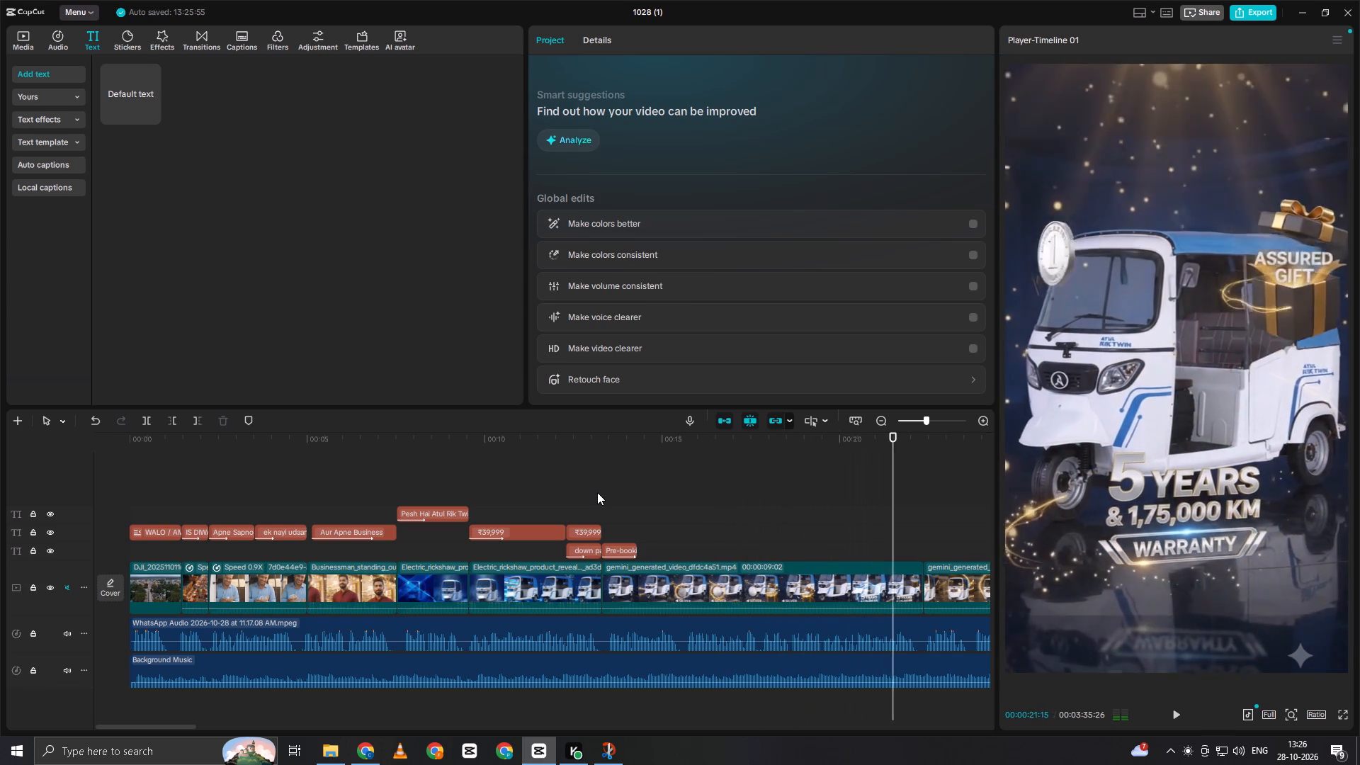
{"action": "key", "text": "space"}
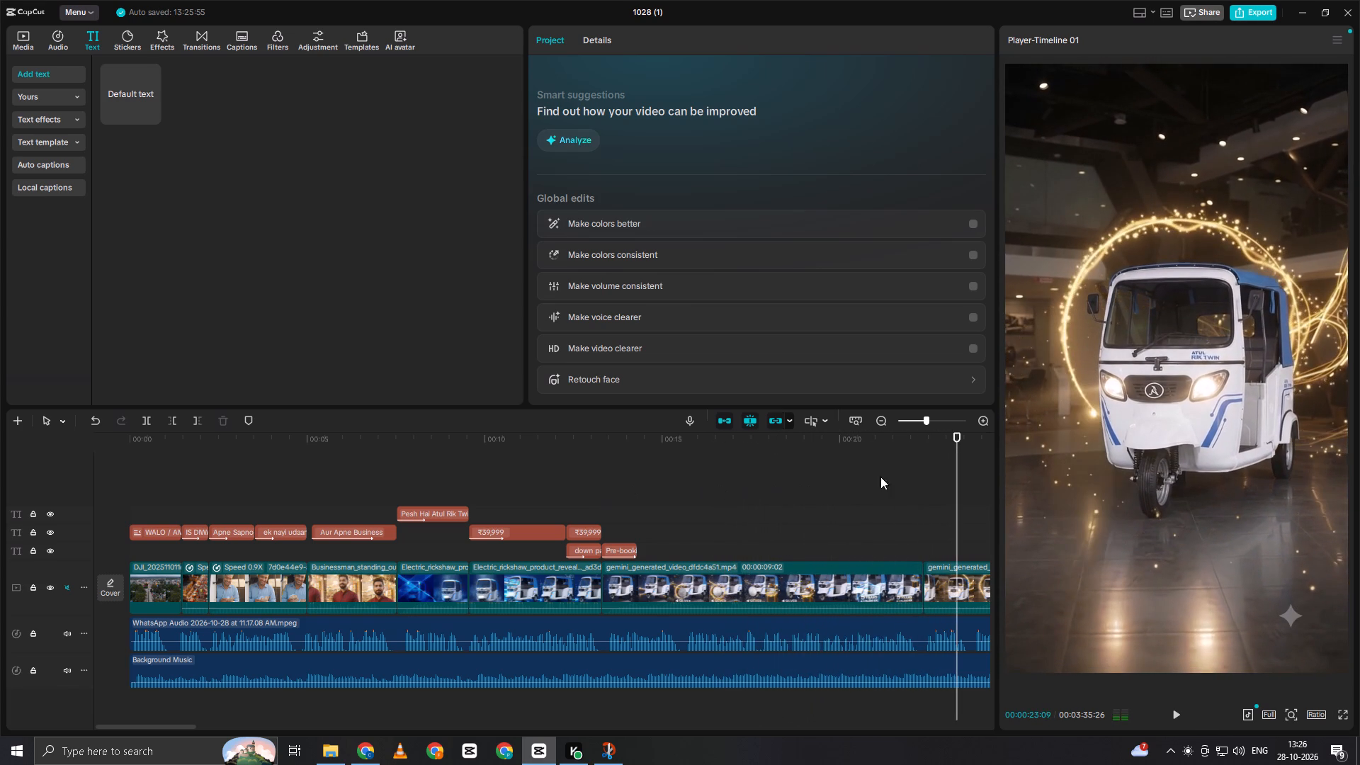
Duplicate the pre-booking title to the start of the clip following the silver coin offer, at 00:00:22:11, and play it.
{"action": "double_click", "coordinate": [892, 472]}
{"action": "key", "text": "space"}
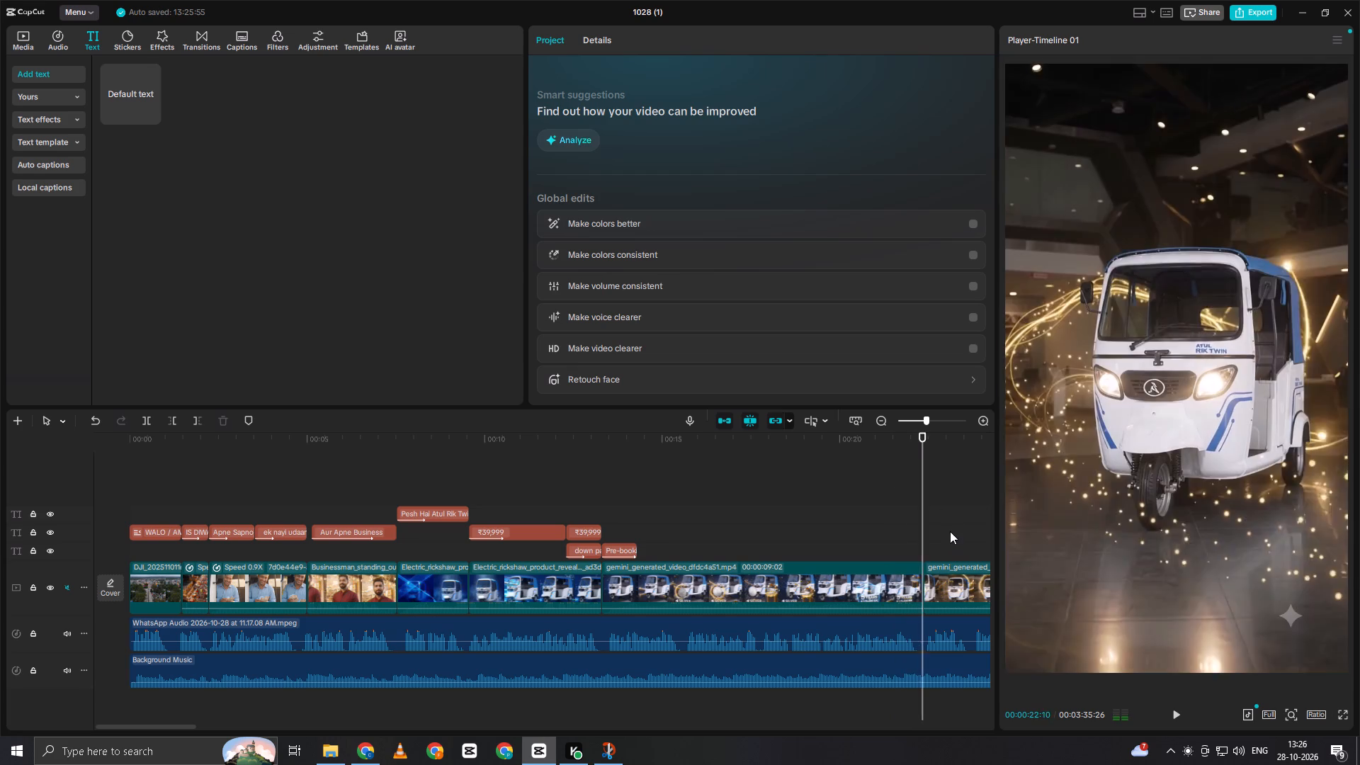
{"action": "left_click", "coordinate": [932, 513]}
{"action": "left_click_drag", "start_coordinate": [932, 513], "coordinate": [928, 524]}
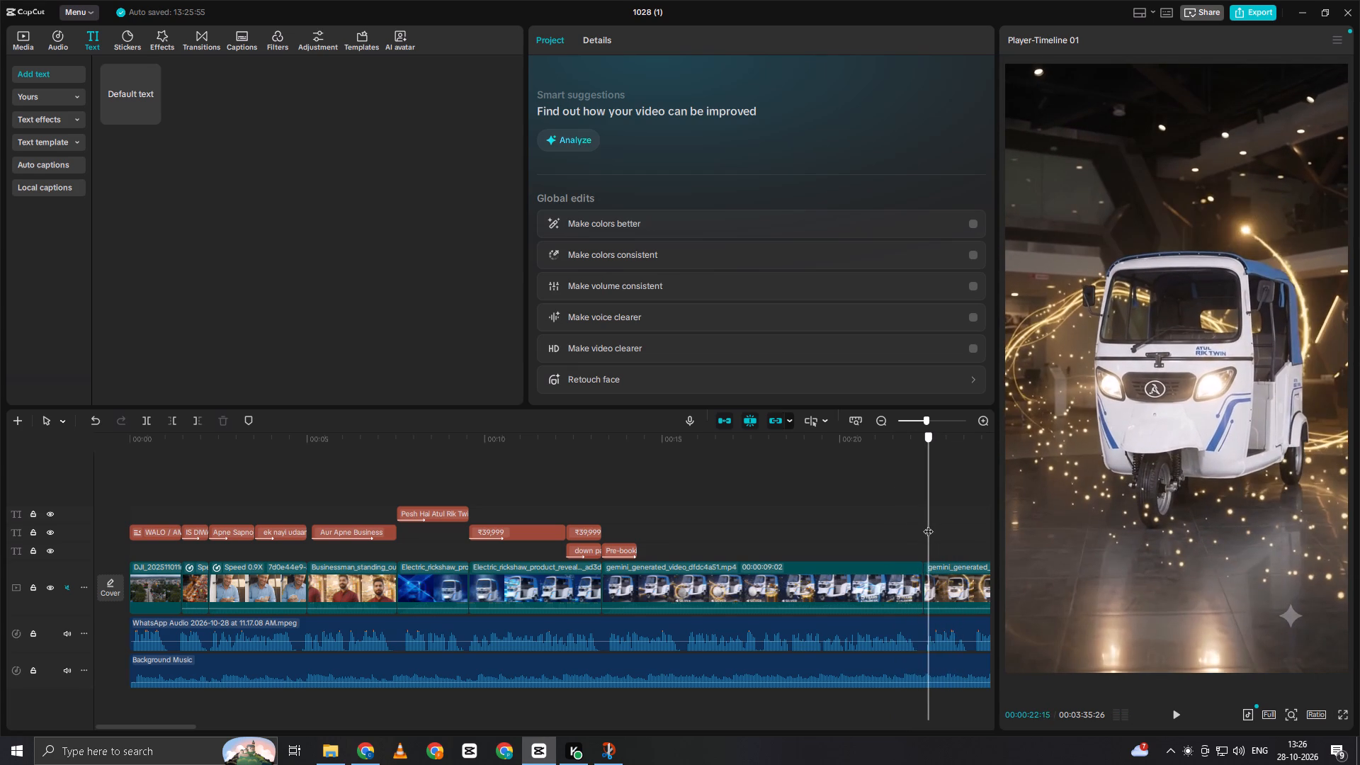
{"action": "left_click_drag", "start_coordinate": [928, 524], "coordinate": [926, 527]}
{"action": "left_click", "coordinate": [616, 549]}
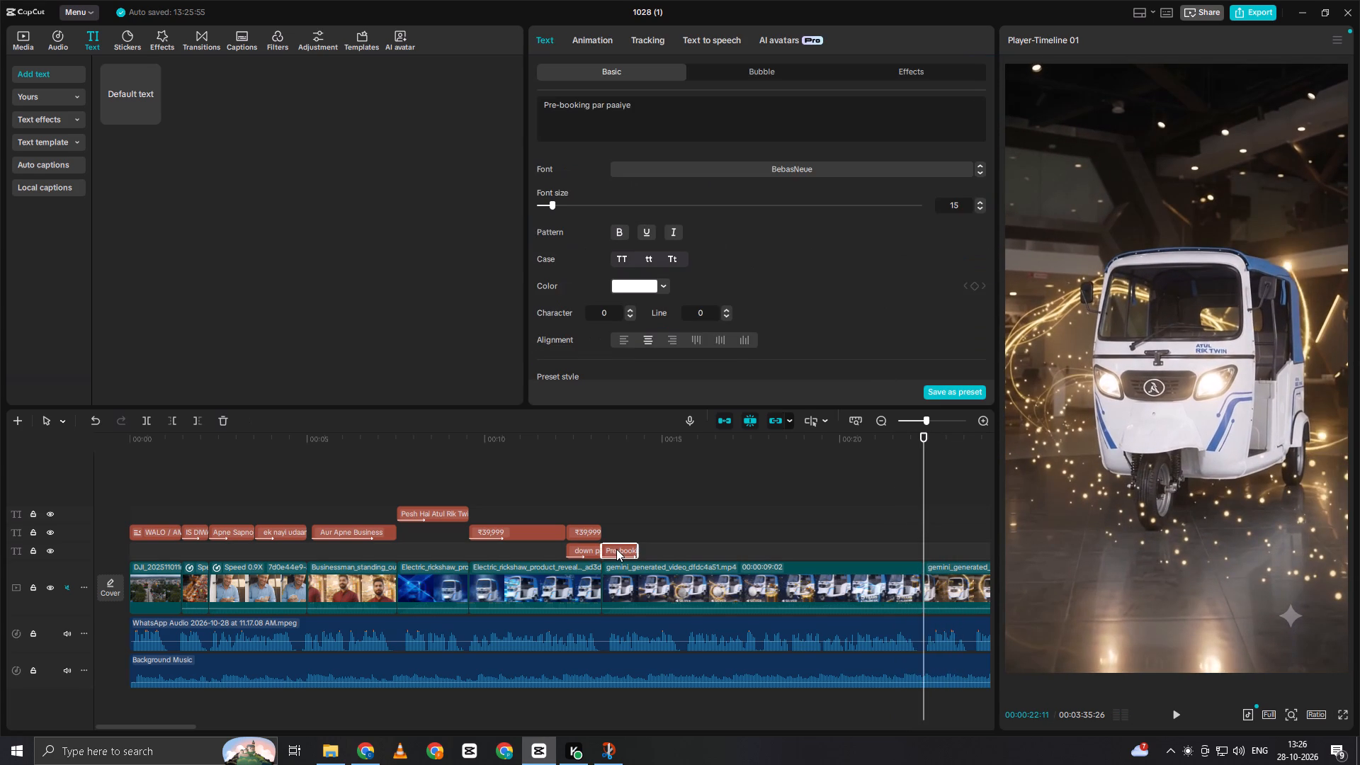
{"action": "left_click_drag", "start_coordinate": [617, 549], "coordinate": [946, 540], "text": "alt"}
{"action": "left_click_drag", "start_coordinate": [946, 540], "coordinate": [941, 545], "text": "alt"}
{"action": "left_click", "coordinate": [919, 520]}
{"action": "key", "text": "space"}
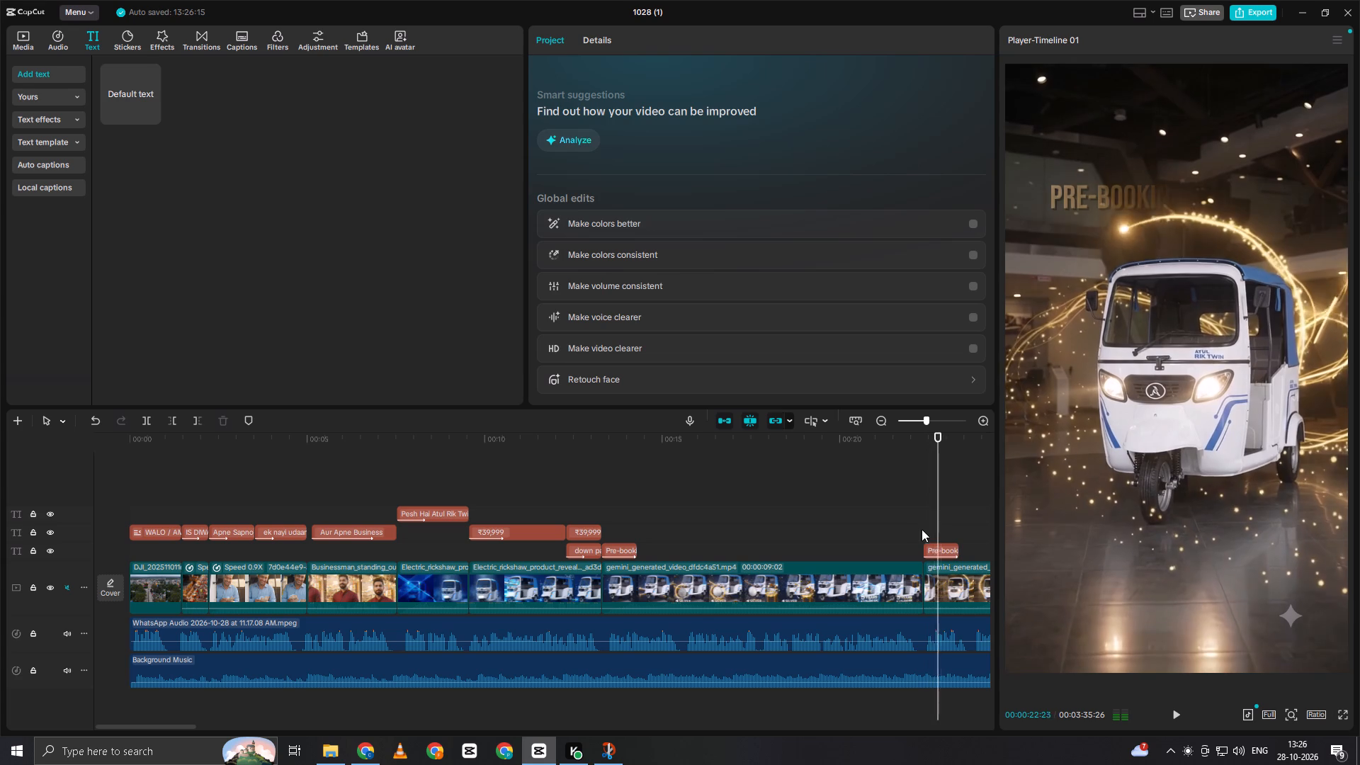
{"action": "key", "text": "space"}
Open the text of the duplicated title at 00:00:22:11 for editing.
{"action": "left_click", "coordinate": [931, 543]}
{"action": "left_click", "coordinate": [931, 543]}
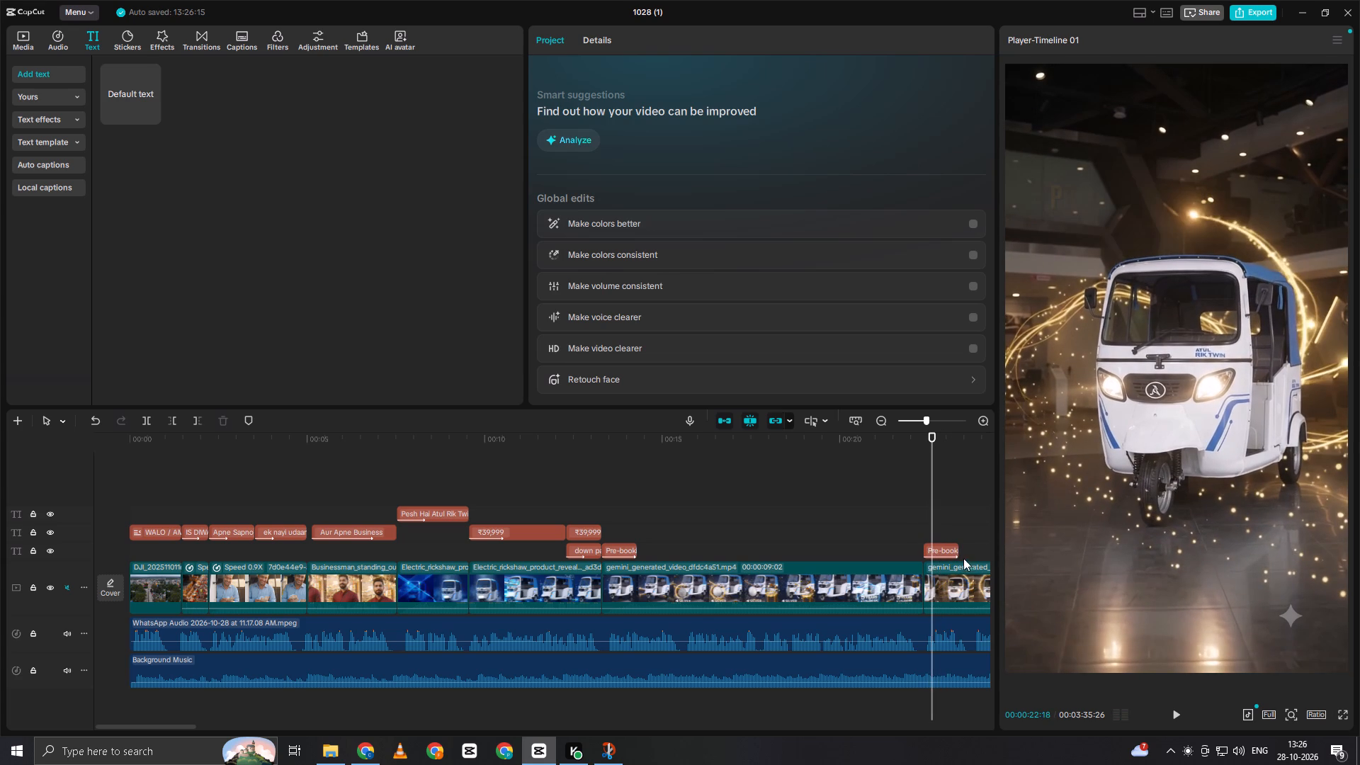
{"action": "left_click", "coordinate": [934, 555]}
{"action": "left_click_drag", "start_coordinate": [544, 100], "coordinate": [540, 102]}
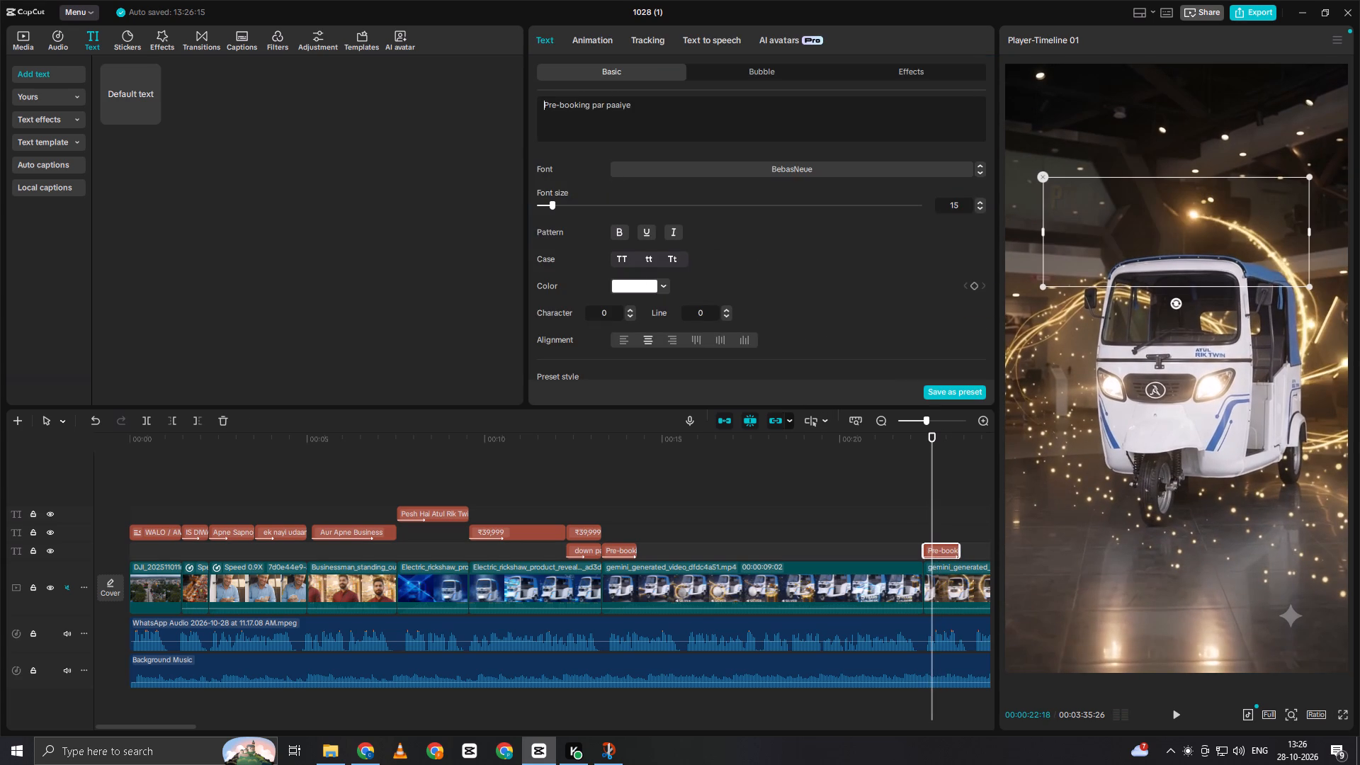
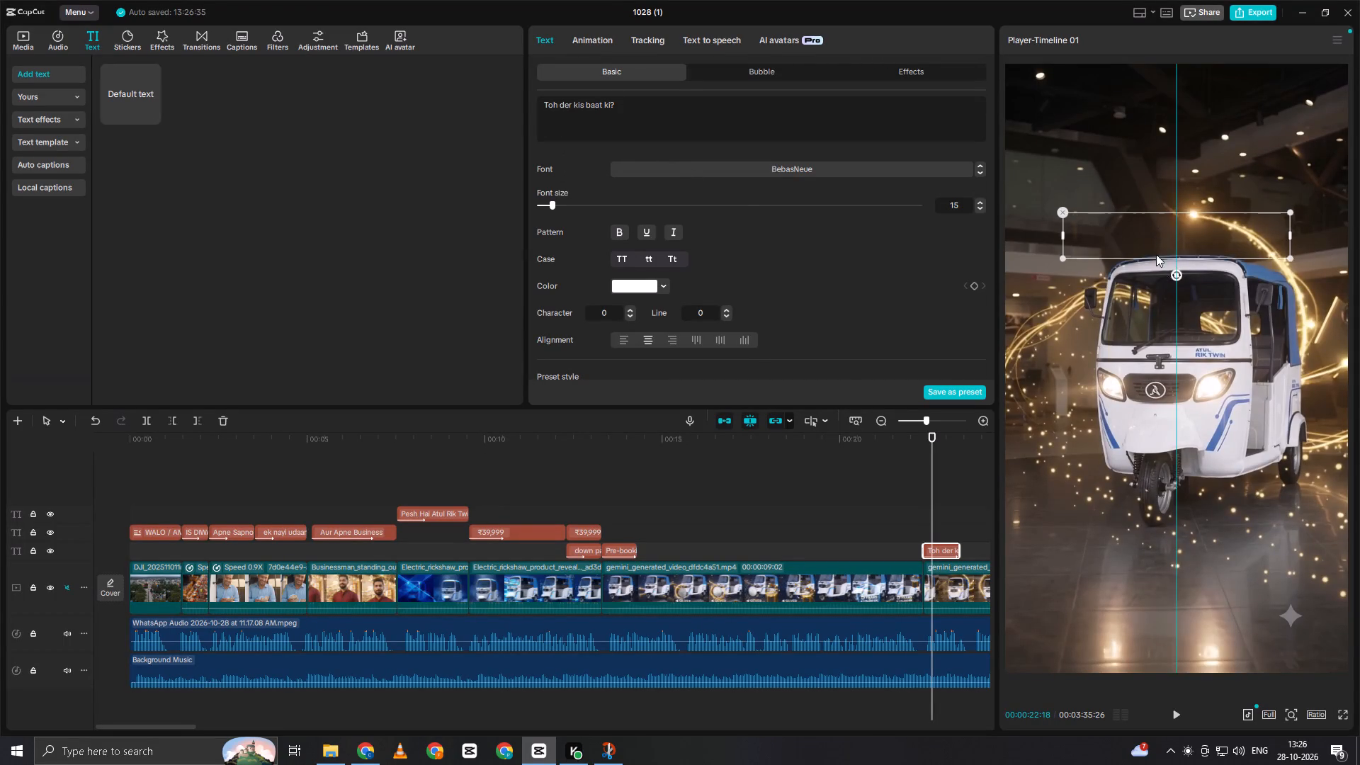
Move the "Toh der kis baat ki?" title down to the lower part of the frame, over the rickshaw's front wheel.
{"action": "left_click_drag", "start_coordinate": [1156, 254], "coordinate": [1131, 518]}
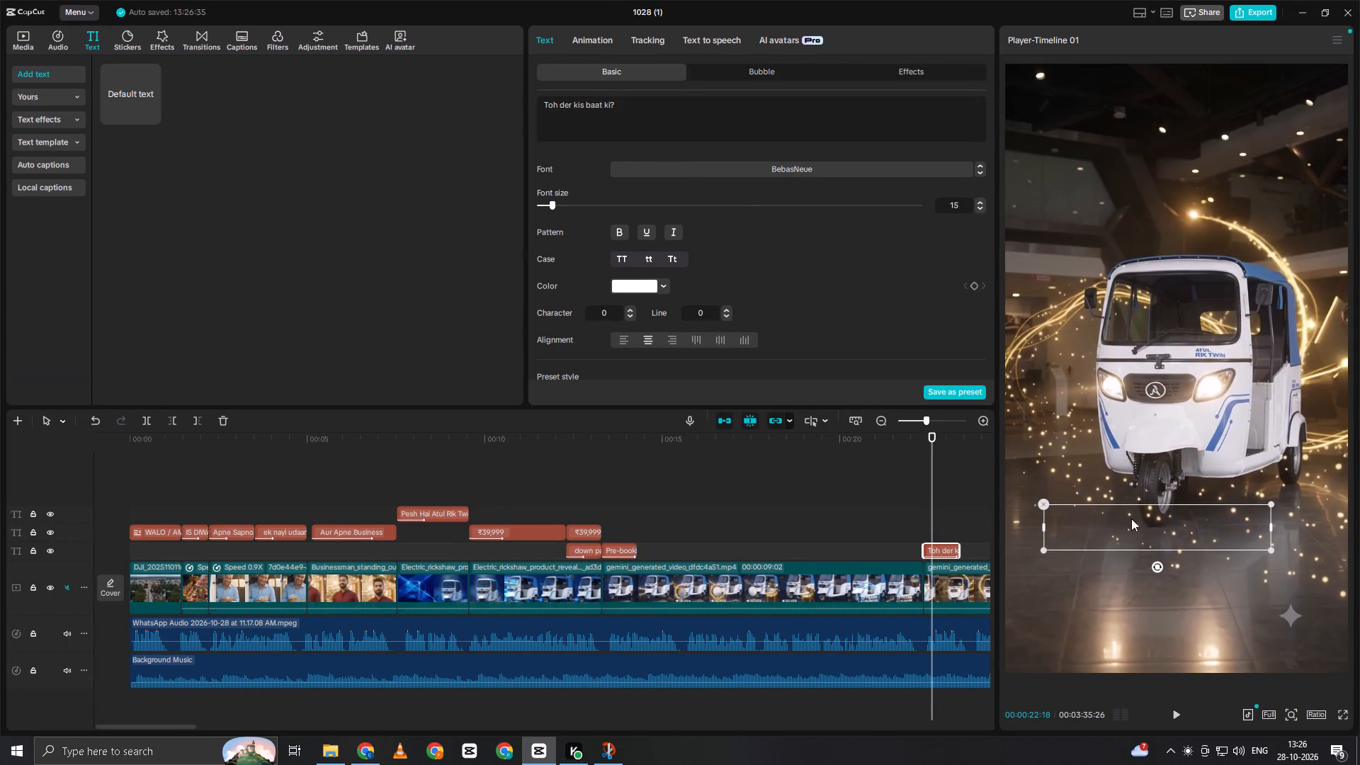
{"action": "left_click_drag", "start_coordinate": [1131, 518], "coordinate": [1145, 500]}
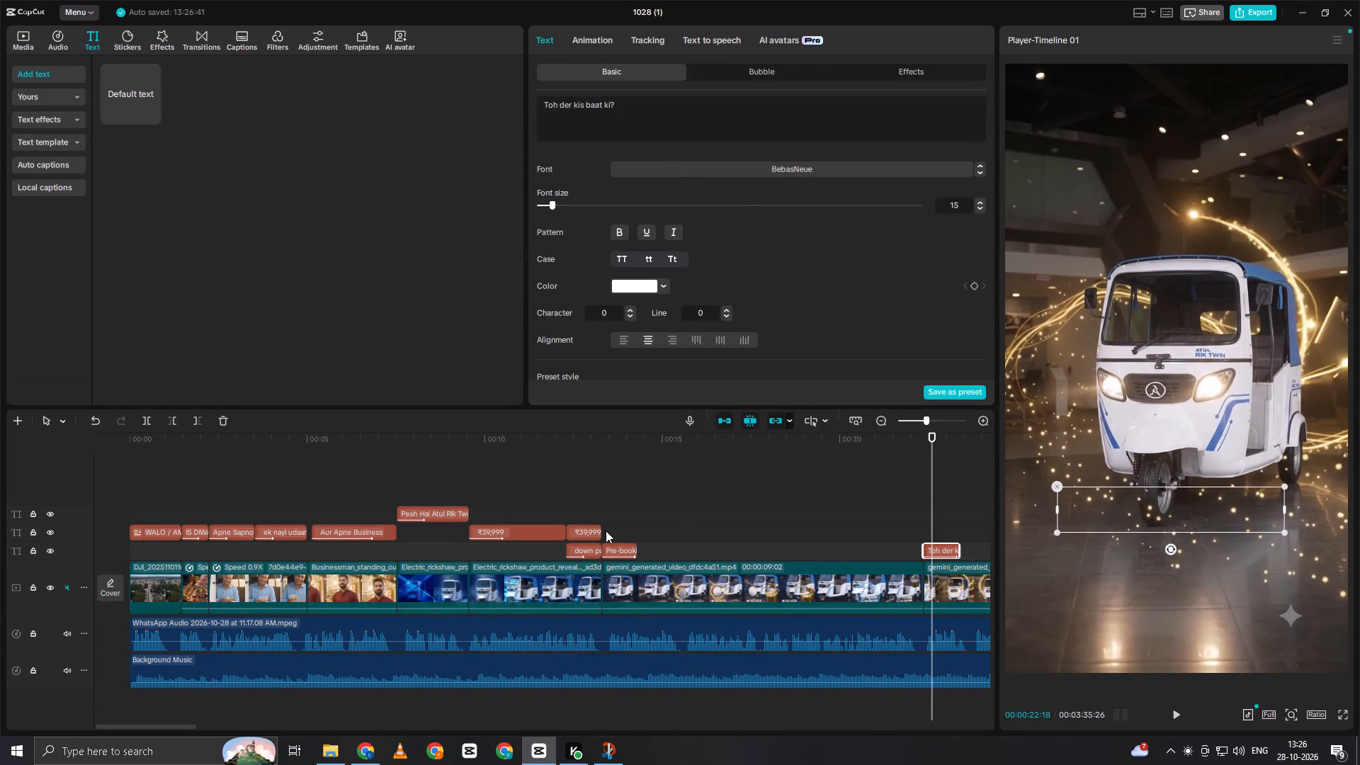
Review playback from the "Toh der kis baat ki?" title into the Shri Shyam Enterprises clip, and again from the video's start.
{"action": "left_click", "coordinate": [846, 509]}
{"action": "key", "text": "space"}
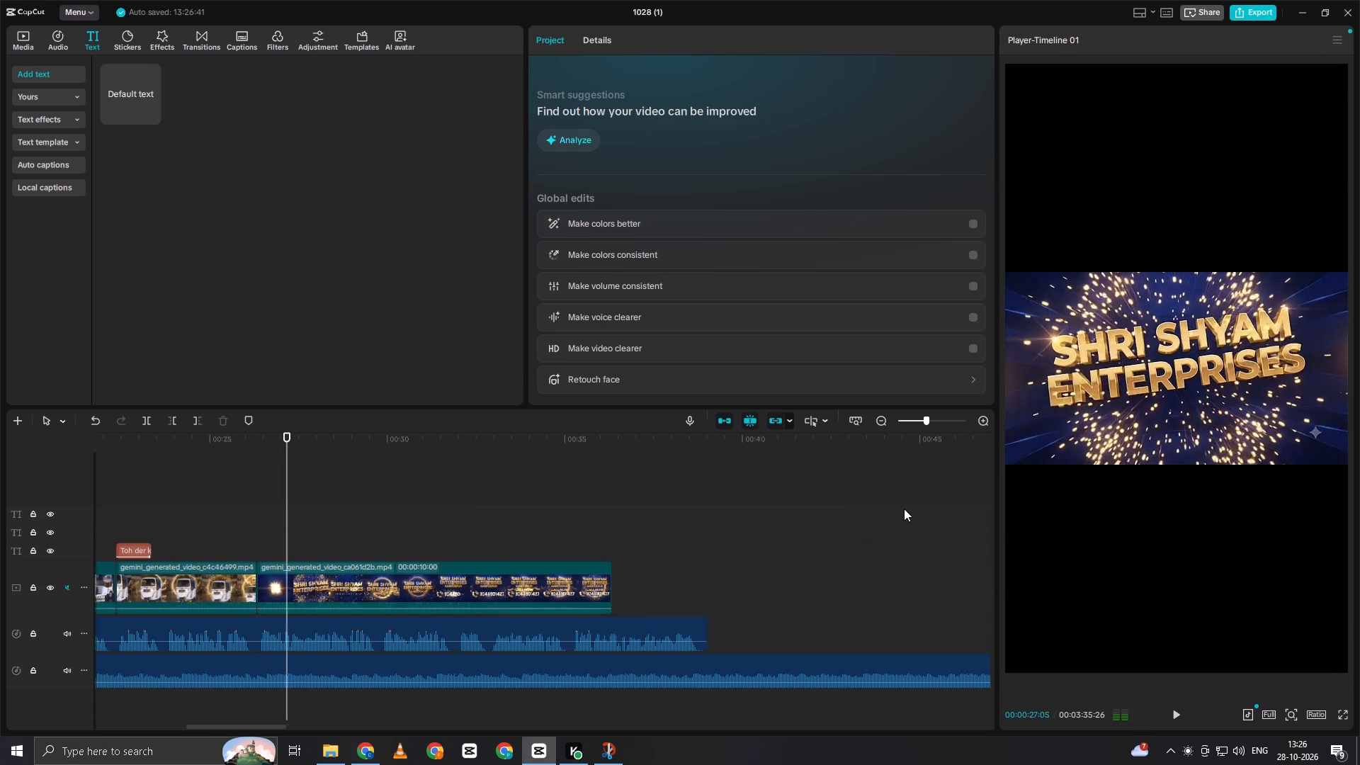
{"action": "key", "text": "space"}
{"action": "left_click", "coordinate": [365, 508]}
{"action": "left_click_drag", "start_coordinate": [365, 508], "coordinate": [432, 508]}
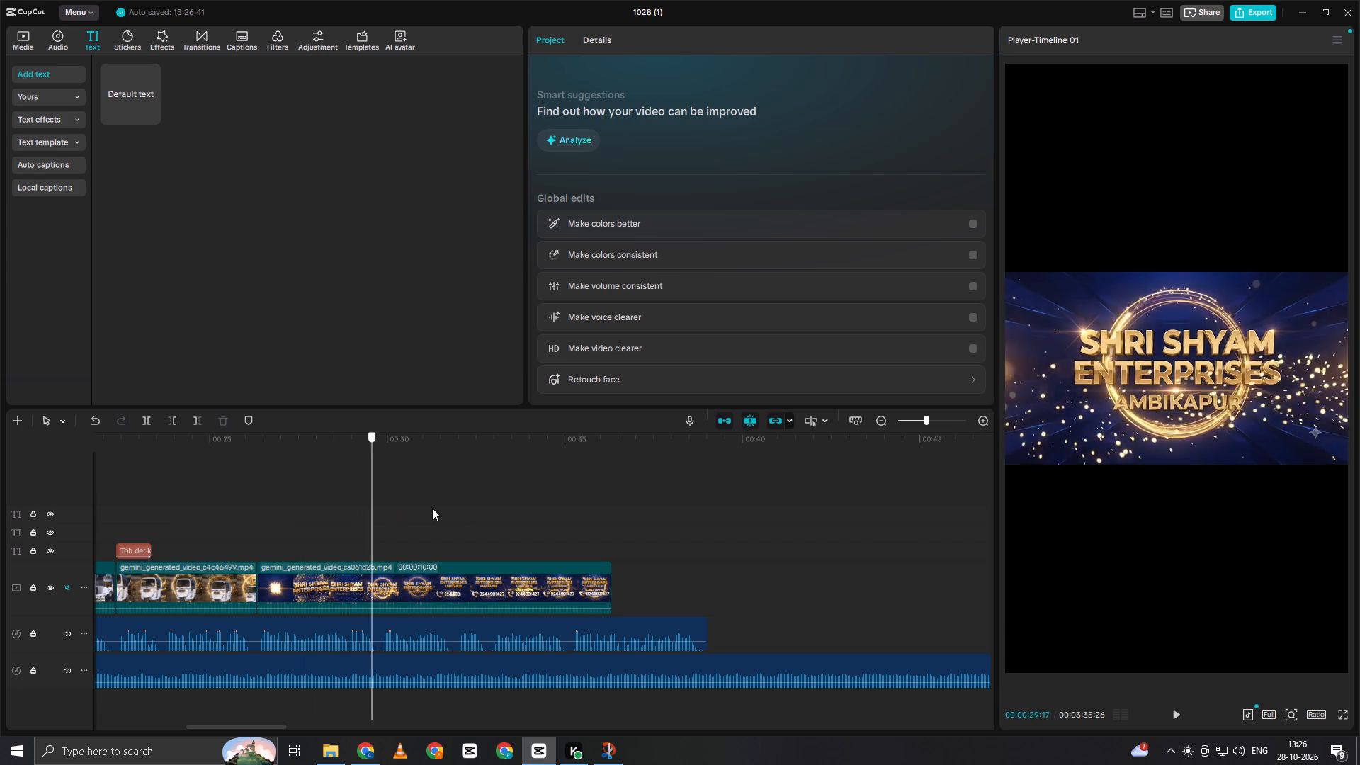
{"action": "left_click_drag", "start_coordinate": [432, 508], "coordinate": [0, 566]}
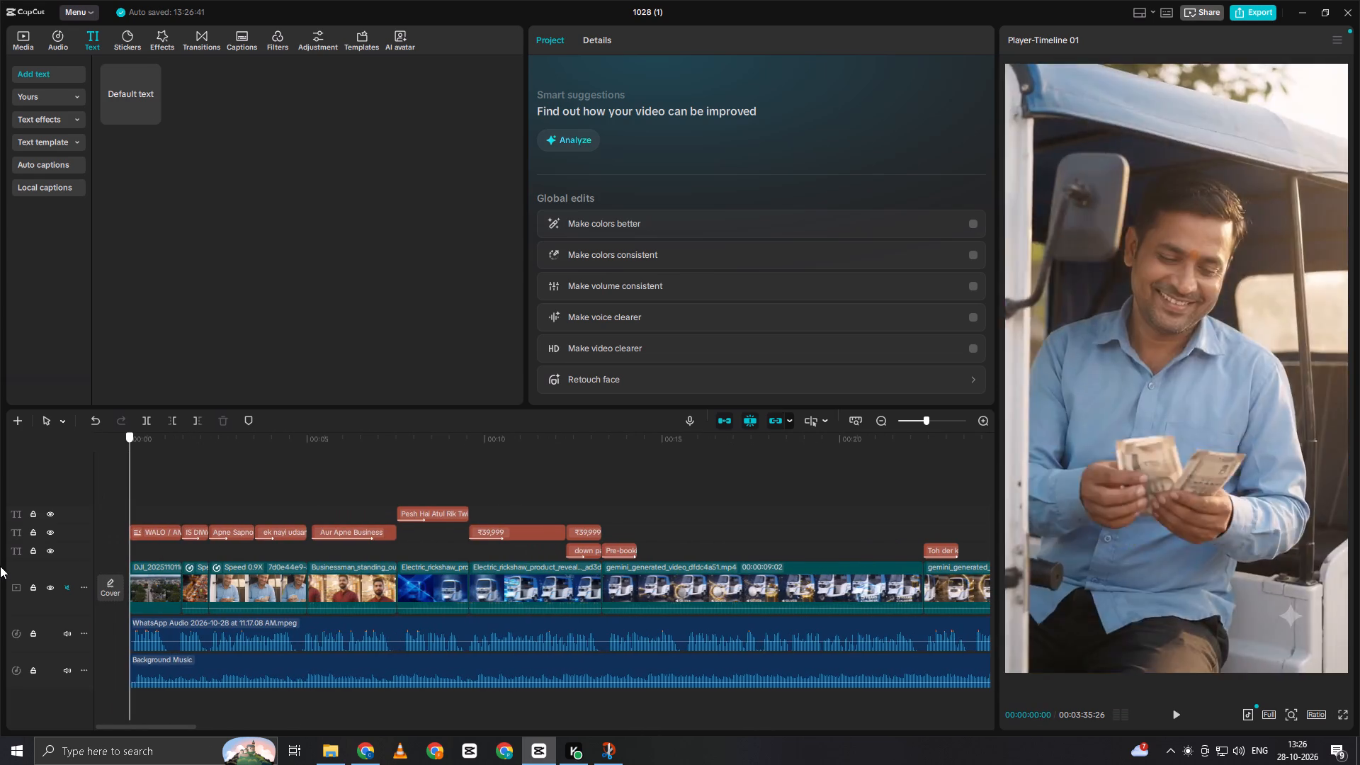
{"action": "left_click_drag", "start_coordinate": [0, 566], "coordinate": [215, 556]}
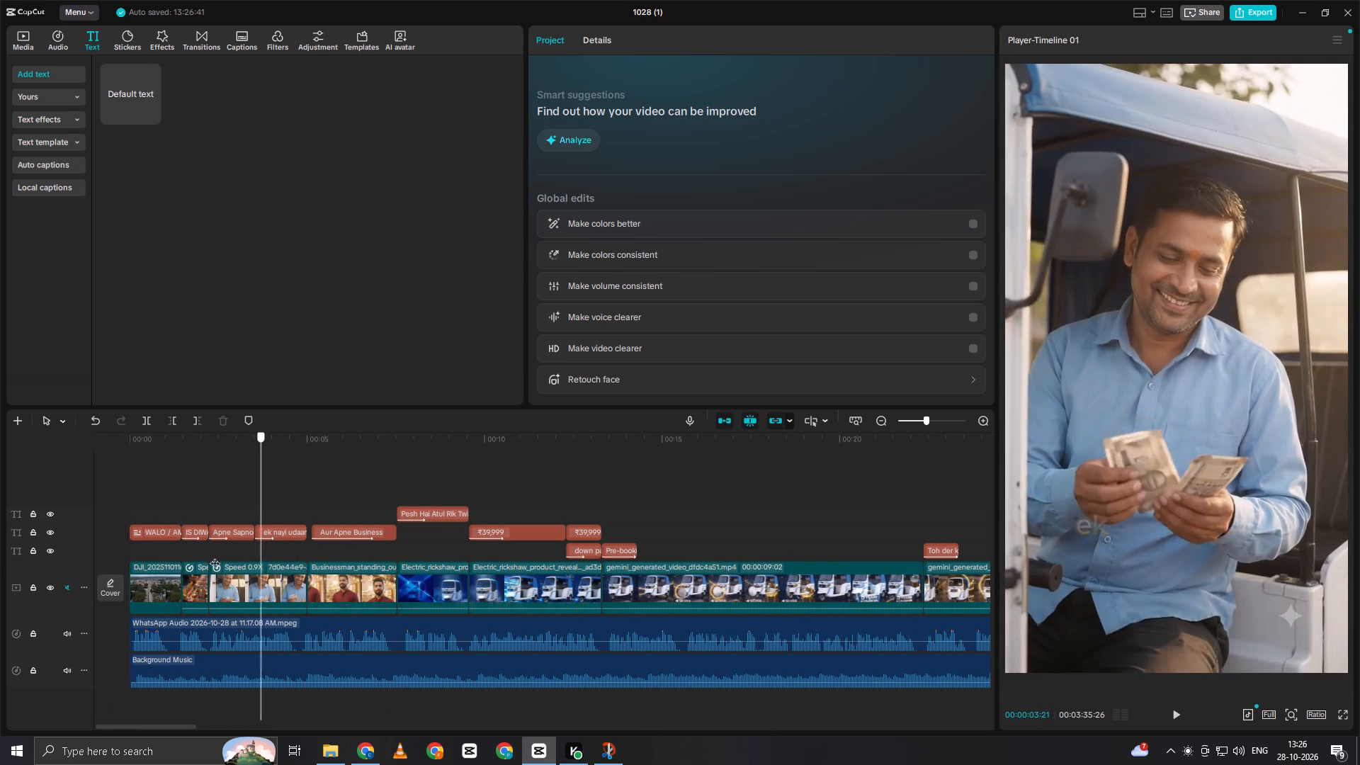
{"action": "left_click_drag", "start_coordinate": [215, 556], "coordinate": [95, 577]}
{"action": "key", "text": "space"}
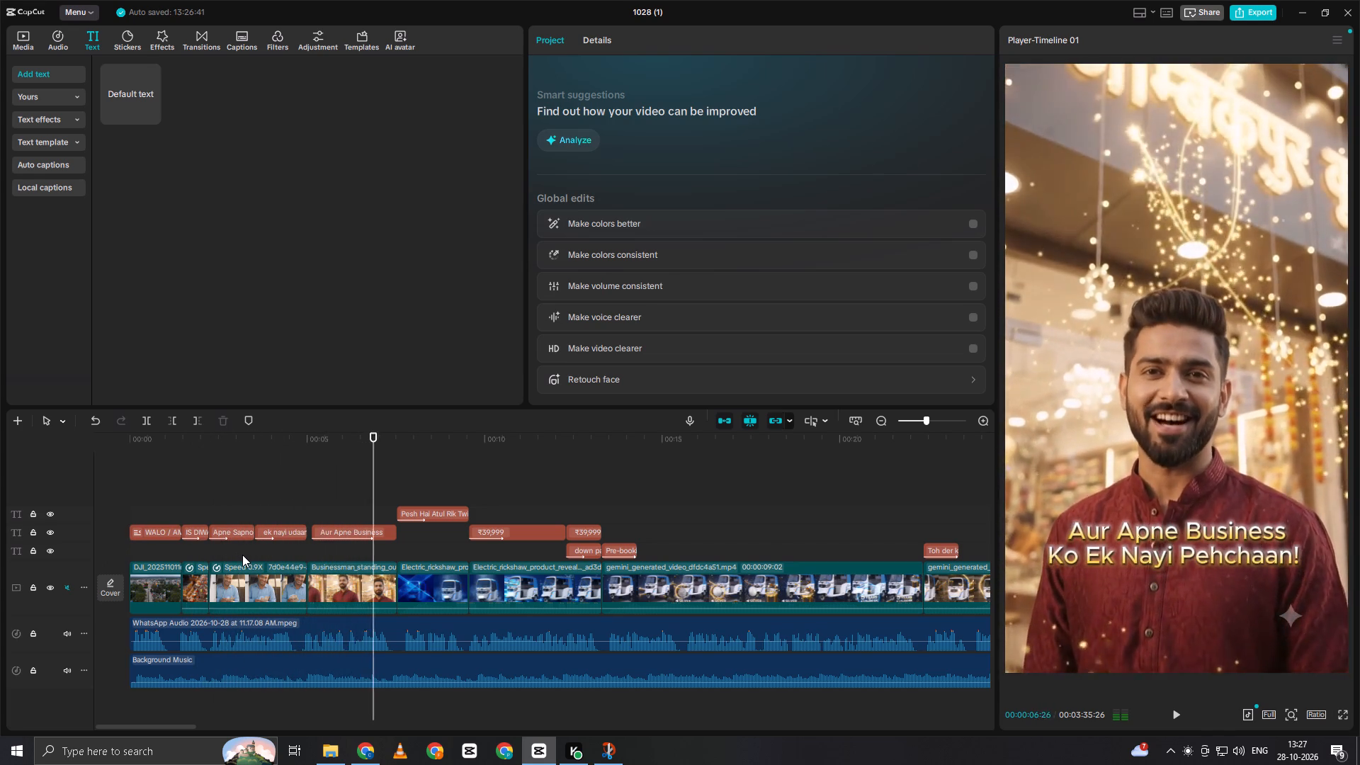
{"action": "key", "text": "space"}
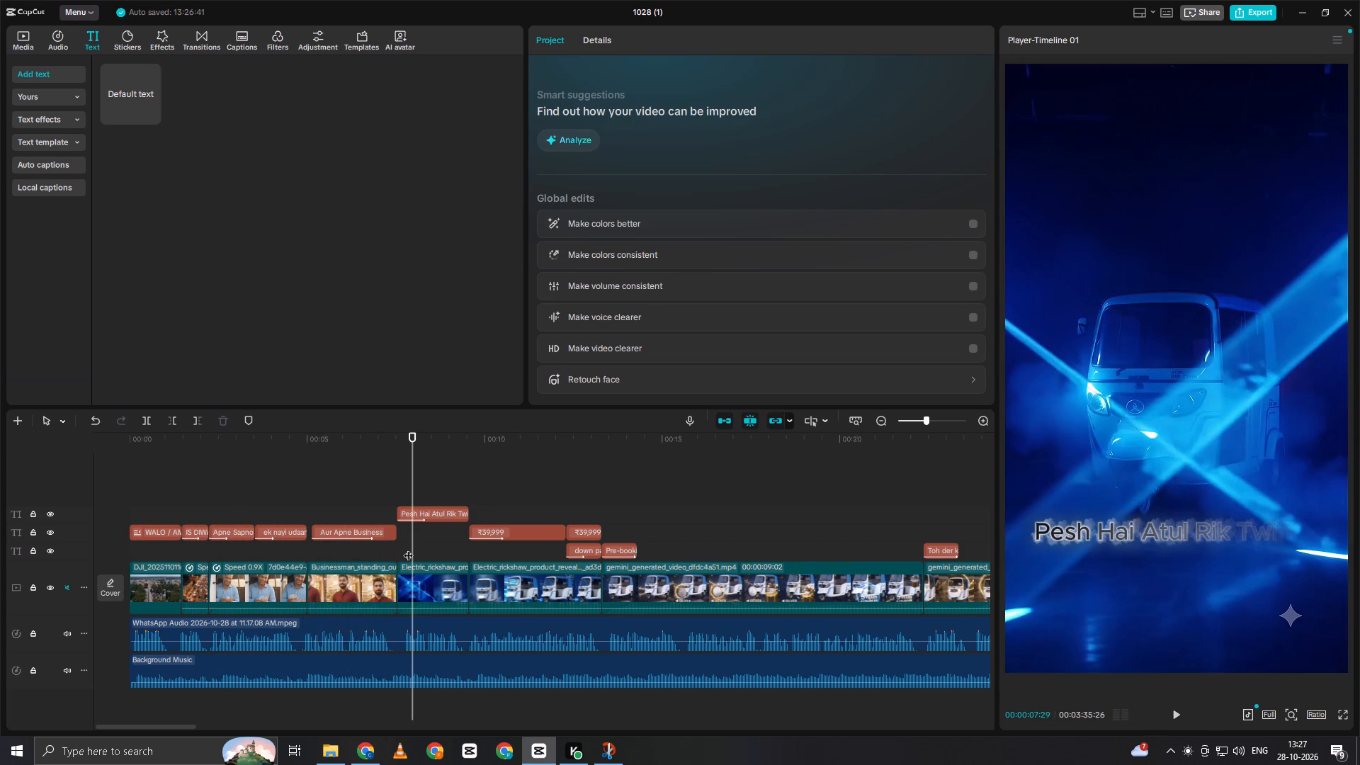
Position the playhead at the start of the "Pesh Hai Atul Rik Twin" title, 00:00:07:16, and search the sound effects for "SHINE".
{"action": "left_click", "coordinate": [408, 548]}
{"action": "left_click_drag", "start_coordinate": [408, 548], "coordinate": [402, 557]}
{"action": "key", "text": "space"}
{"action": "key", "text": "space"}
{"action": "left_click", "coordinate": [407, 550]}
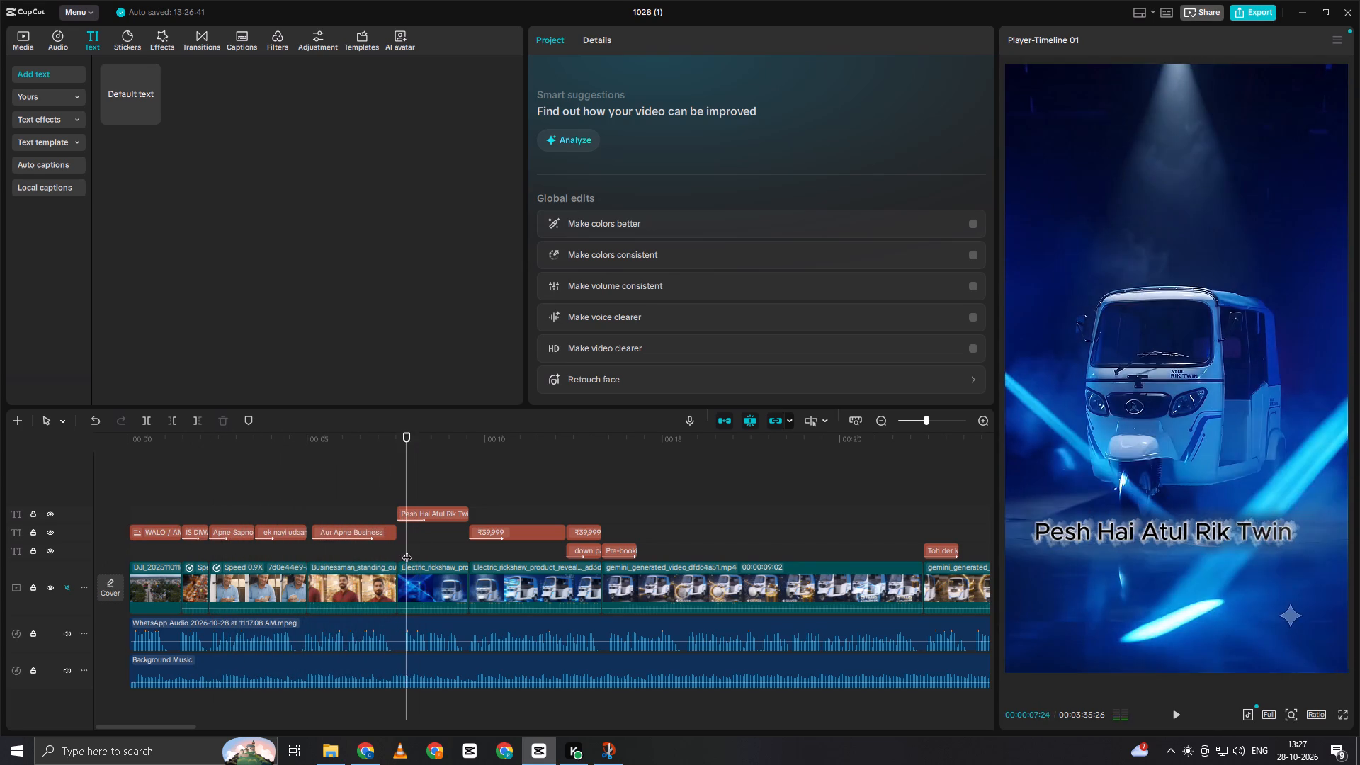
{"action": "left_click_drag", "start_coordinate": [407, 550], "coordinate": [398, 560]}
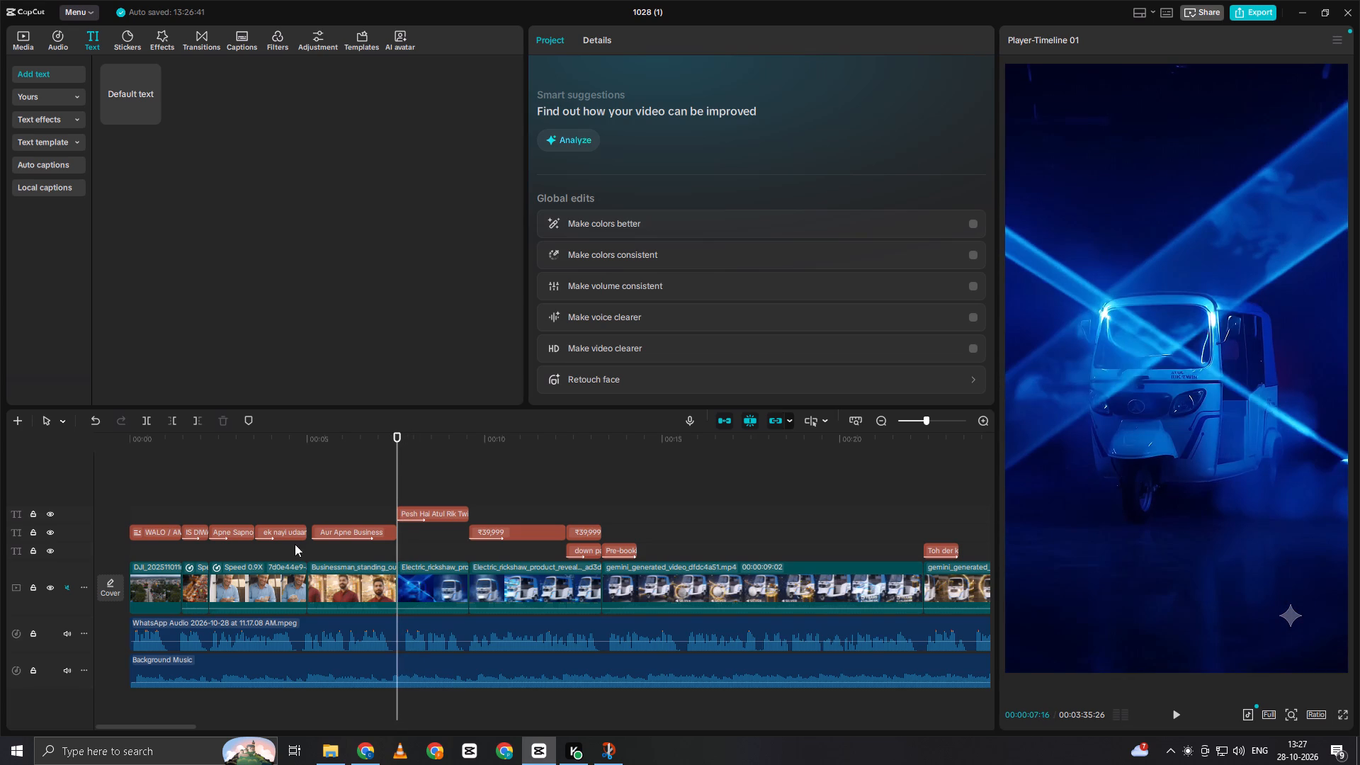
{"action": "left_click", "coordinate": [57, 35]}
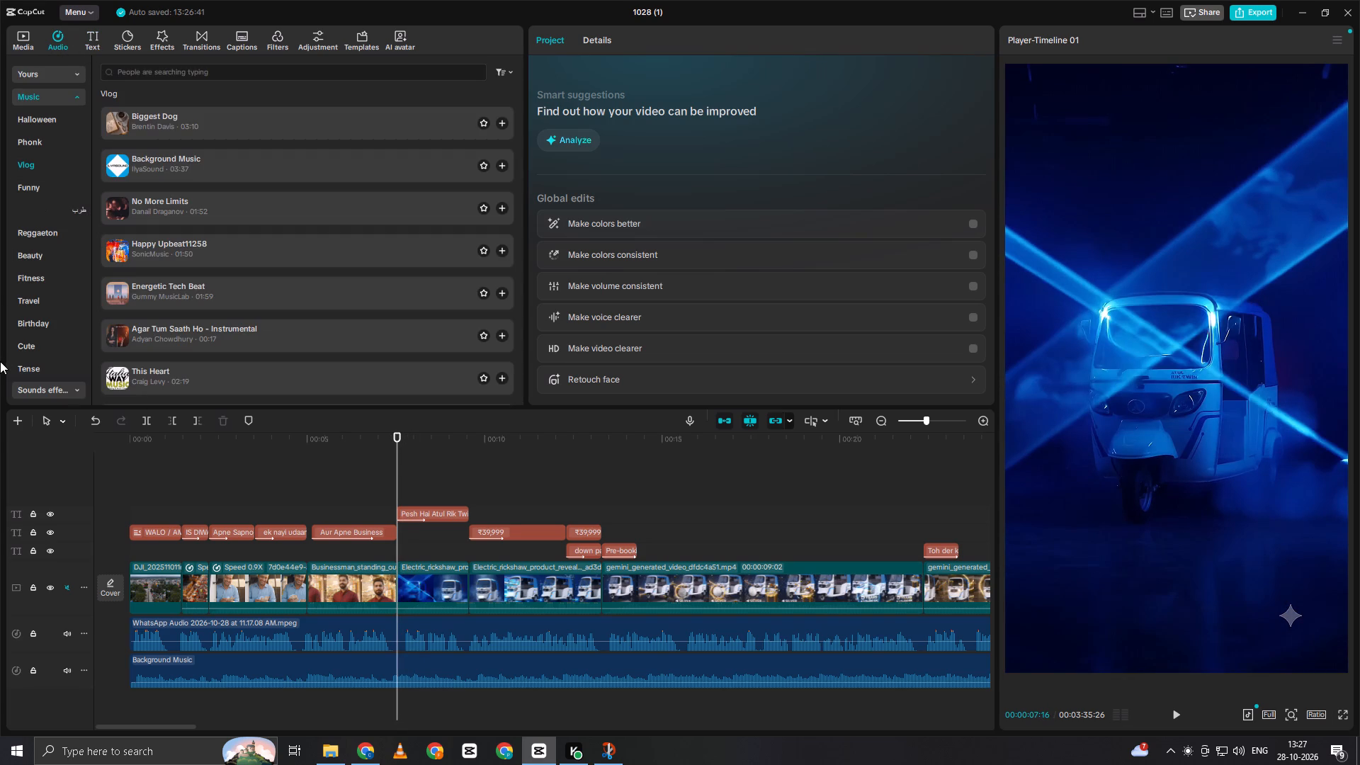
{"action": "left_click", "coordinate": [46, 392]}
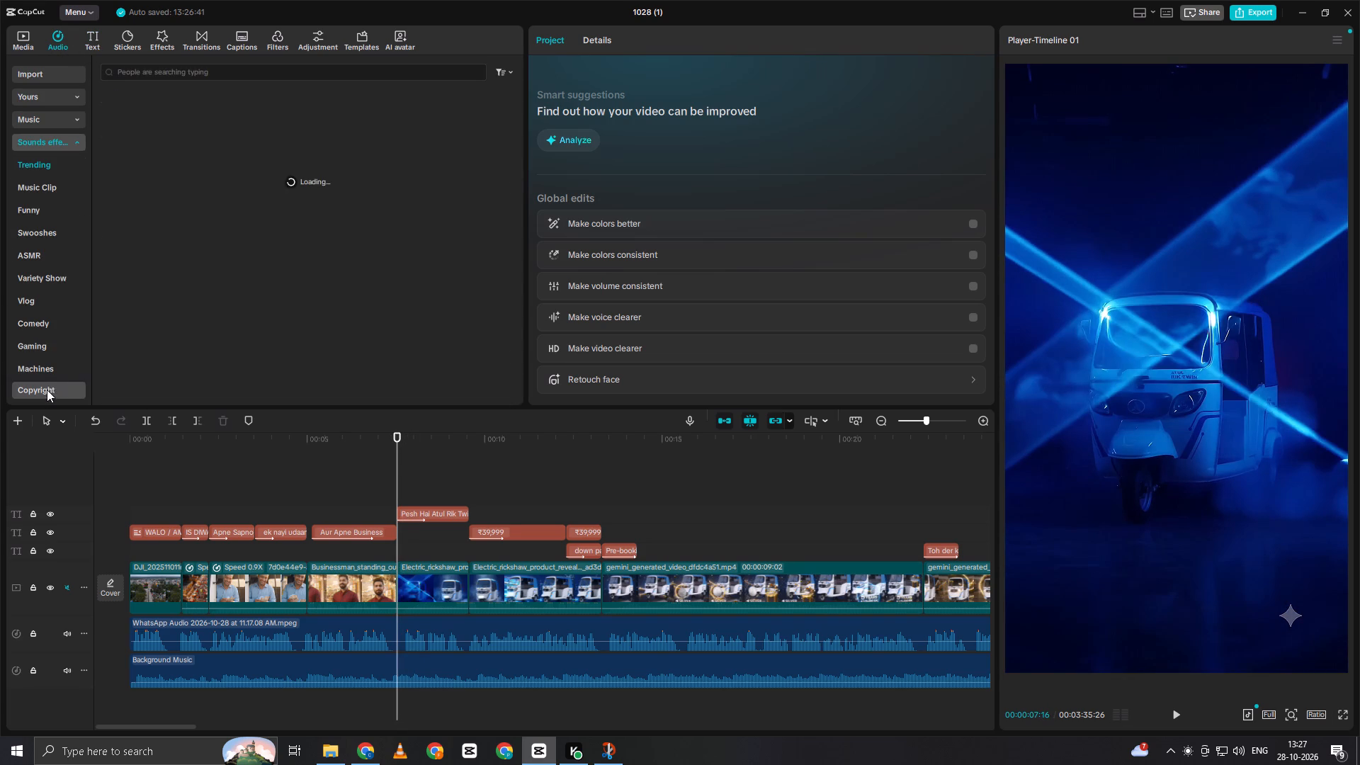
{"action": "left_click", "coordinate": [190, 76]}
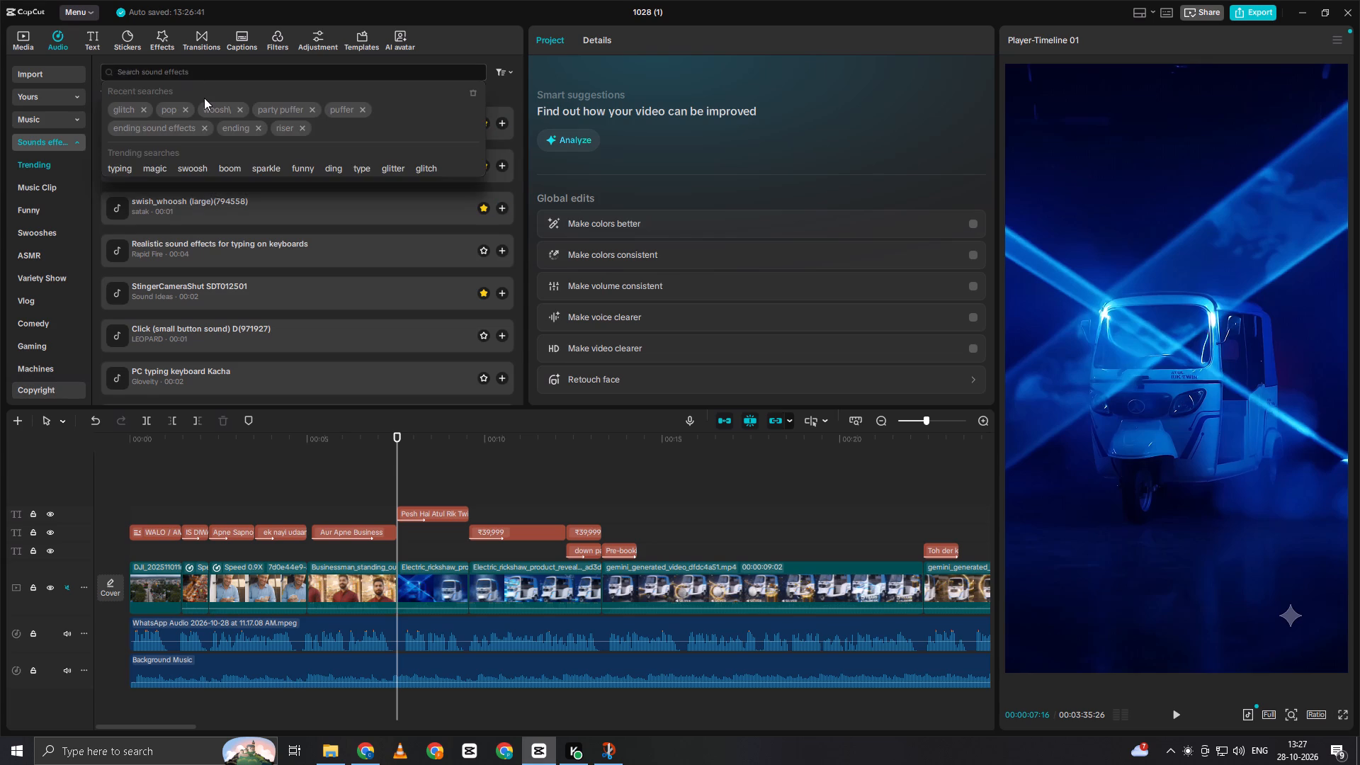
{"action": "type", "text": "SHINE"}
{"action": "key", "text": "Return"}
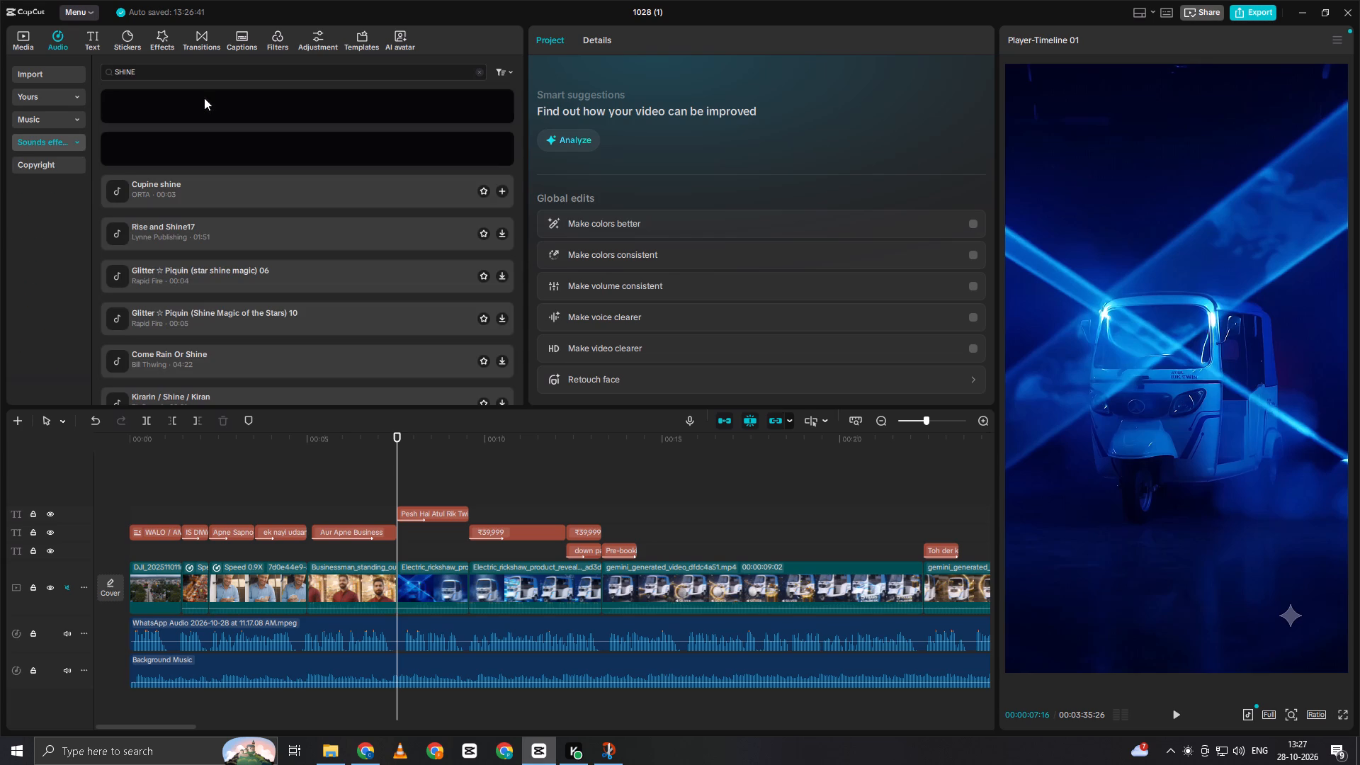
Audition the shine effects, add "Glitter ☆ Piquin (Shine Magic of the Stars) 10" on a new audio track at 00:00:07:16, and play it back.
{"action": "left_click", "coordinate": [238, 148]}
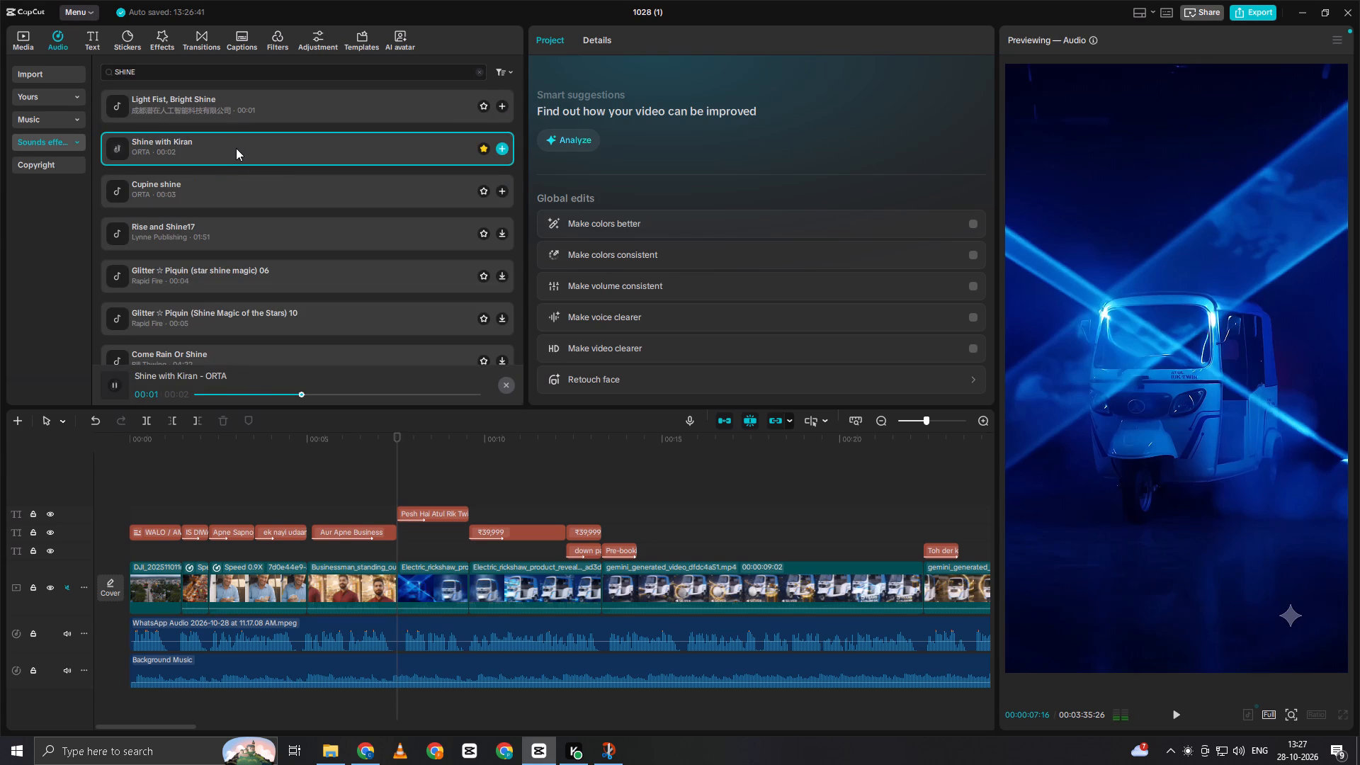
{"action": "left_click", "coordinate": [237, 180]}
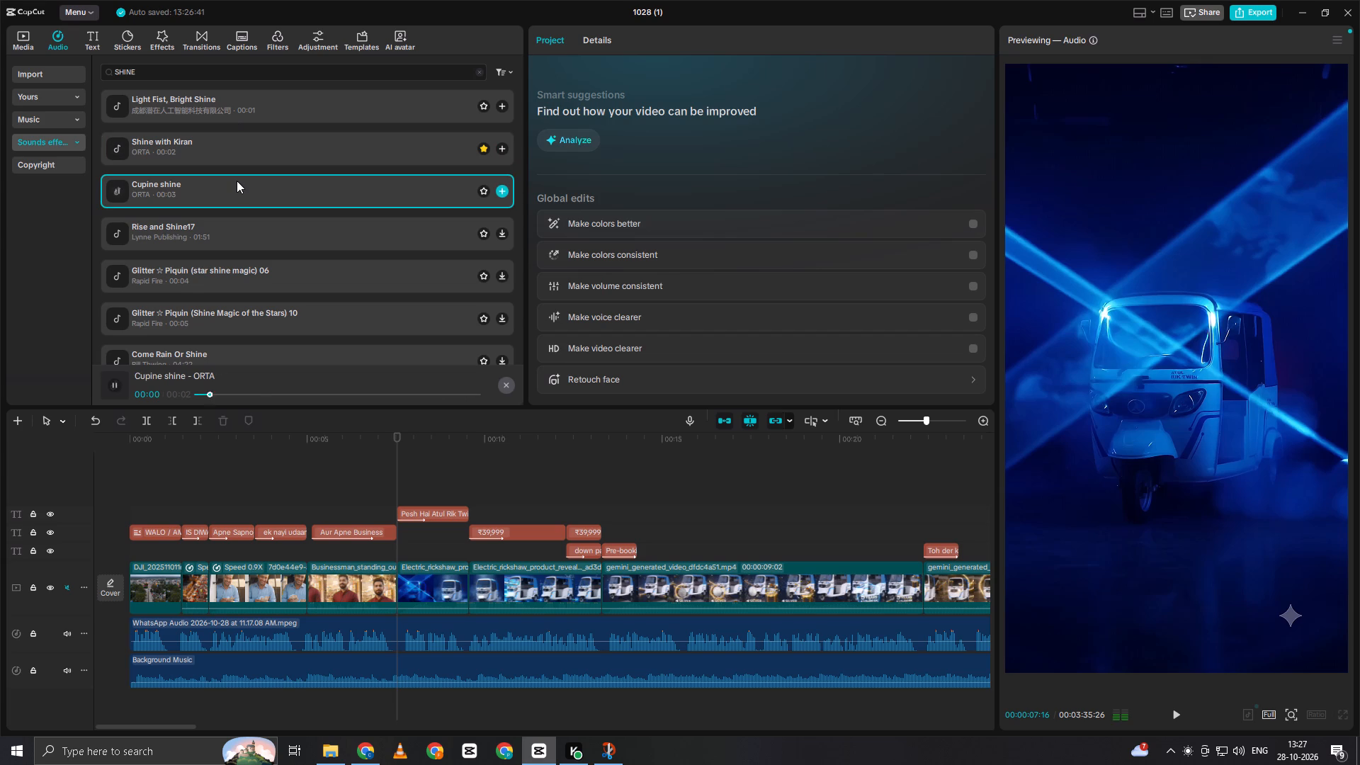
{"action": "left_click", "coordinate": [221, 236]}
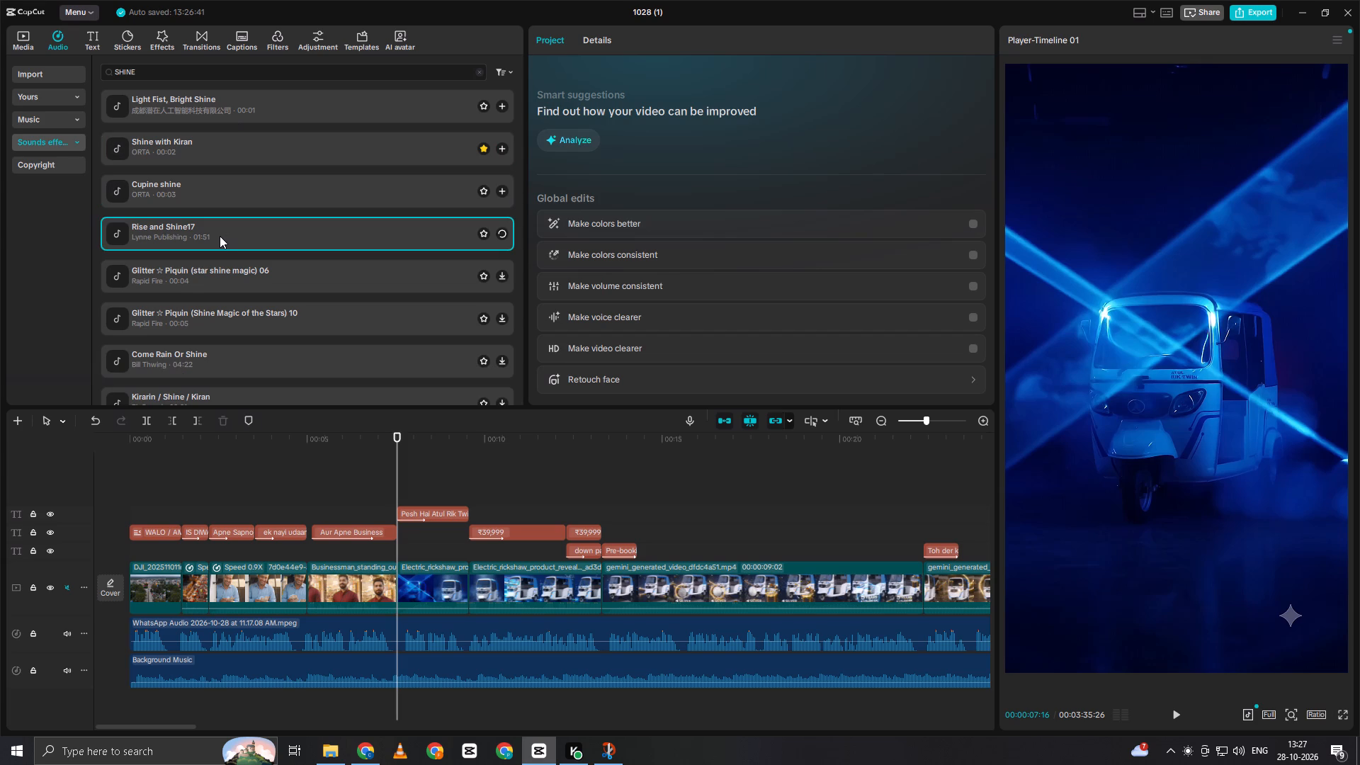
{"action": "left_click", "coordinate": [208, 277]}
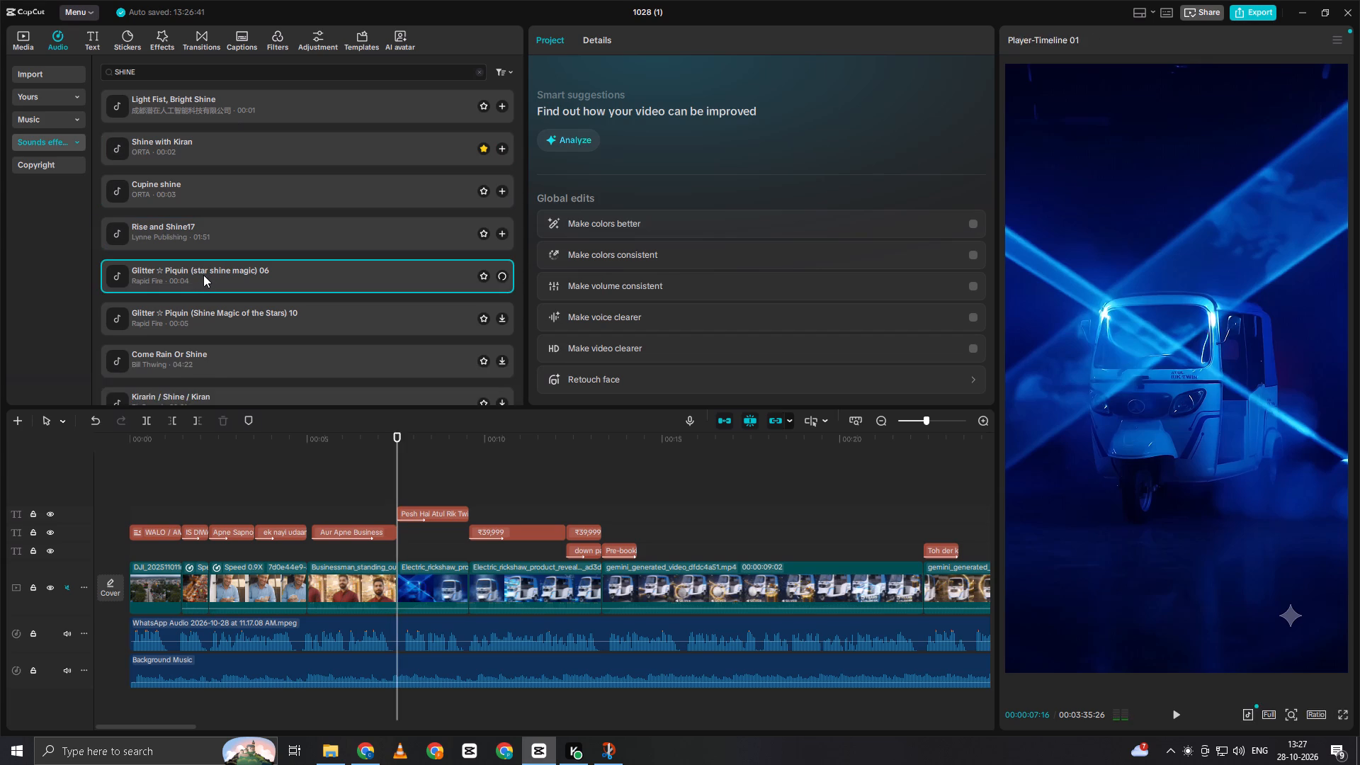
{"action": "left_click", "coordinate": [188, 316]}
{"action": "scroll", "coordinate": [182, 319], "scroll_direction": "down", "scroll_amount": 1}
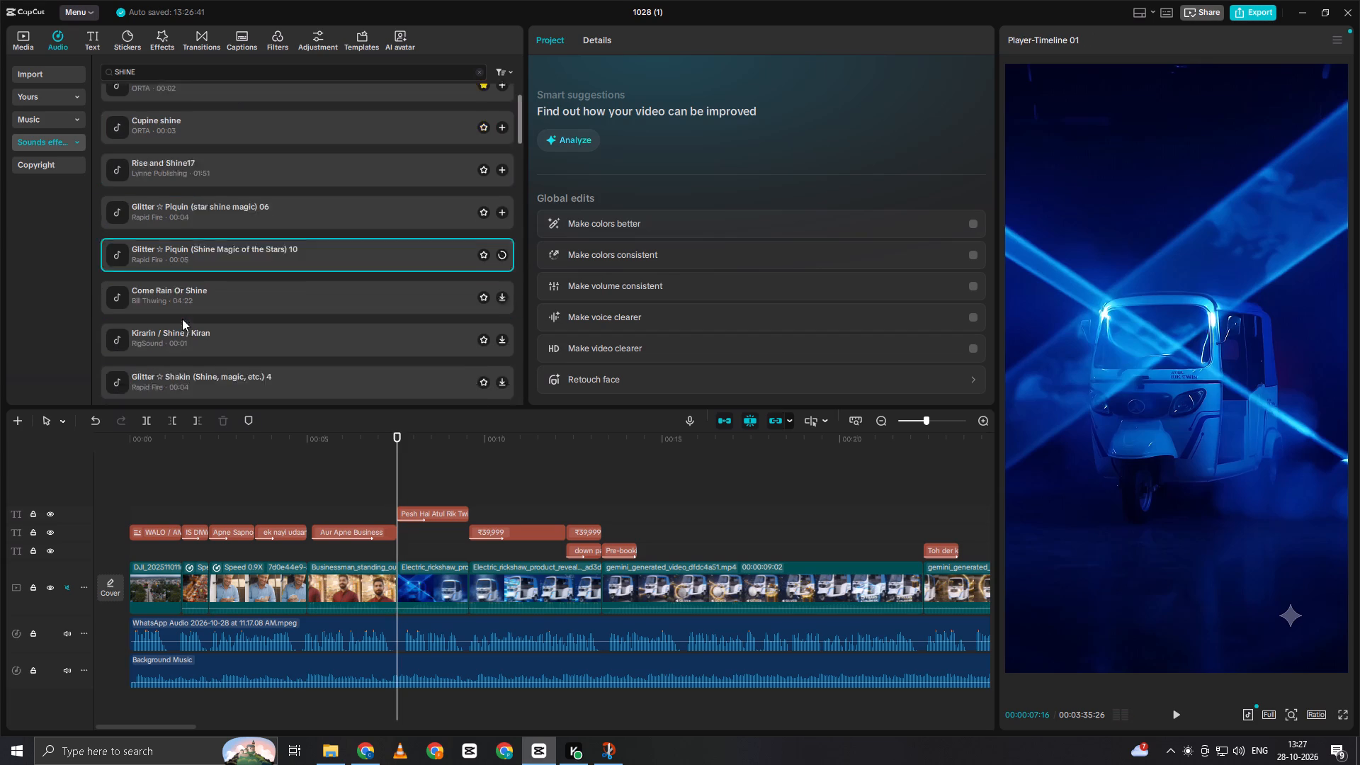
{"action": "scroll", "coordinate": [182, 319], "scroll_direction": "down", "scroll_amount": 1}
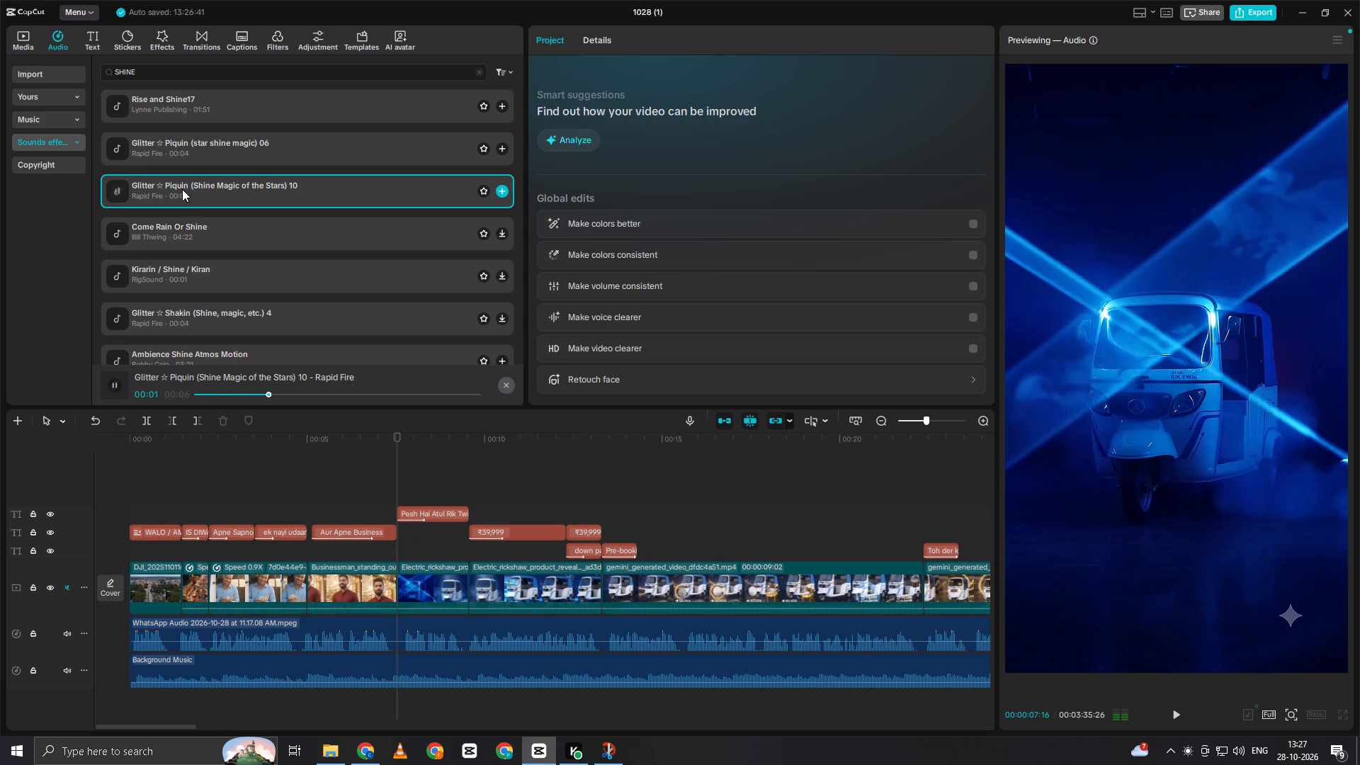
{"action": "left_click_drag", "start_coordinate": [182, 189], "coordinate": [419, 684]}
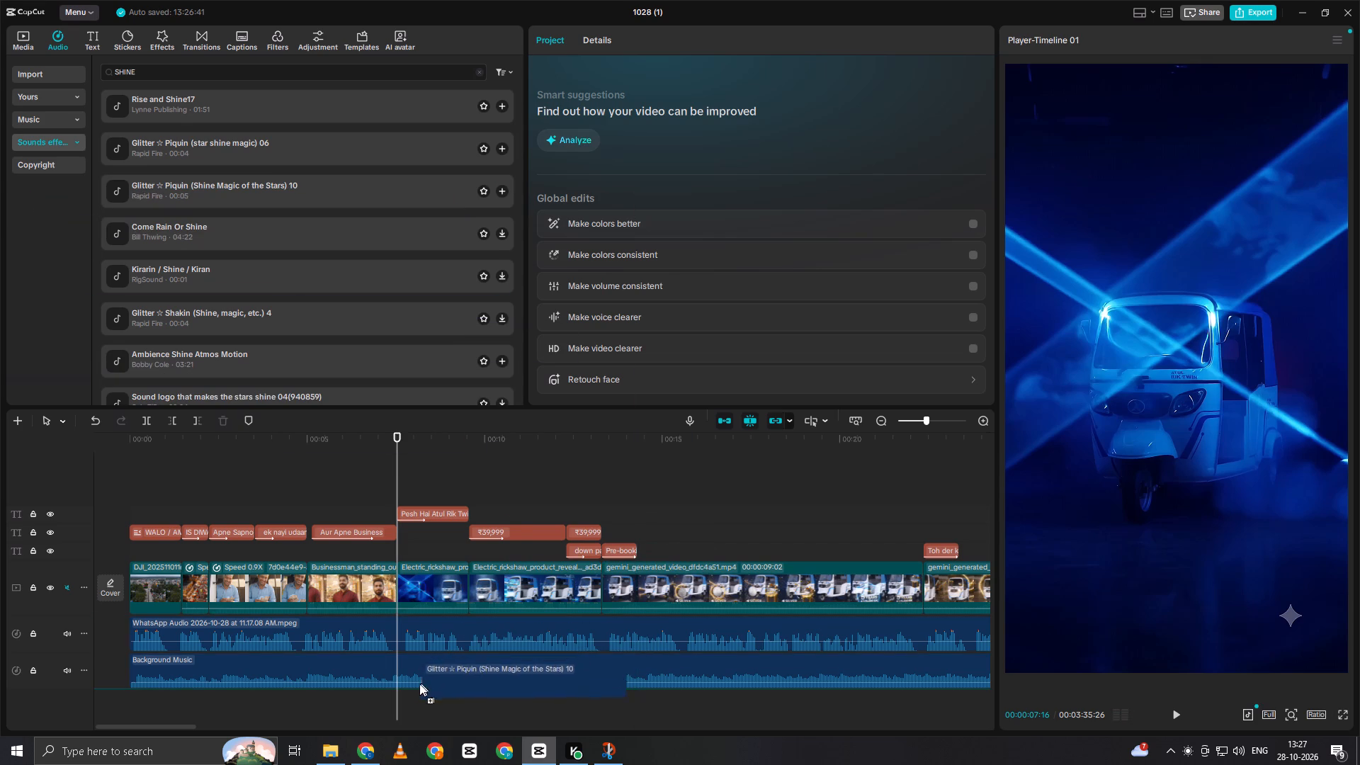
{"action": "left_click_drag", "start_coordinate": [419, 684], "coordinate": [397, 703]}
{"action": "left_click", "coordinate": [376, 702]}
{"action": "key", "text": "space"}
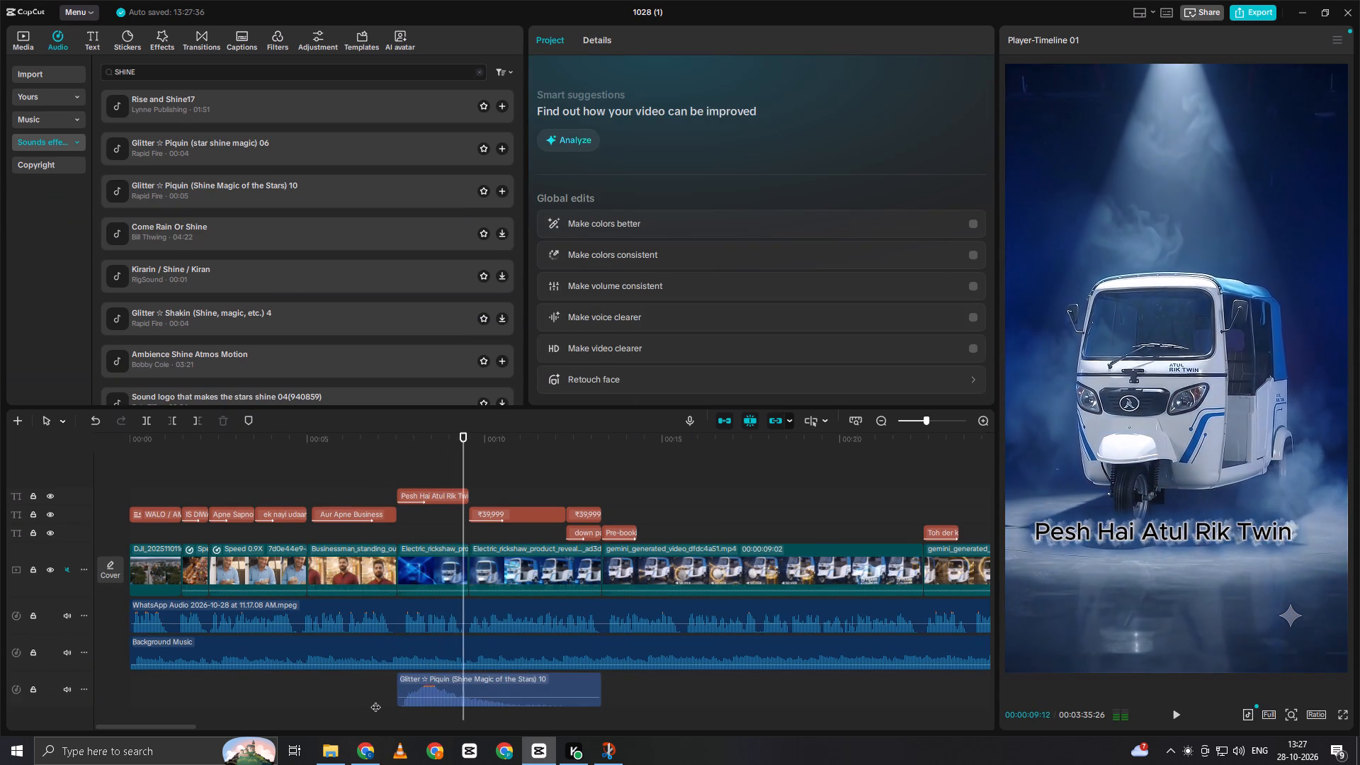
{"action": "key", "text": "space"}
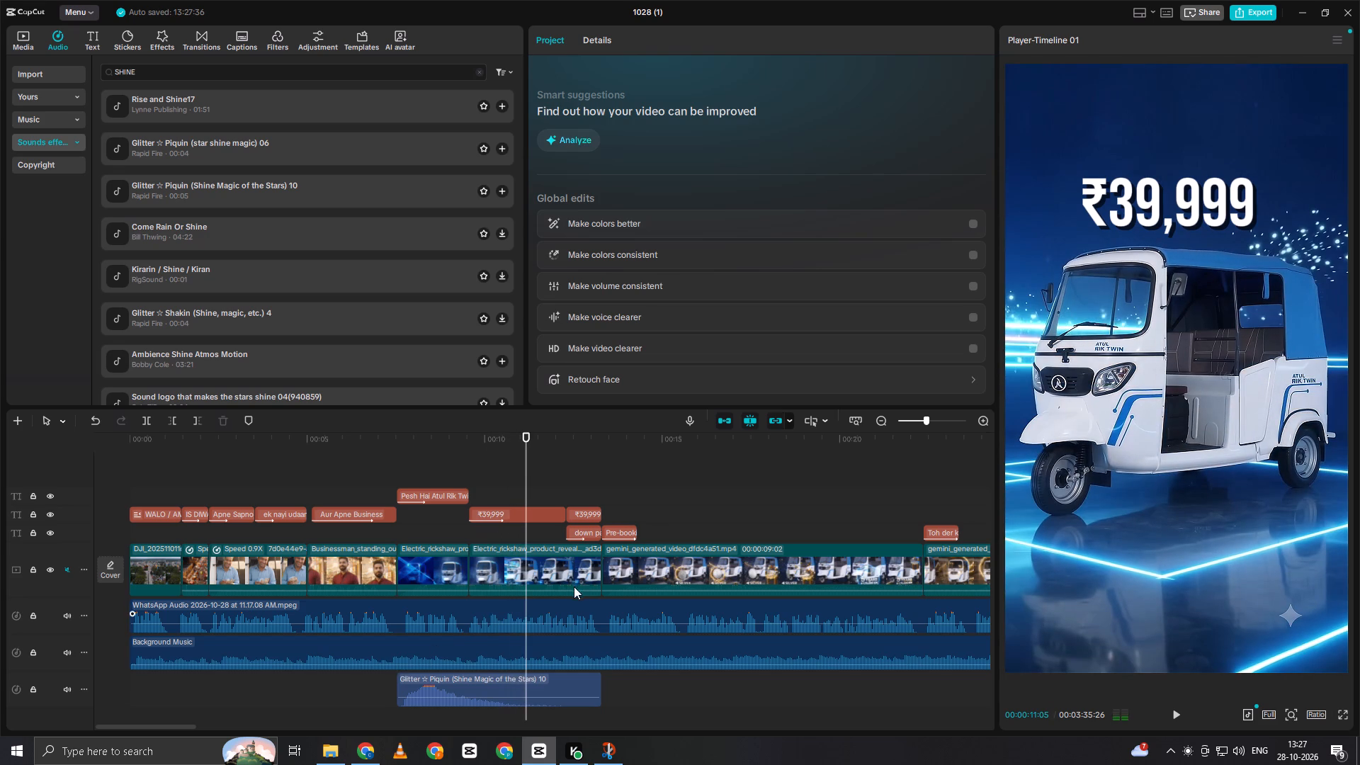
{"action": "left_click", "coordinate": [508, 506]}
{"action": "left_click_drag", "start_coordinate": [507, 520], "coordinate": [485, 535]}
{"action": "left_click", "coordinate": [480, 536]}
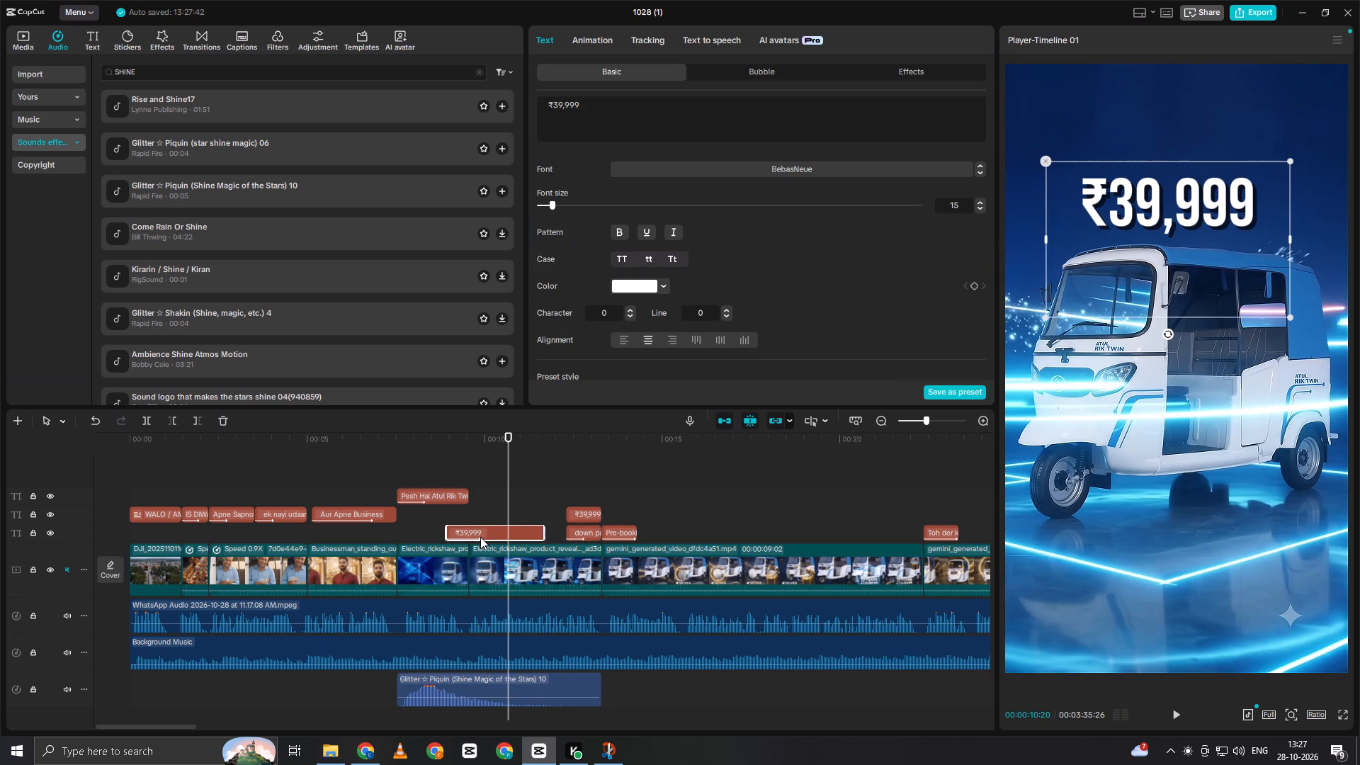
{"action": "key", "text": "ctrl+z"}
Examine the cut from the "Pesh Hai Atul Rik Twin" clip into the first ₹39,999 title around 00:00:09:17.
{"action": "left_click", "coordinate": [480, 533]}
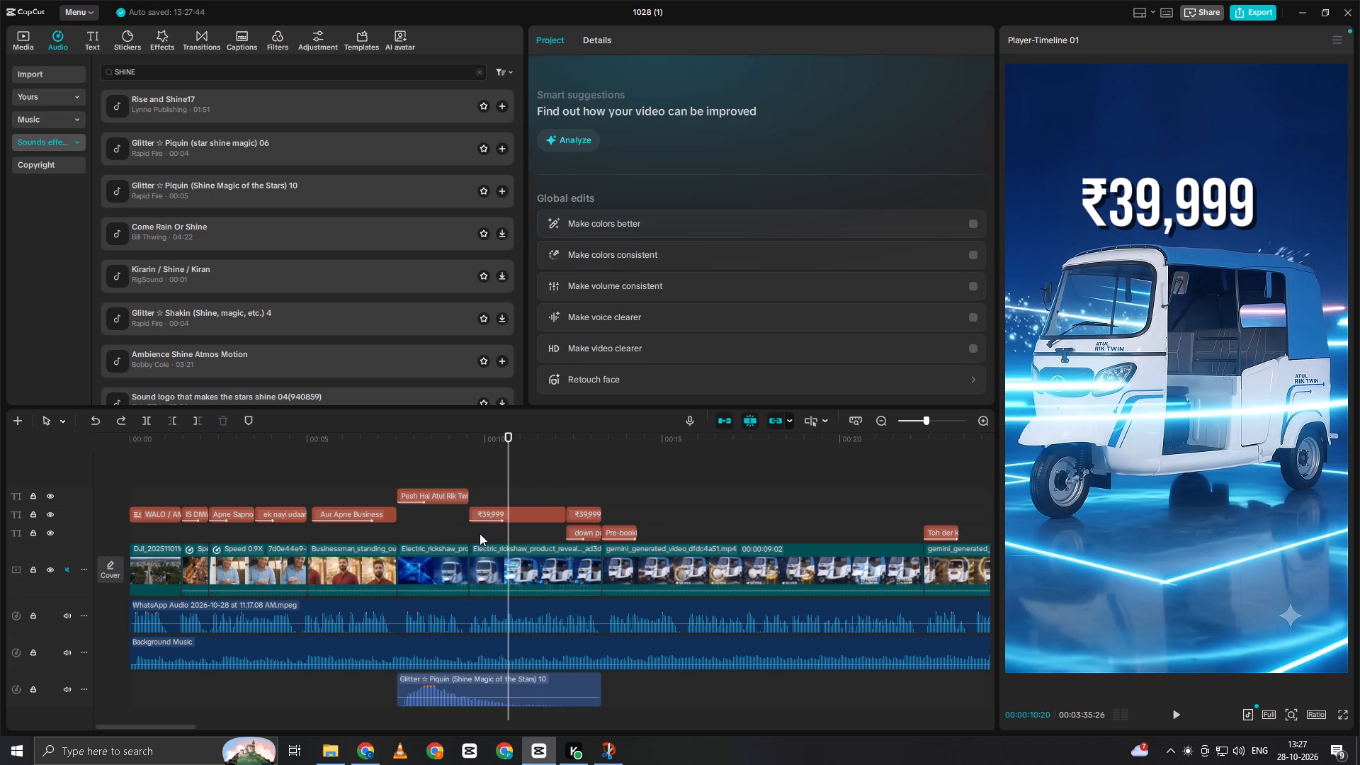
{"action": "left_click_drag", "start_coordinate": [480, 533], "coordinate": [470, 537]}
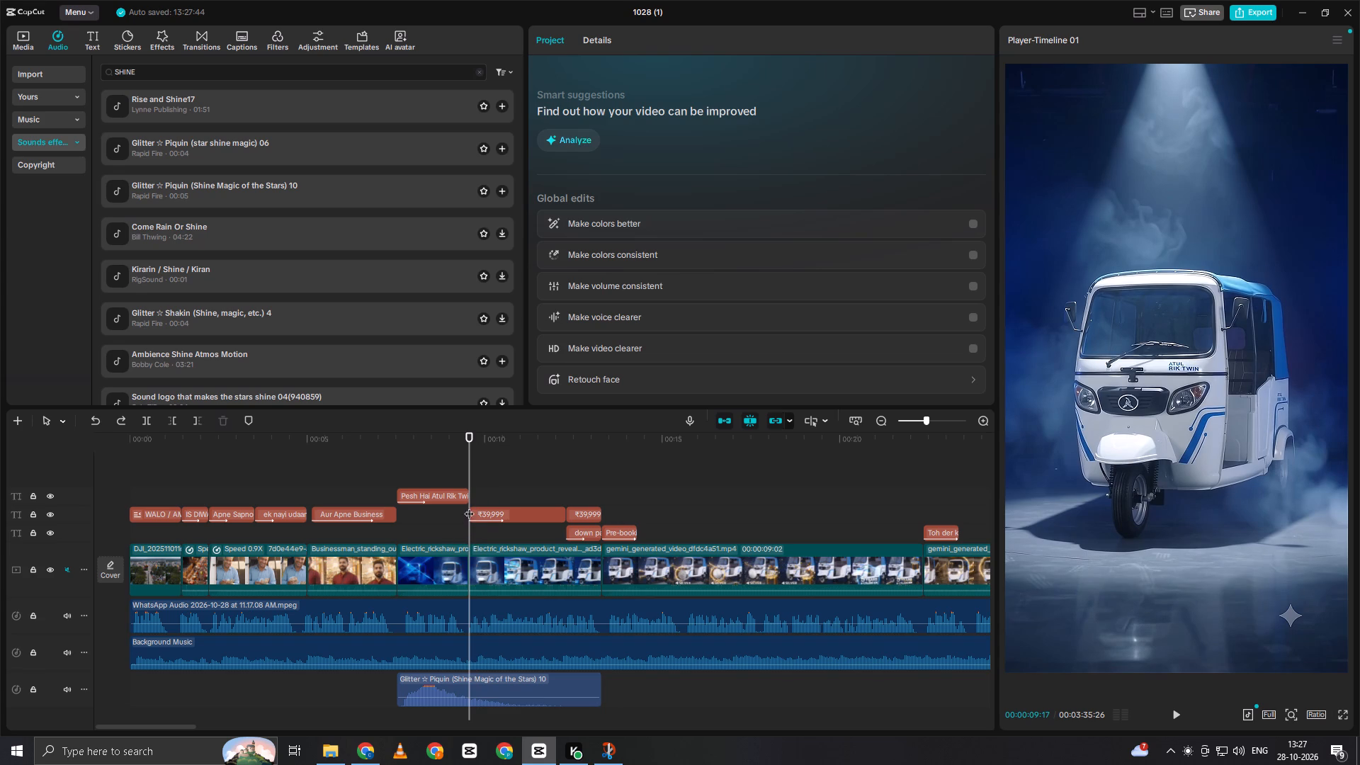
{"action": "left_click", "coordinate": [456, 515]}
{"action": "key", "text": "space"}
{"action": "key", "text": "space"}
{"action": "left_click", "coordinate": [457, 523]}
{"action": "left_click_drag", "start_coordinate": [458, 523], "coordinate": [459, 524]}
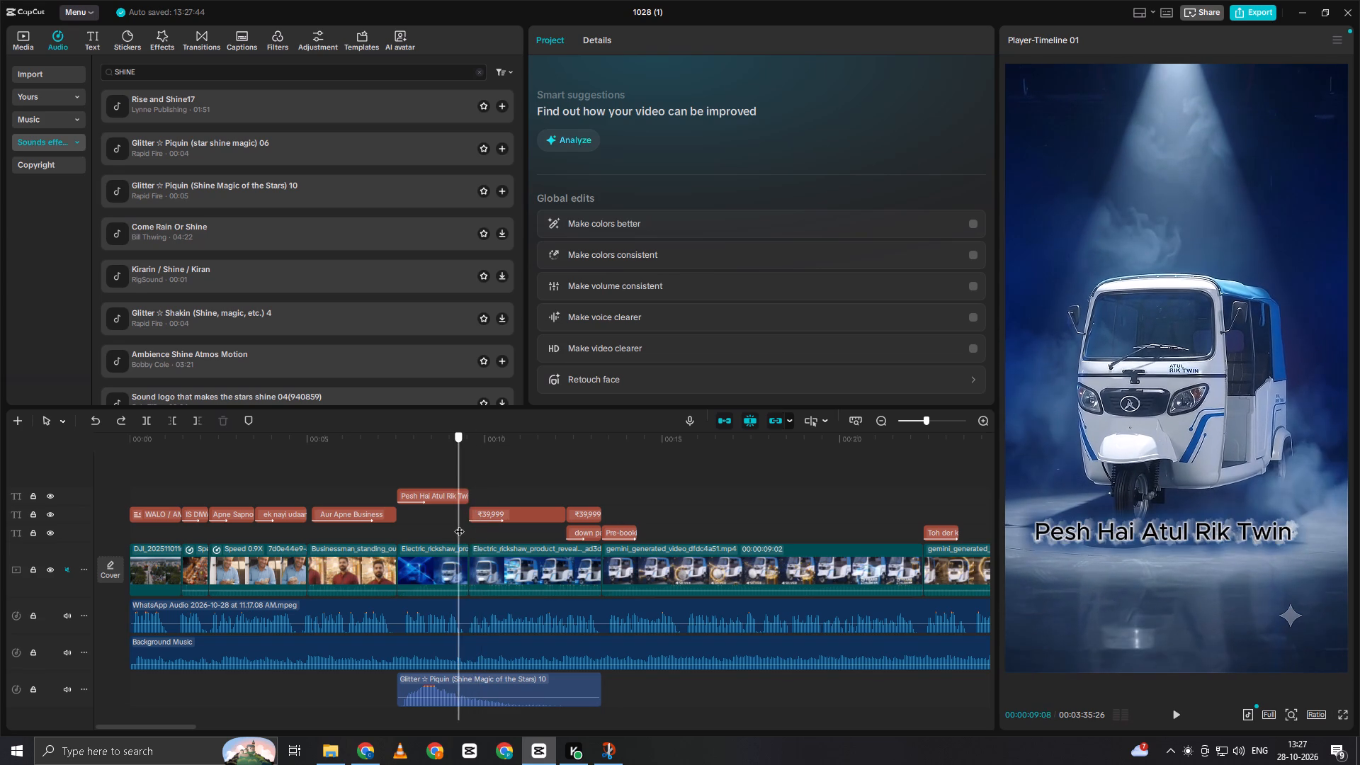
{"action": "left_click_drag", "start_coordinate": [459, 524], "coordinate": [470, 526]}
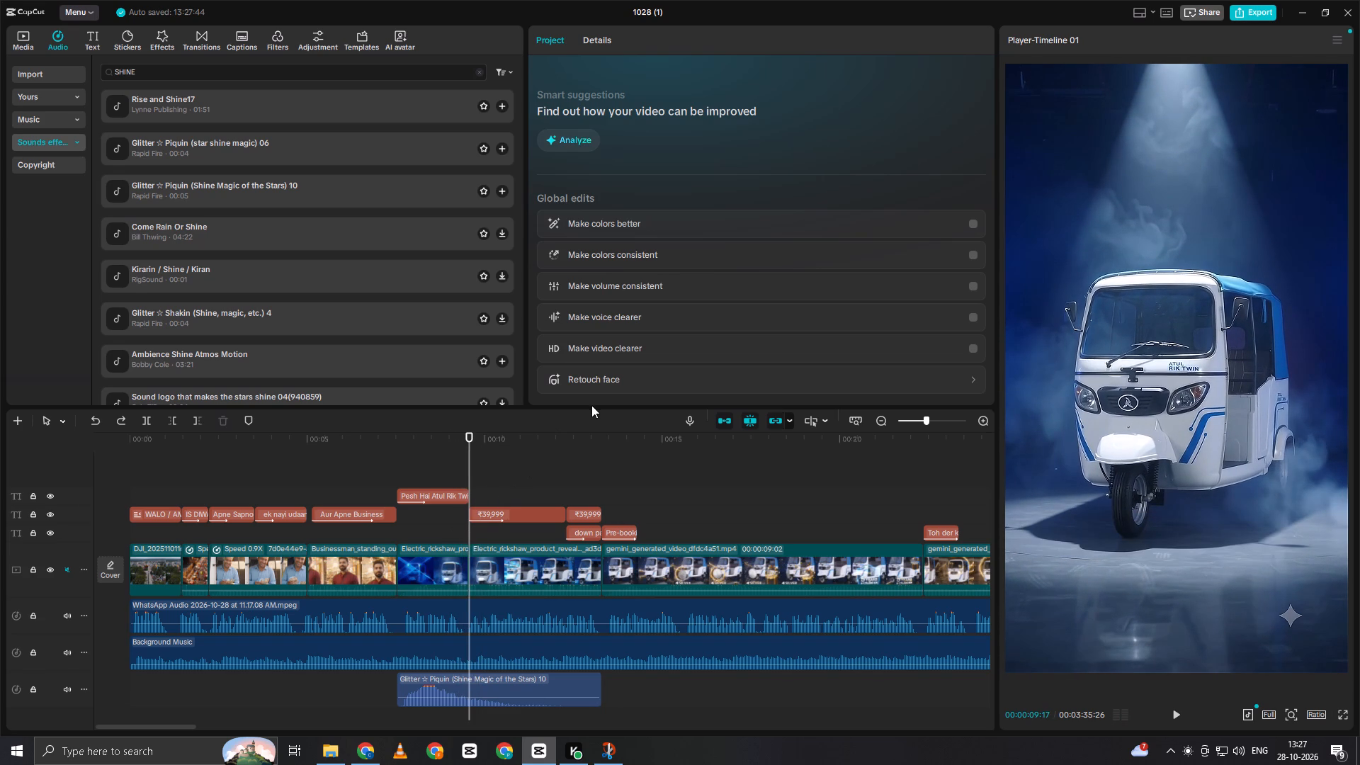
Audition the favourite sound effects, including the Piririri uplifter riser, Cinematic tense excitement riser and Paper bag rough 14.
{"action": "left_click", "coordinate": [137, 73]}
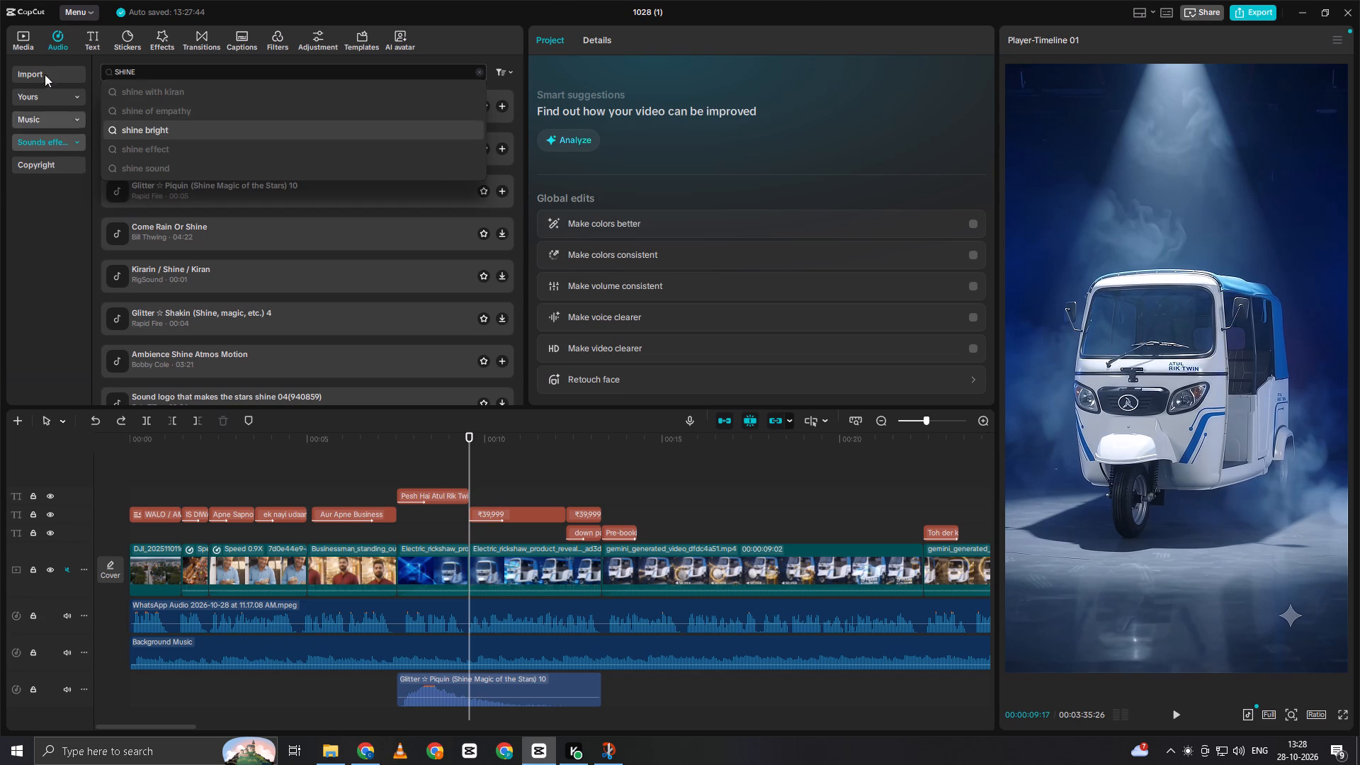
{"action": "left_click", "coordinate": [43, 100]}
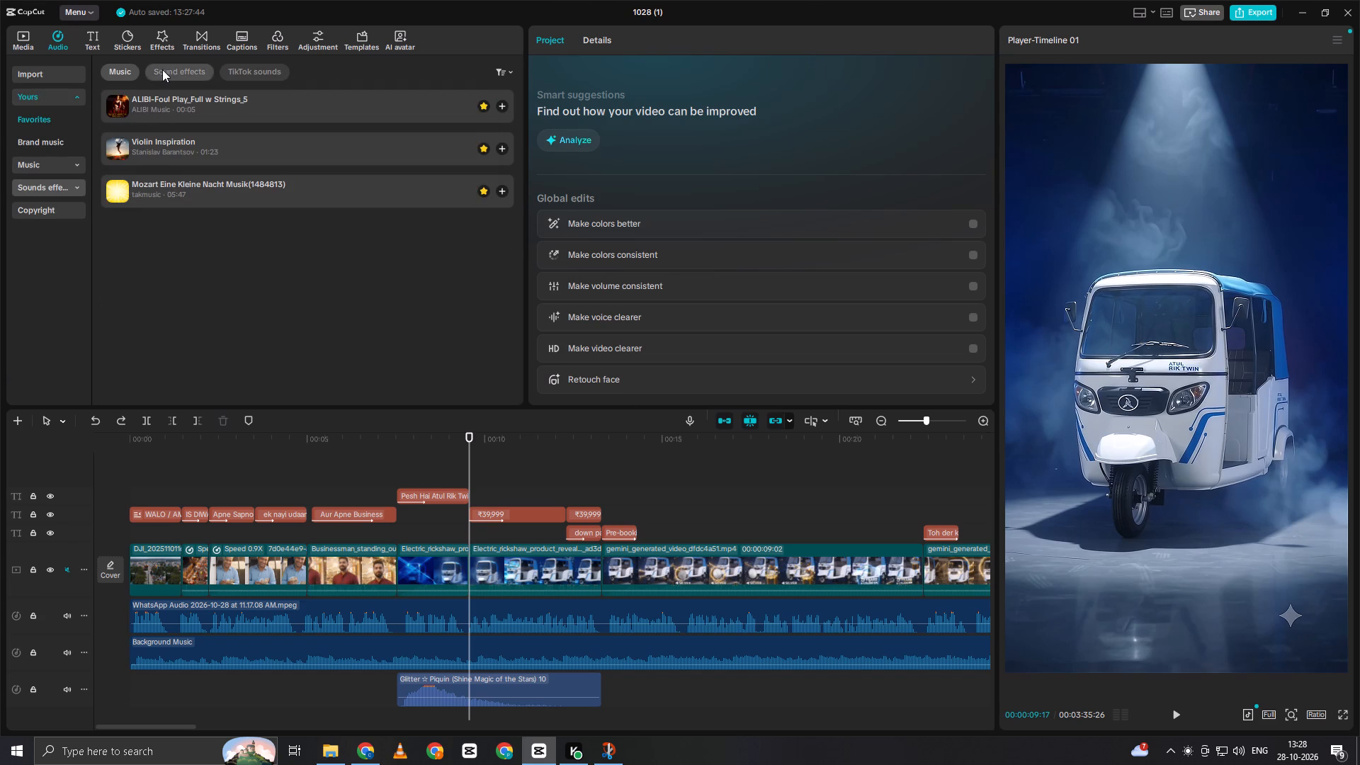
{"action": "left_click", "coordinate": [162, 69]}
{"action": "left_click", "coordinate": [230, 192]}
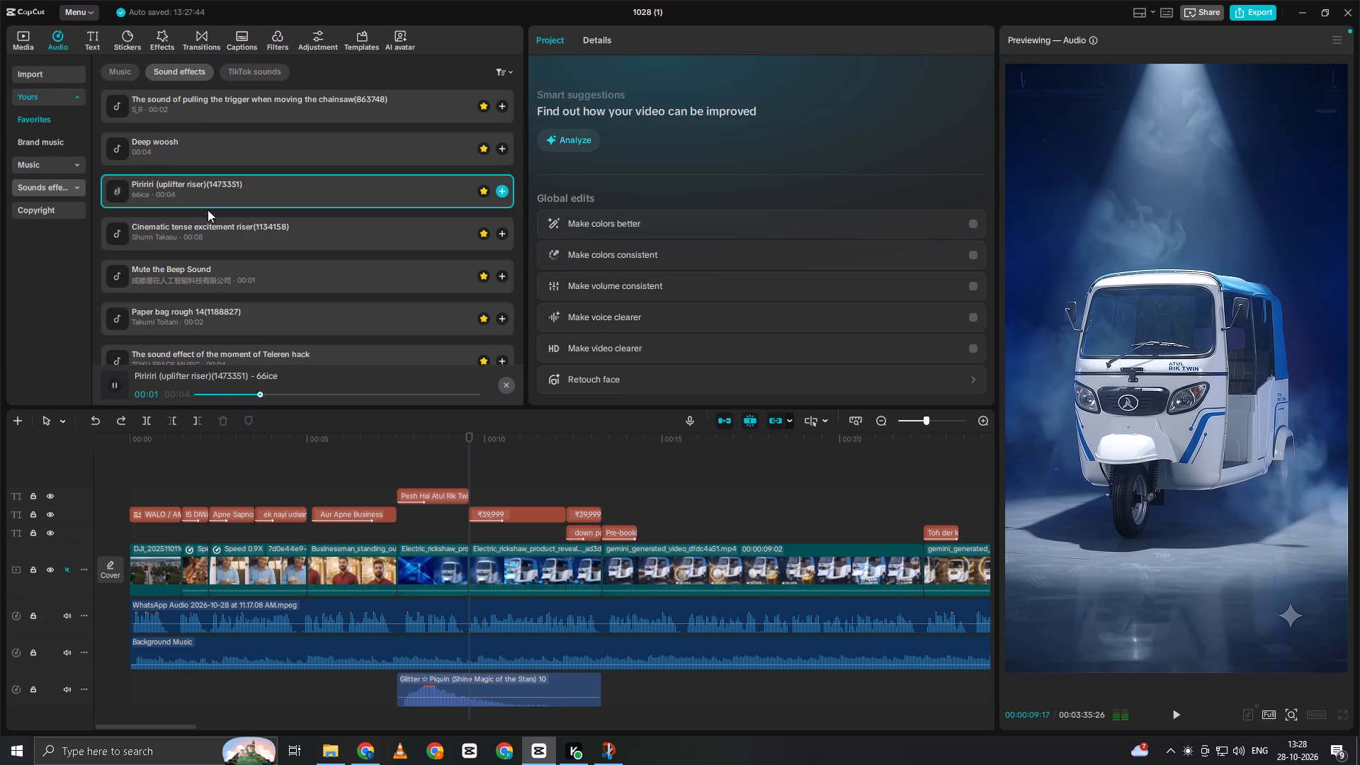
{"action": "left_click", "coordinate": [209, 224]}
{"action": "scroll", "coordinate": [215, 239], "scroll_direction": "down", "scroll_amount": 1}
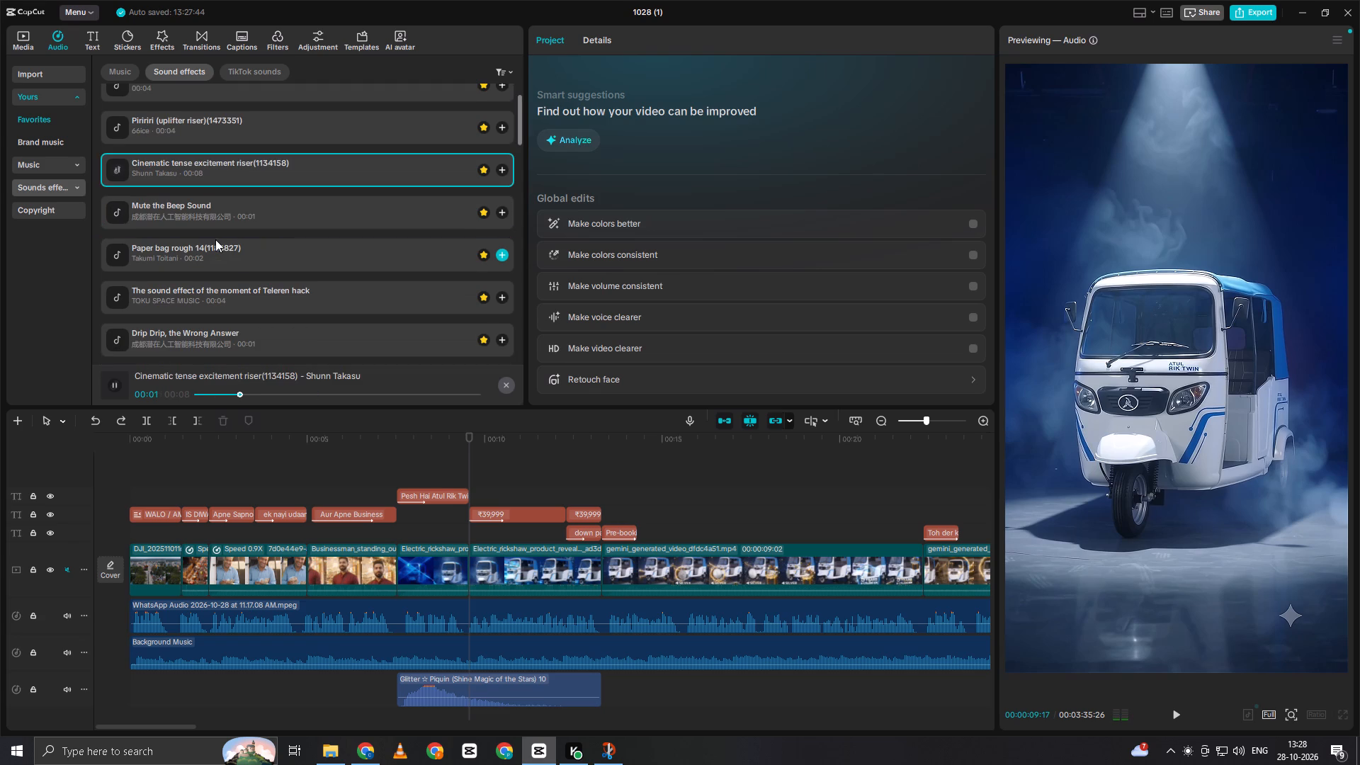
{"action": "left_click", "coordinate": [215, 238]}
{"action": "key", "text": "space"}
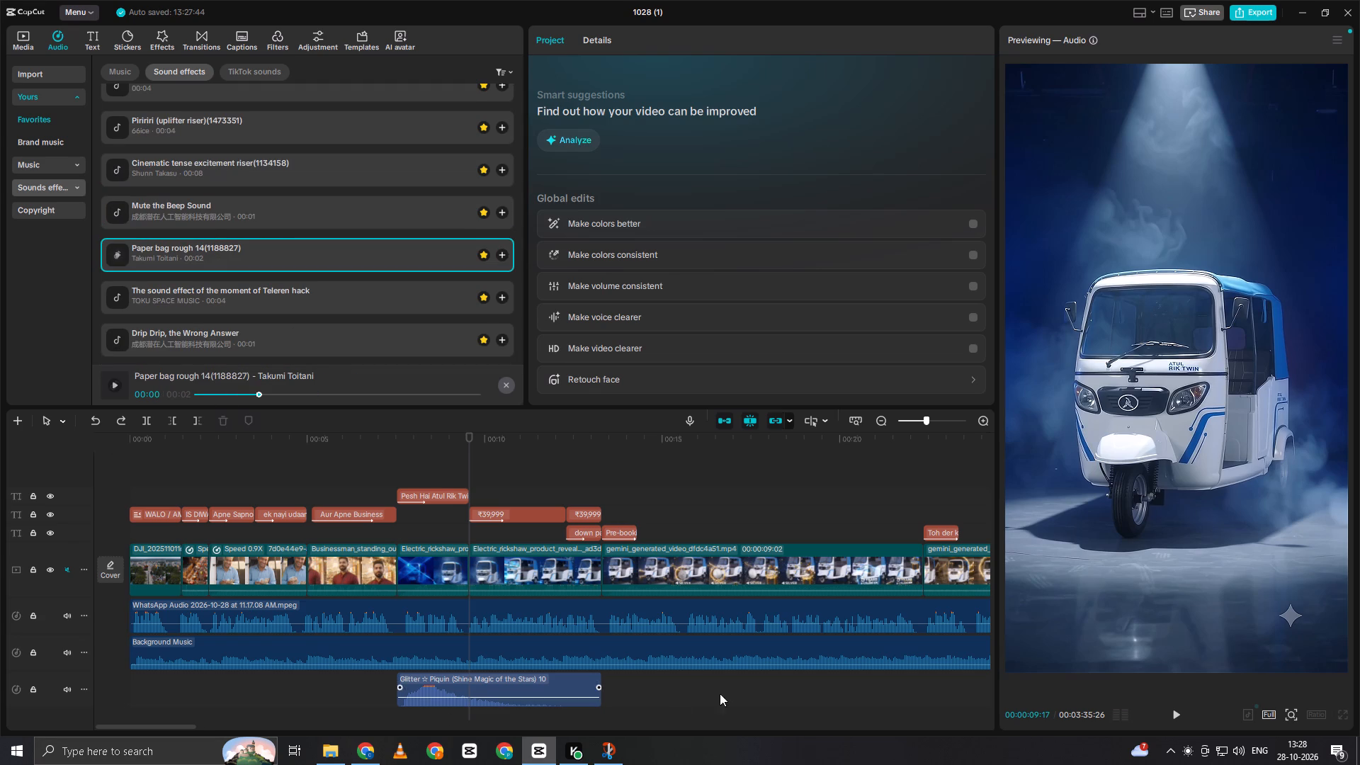
Review the "Bookings Now Open" clip and the closing Shri Shyam Enterprises clip, including the cut between them and the "Call Now" card.
{"action": "left_click", "coordinate": [937, 480]}
{"action": "left_click_drag", "start_coordinate": [937, 480], "coordinate": [1004, 492]}
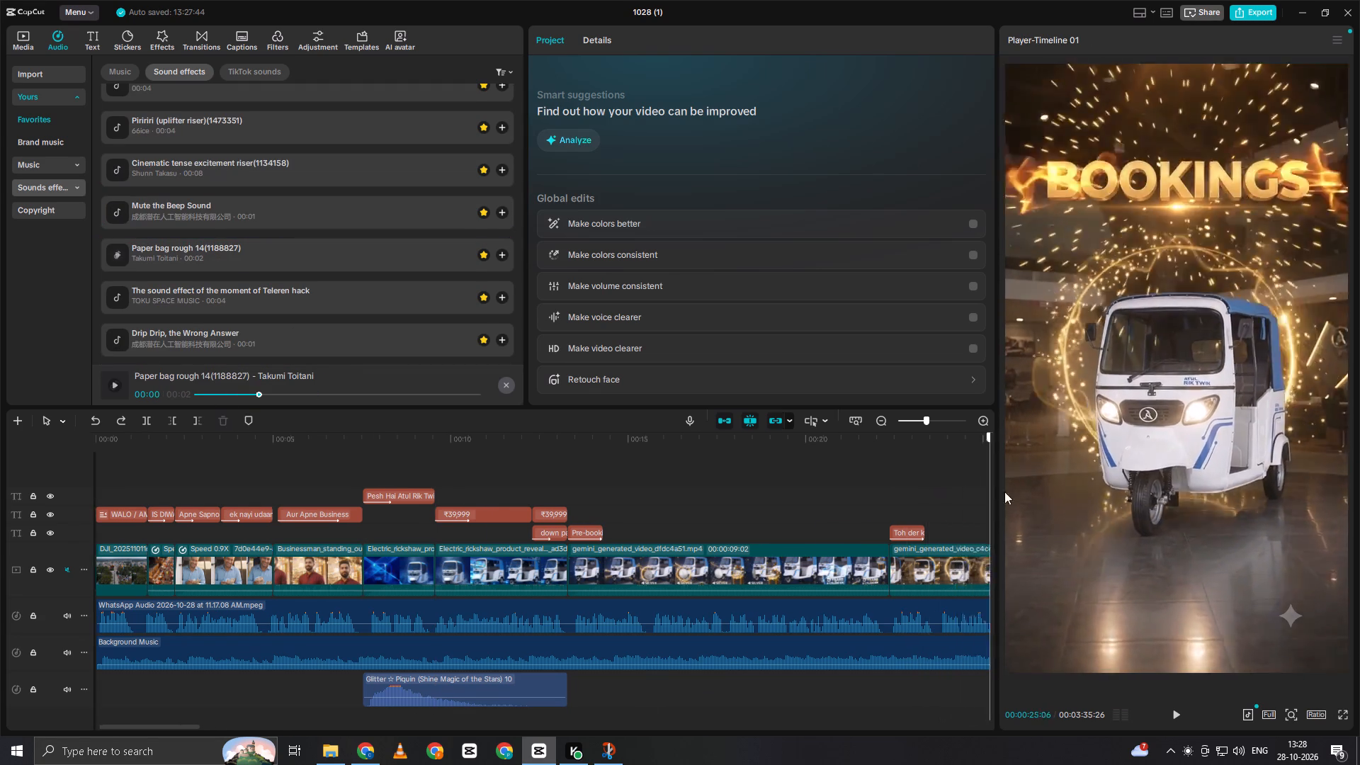
{"action": "left_click_drag", "start_coordinate": [1004, 492], "coordinate": [453, 566]}
{"action": "key", "text": "space"}
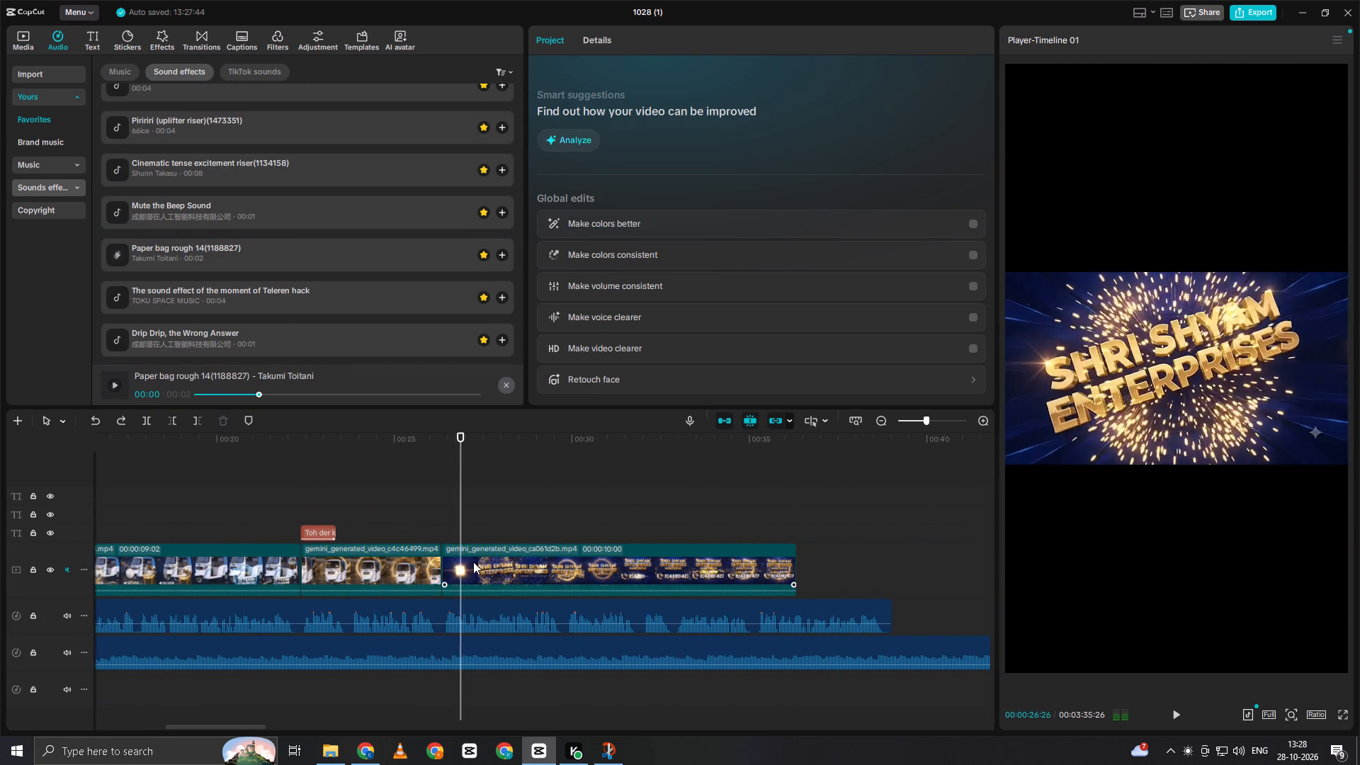
{"action": "key", "text": "space"}
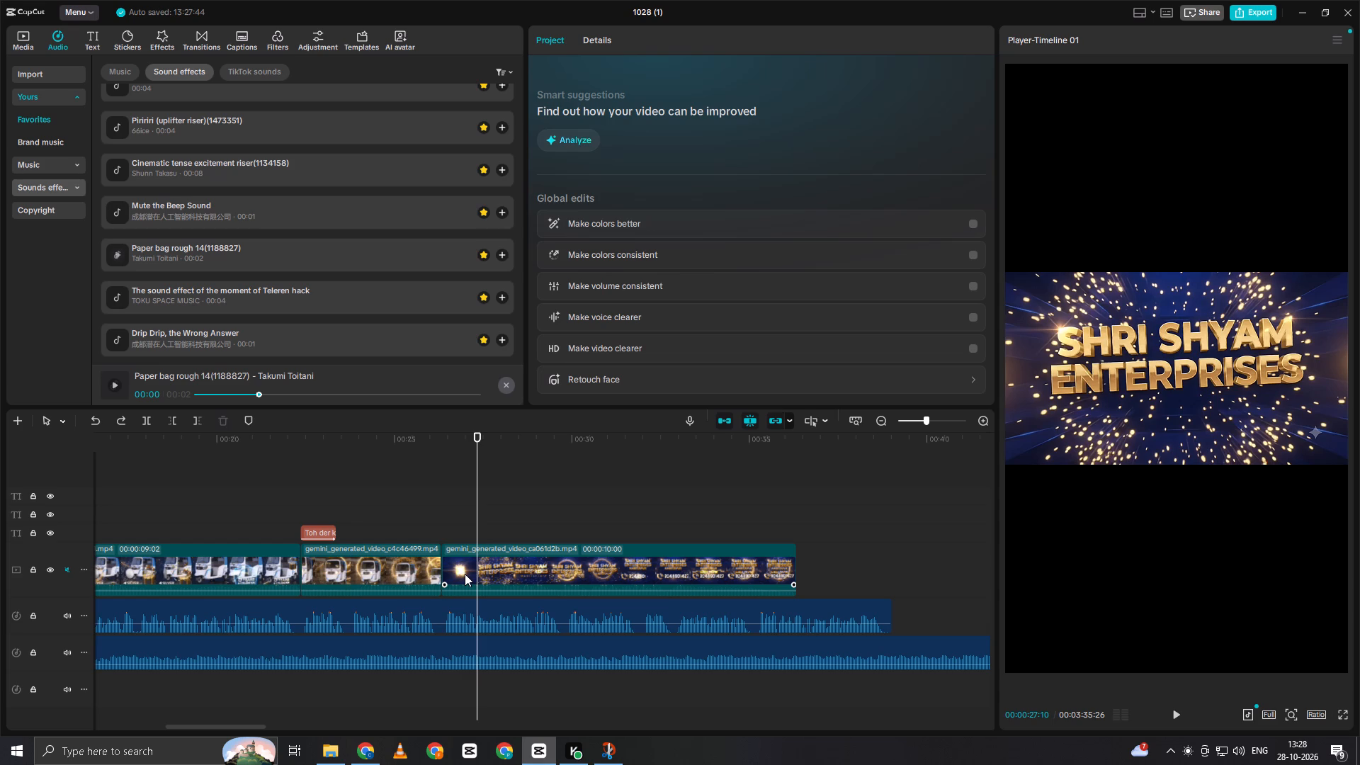
{"action": "left_click", "coordinate": [415, 499]}
{"action": "key", "text": "space"}
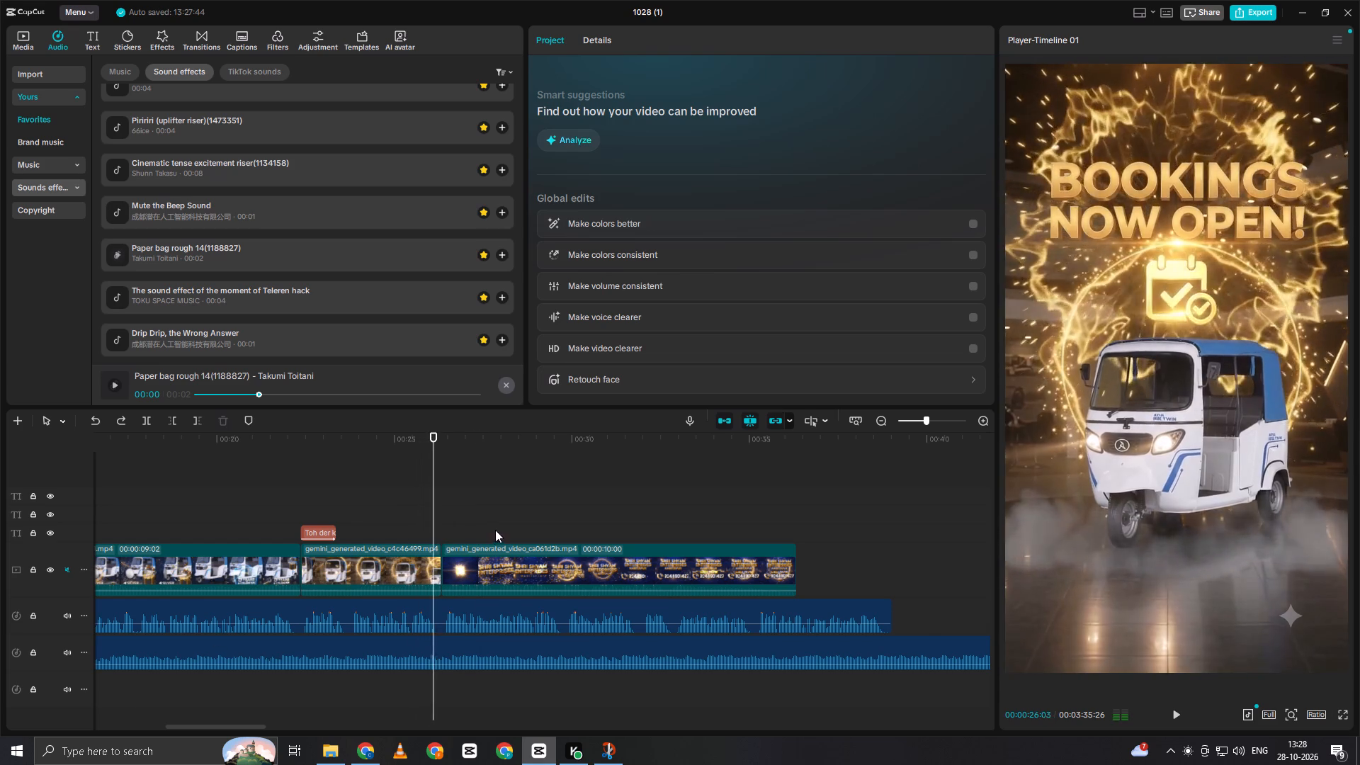
{"action": "double_click", "coordinate": [641, 516]}
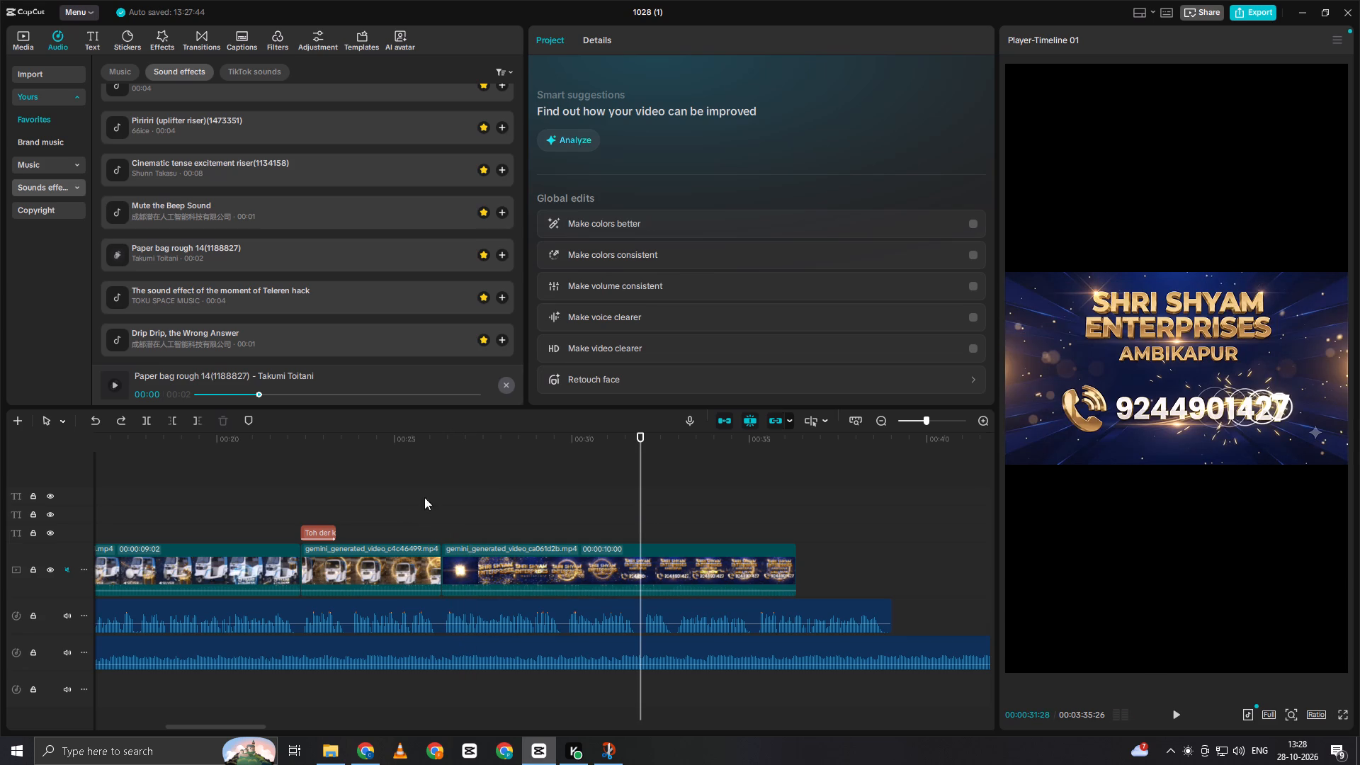
{"action": "left_click", "coordinate": [665, 493]}
{"action": "left_click_drag", "start_coordinate": [686, 492], "coordinate": [695, 487]}
{"action": "left_click", "coordinate": [693, 488]}
{"action": "left_click_drag", "start_coordinate": [693, 489], "coordinate": [698, 487]}
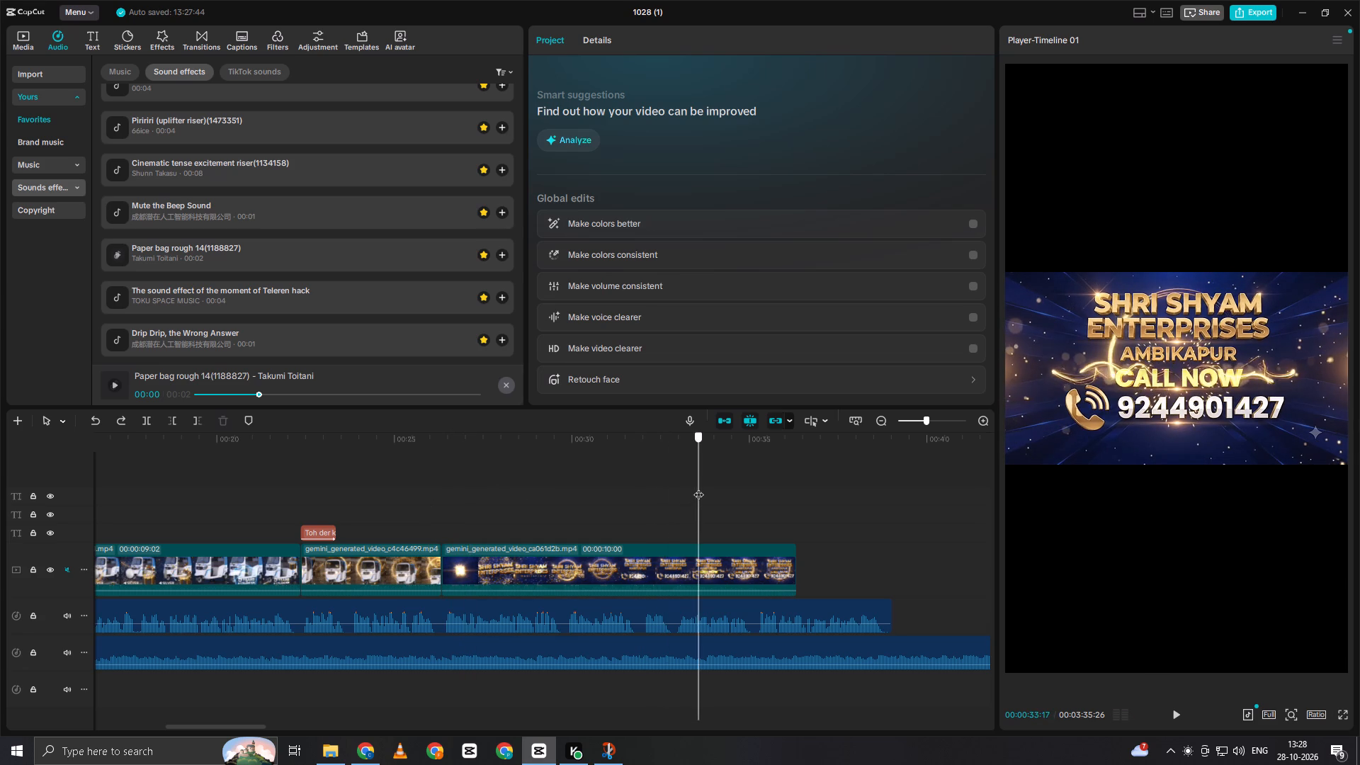
{"action": "left_click_drag", "start_coordinate": [698, 487], "coordinate": [679, 509]}
{"action": "left_click", "coordinate": [688, 579]}
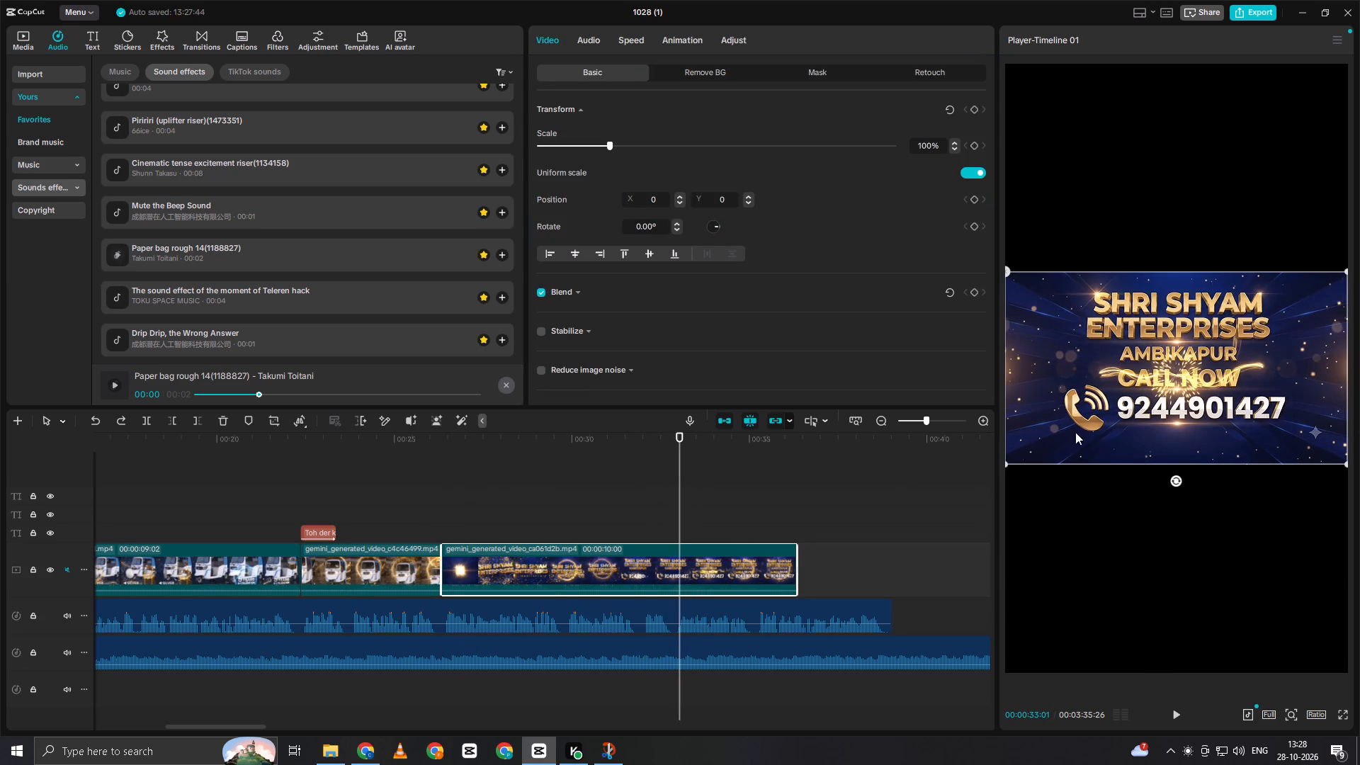
{"action": "left_click", "coordinate": [448, 511]}
{"action": "left_click_drag", "start_coordinate": [448, 511], "coordinate": [420, 526]}
{"action": "key", "text": "space"}
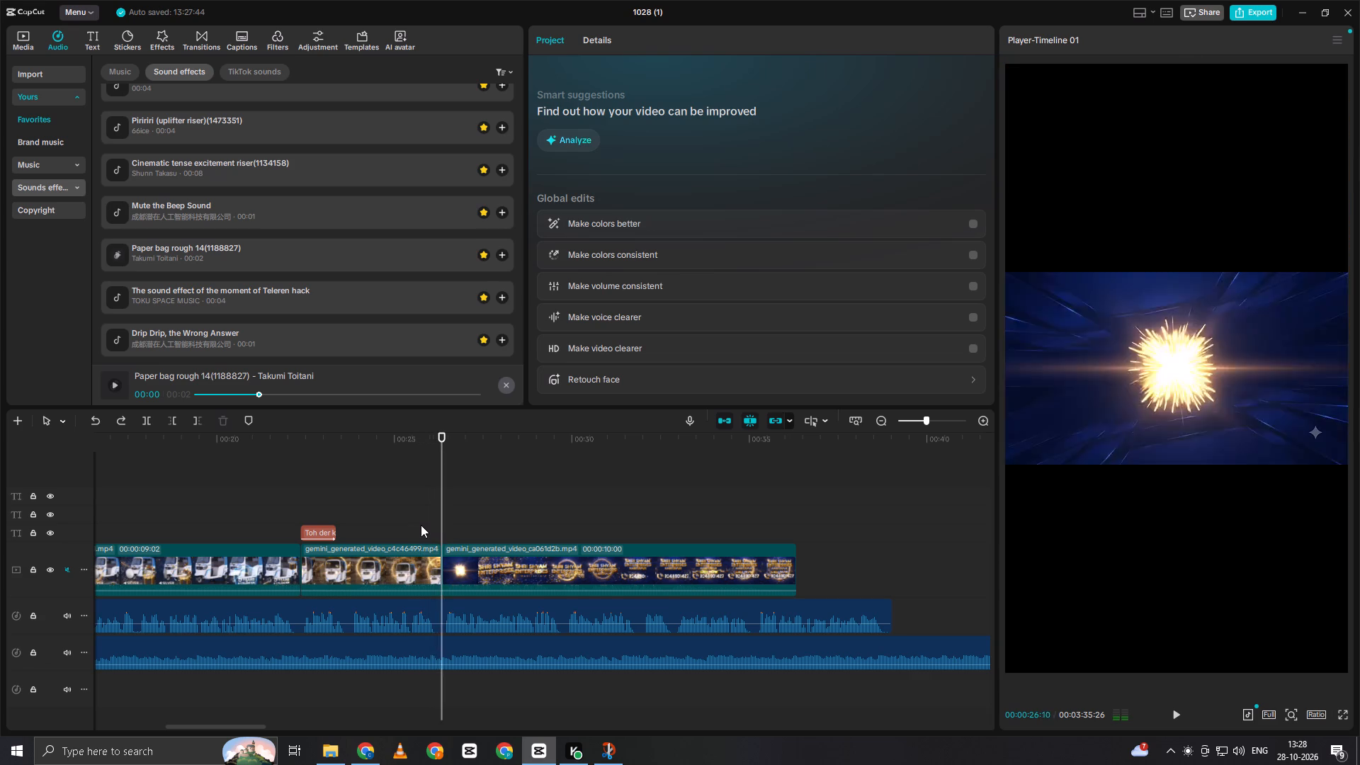
{"action": "key", "text": "space"}
{"action": "left_click", "coordinate": [392, 533]}
{"action": "left_click_drag", "start_coordinate": [392, 533], "coordinate": [391, 538]}
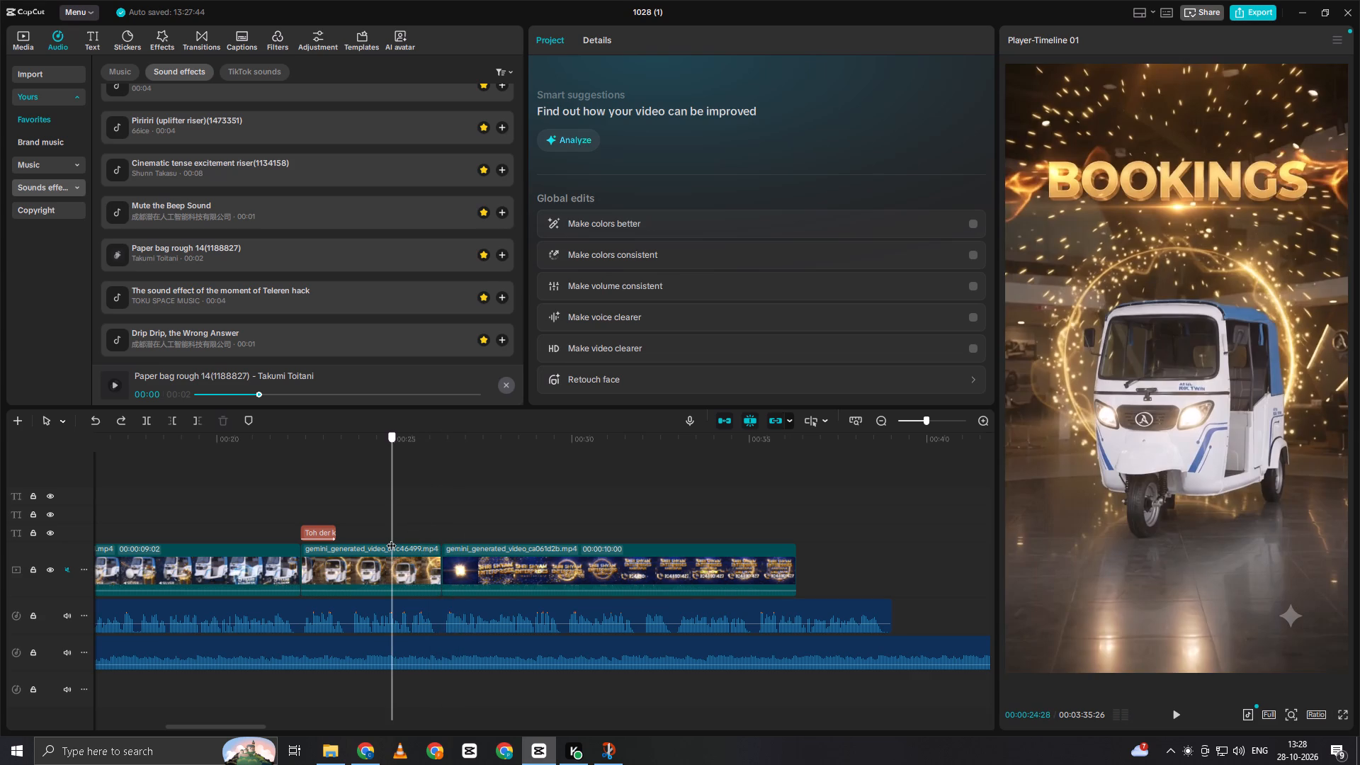
Play back the business titles through "Pesh Hai Atul Rik Twin" into the first ₹39,999 title, and return the playhead to 00:00:09:17.
{"action": "left_click_drag", "start_coordinate": [391, 538], "coordinate": [175, 668]}
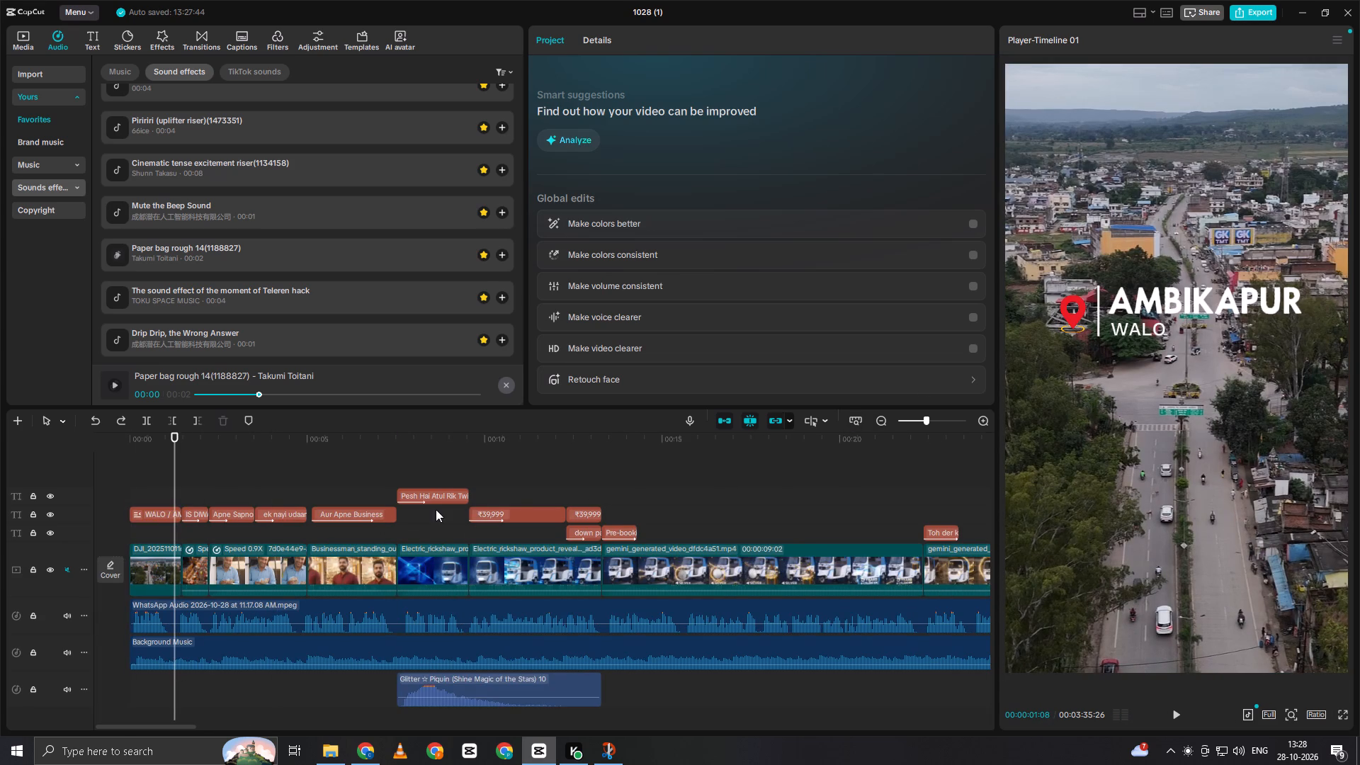
{"action": "left_click", "coordinate": [389, 528]}
{"action": "key", "text": "space"}
{"action": "left_click", "coordinate": [351, 540]}
{"action": "left_click_drag", "start_coordinate": [351, 540], "coordinate": [281, 557]}
{"action": "left_click", "coordinate": [274, 535]}
{"action": "key", "text": "space"}
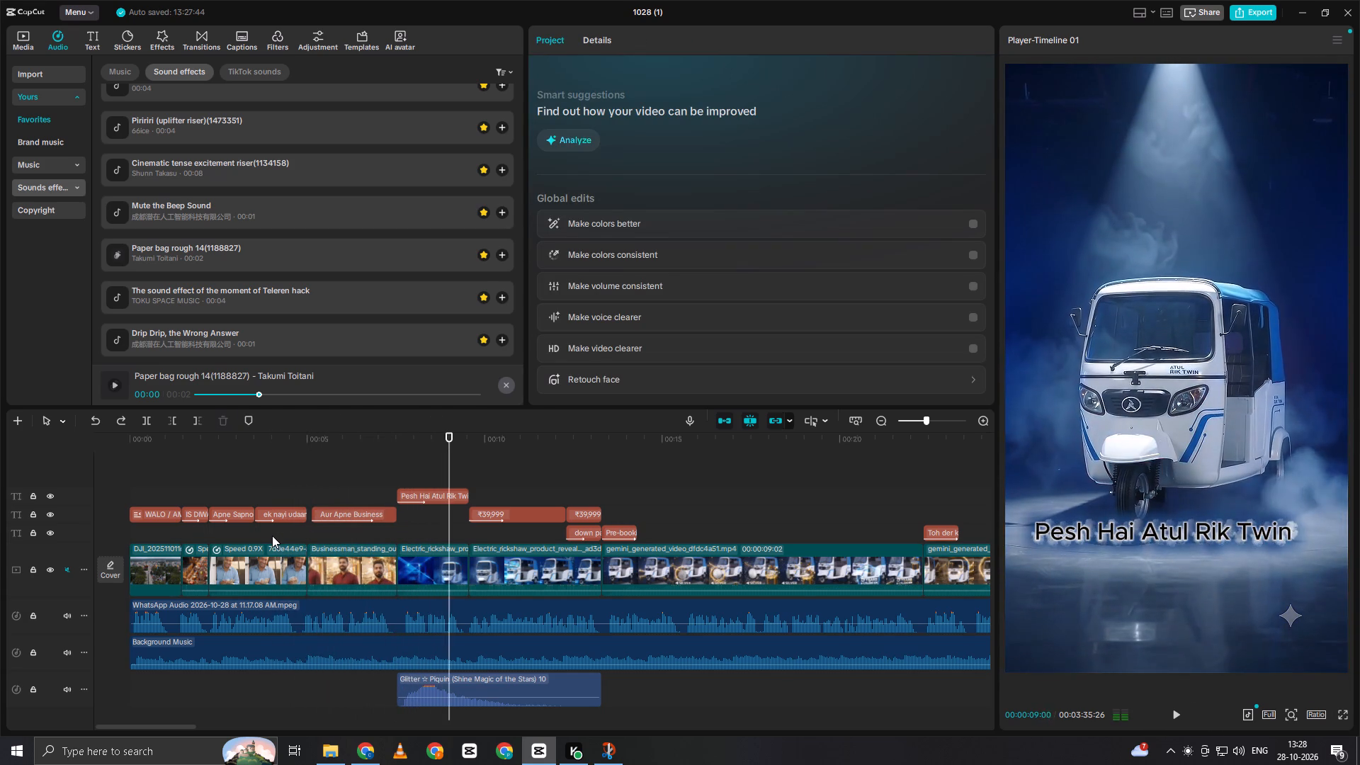
{"action": "key", "text": "space"}
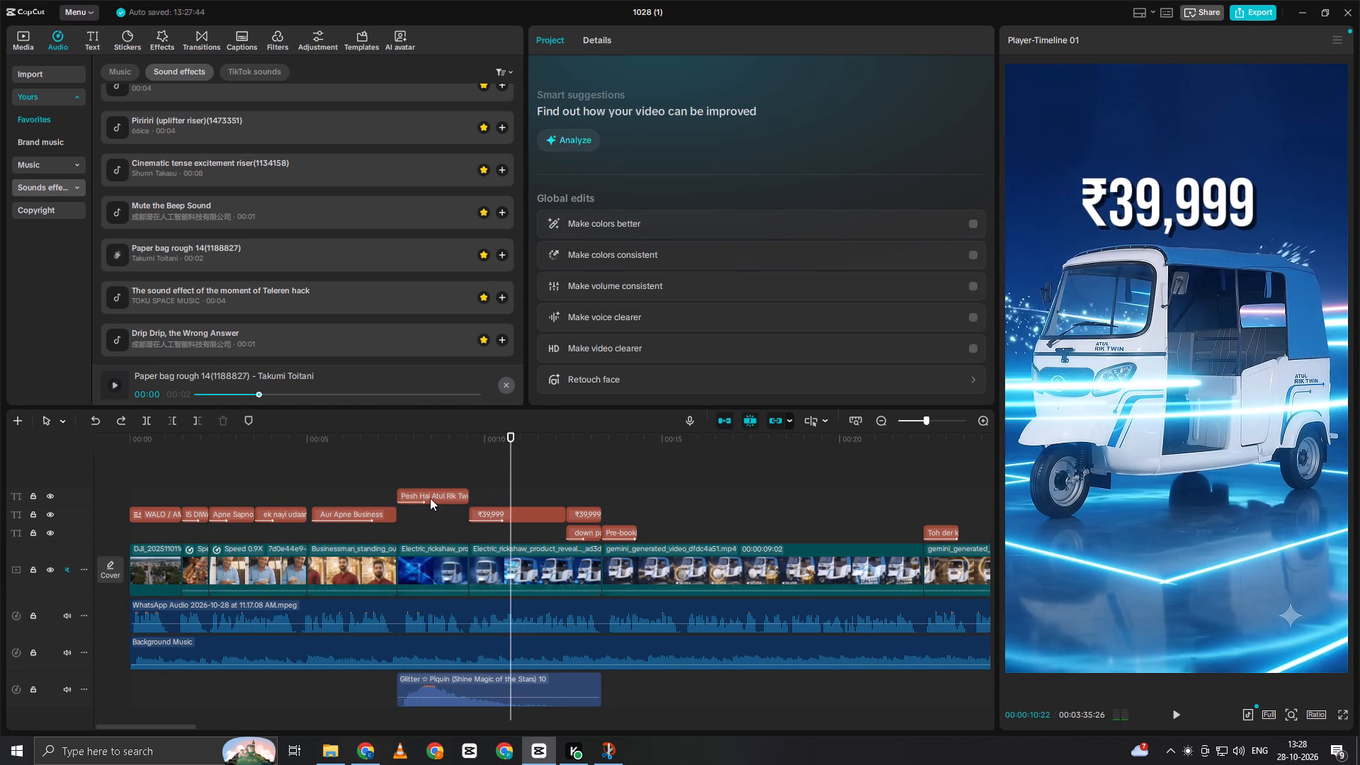
{"action": "left_click", "coordinate": [484, 524]}
{"action": "left_click_drag", "start_coordinate": [482, 530], "coordinate": [470, 544]}
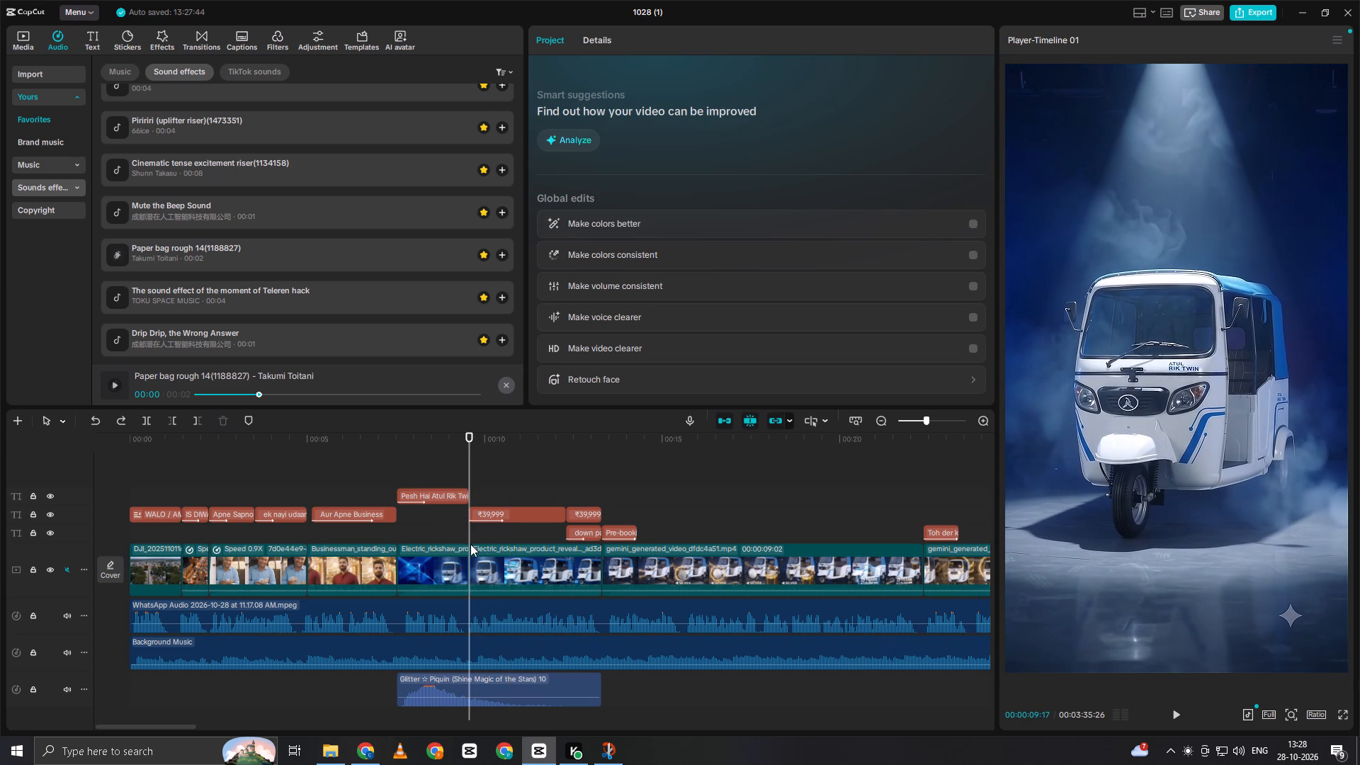
Audition favourite sound effects from Paper bag rough 14 onward, including the glitch, camera shutter, Pipipi, alarm clock and Phi Phi Phi sounds.
{"action": "left_click", "coordinate": [217, 271]}
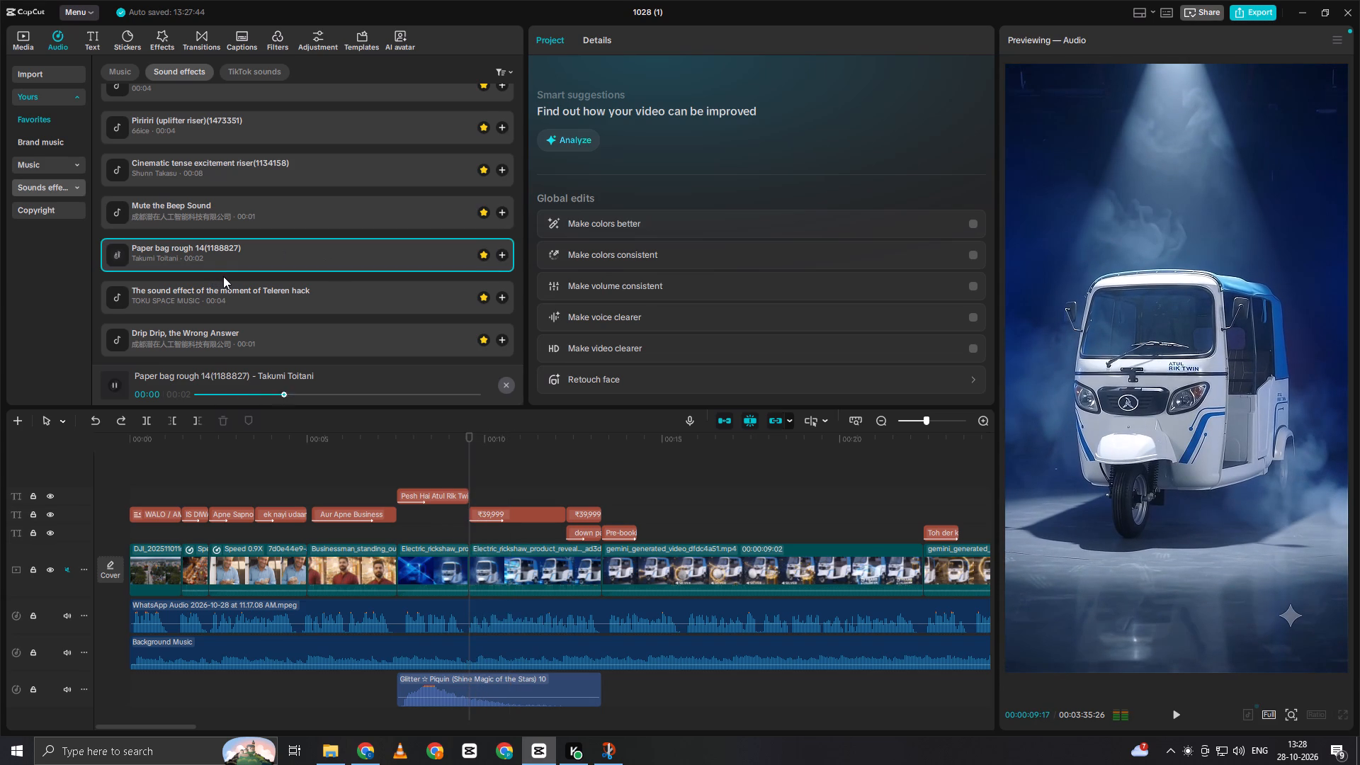
{"action": "scroll", "coordinate": [223, 276], "scroll_direction": "down", "scroll_amount": 2}
{"action": "left_click", "coordinate": [223, 269]}
{"action": "left_click", "coordinate": [227, 175]}
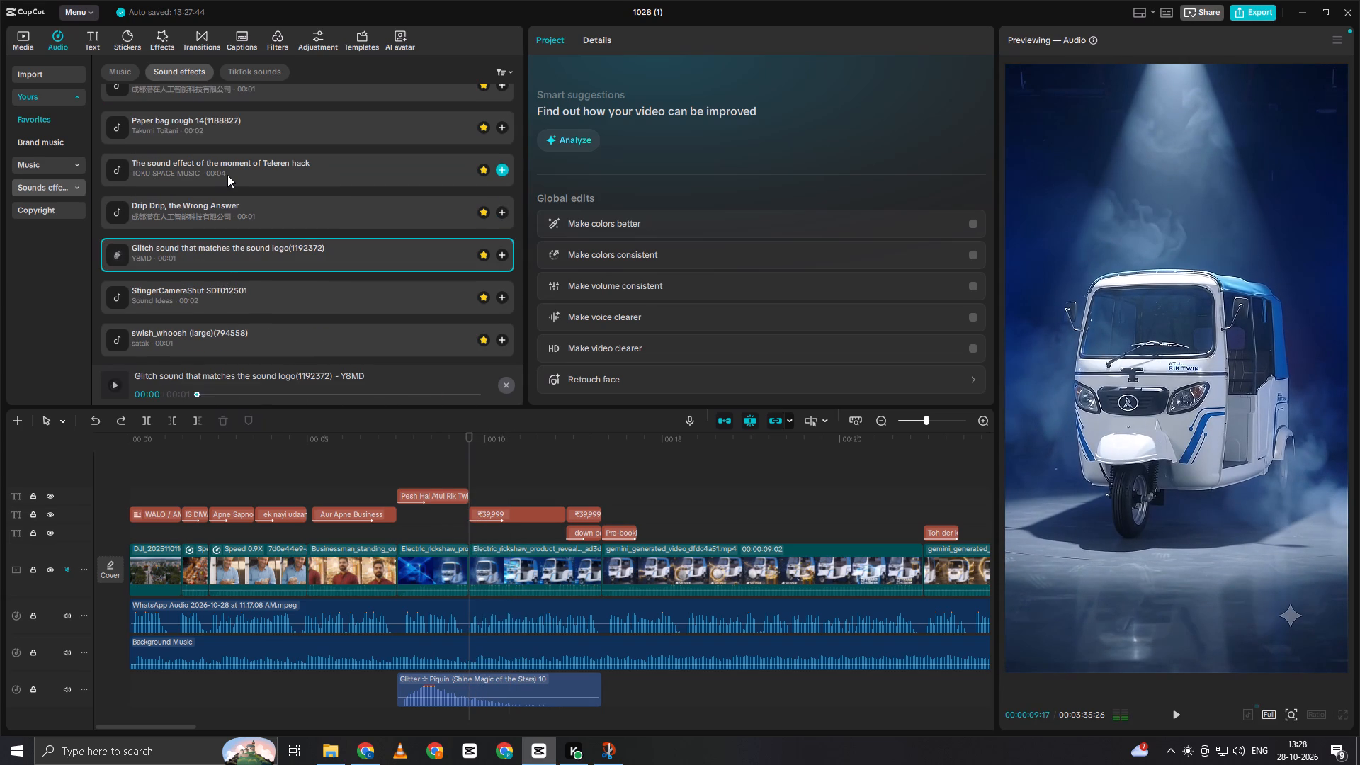
{"action": "left_click", "coordinate": [231, 210]}
{"action": "scroll", "coordinate": [226, 217], "scroll_direction": "down", "scroll_amount": 1}
{"action": "left_click", "coordinate": [224, 220]}
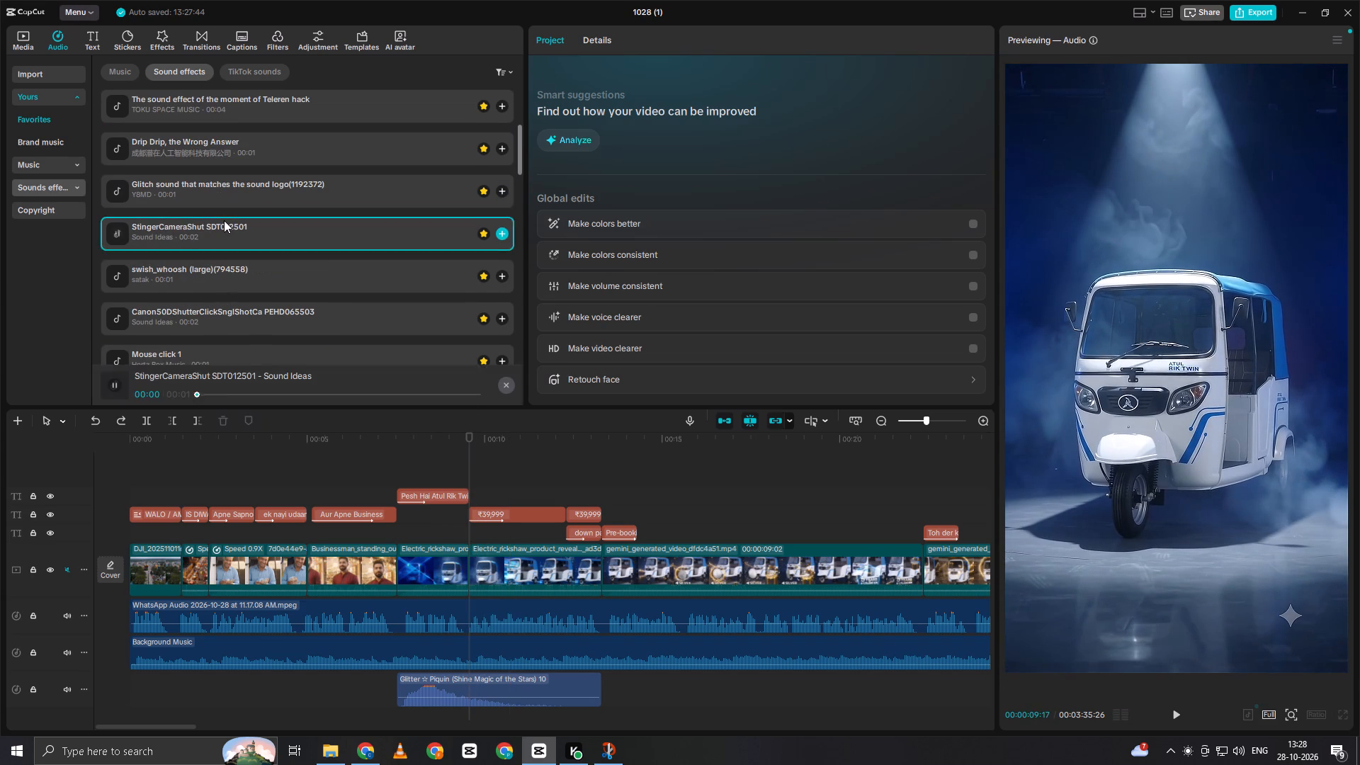
{"action": "scroll", "coordinate": [224, 221], "scroll_direction": "down", "scroll_amount": 2}
{"action": "left_click", "coordinate": [217, 195]}
{"action": "left_click", "coordinate": [220, 222]}
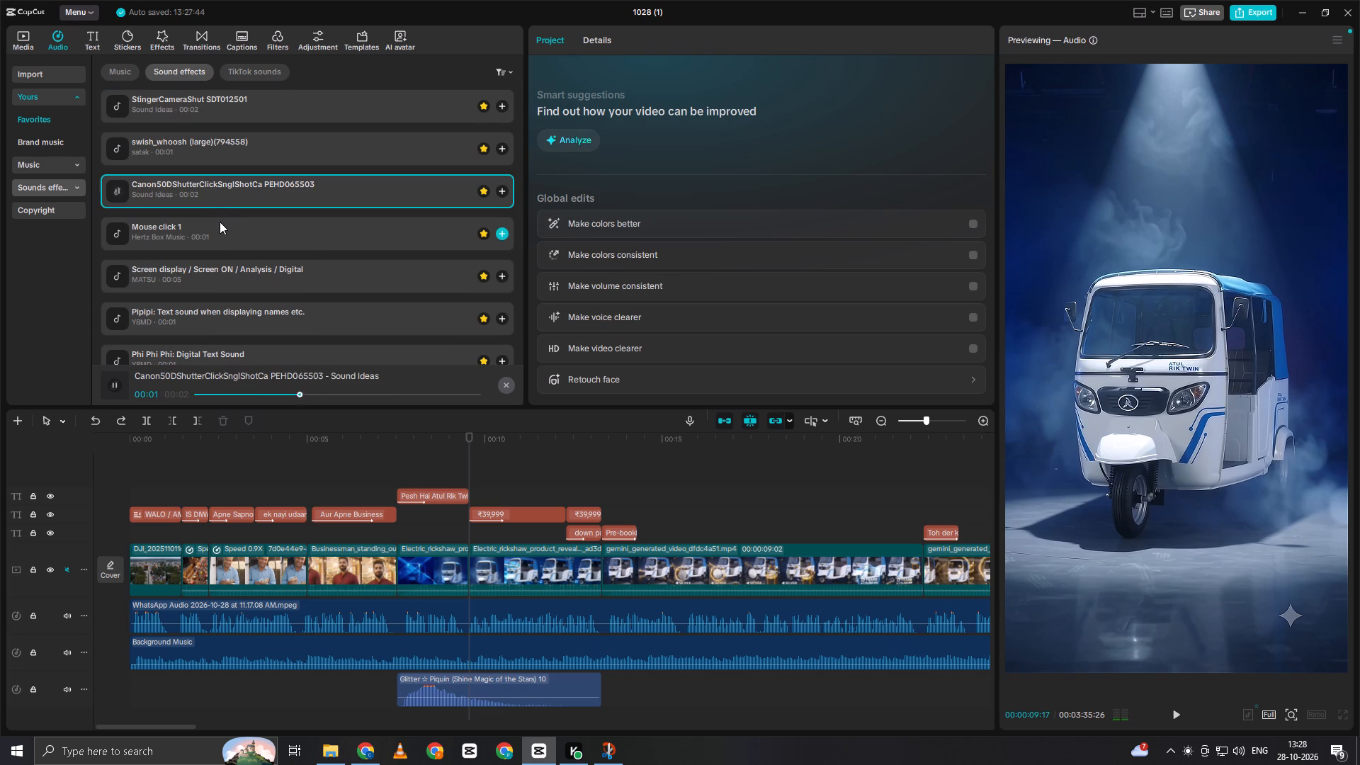
{"action": "scroll", "coordinate": [213, 230], "scroll_direction": "down", "scroll_amount": 2}
{"action": "left_click", "coordinate": [198, 186]}
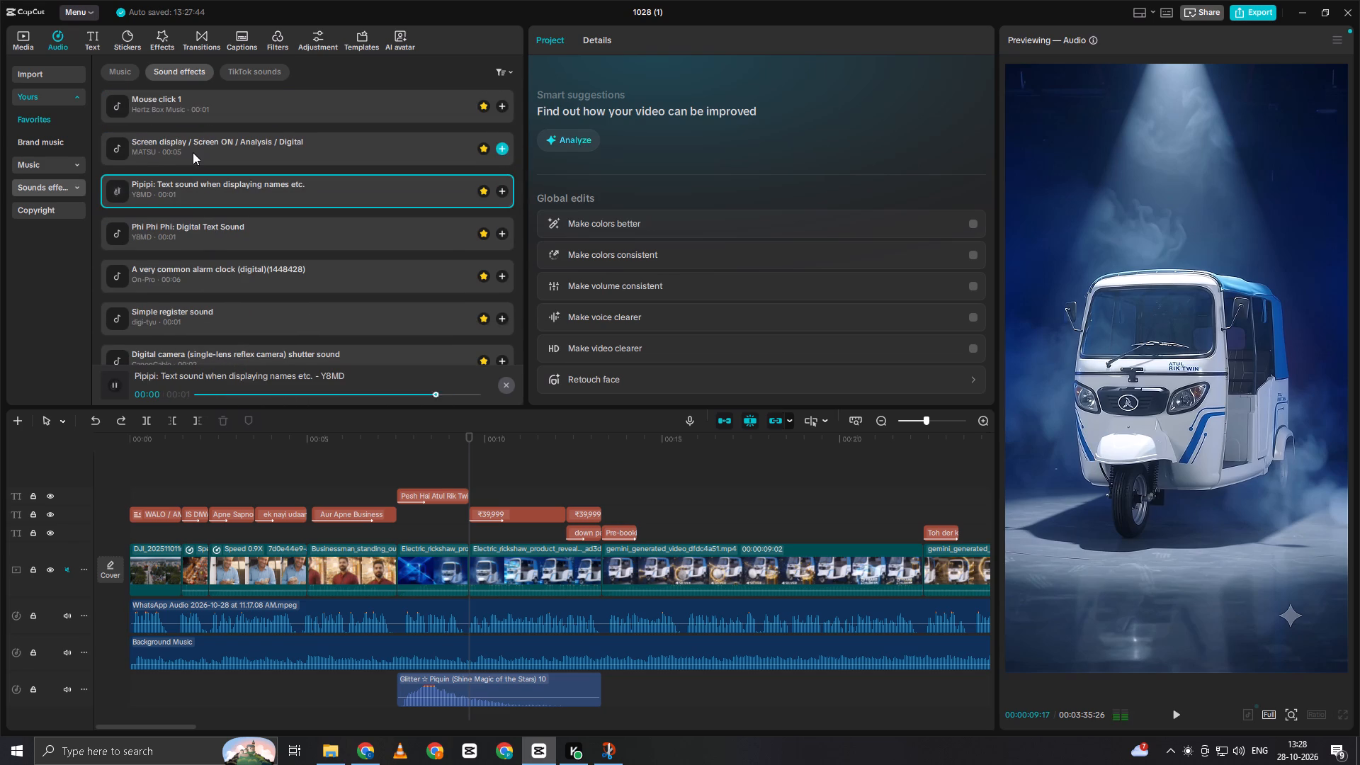
{"action": "left_click", "coordinate": [193, 150]}
{"action": "left_click", "coordinate": [191, 180]}
{"action": "left_click", "coordinate": [183, 227]}
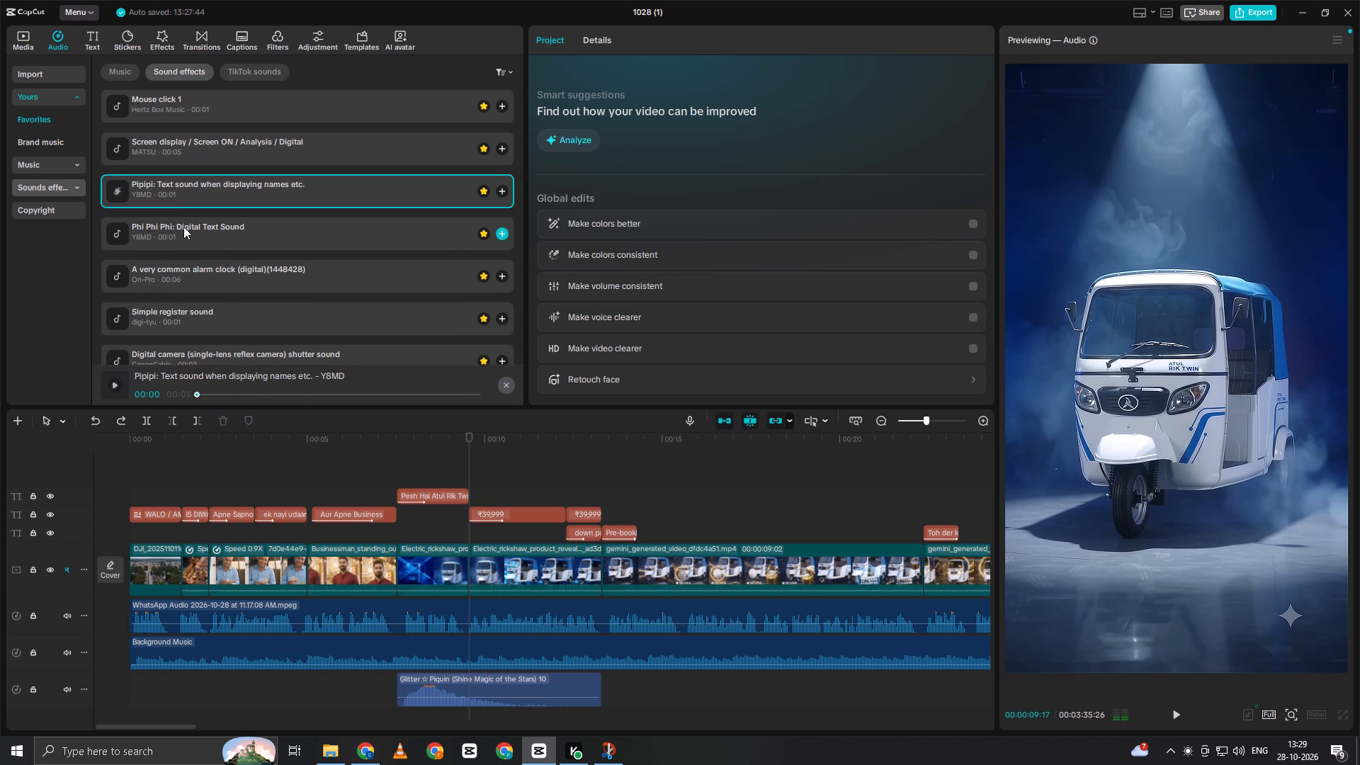
{"action": "left_click", "coordinate": [196, 268]}
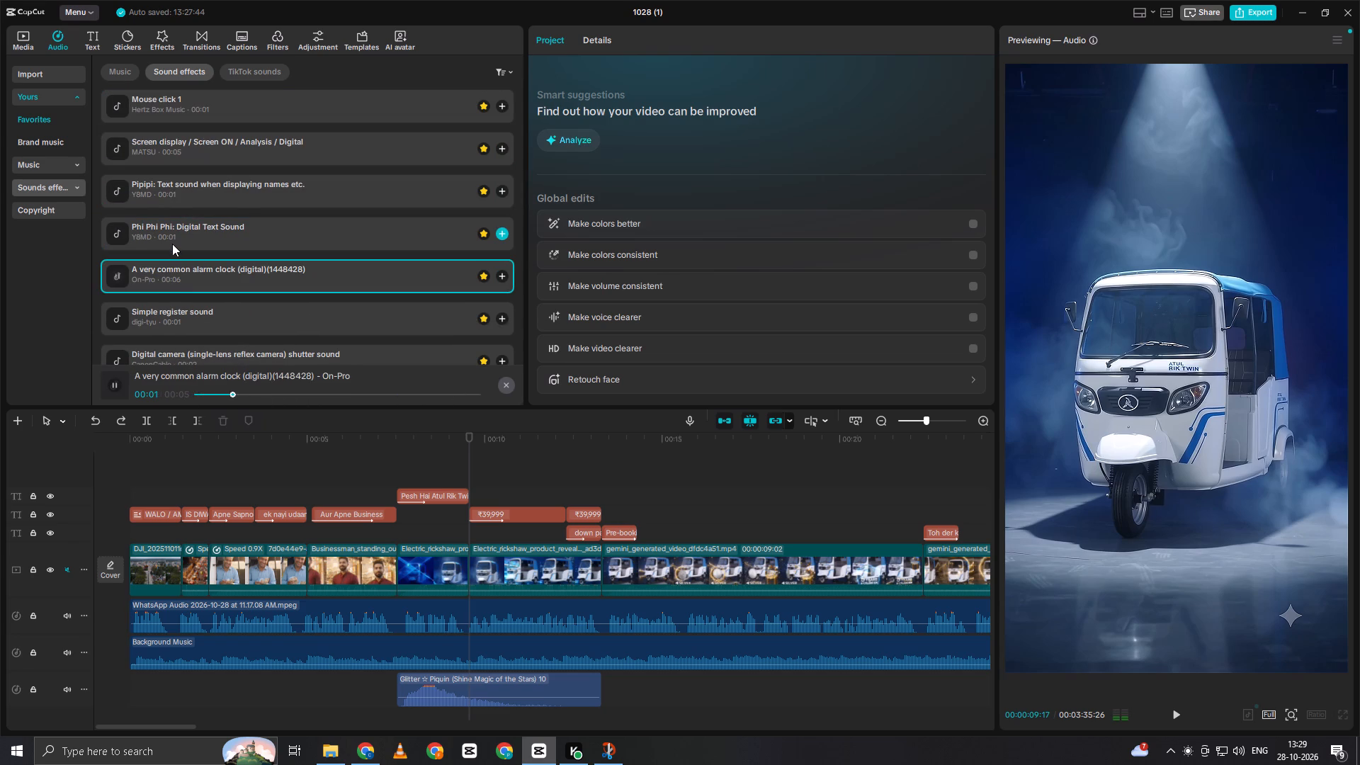
{"action": "left_click", "coordinate": [172, 243]}
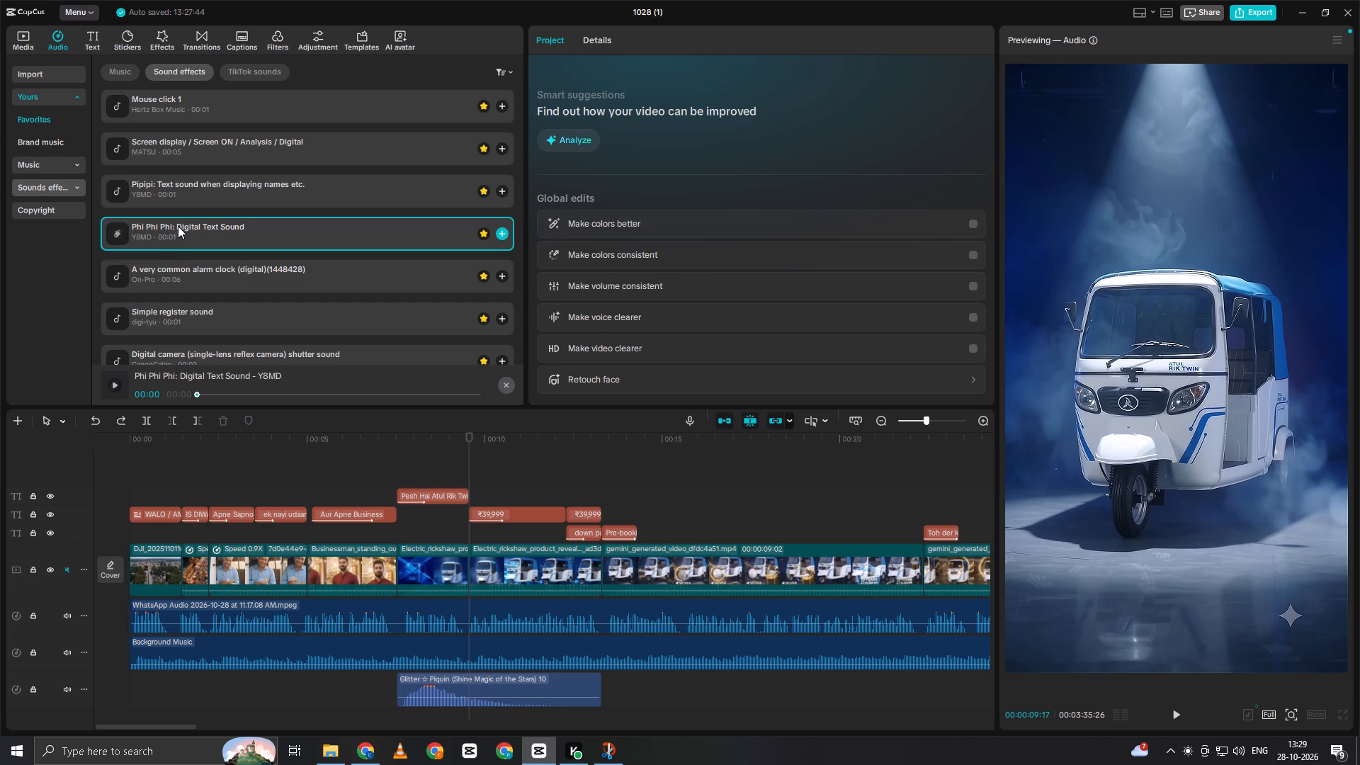
{"action": "scroll", "coordinate": [213, 320], "scroll_direction": "down", "scroll_amount": 2}
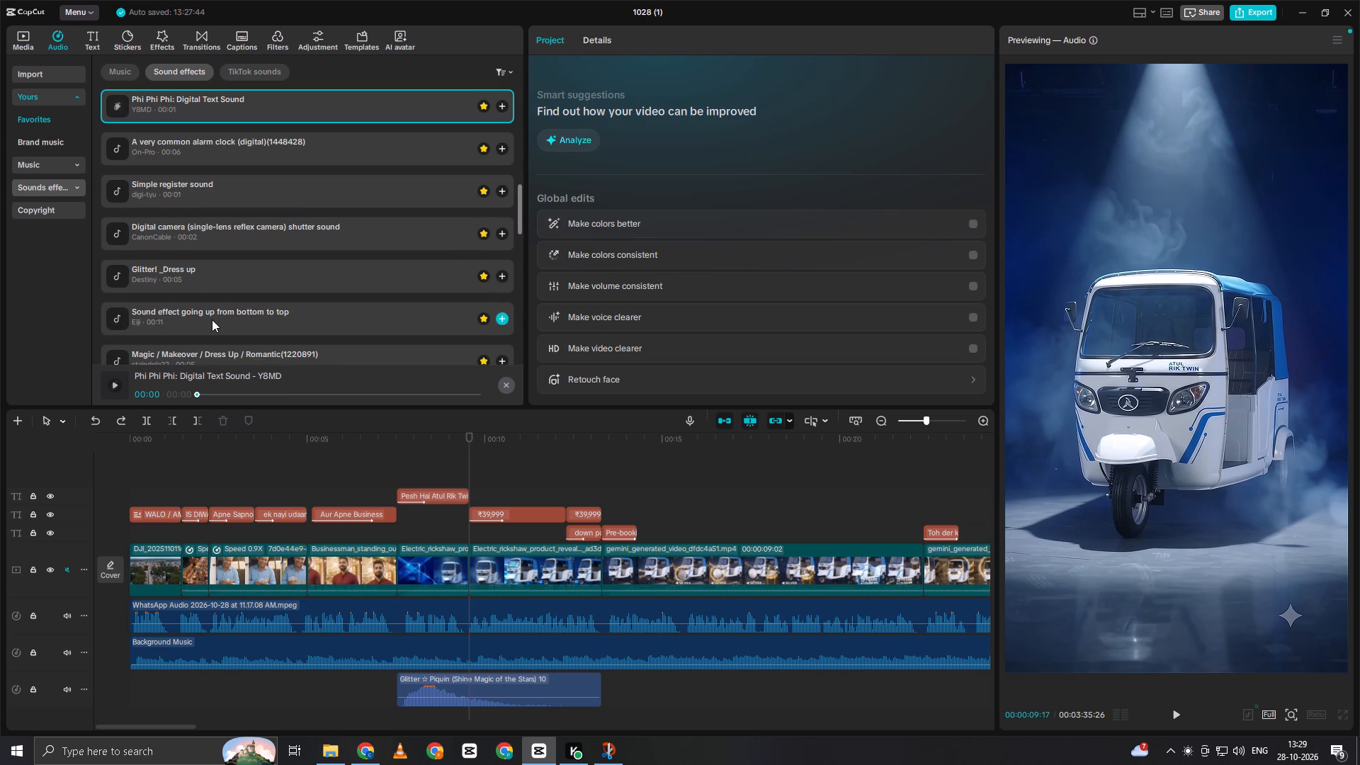
Audition "Glitter! _Dress up" and place it on the sound effects track after the Piquin shine effect, at about 14 seconds.
{"action": "left_click", "coordinate": [193, 282]}
{"action": "scroll", "coordinate": [195, 285], "scroll_direction": "down", "scroll_amount": 2}
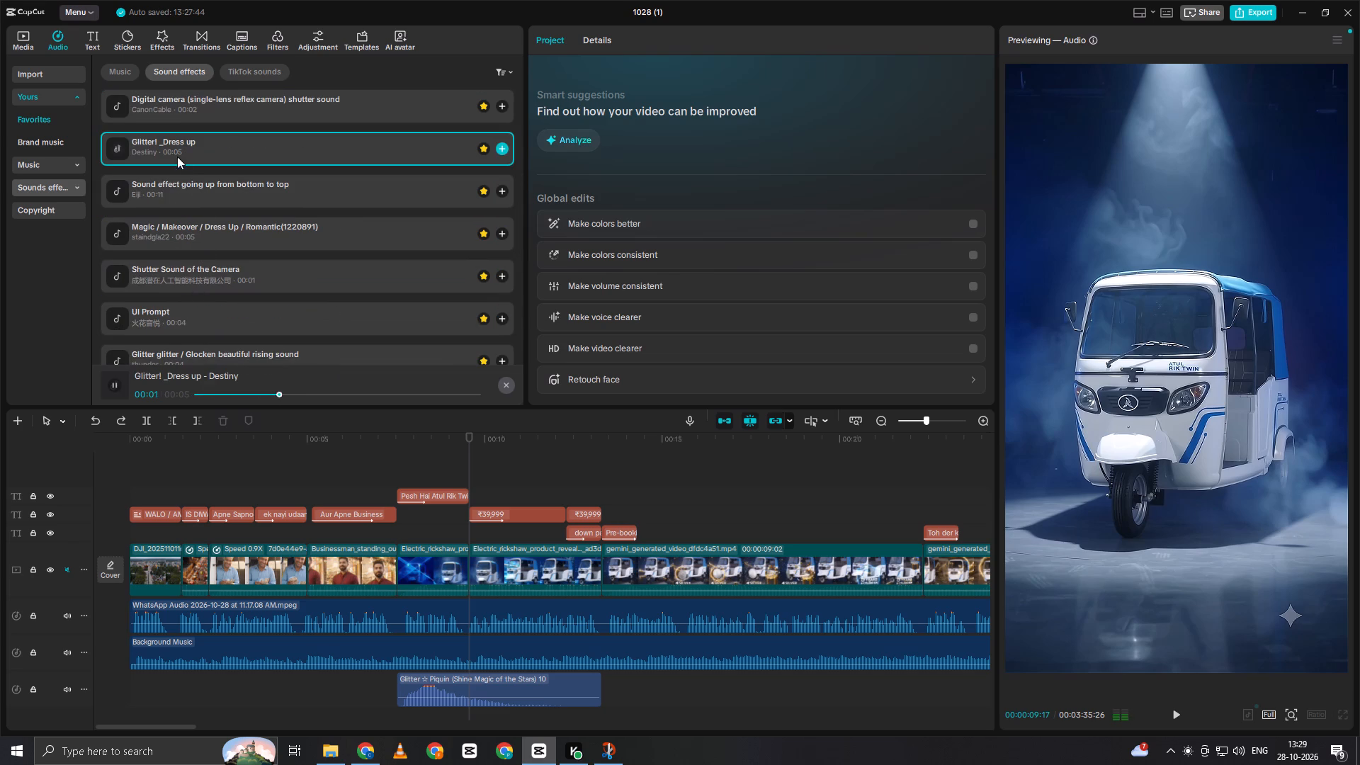
{"action": "left_click_drag", "start_coordinate": [174, 148], "coordinate": [654, 668]}
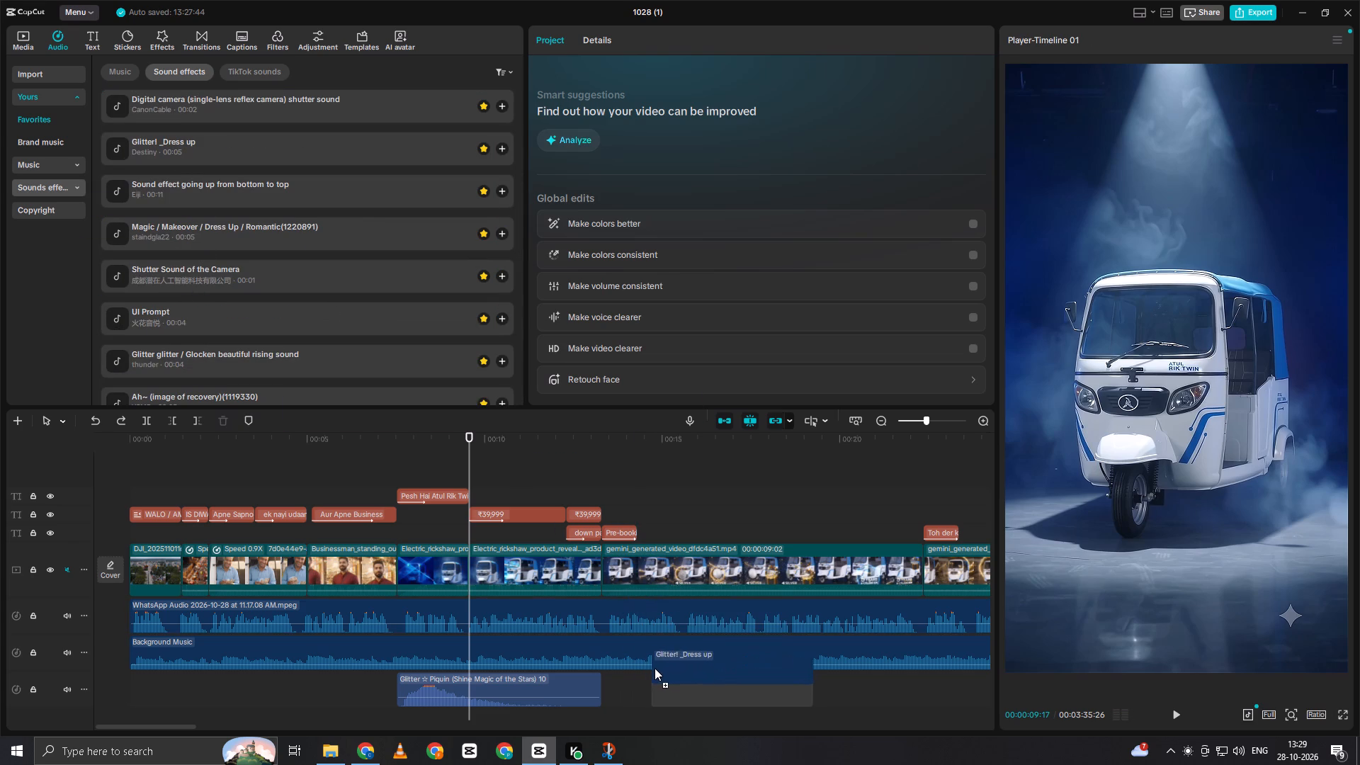
{"action": "left_click_drag", "start_coordinate": [654, 668], "coordinate": [651, 697]}
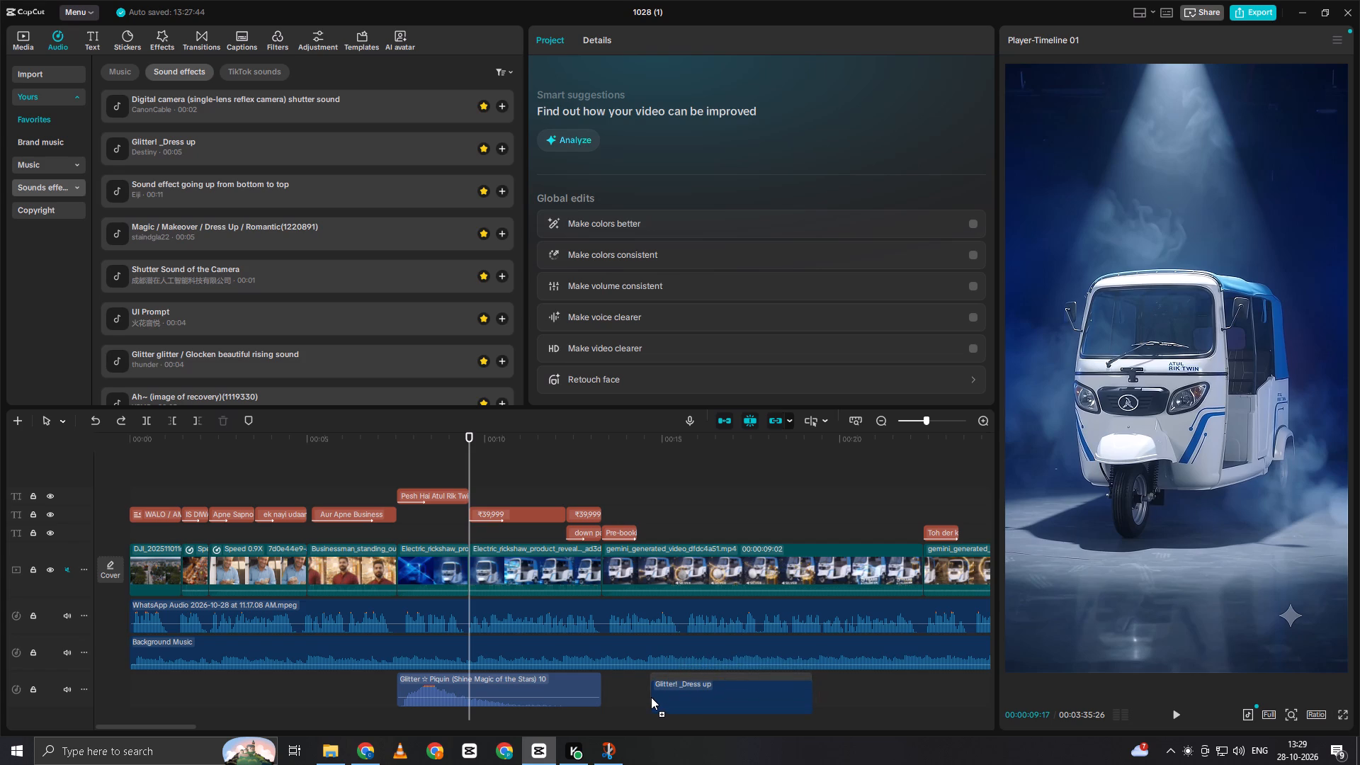
{"action": "left_click_drag", "start_coordinate": [651, 697], "coordinate": [641, 691]}
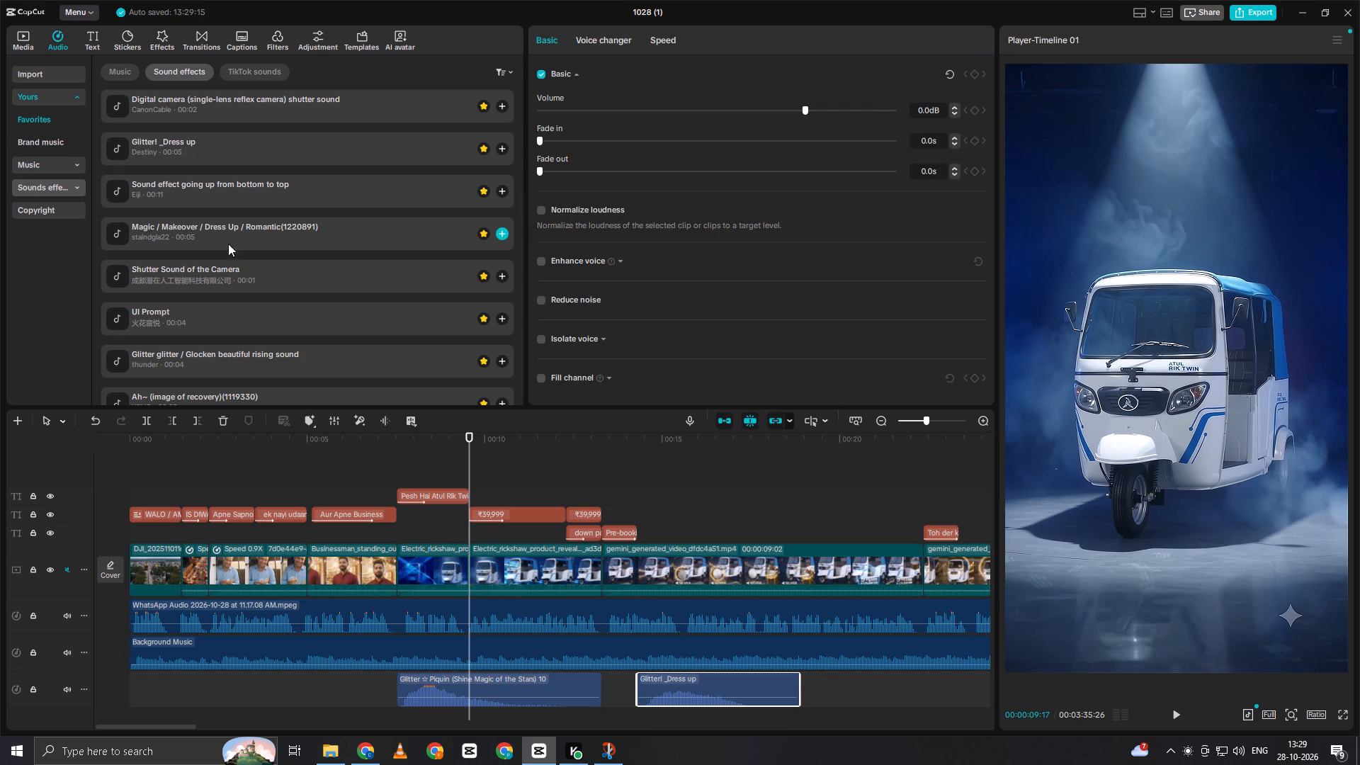
Audition more favourite sound effects around "Shutter Sound of the Camera" and "Glitter glitter / Glocken beautiful rising sound".
{"action": "scroll", "coordinate": [186, 307], "scroll_direction": "up", "scroll_amount": 1}
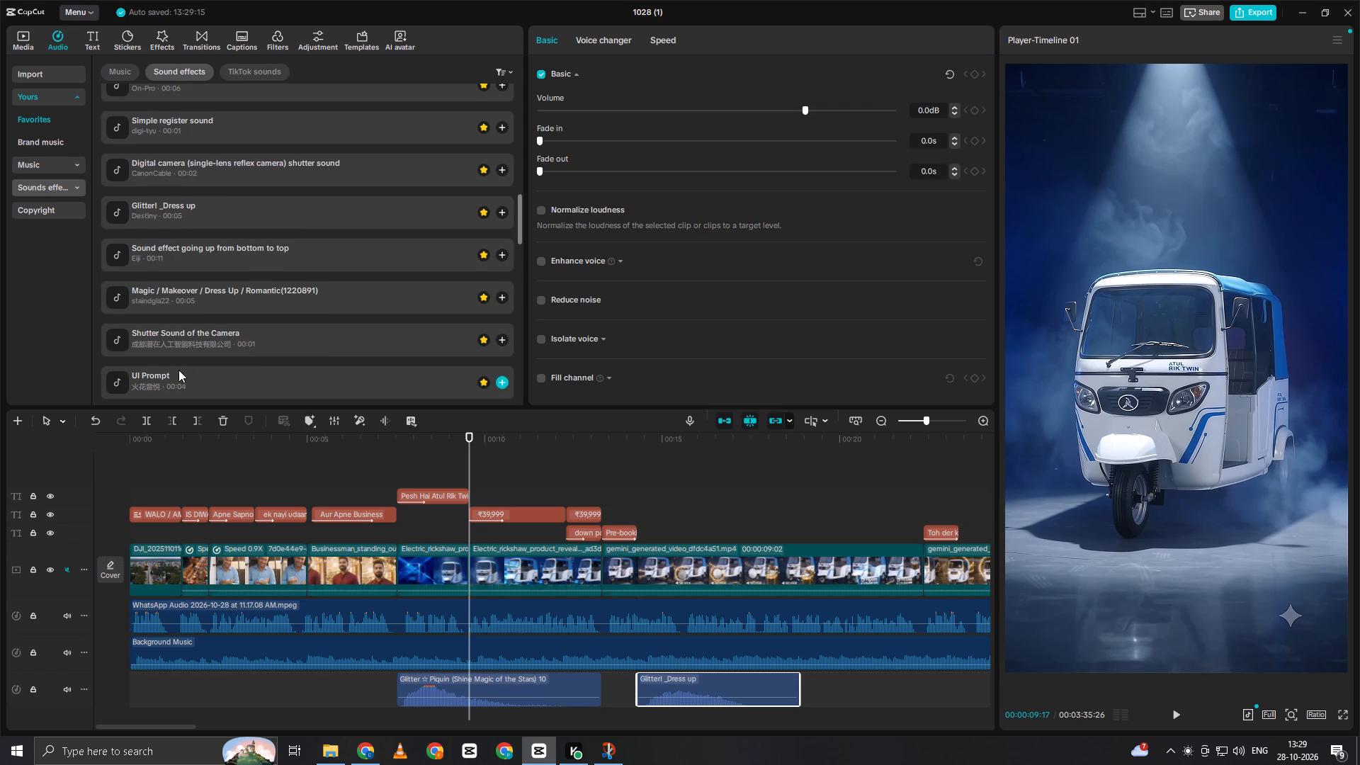
{"action": "left_click", "coordinate": [166, 361]}
{"action": "left_click", "coordinate": [185, 339]}
{"action": "scroll", "coordinate": [206, 307], "scroll_direction": "down", "scroll_amount": 2}
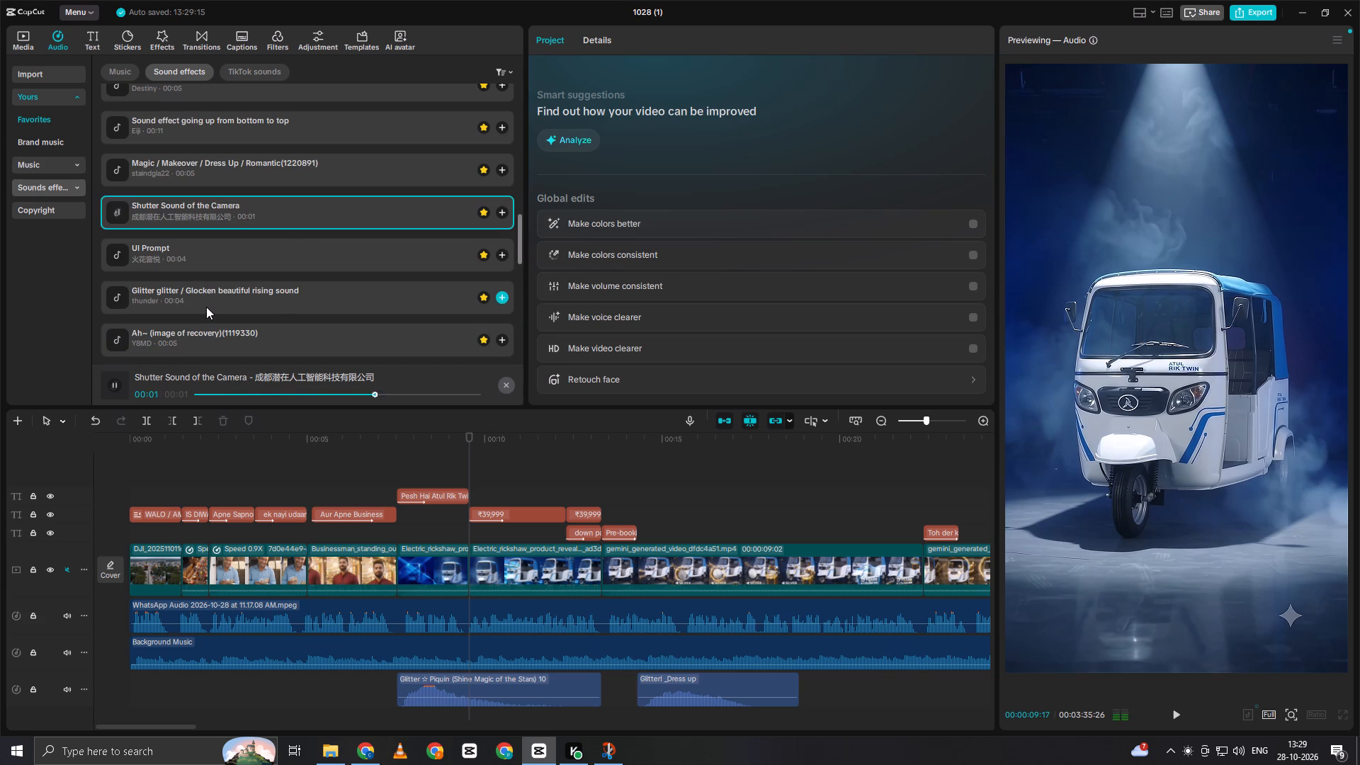
{"action": "left_click", "coordinate": [206, 307]}
{"action": "scroll", "coordinate": [206, 307], "scroll_direction": "down", "scroll_amount": 3}
{"action": "left_click", "coordinate": [204, 297]}
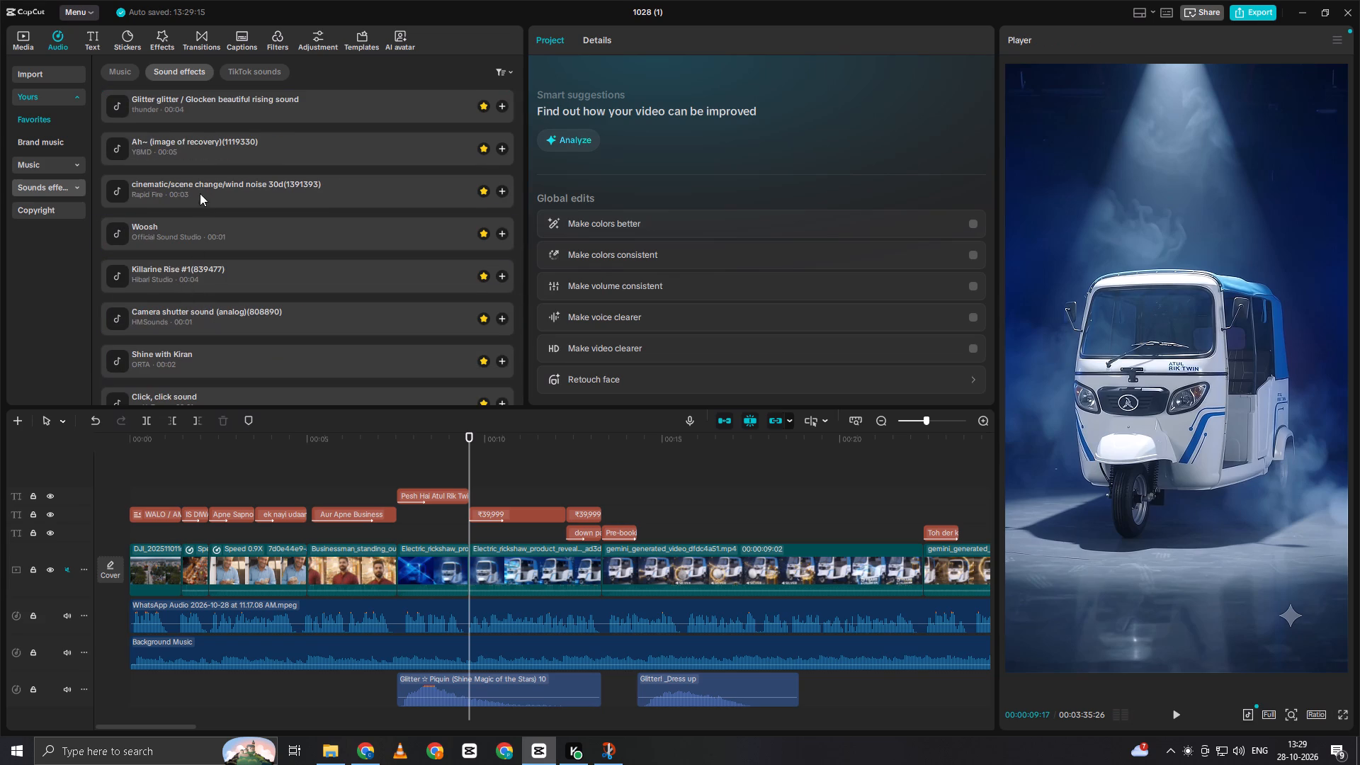
Add "Glitter glitter / Glocken beautiful rising sound" on a new audio track at the "Pesh Hai" title's start, play it, and return to 00:00:09:17.
{"action": "scroll", "coordinate": [148, 142], "scroll_direction": "up", "scroll_amount": 1}
{"action": "left_click", "coordinate": [151, 142]}
{"action": "left_click", "coordinate": [165, 167]}
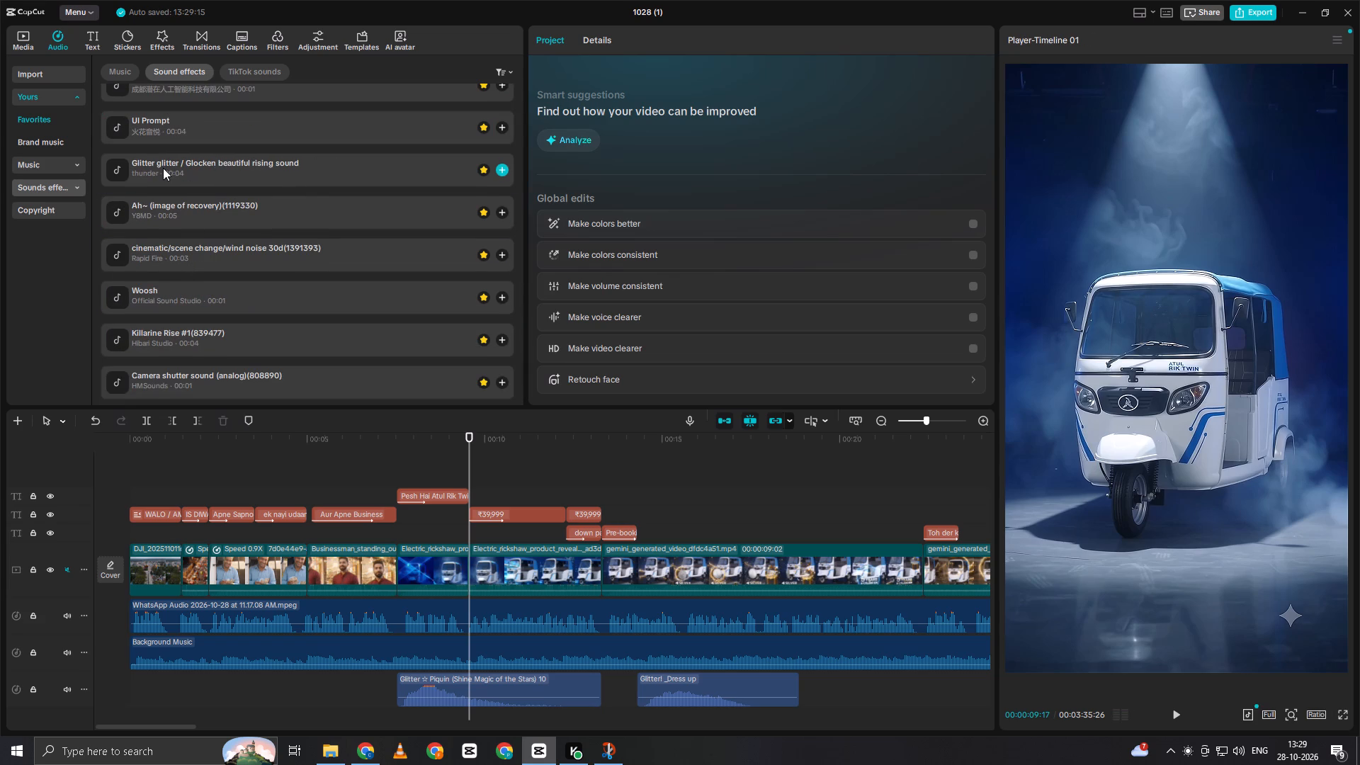
{"action": "left_click", "coordinate": [163, 168]}
{"action": "left_click_drag", "start_coordinate": [164, 166], "coordinate": [448, 633]}
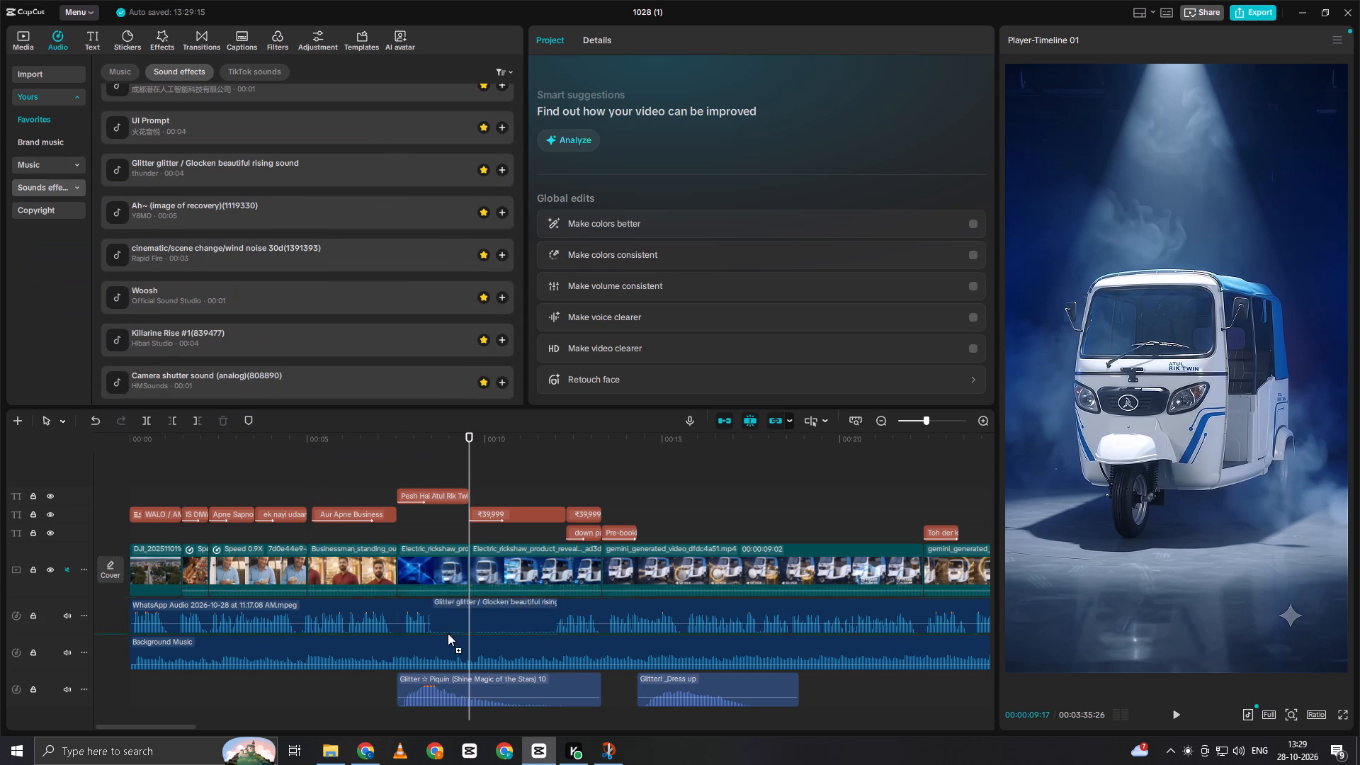
{"action": "left_click_drag", "start_coordinate": [448, 633], "coordinate": [403, 725]}
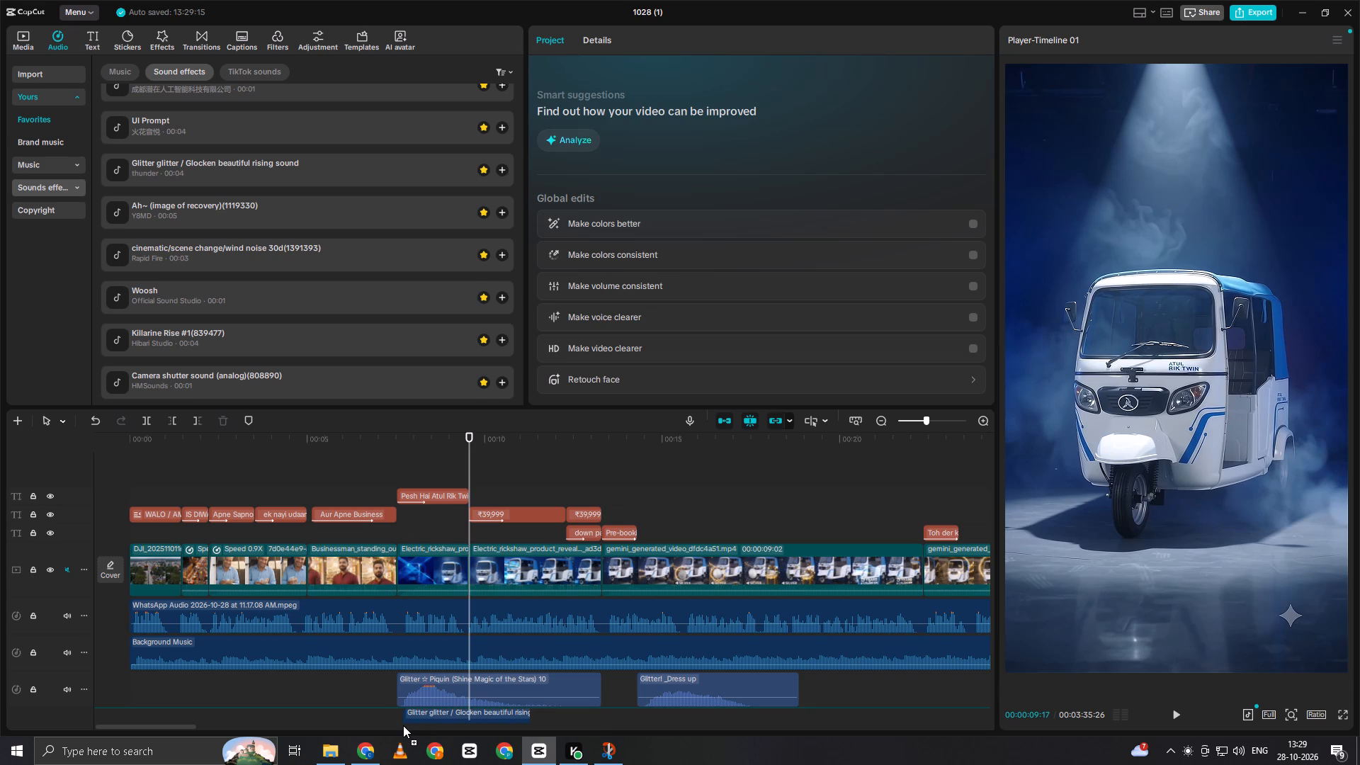
{"action": "left_click_drag", "start_coordinate": [403, 725], "coordinate": [395, 725]}
{"action": "left_click", "coordinate": [375, 712]}
{"action": "key", "text": "space"}
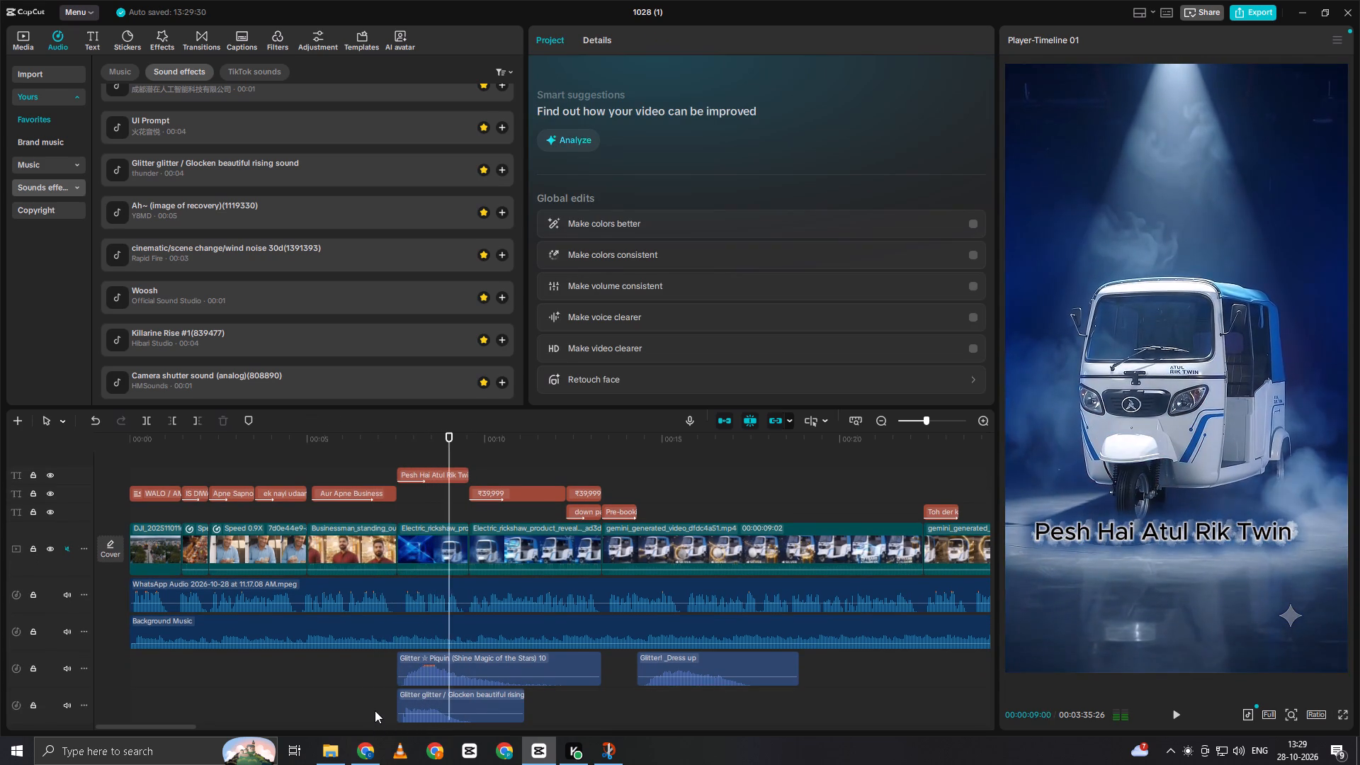
{"action": "key", "text": "space"}
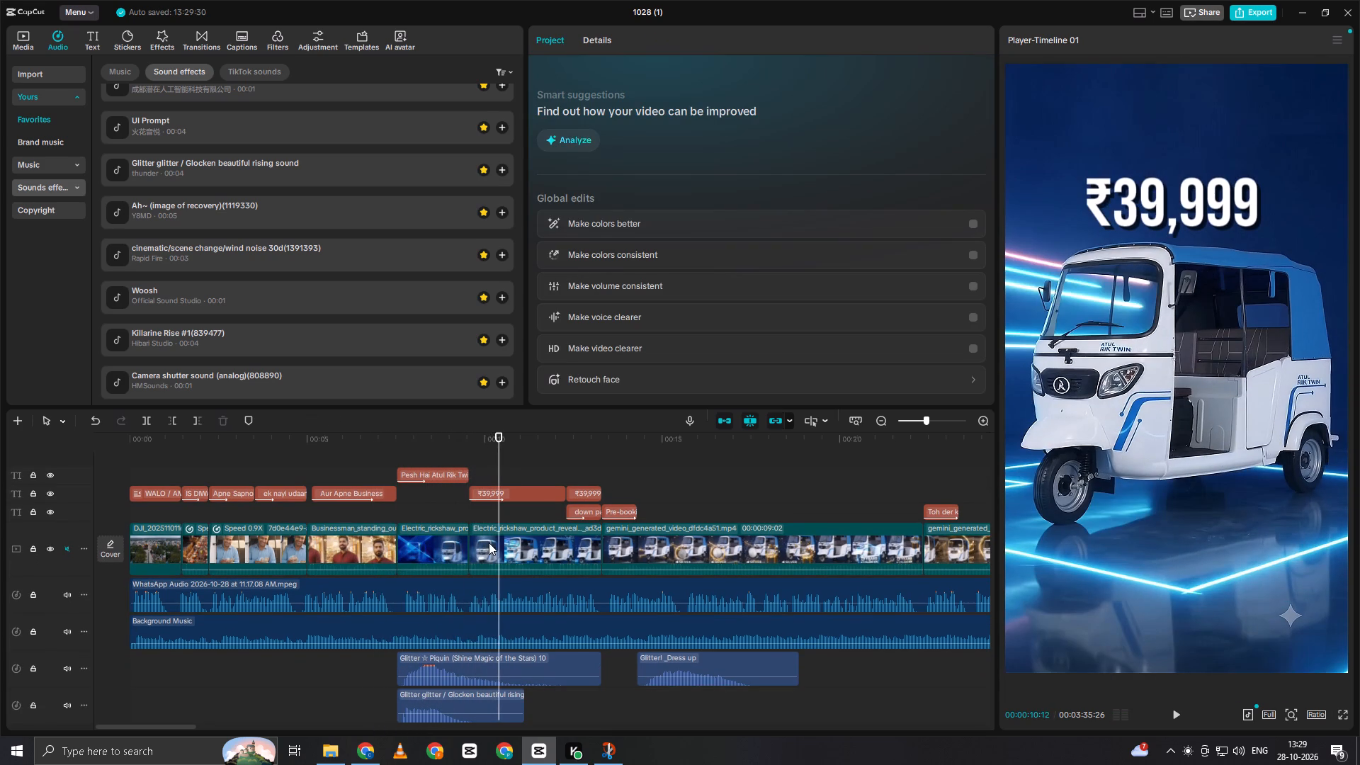
{"action": "double_click", "coordinate": [471, 506]}
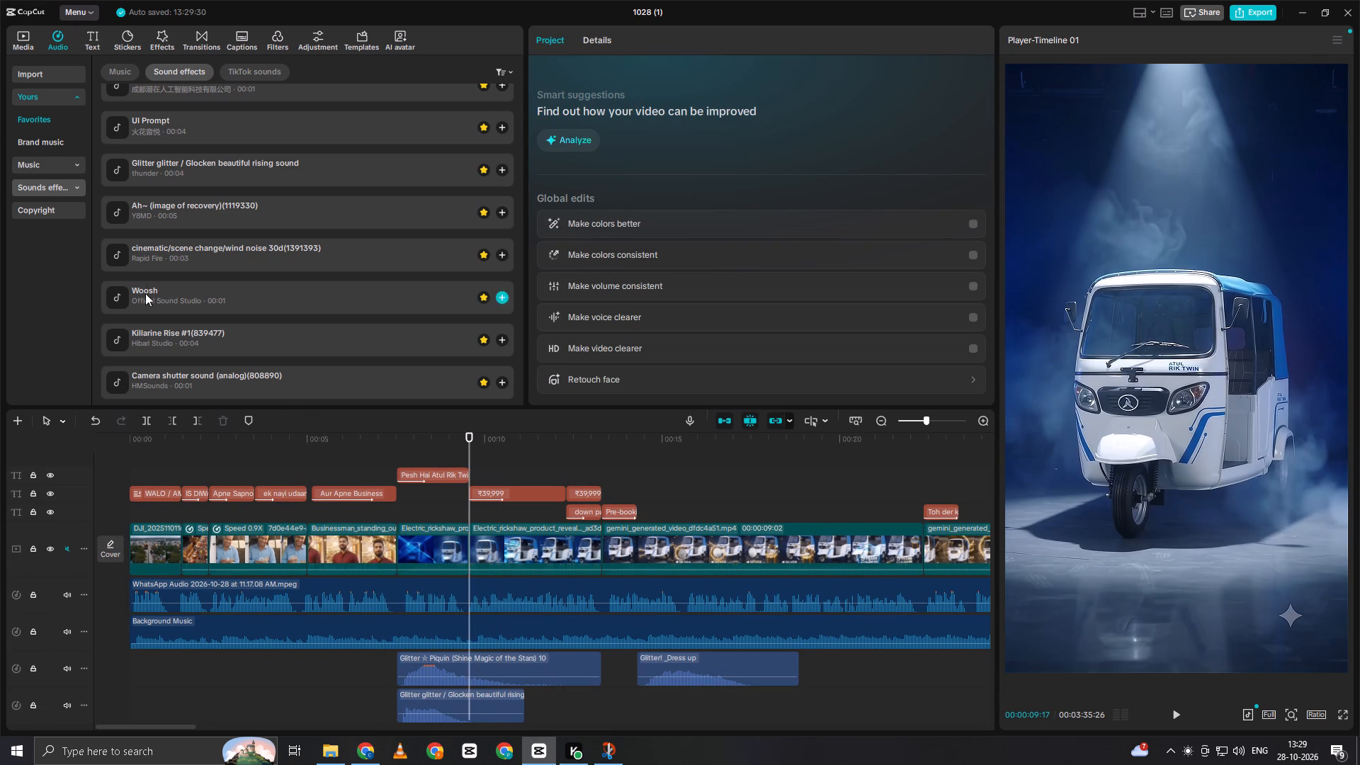
Audition the favourite sound effects from "Ah~ (image of recovery)" through Killarine Rise #1, Rough noise Transition, Sound of coin and The Glitch Action Trailer Main.
{"action": "left_click", "coordinate": [161, 231]}
{"action": "left_click", "coordinate": [181, 205]}
{"action": "scroll", "coordinate": [186, 212], "scroll_direction": "down", "scroll_amount": 1}
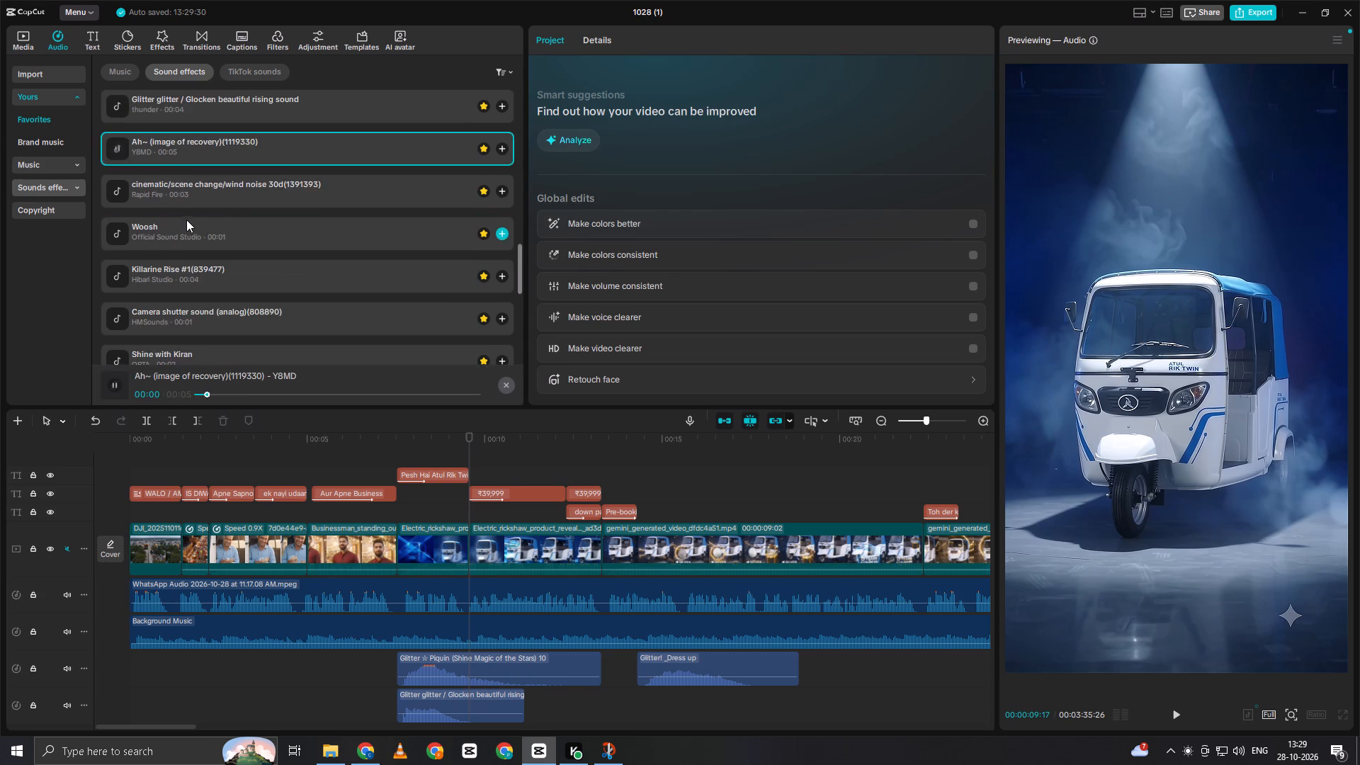
{"action": "scroll", "coordinate": [186, 220], "scroll_direction": "down", "scroll_amount": 1}
{"action": "left_click", "coordinate": [186, 221]}
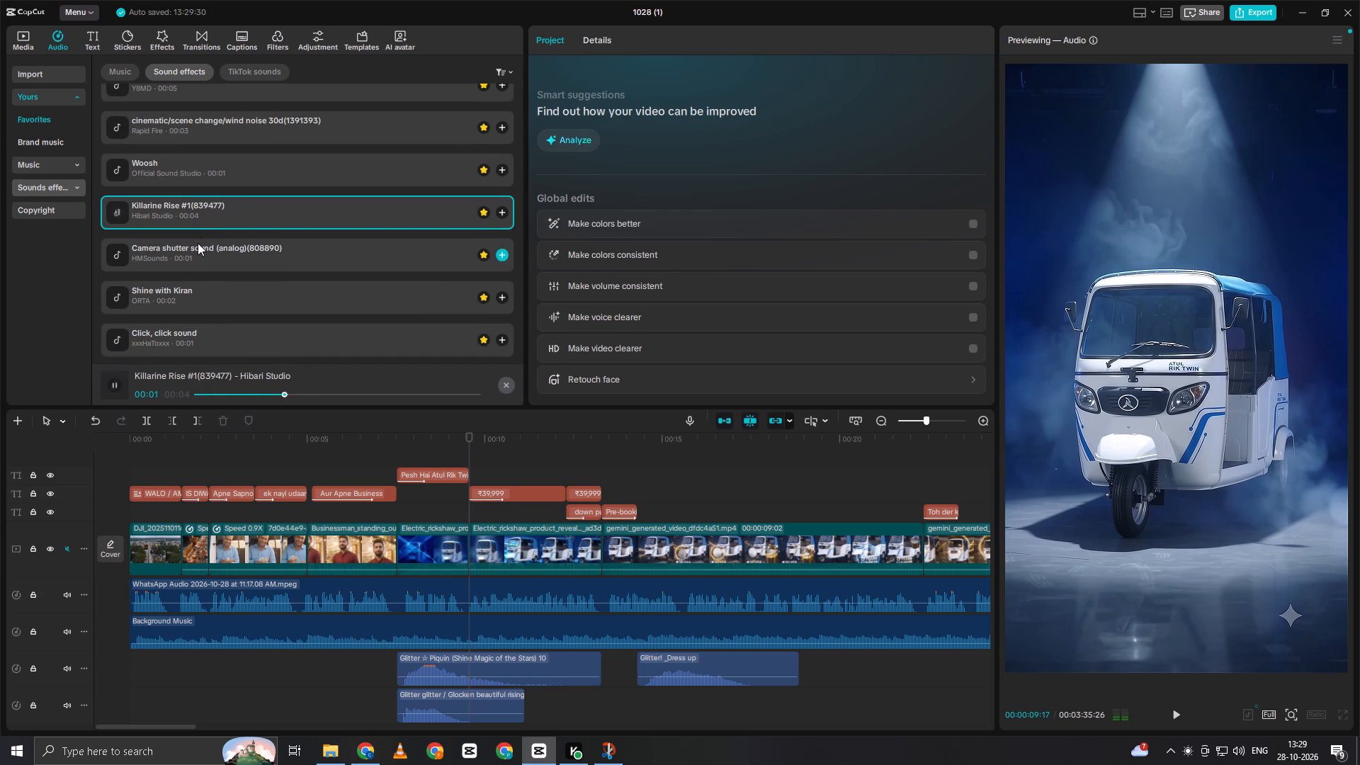
{"action": "left_click", "coordinate": [198, 243]}
{"action": "scroll", "coordinate": [197, 244], "scroll_direction": "down", "scroll_amount": 1}
{"action": "left_click", "coordinate": [197, 244]}
{"action": "scroll", "coordinate": [196, 244], "scroll_direction": "down", "scroll_amount": 2}
{"action": "left_click", "coordinate": [196, 244]}
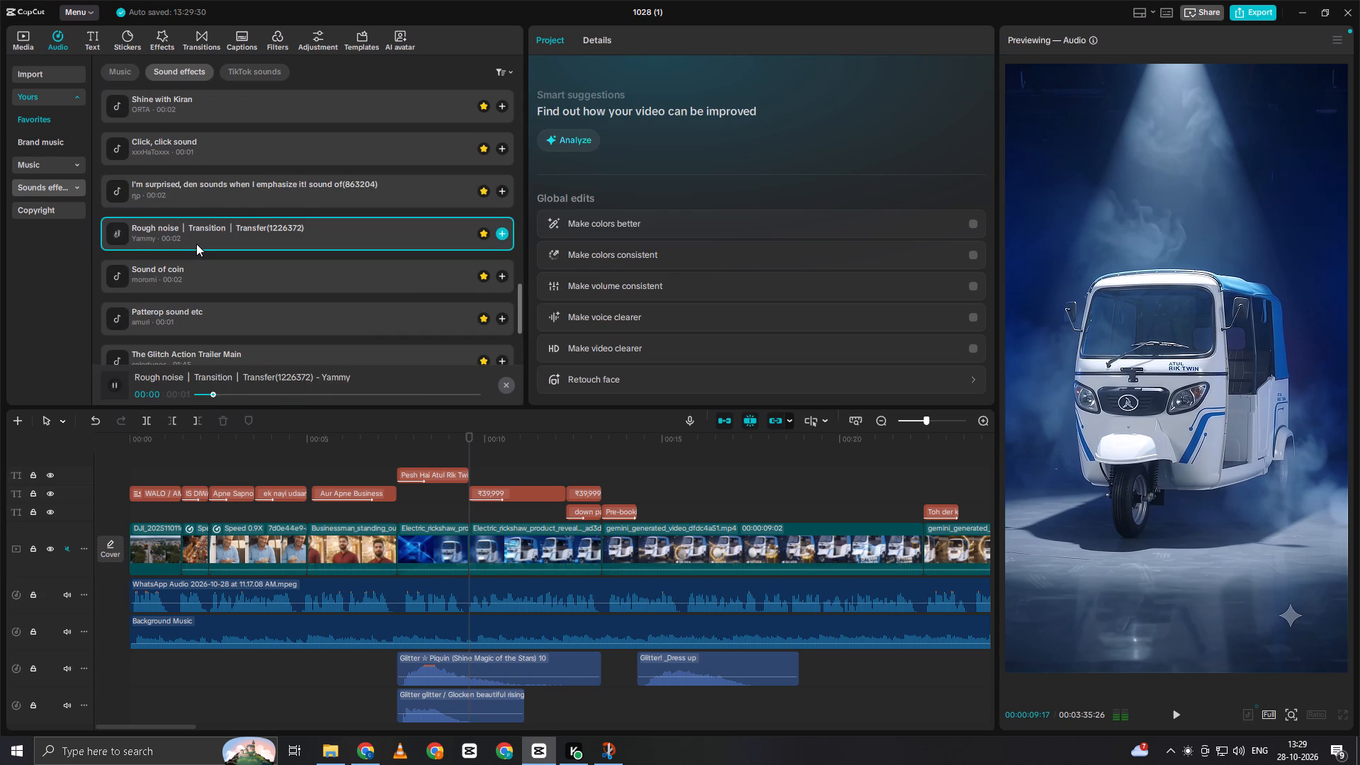
{"action": "left_click", "coordinate": [208, 210]}
{"action": "left_click", "coordinate": [211, 198]}
{"action": "scroll", "coordinate": [211, 198], "scroll_direction": "down", "scroll_amount": 1}
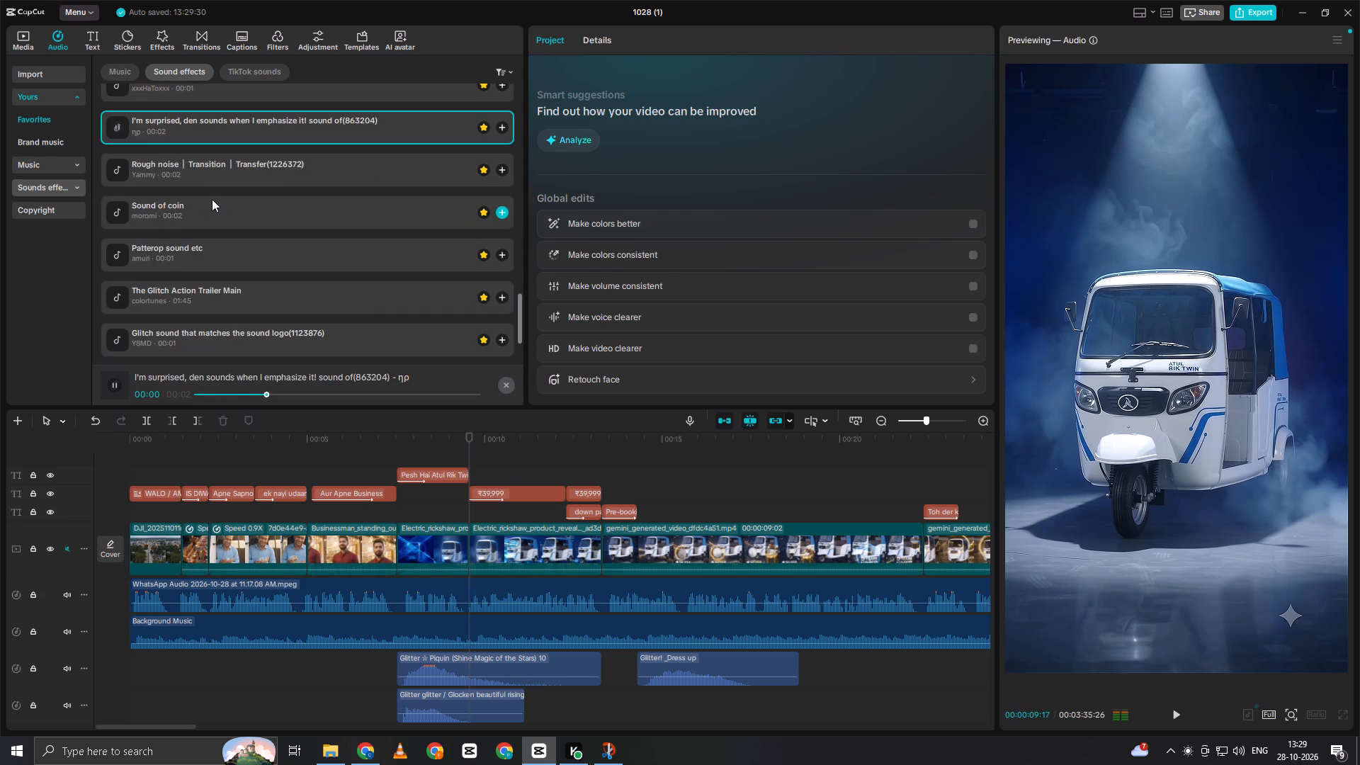
{"action": "left_click", "coordinate": [212, 200]}
{"action": "scroll", "coordinate": [212, 200], "scroll_direction": "down", "scroll_amount": 1}
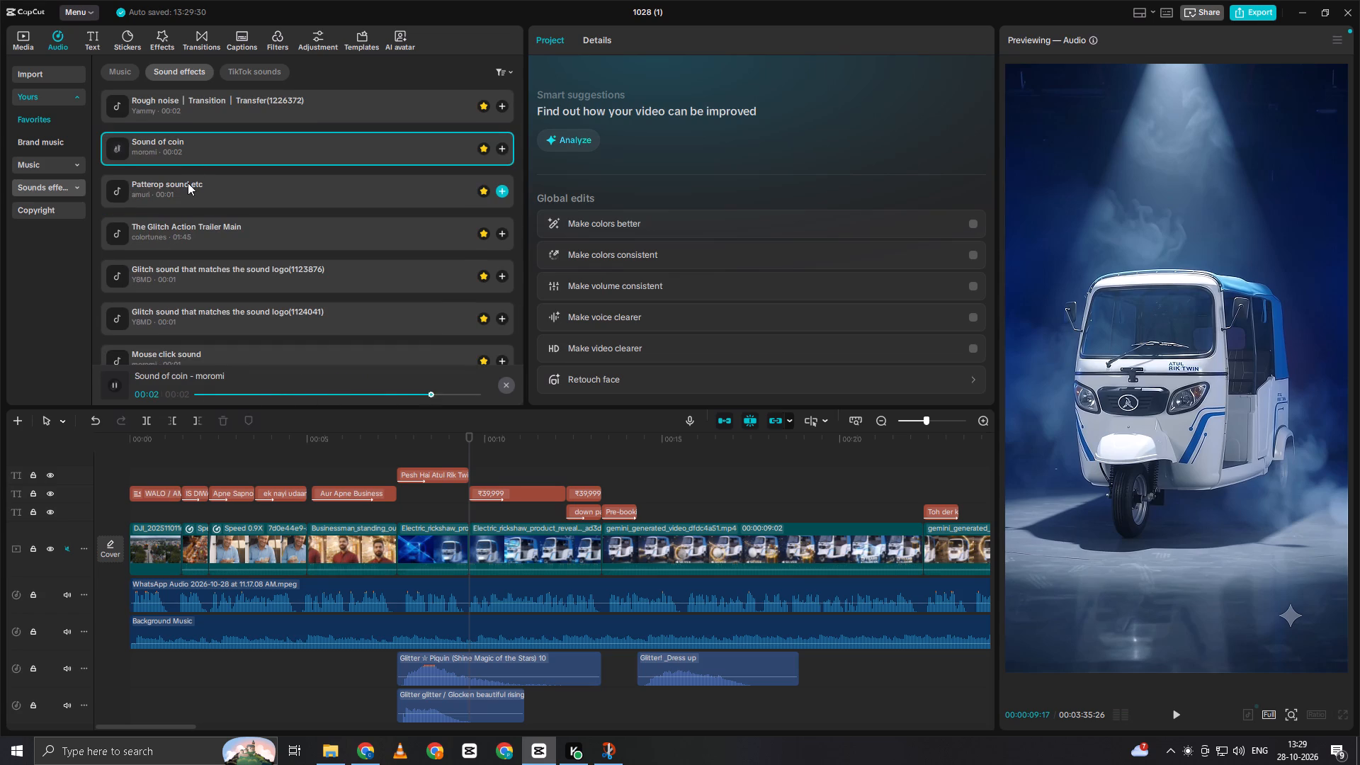
{"action": "left_click", "coordinate": [186, 183]}
{"action": "scroll", "coordinate": [186, 183], "scroll_direction": "down", "scroll_amount": 1}
{"action": "left_click", "coordinate": [186, 183]}
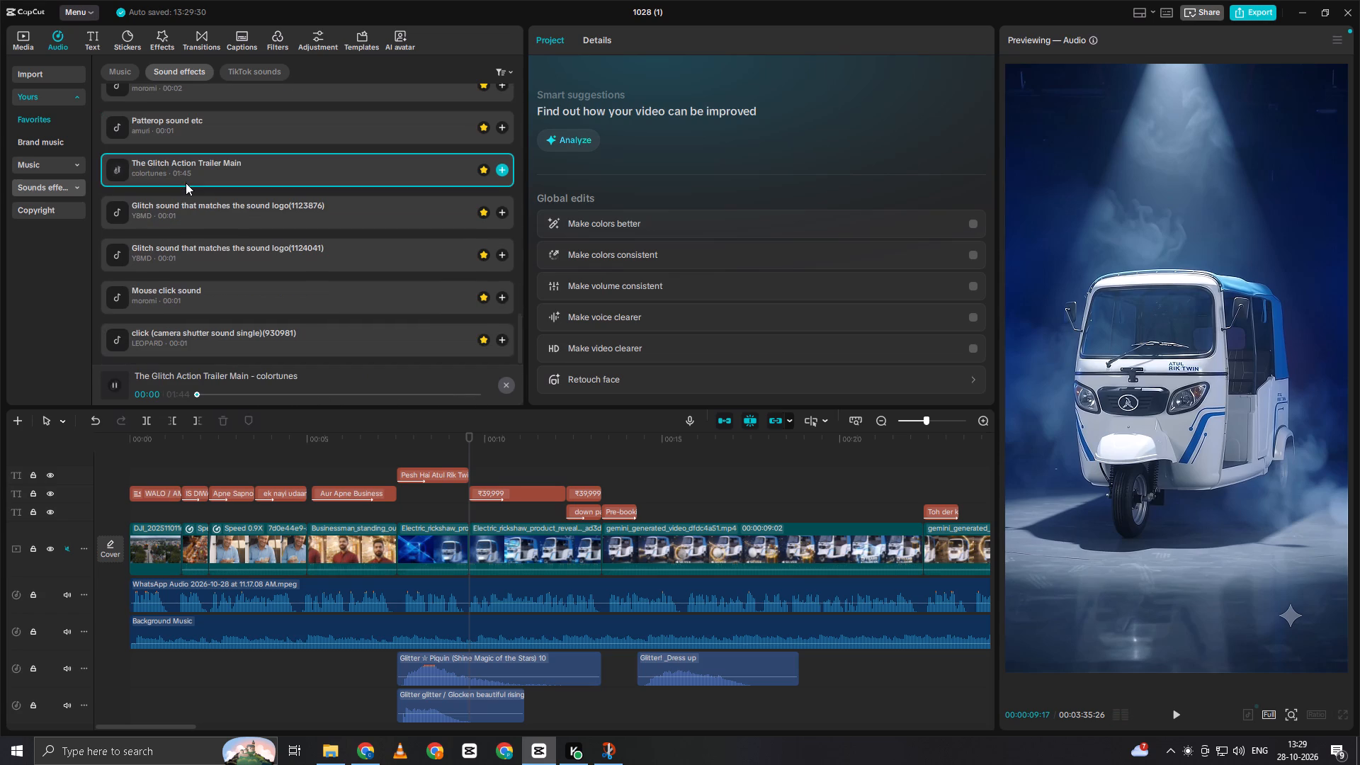
{"action": "left_click", "coordinate": [184, 138]}
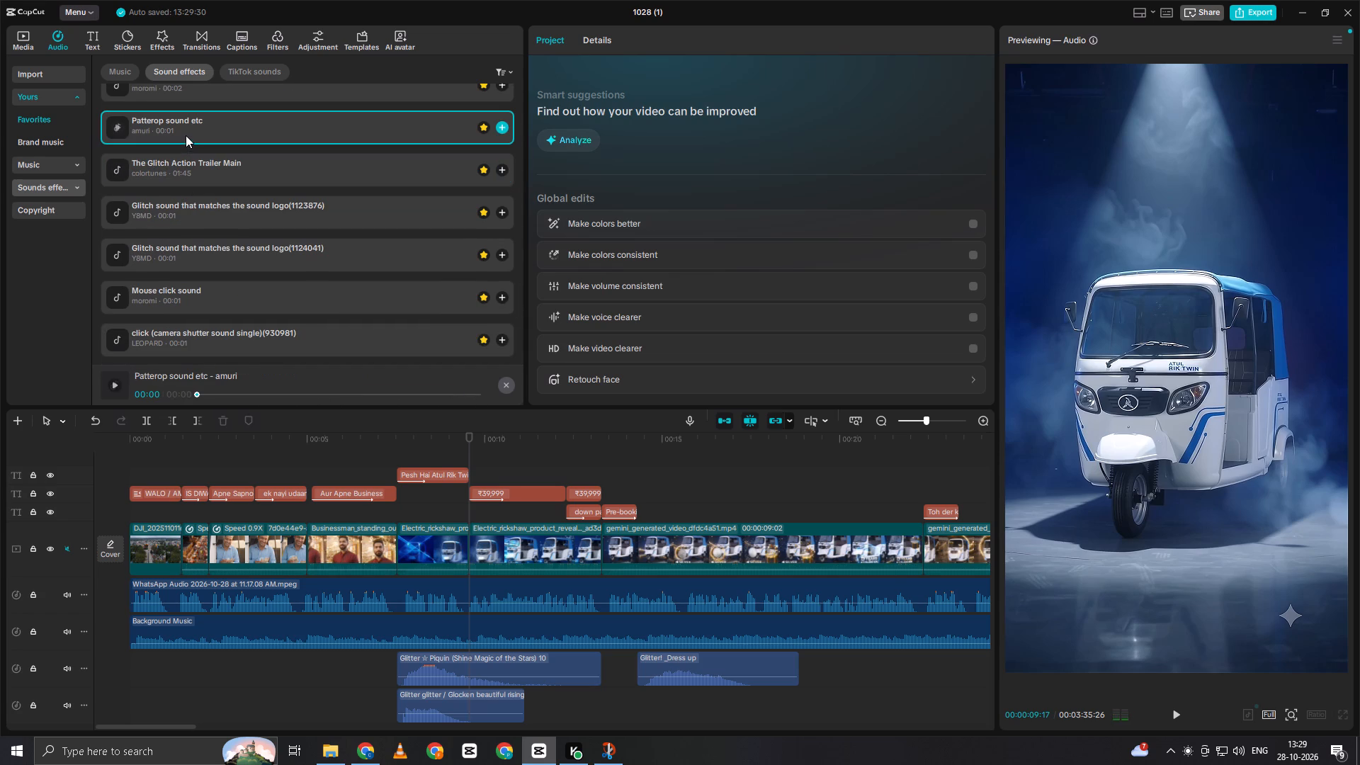
Audition the remaining favourite sound effects from "Glitch sound that matches the sound logo" through RISER_01, Party cracker 03-5 and "Cinematic / cut in / sound logo".
{"action": "left_click", "coordinate": [200, 208]}
{"action": "scroll", "coordinate": [197, 207], "scroll_direction": "down", "scroll_amount": 1}
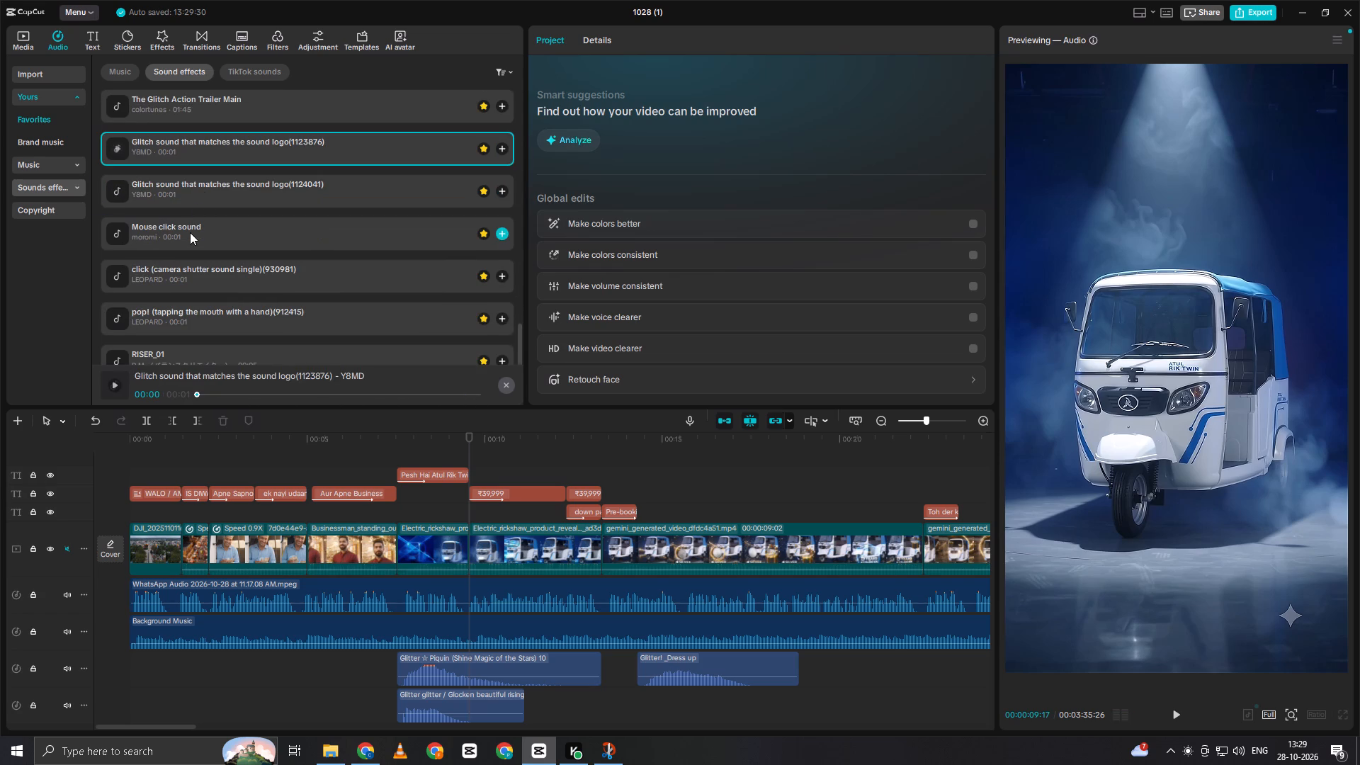
{"action": "left_click", "coordinate": [190, 232]}
{"action": "scroll", "coordinate": [186, 234], "scroll_direction": "down", "scroll_amount": 2}
{"action": "left_click", "coordinate": [188, 222]}
{"action": "left_click", "coordinate": [192, 193]}
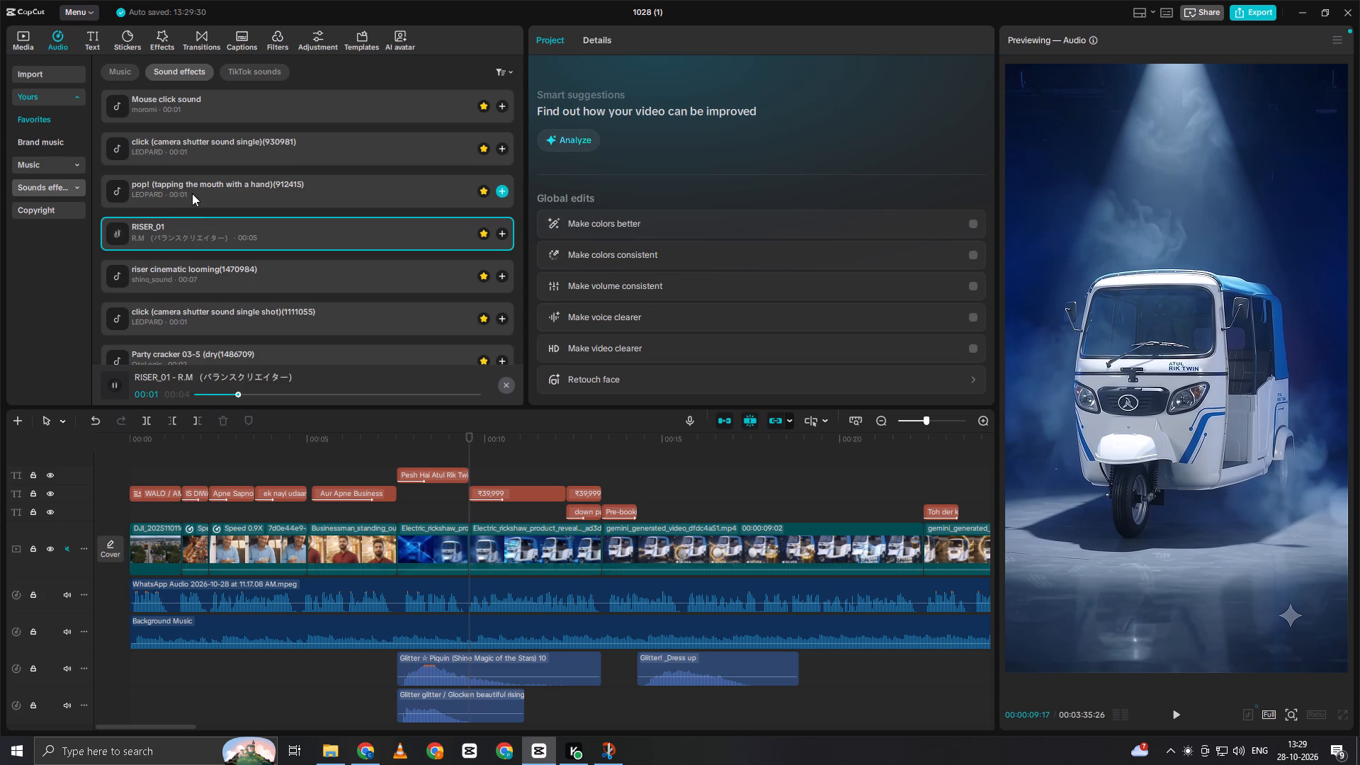
{"action": "scroll", "coordinate": [192, 193], "scroll_direction": "down", "scroll_amount": 2}
{"action": "left_click", "coordinate": [190, 198]}
{"action": "scroll", "coordinate": [190, 198], "scroll_direction": "down", "scroll_amount": 2}
{"action": "left_click", "coordinate": [190, 198]}
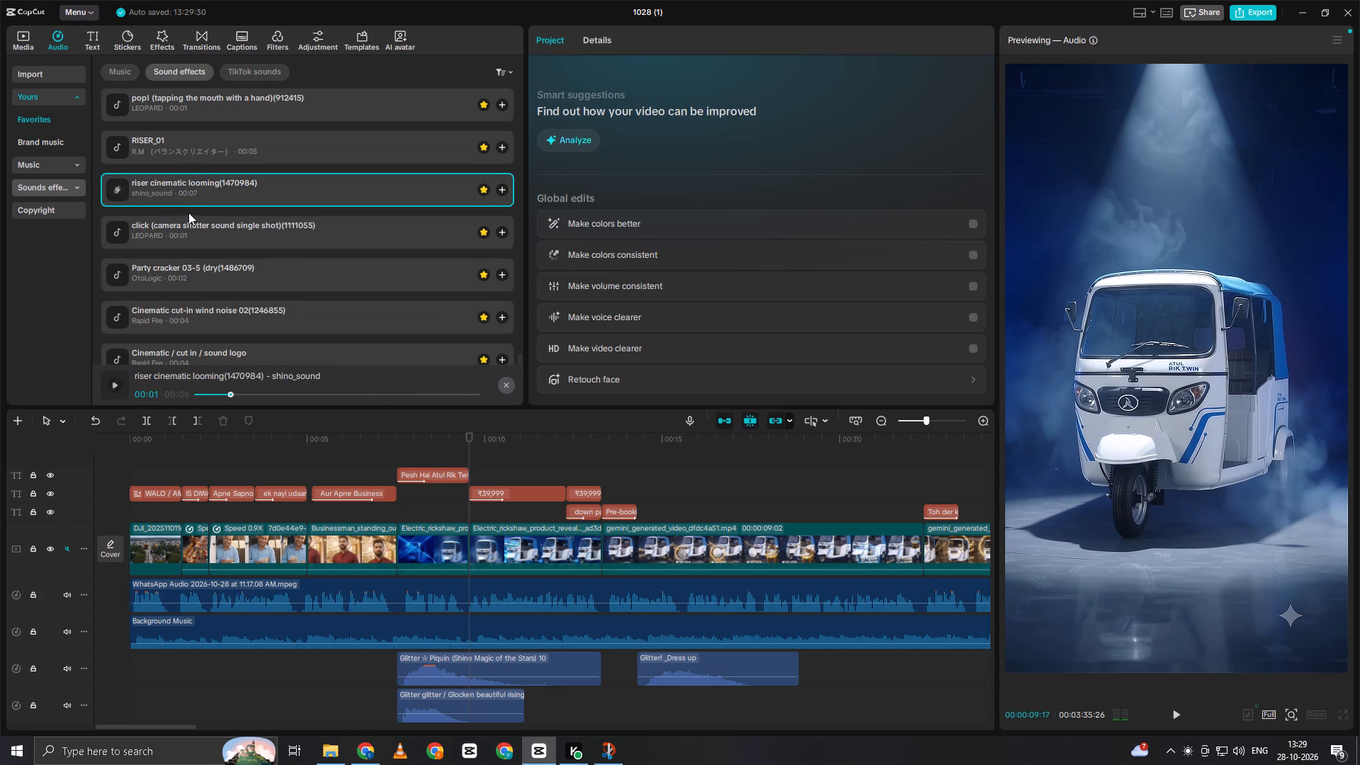
{"action": "left_click", "coordinate": [188, 214]}
{"action": "left_click", "coordinate": [187, 222]}
{"action": "scroll", "coordinate": [184, 231], "scroll_direction": "down", "scroll_amount": 2}
{"action": "left_click", "coordinate": [191, 275]}
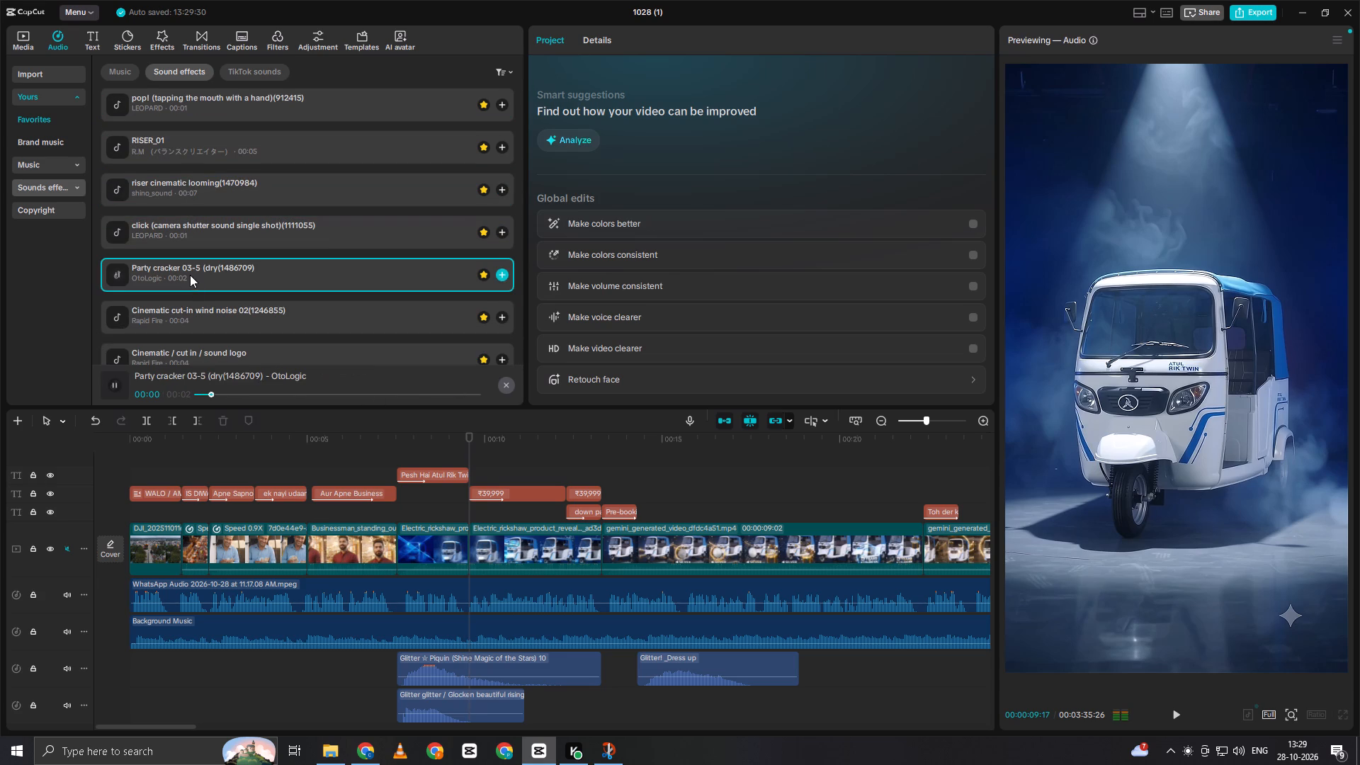
{"action": "left_click", "coordinate": [207, 314]}
{"action": "scroll", "coordinate": [193, 312], "scroll_direction": "down", "scroll_amount": 5}
{"action": "left_click", "coordinate": [219, 360]}
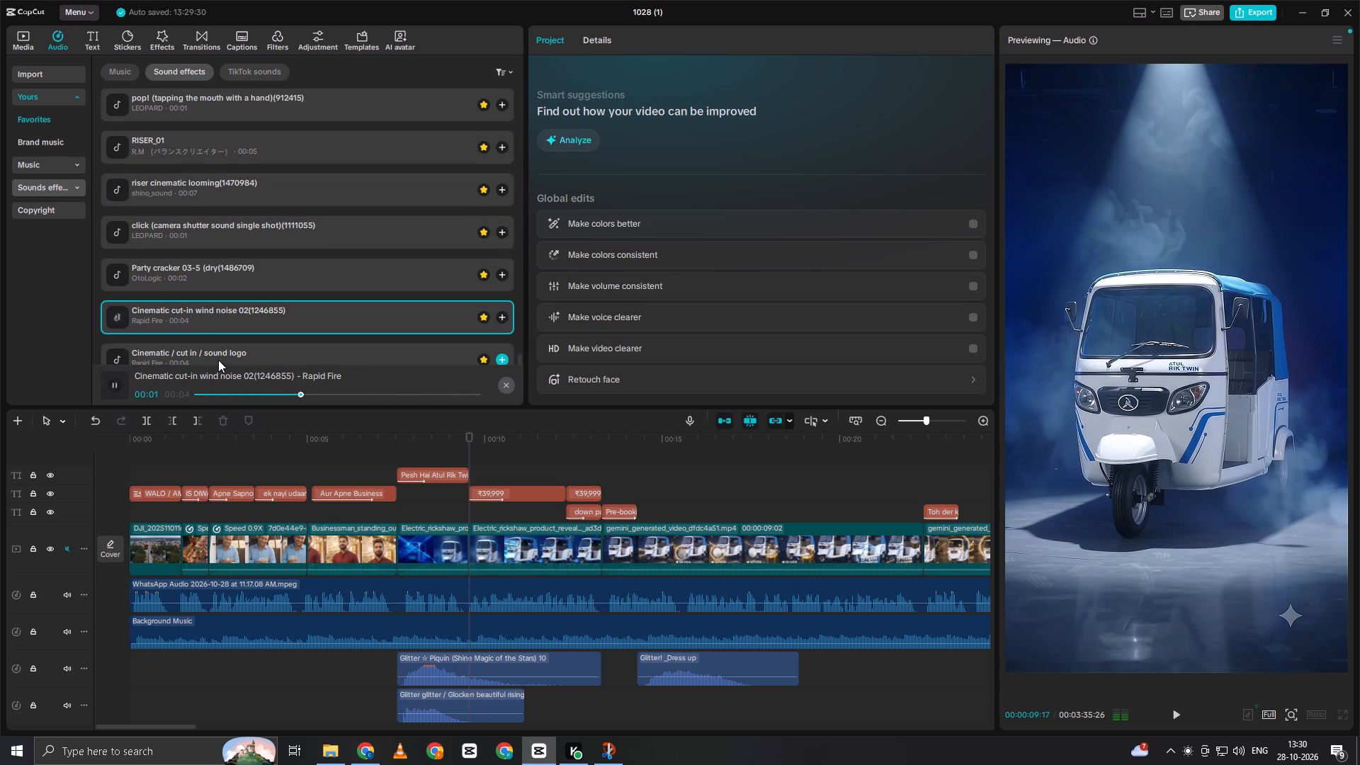
{"action": "scroll", "coordinate": [219, 255], "scroll_direction": "up", "scroll_amount": 2}
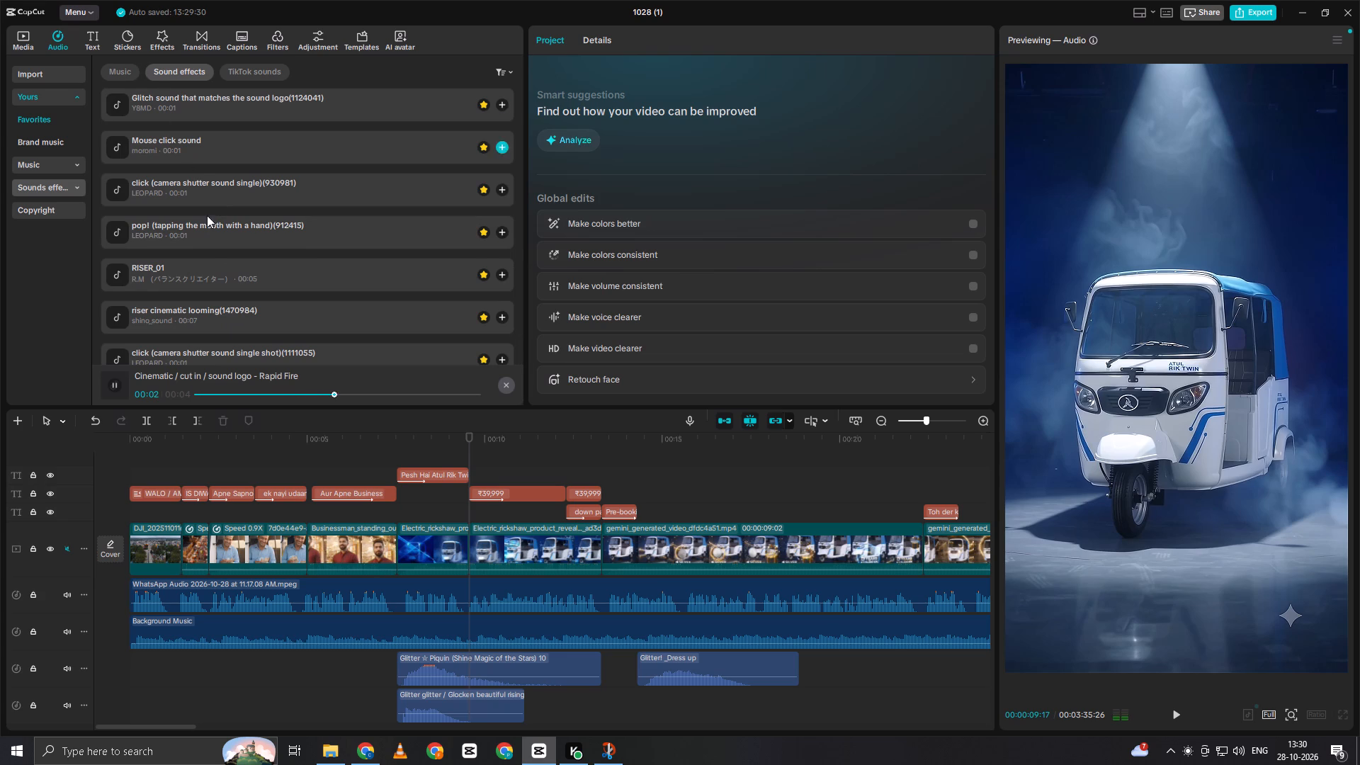
Search the full sound effects library for "MONEY ENTRY".
{"action": "left_click", "coordinate": [46, 189]}
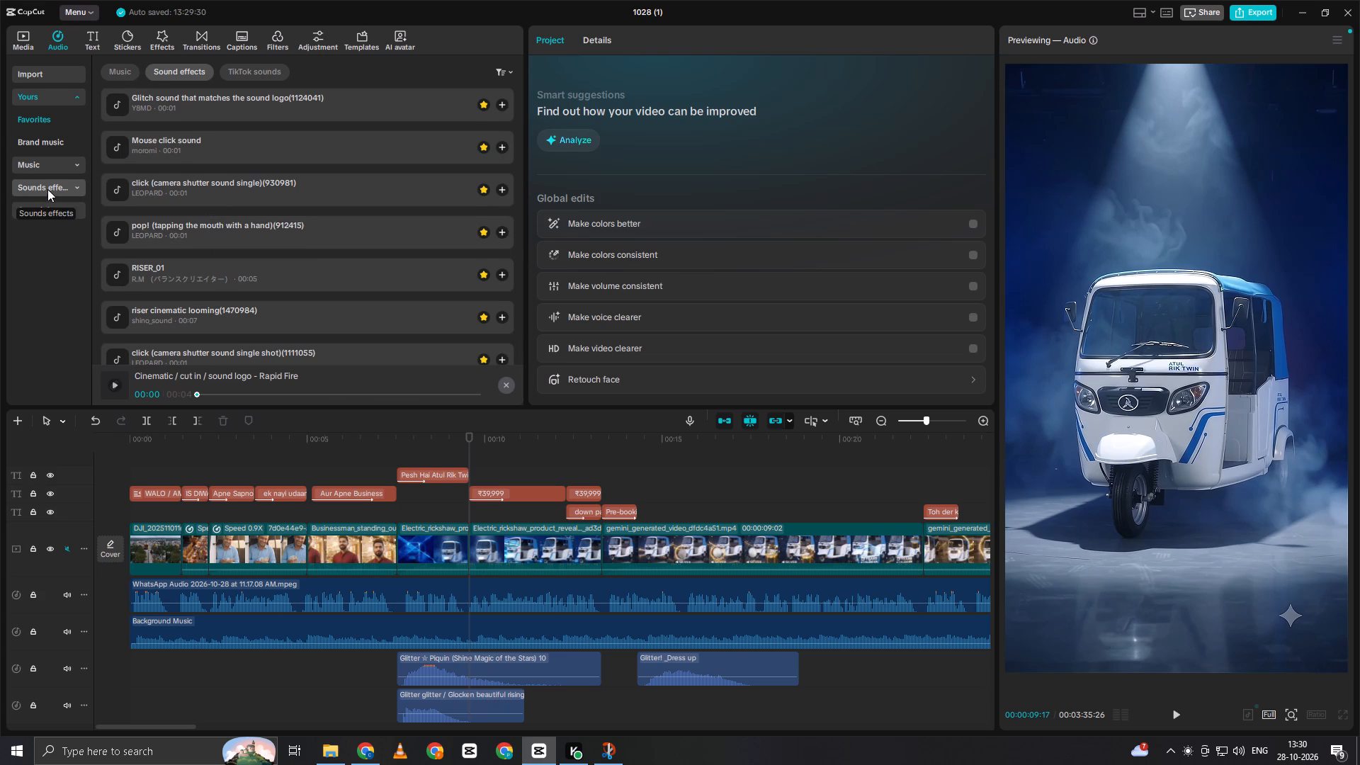
{"action": "left_click", "coordinate": [156, 72]}
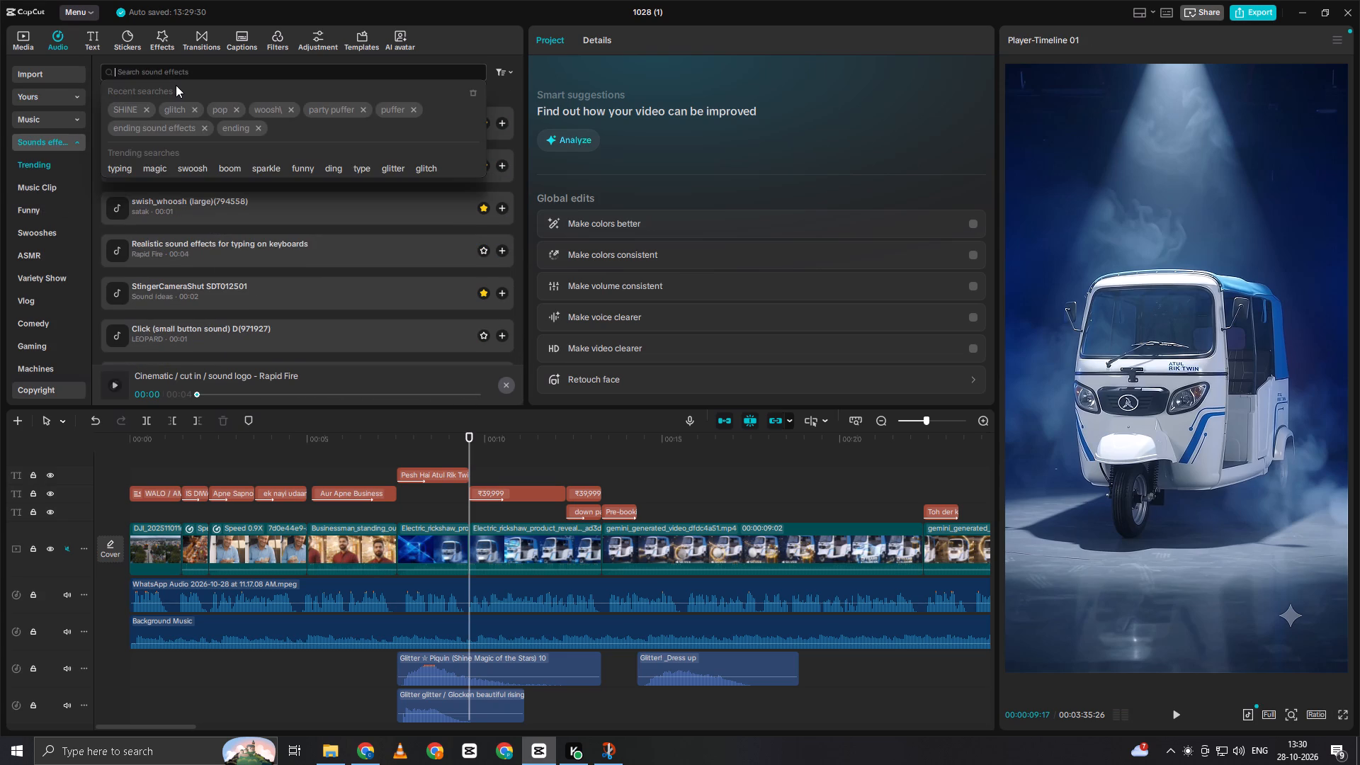
{"action": "type", "text": "MONE7Y ENTRY"}
{"action": "key", "text": "Return"}
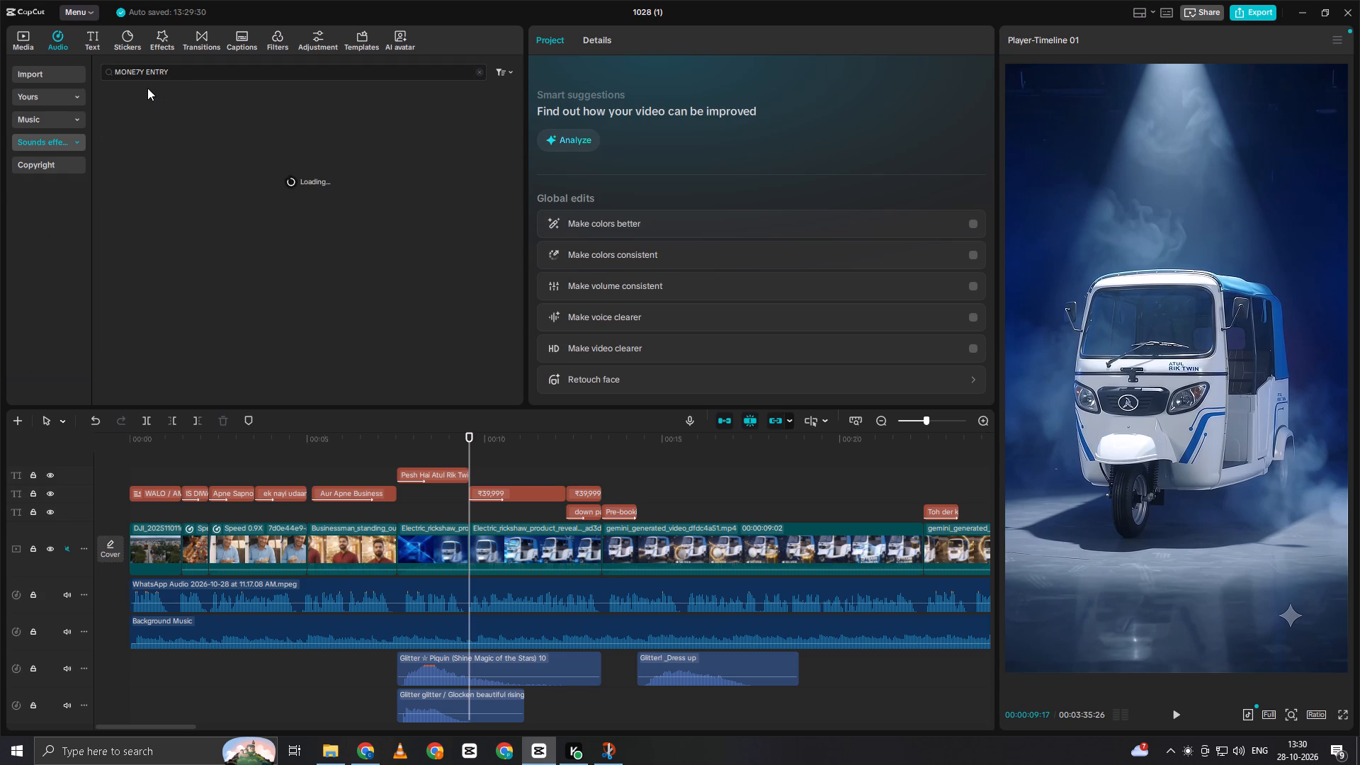
{"action": "left_click", "coordinate": [159, 101]}
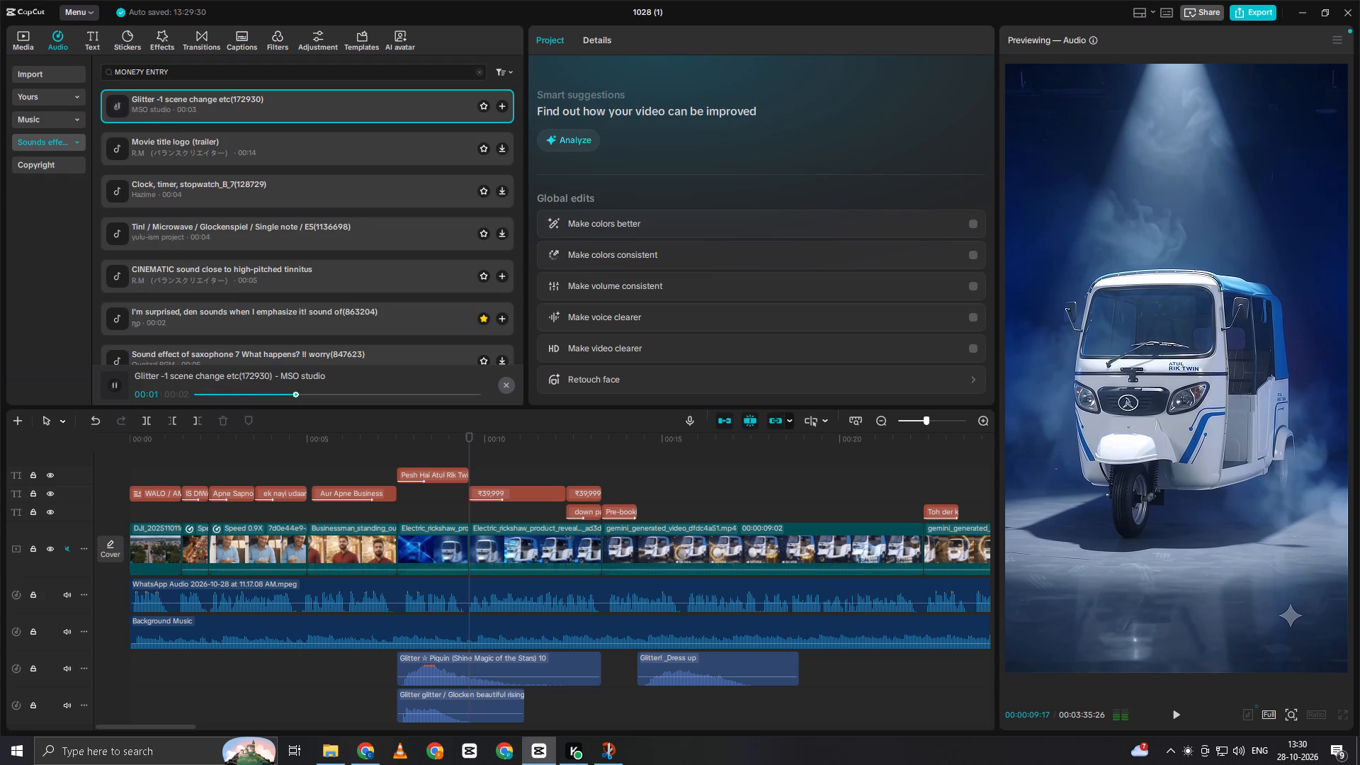
{"action": "left_click", "coordinate": [138, 72]}
{"action": "key", "text": "BackSpace"}
{"action": "key", "text": "n"}
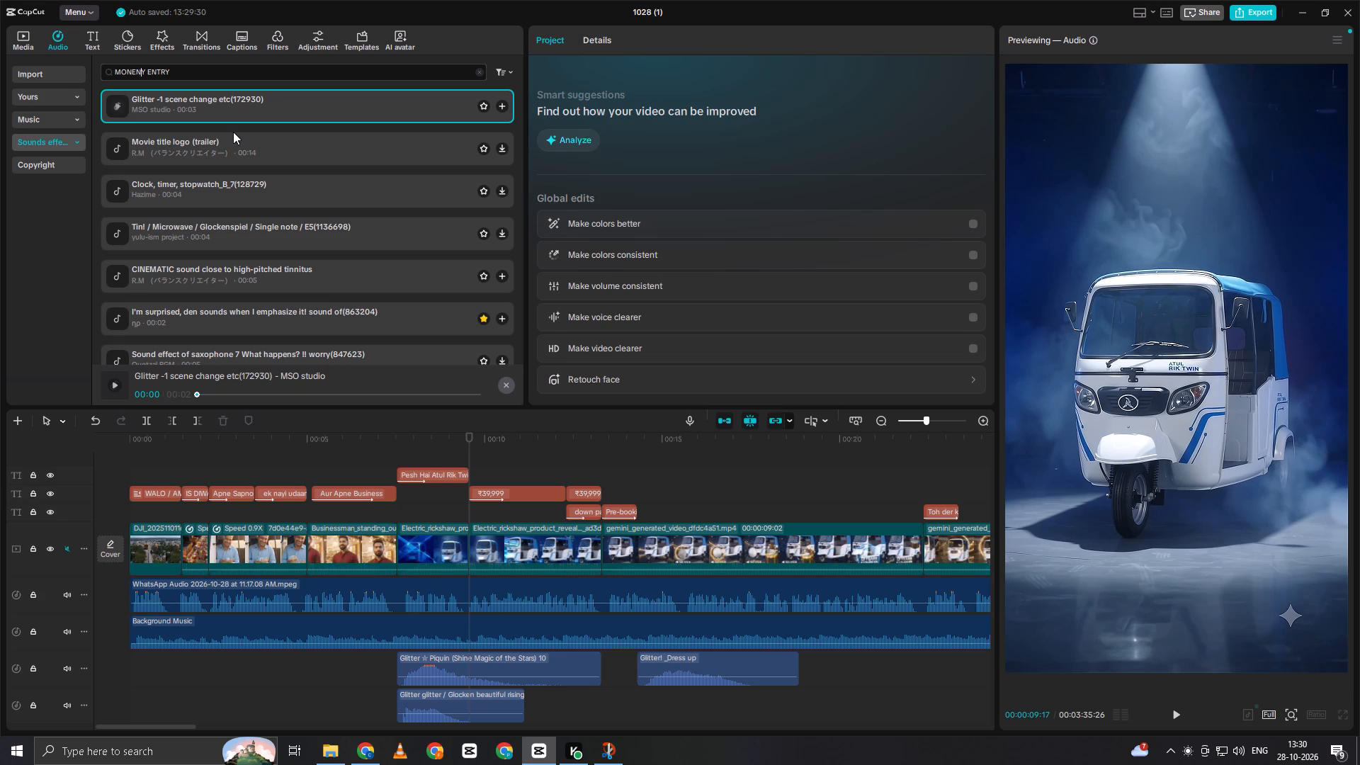
{"action": "key", "text": "BackSpace"}
{"action": "key", "text": "Return"}
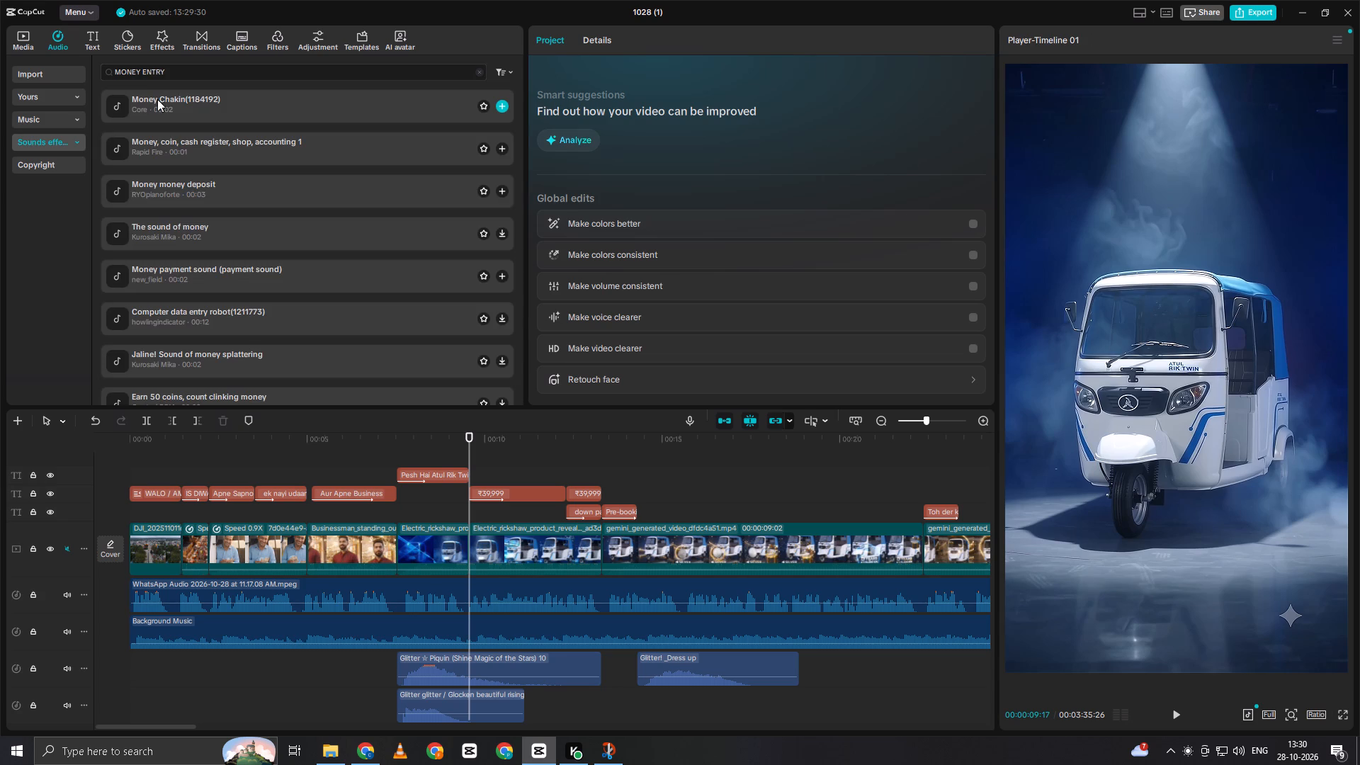
Audition the first four money sounds and mark "Money money deposit", "Money, coin, cash register, shop, accounting 1" and "Money Chakin" as favourites.
{"action": "left_click", "coordinate": [174, 93]}
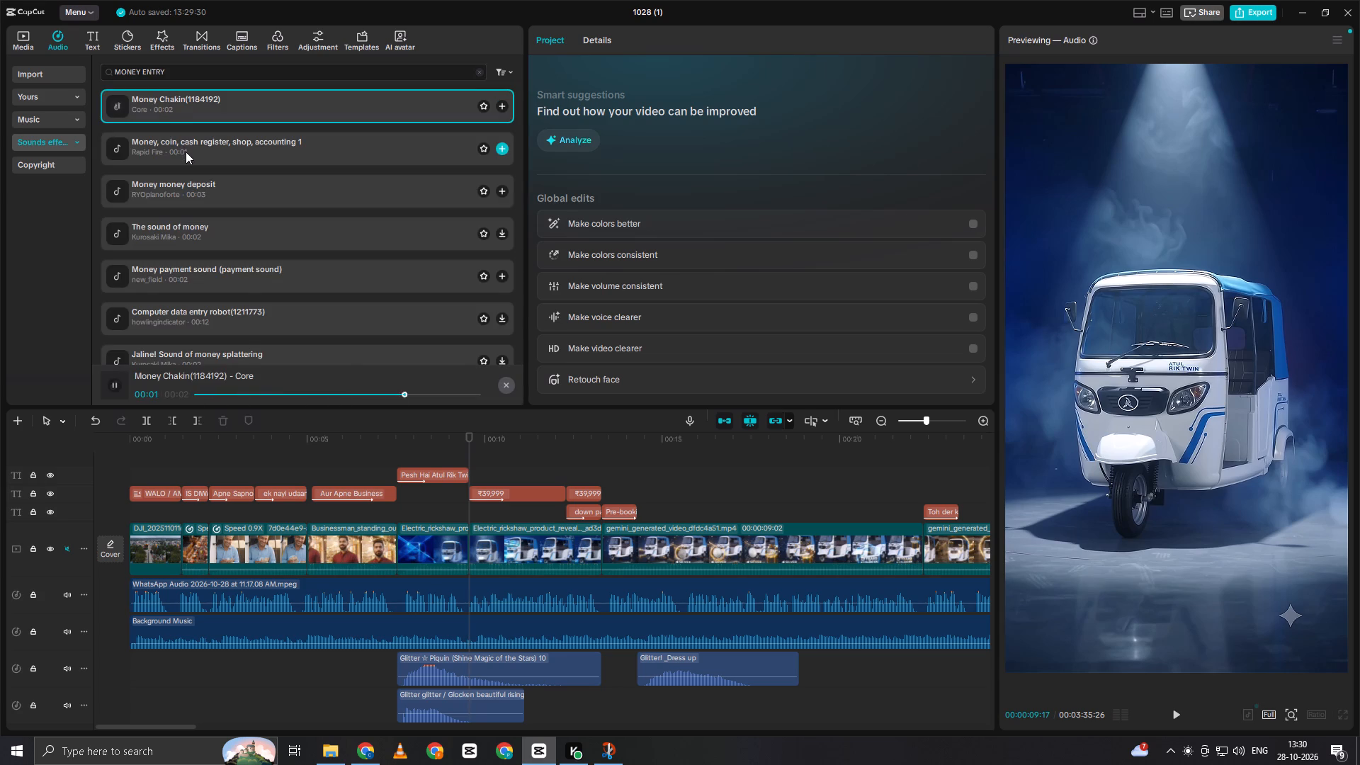
{"action": "left_click", "coordinate": [186, 152]}
{"action": "left_click", "coordinate": [235, 188]}
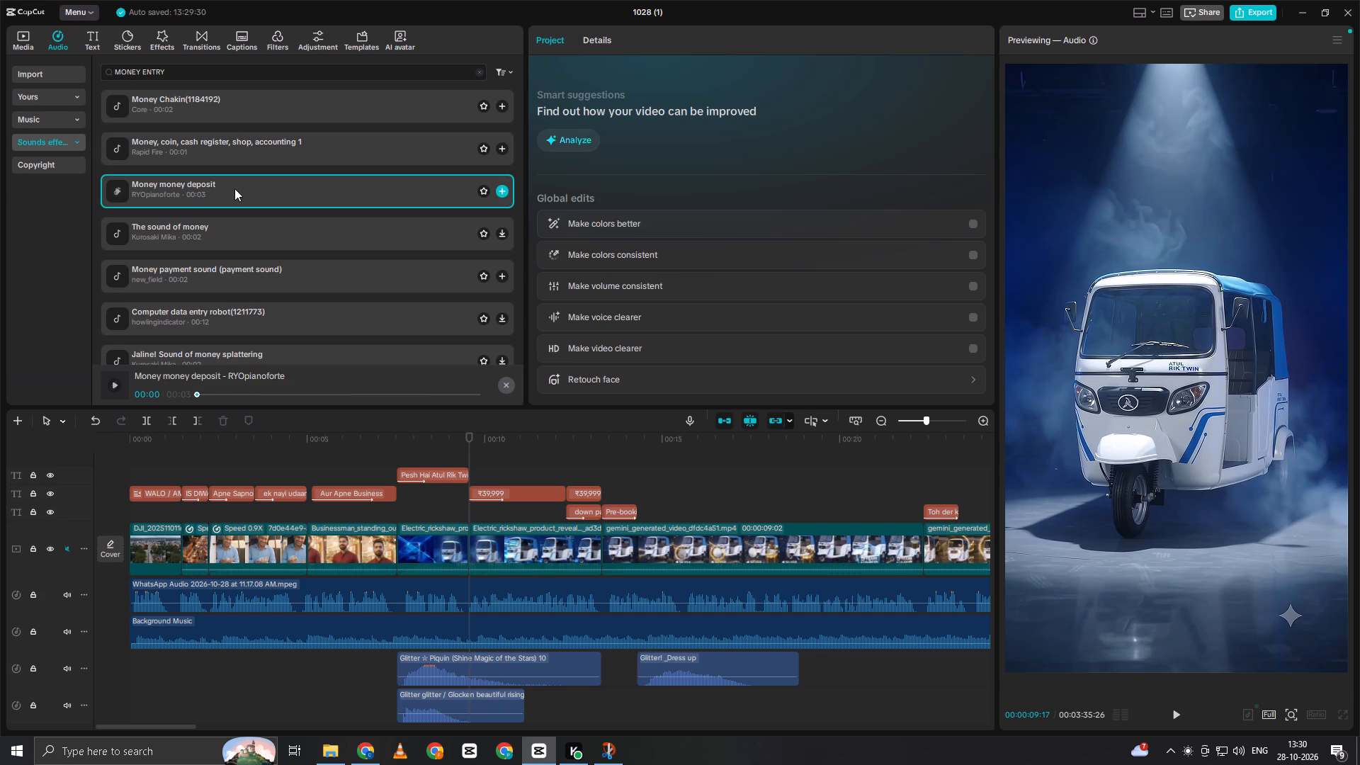
{"action": "left_click", "coordinate": [221, 220]}
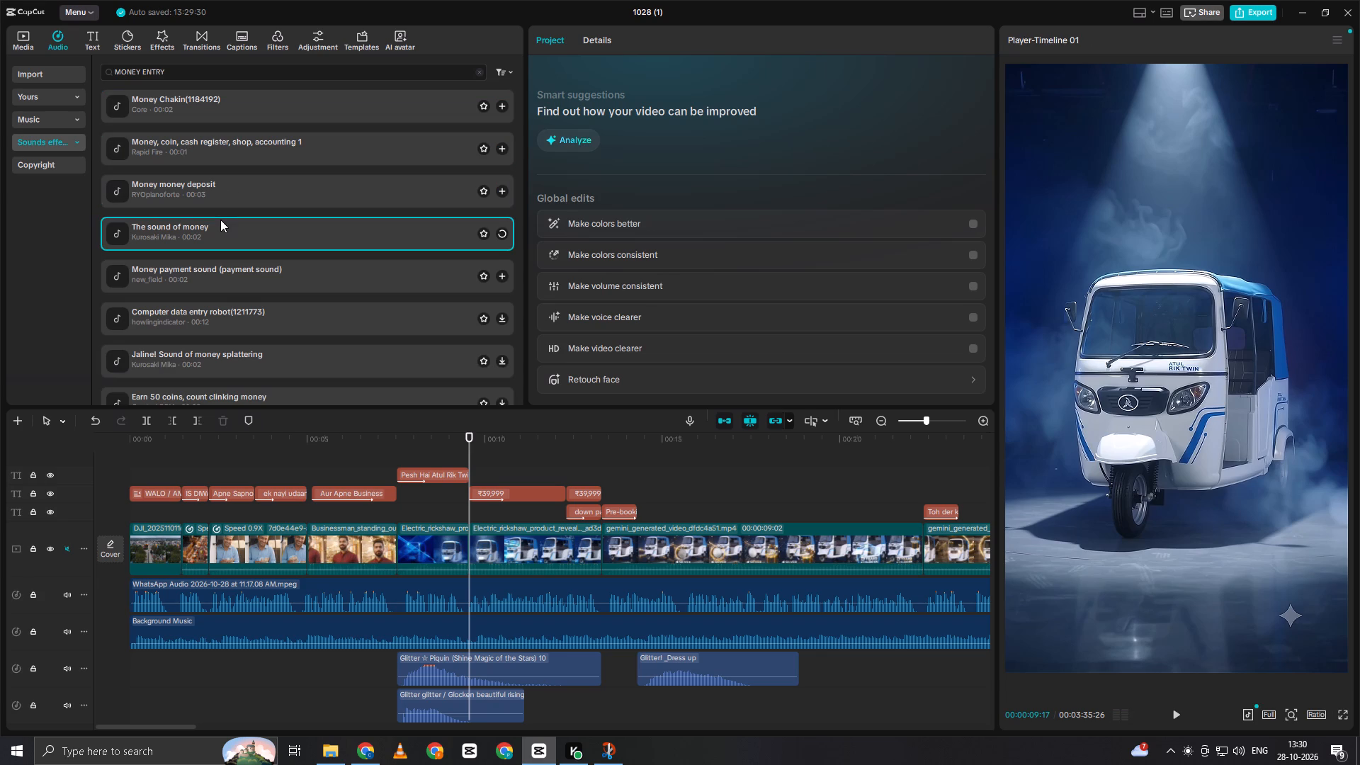
{"action": "left_click", "coordinate": [368, 180]}
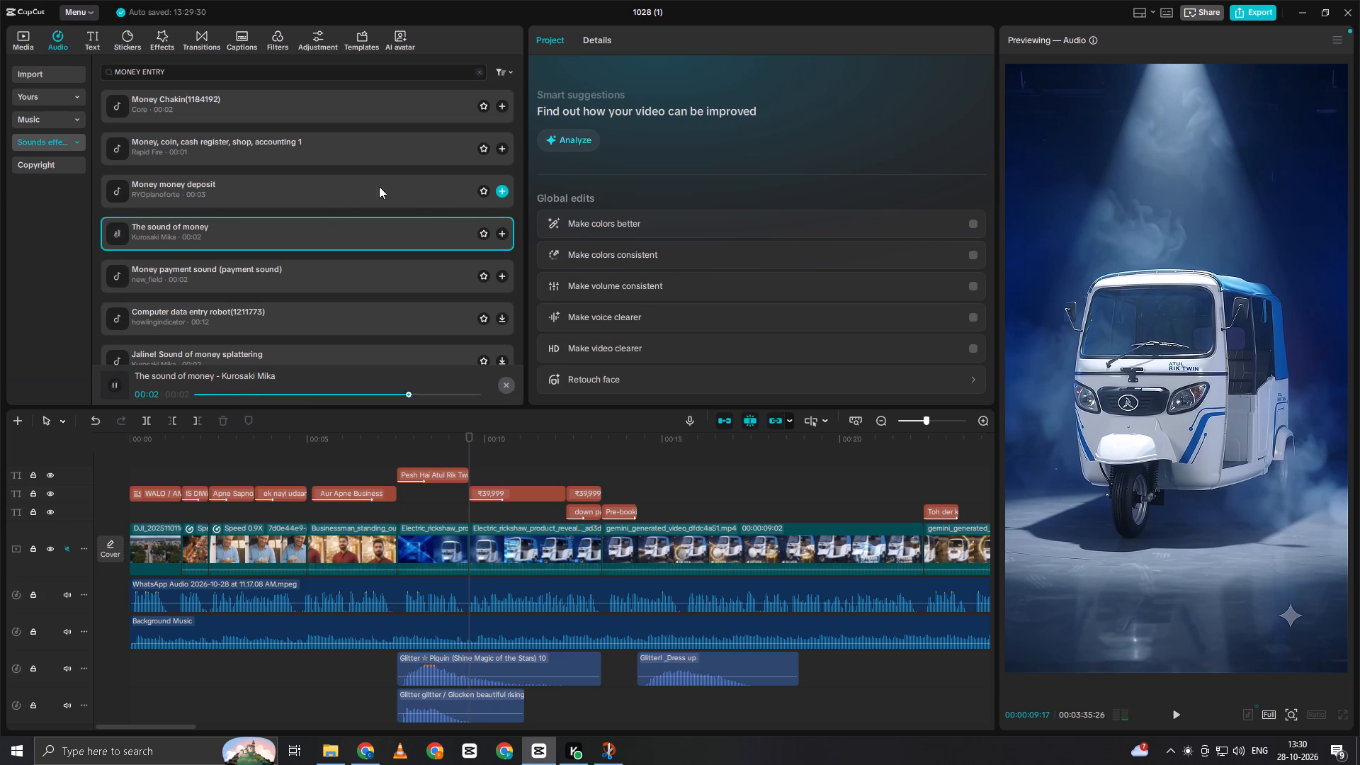
{"action": "left_click", "coordinate": [484, 193]}
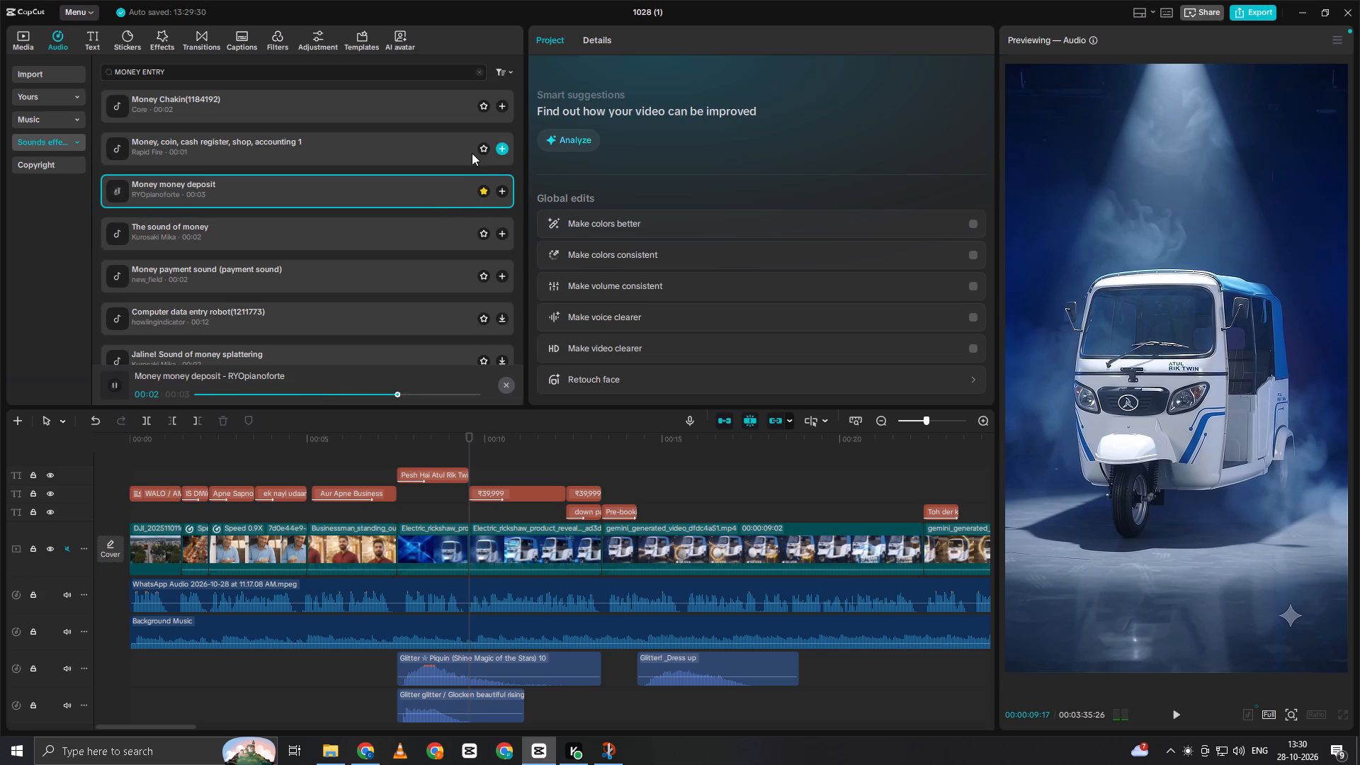
{"action": "left_click", "coordinate": [466, 149]}
{"action": "left_click", "coordinate": [482, 144]}
{"action": "left_click", "coordinate": [459, 91]}
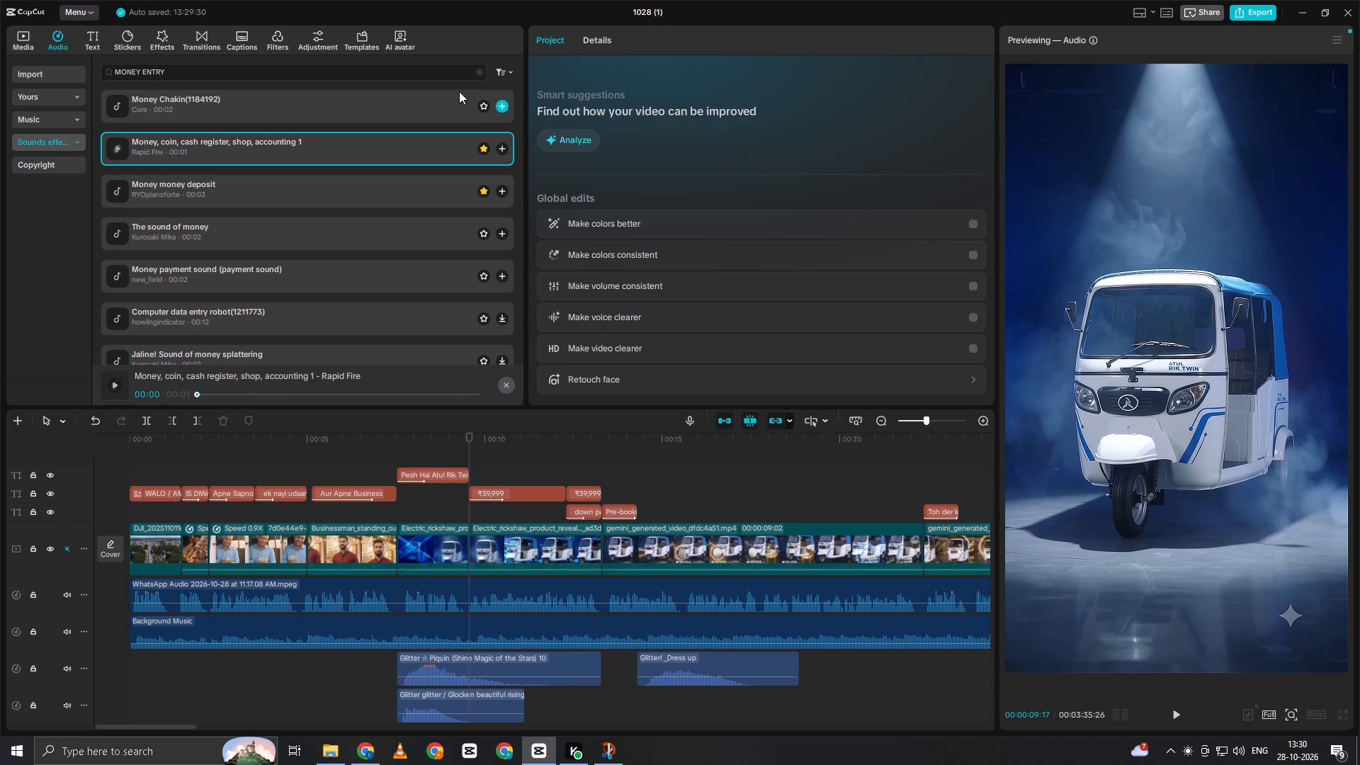
{"action": "left_click", "coordinate": [483, 106]}
Audition further money sounds, including Computer data entry robot, Jaline! Sound of money splattering, Earn 50 coins and Money calculator.
{"action": "scroll", "coordinate": [264, 255], "scroll_direction": "down", "scroll_amount": 1}
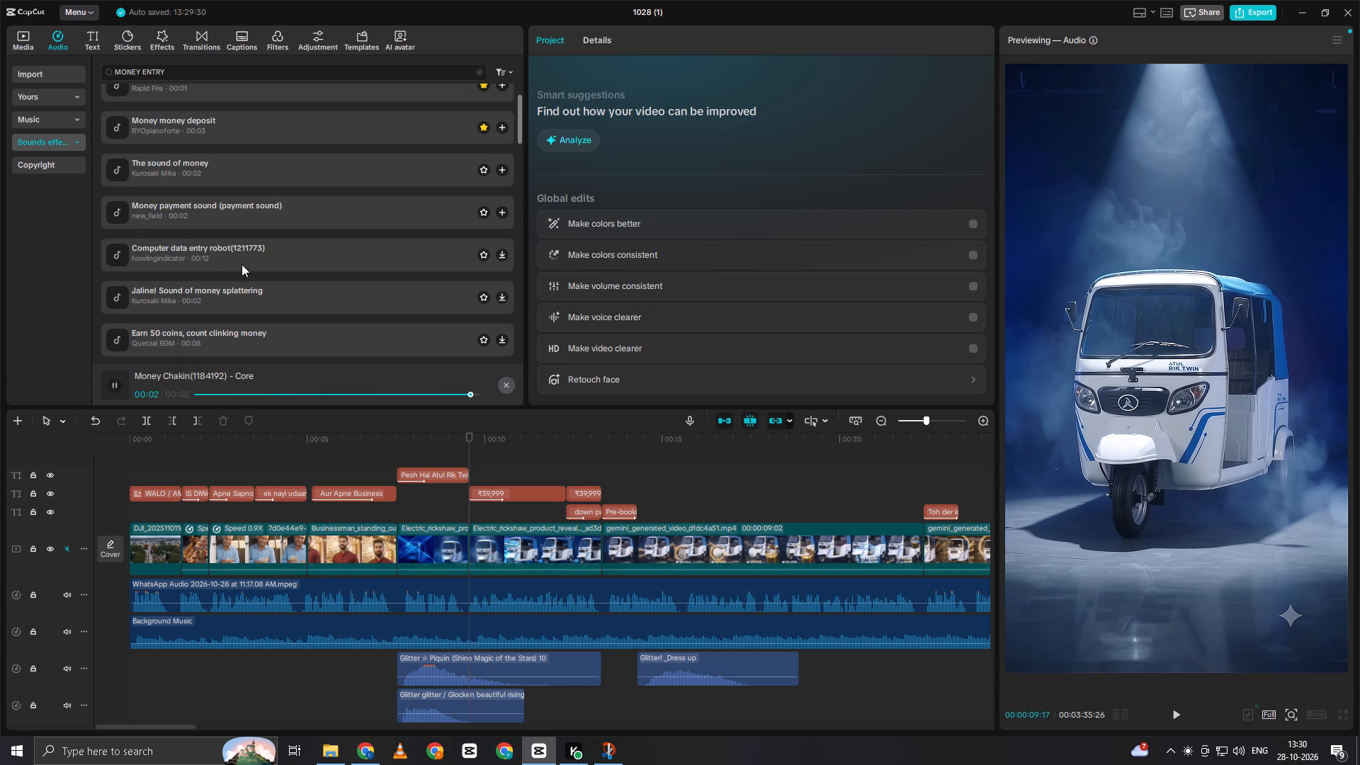
{"action": "left_click", "coordinate": [242, 264]}
{"action": "left_click", "coordinate": [234, 293]}
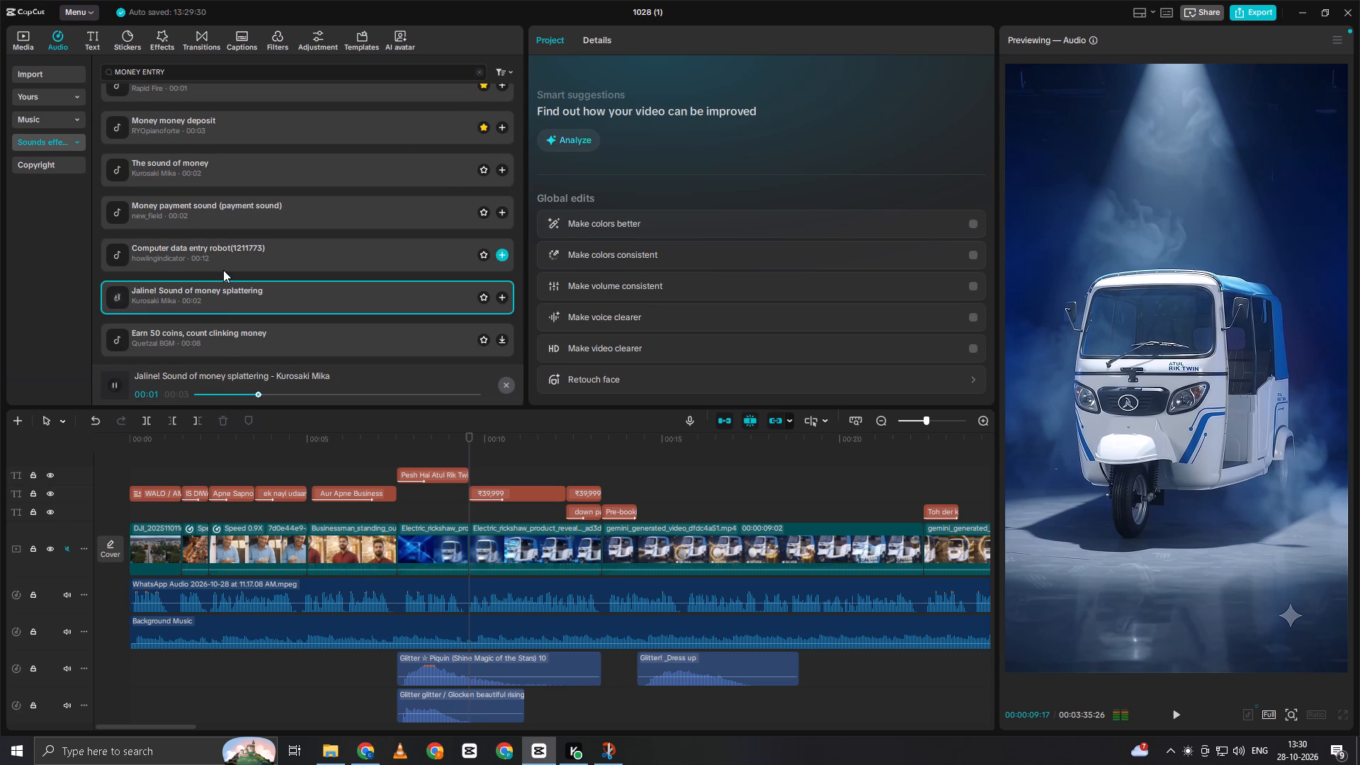
{"action": "left_click", "coordinate": [222, 268]}
{"action": "scroll", "coordinate": [228, 279], "scroll_direction": "down", "scroll_amount": 1}
{"action": "left_click", "coordinate": [223, 285]}
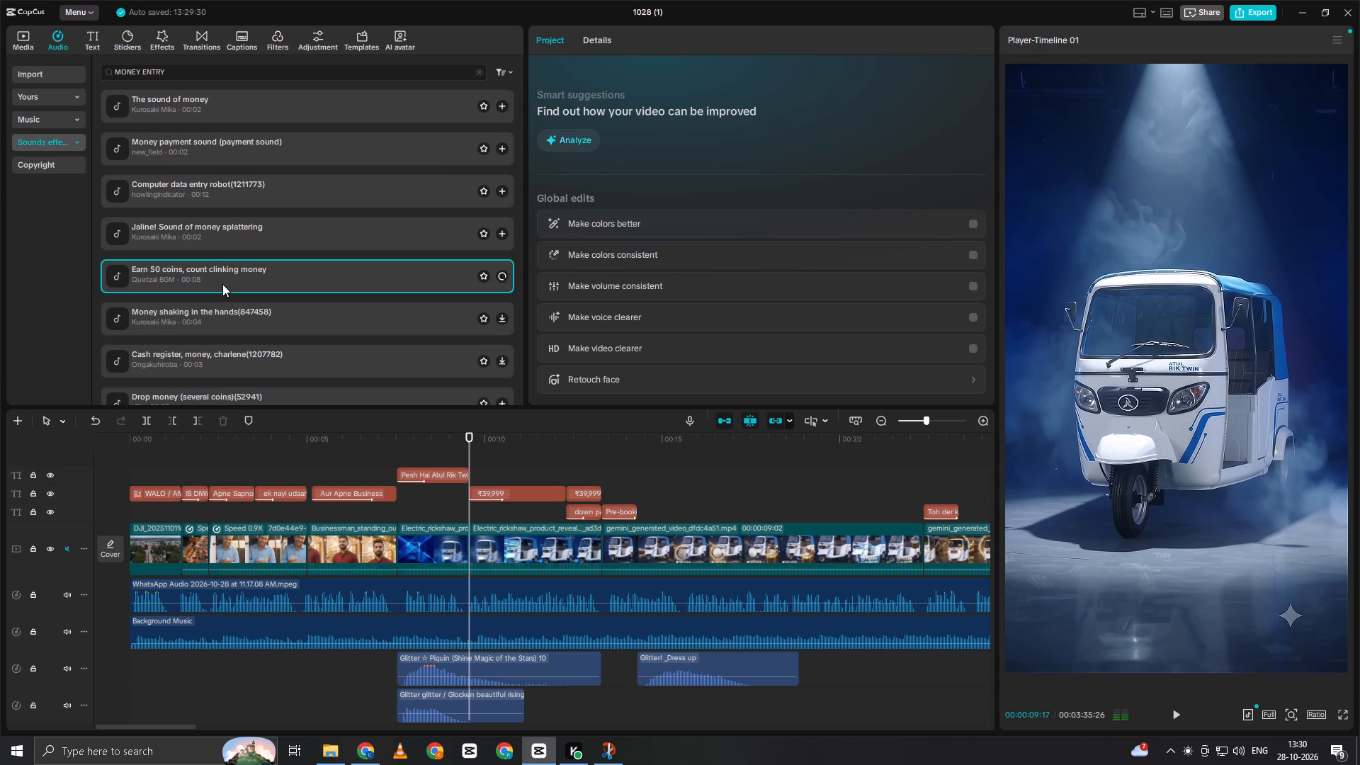
{"action": "left_click", "coordinate": [229, 328]}
{"action": "scroll", "coordinate": [229, 328], "scroll_direction": "down", "scroll_amount": 2}
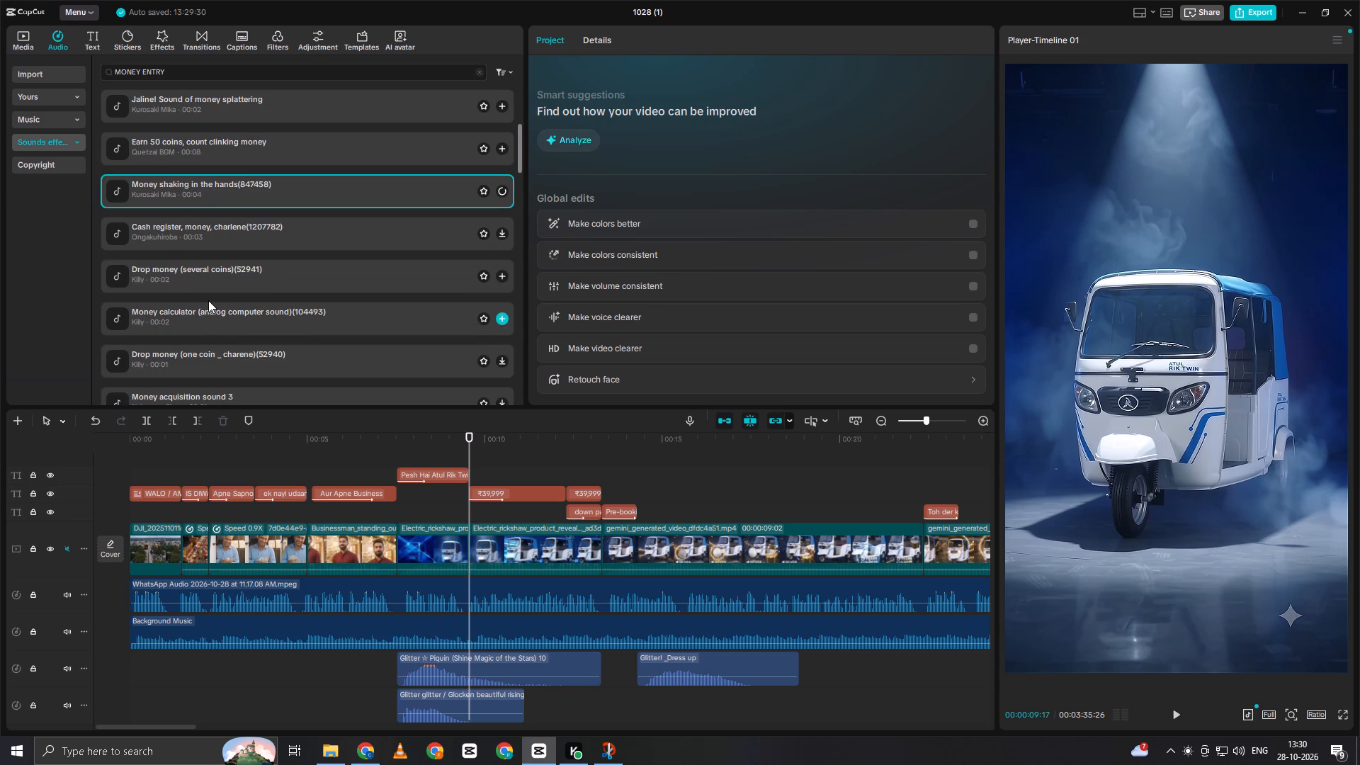
{"action": "left_click", "coordinate": [193, 277]}
{"action": "left_click", "coordinate": [200, 306]}
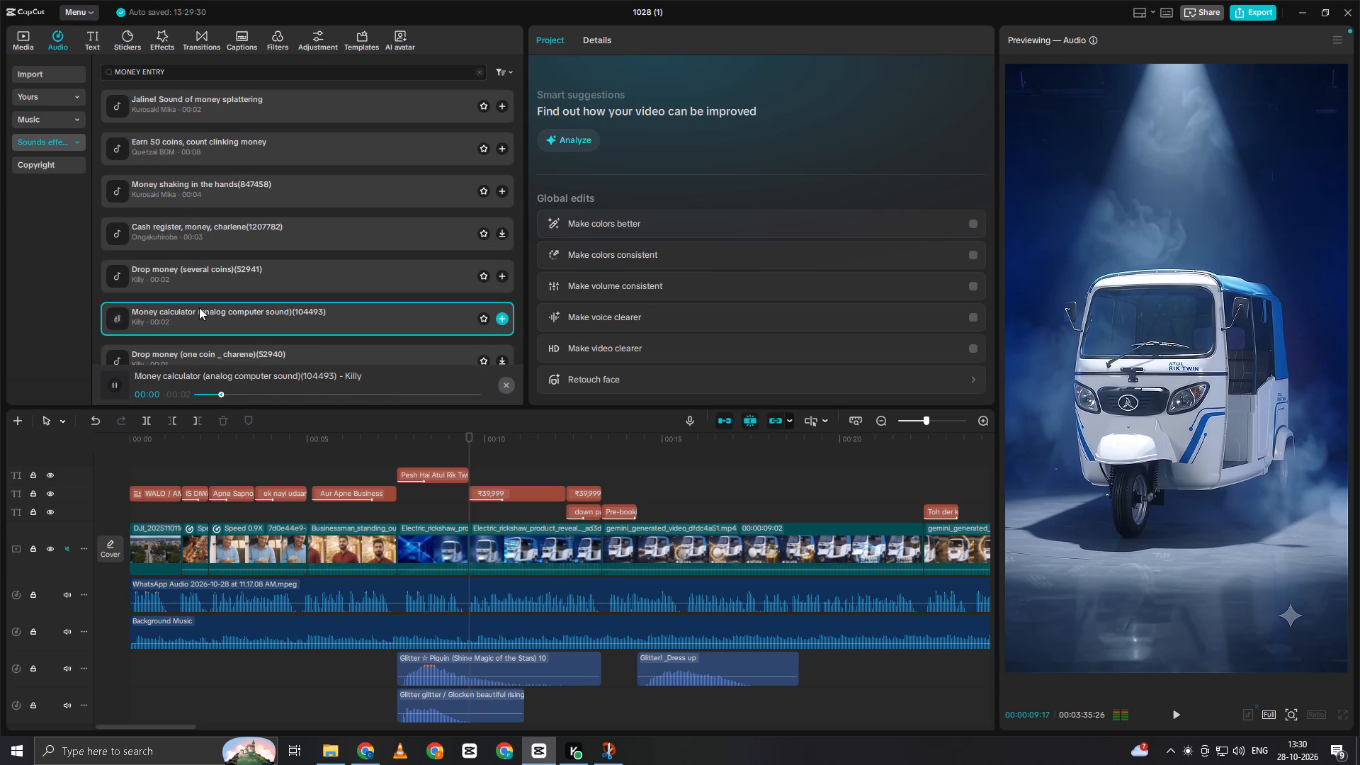
{"action": "scroll", "coordinate": [179, 195], "scroll_direction": "down", "scroll_amount": 1}
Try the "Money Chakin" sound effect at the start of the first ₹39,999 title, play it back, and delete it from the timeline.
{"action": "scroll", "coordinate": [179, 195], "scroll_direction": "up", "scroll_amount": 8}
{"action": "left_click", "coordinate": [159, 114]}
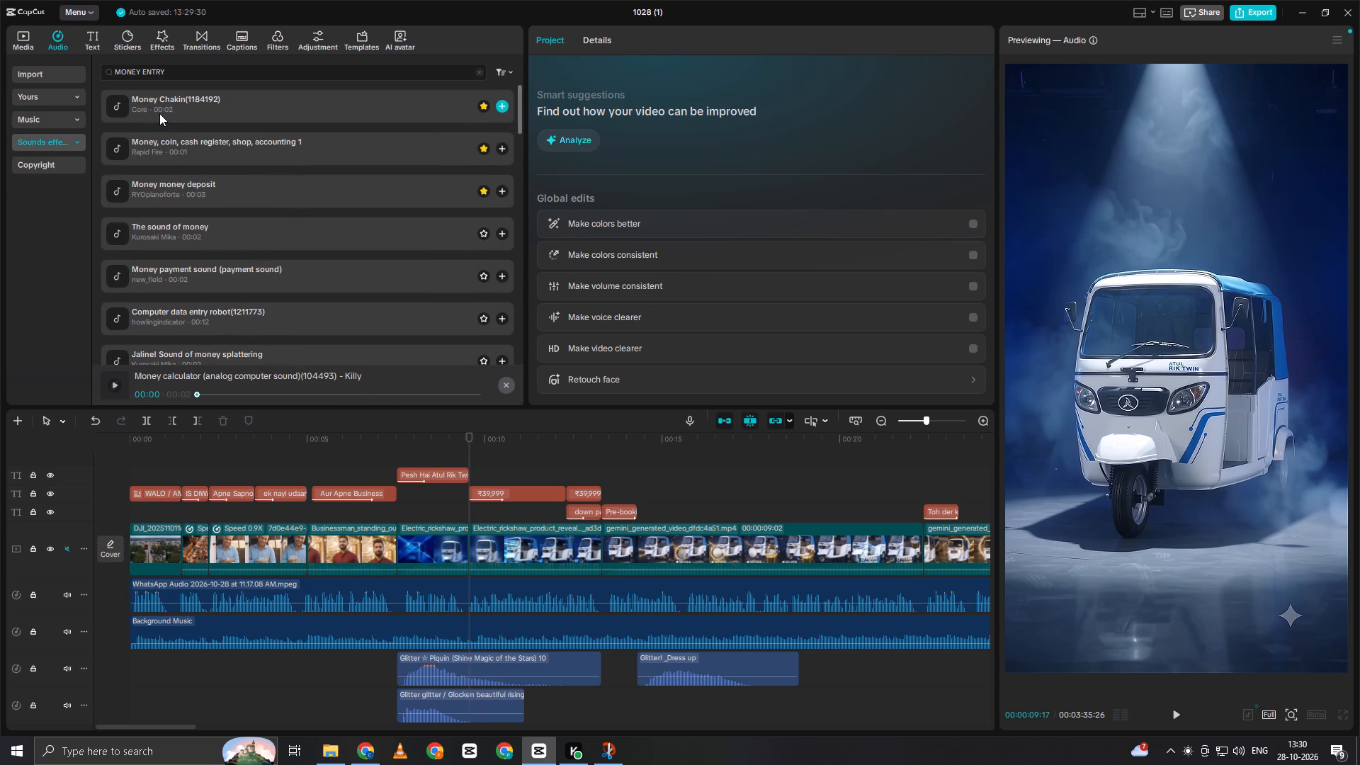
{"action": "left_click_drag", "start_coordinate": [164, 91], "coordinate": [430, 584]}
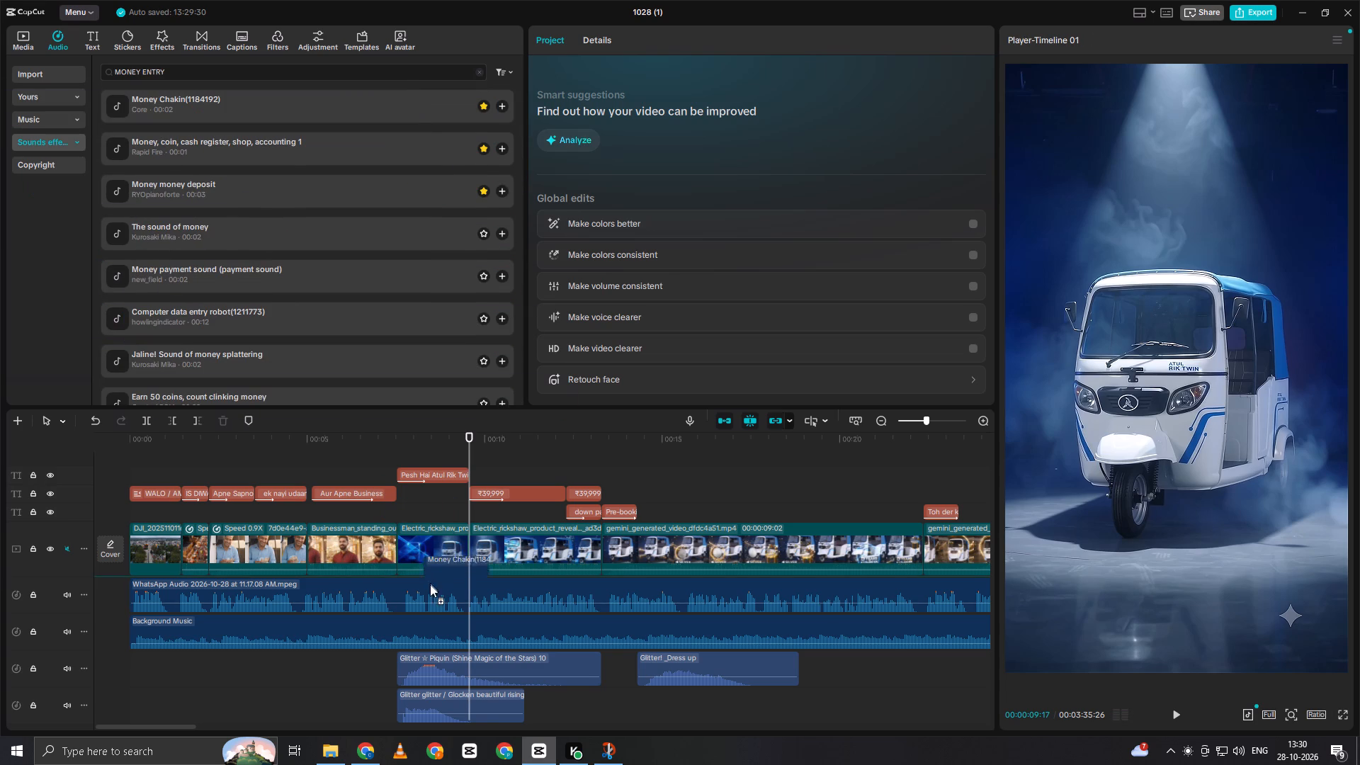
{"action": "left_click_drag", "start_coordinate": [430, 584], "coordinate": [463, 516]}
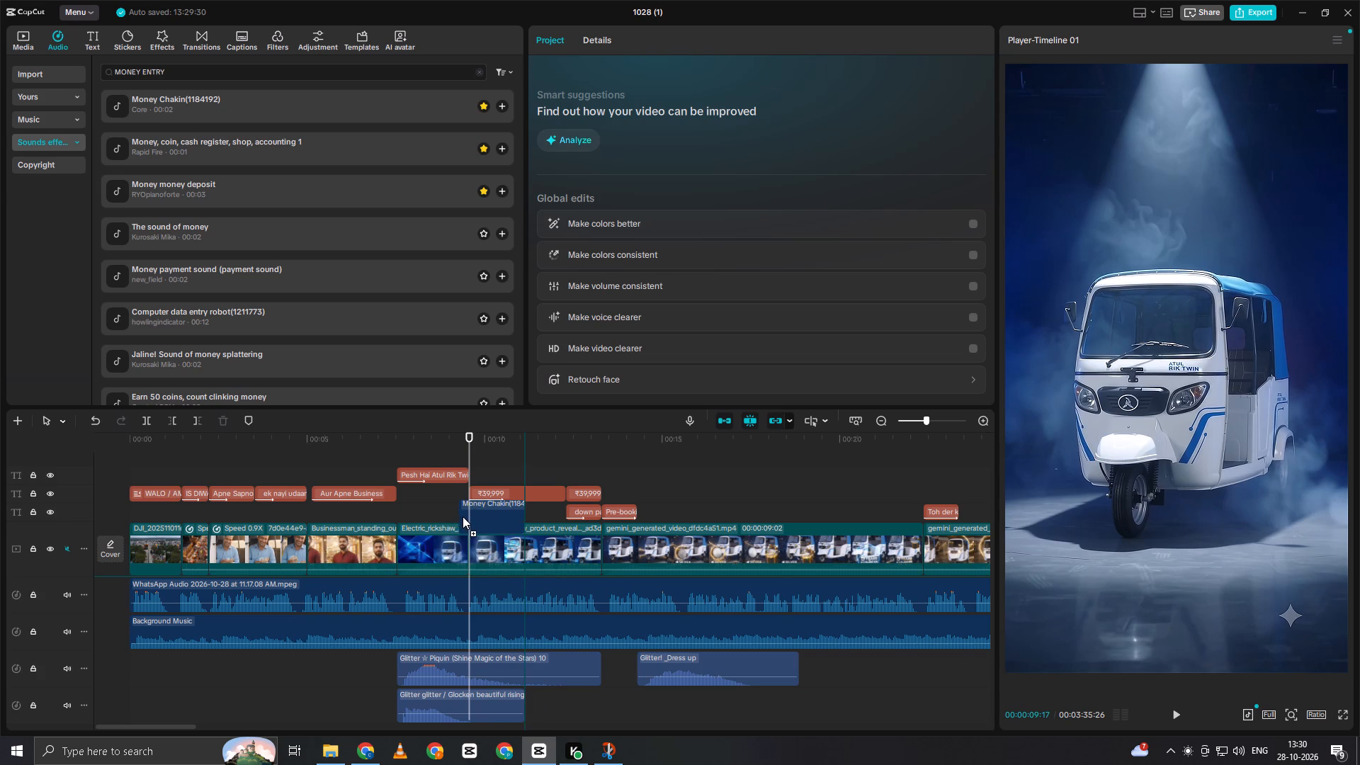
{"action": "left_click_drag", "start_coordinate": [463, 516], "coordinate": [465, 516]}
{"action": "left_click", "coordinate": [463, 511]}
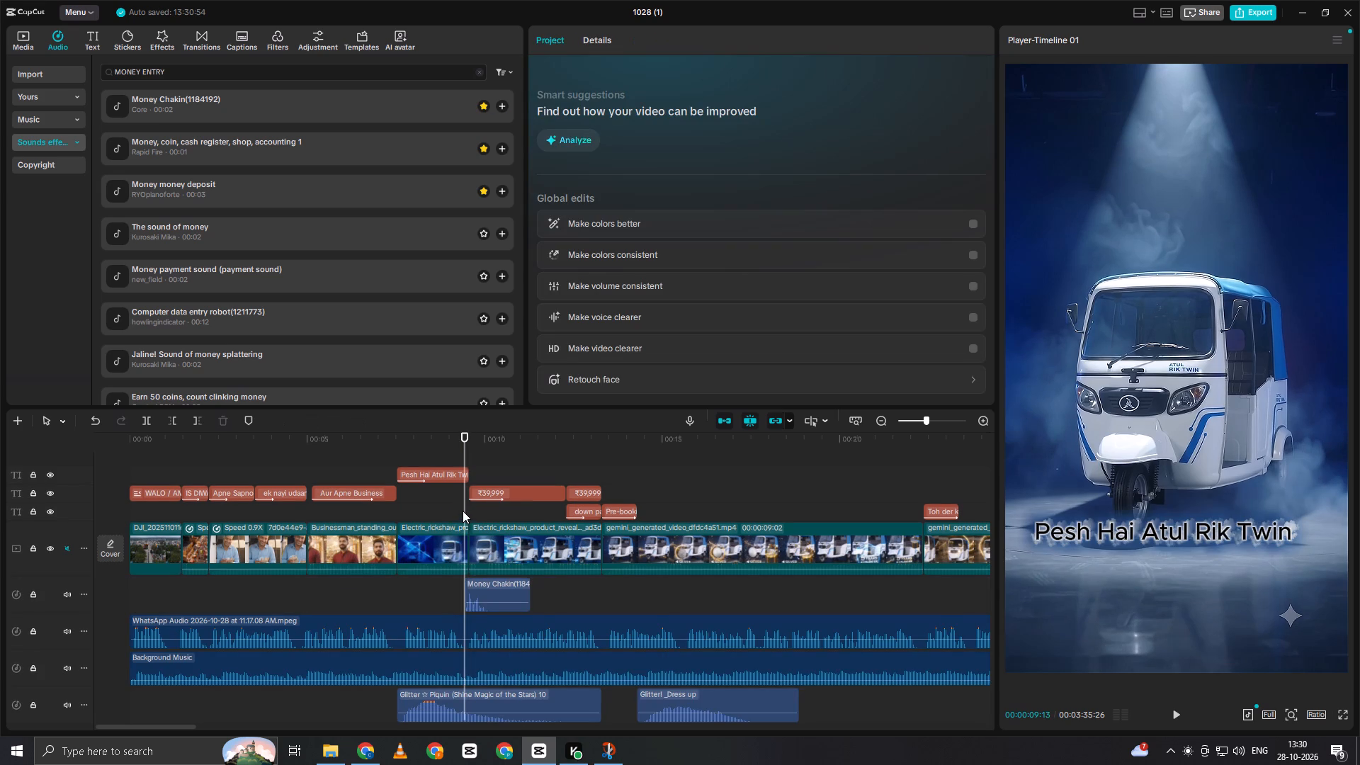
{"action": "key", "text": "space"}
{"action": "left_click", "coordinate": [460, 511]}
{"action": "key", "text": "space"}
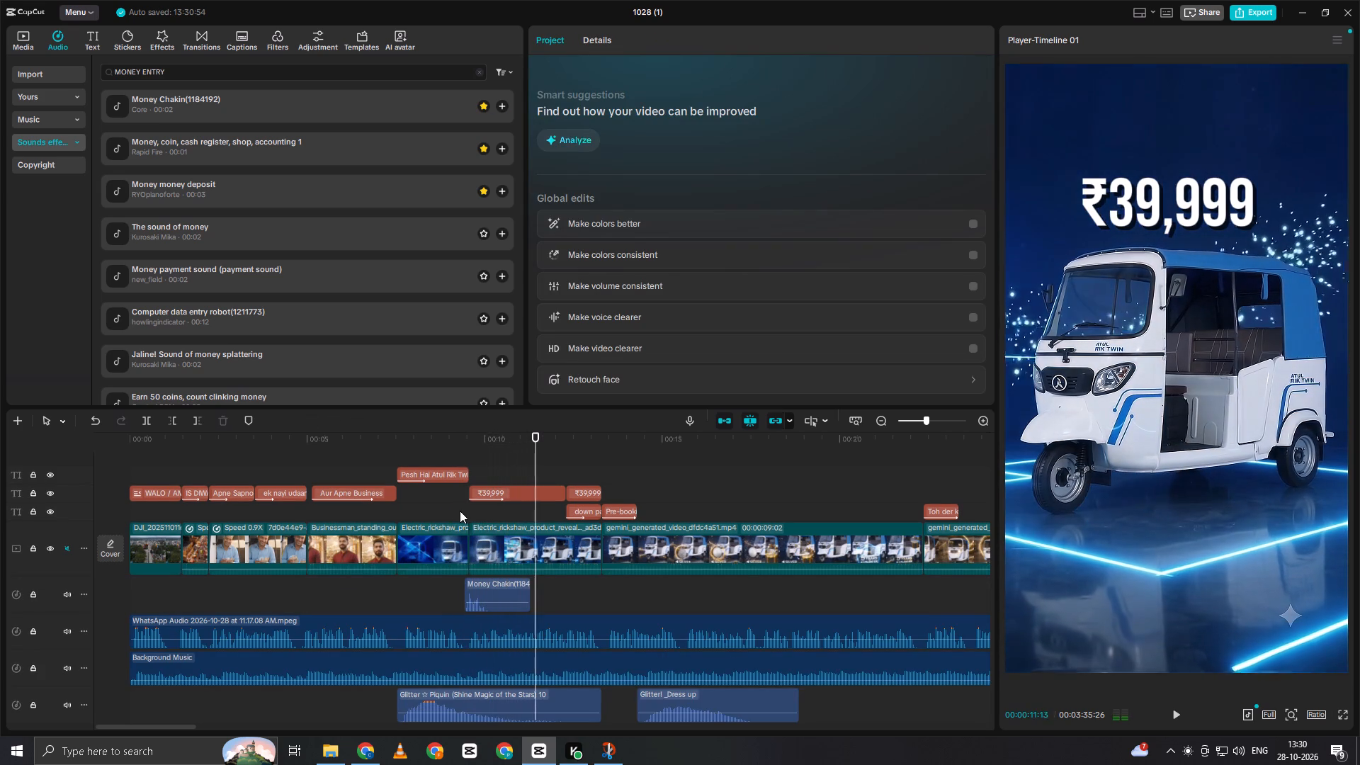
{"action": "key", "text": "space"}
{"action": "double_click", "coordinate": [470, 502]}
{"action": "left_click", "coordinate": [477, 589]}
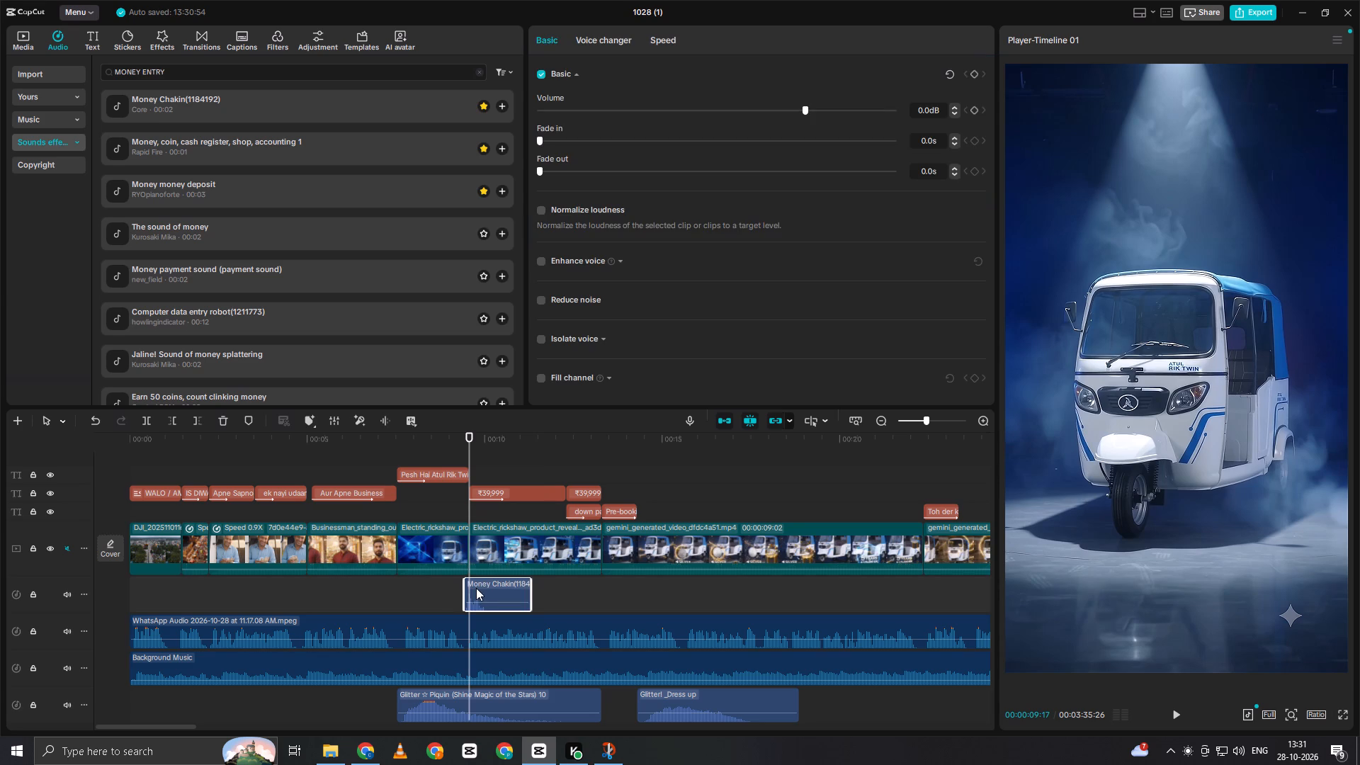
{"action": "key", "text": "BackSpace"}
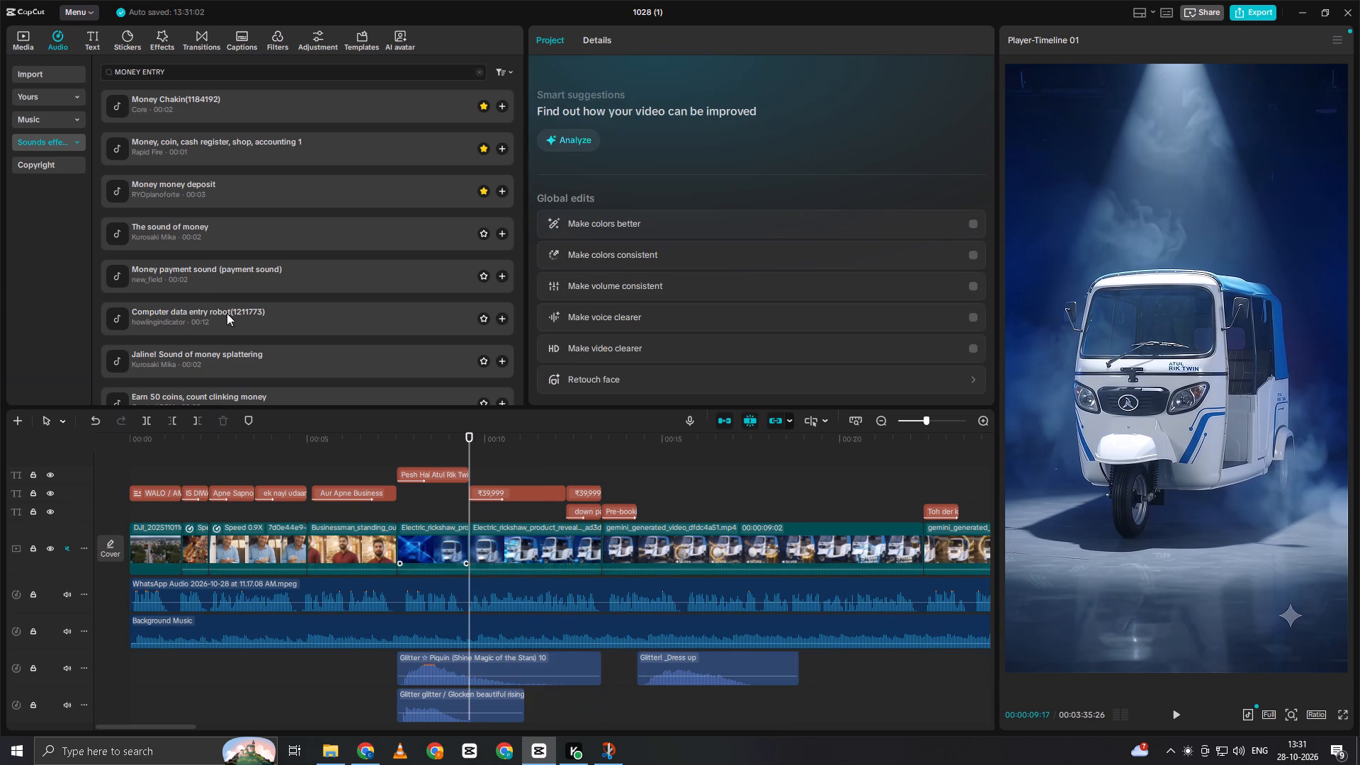
Return to the favourite sound effects and audition them from "Patterop sound etc" through "click (camera shutter sound single)".
{"action": "left_click", "coordinate": [480, 72]}
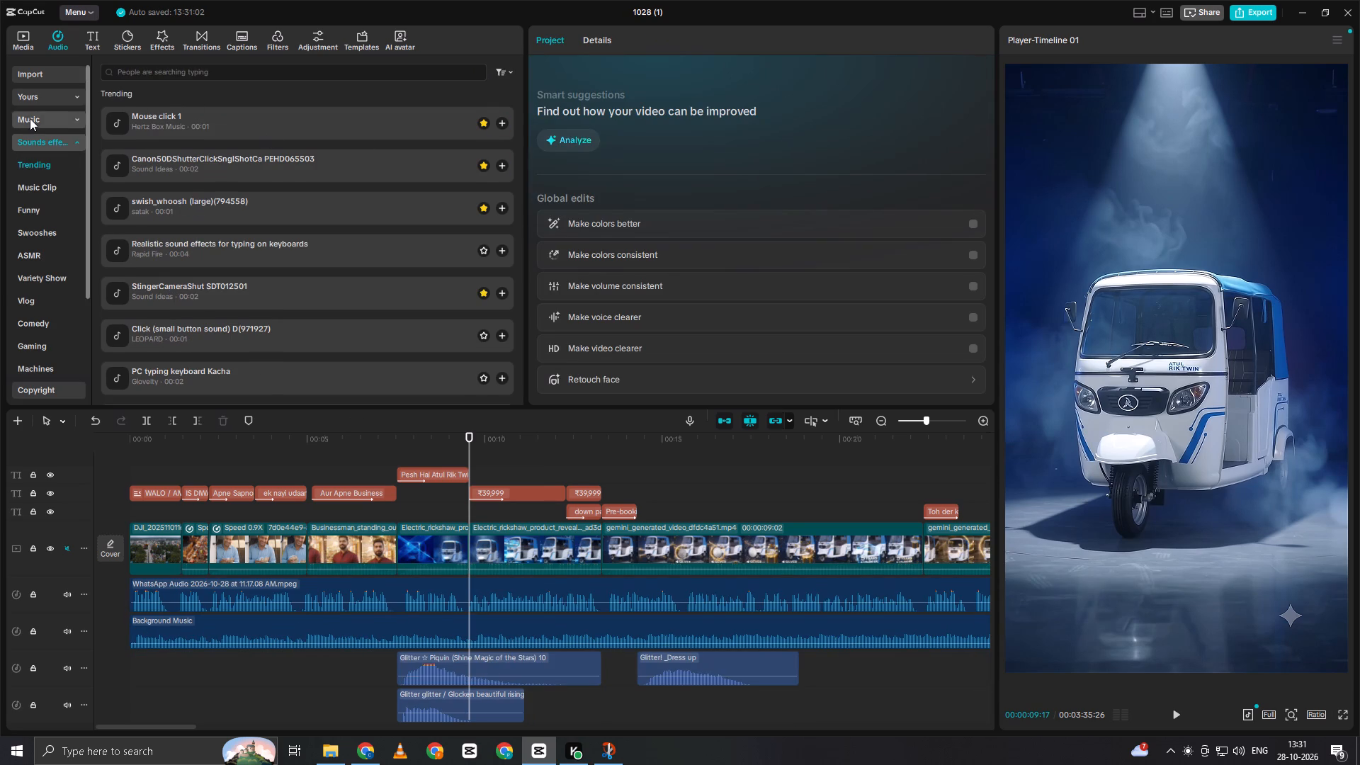
{"action": "left_click", "coordinate": [32, 93]}
{"action": "left_click", "coordinate": [203, 111]}
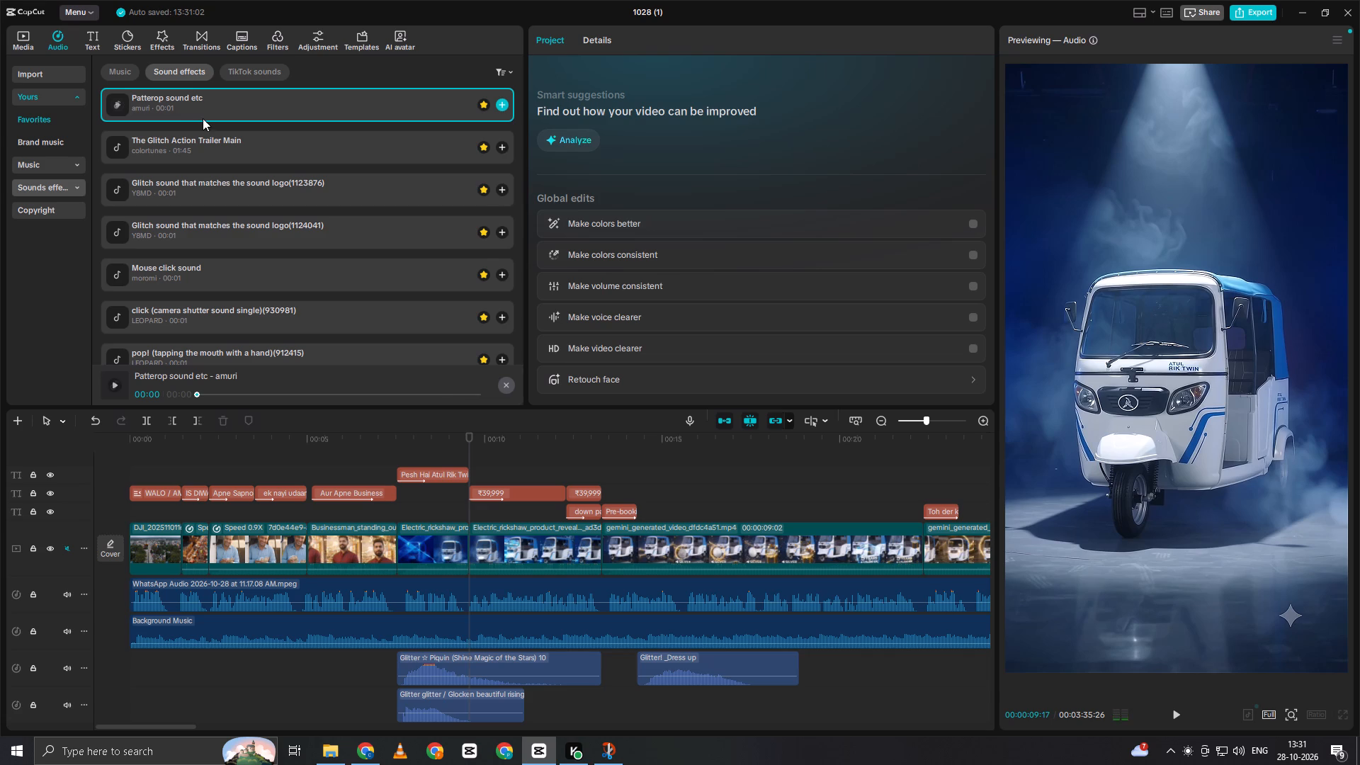
{"action": "left_click", "coordinate": [221, 142]}
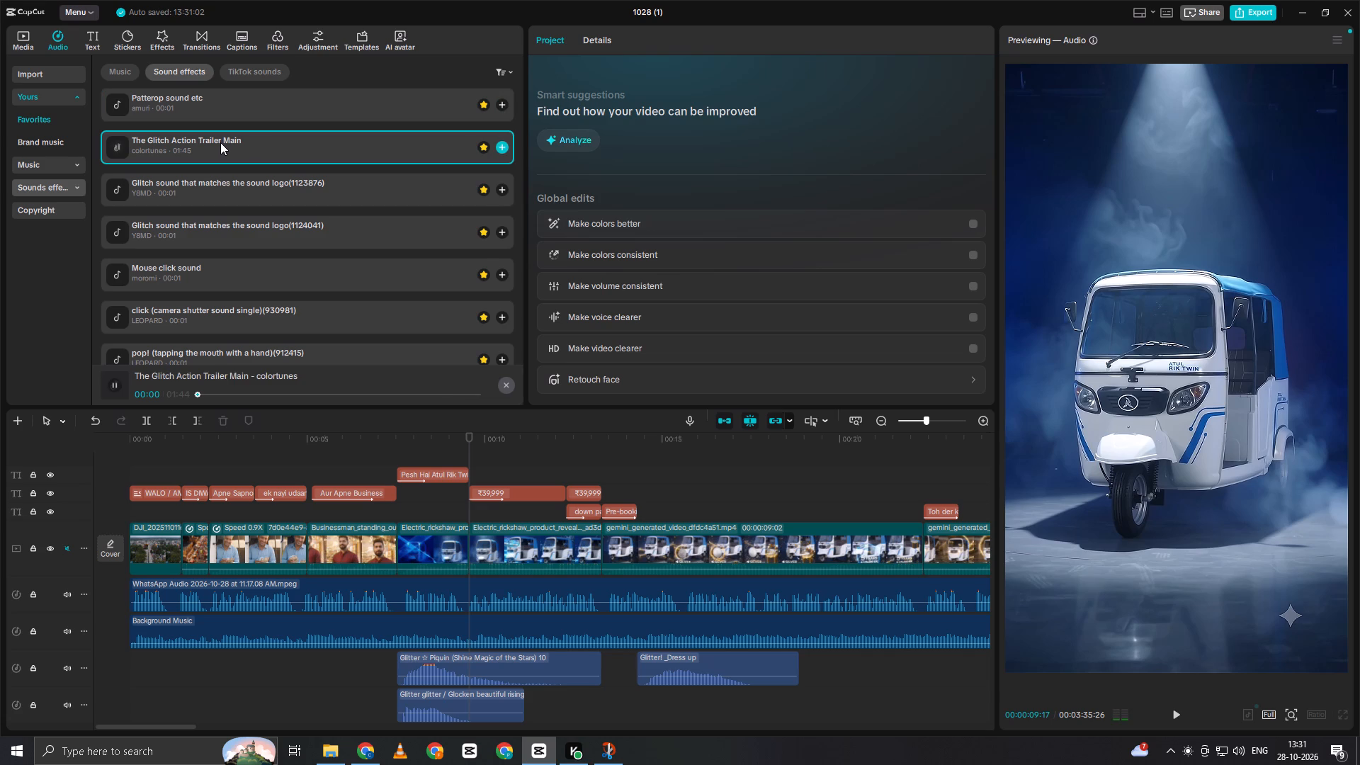
{"action": "left_click", "coordinate": [220, 142]}
{"action": "left_click", "coordinate": [211, 186]}
{"action": "left_click", "coordinate": [212, 232]}
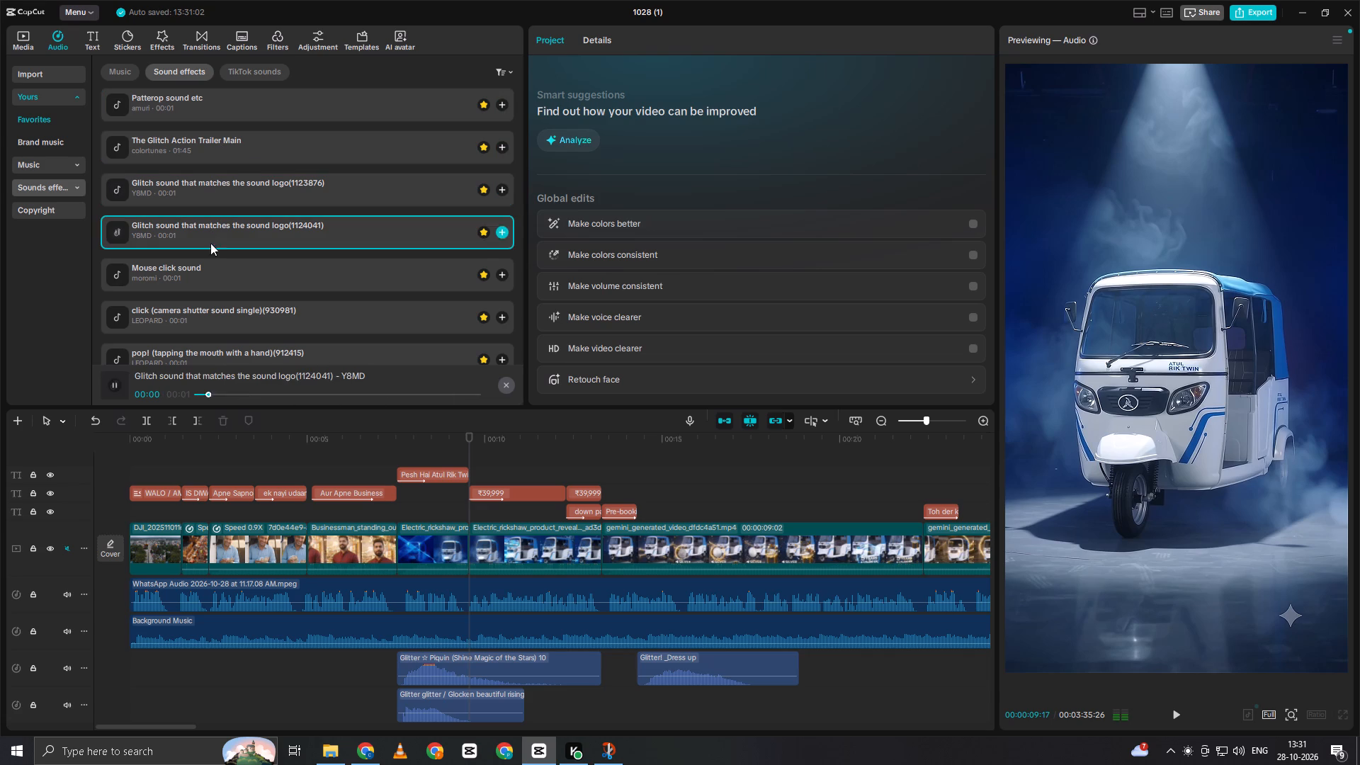
{"action": "left_click", "coordinate": [208, 264]}
{"action": "scroll", "coordinate": [206, 264], "scroll_direction": "down", "scroll_amount": 1}
{"action": "left_click", "coordinate": [201, 261]}
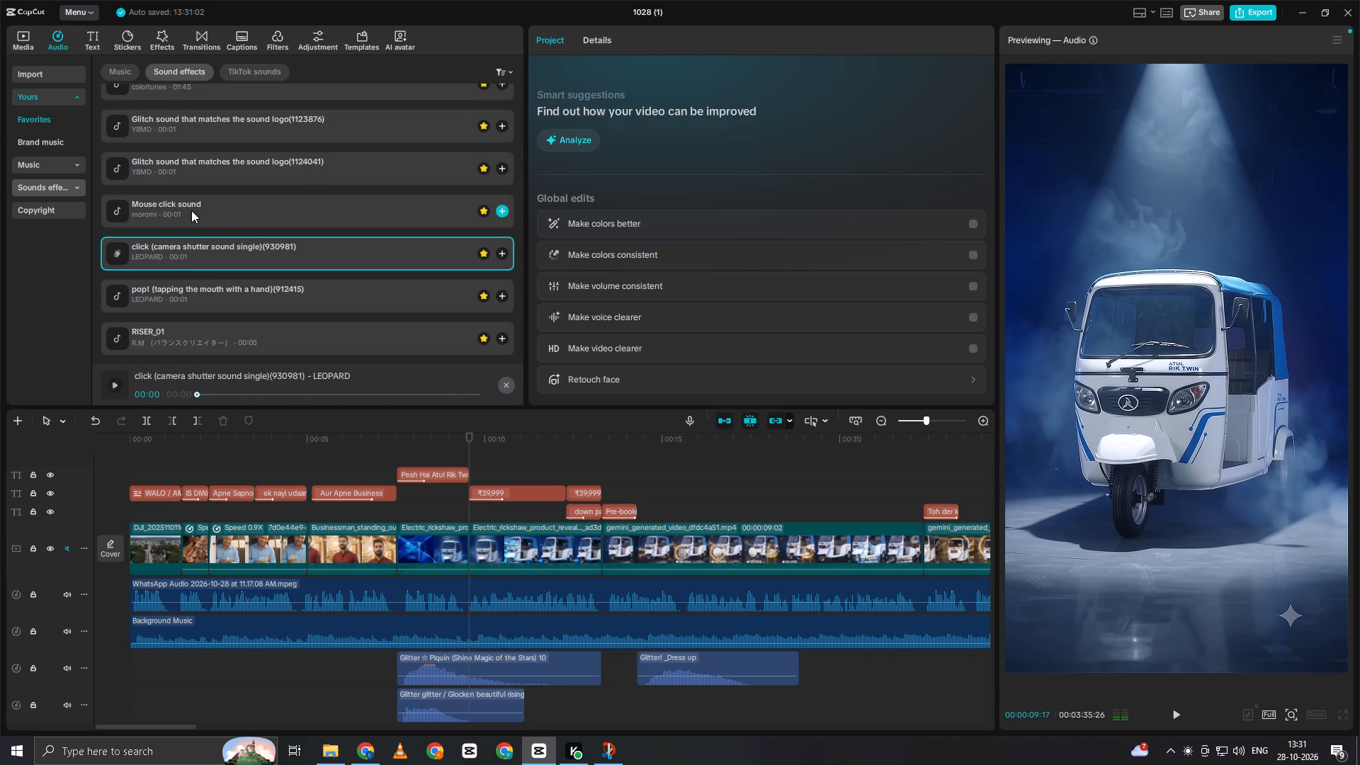
Add "Mouse click sound" at the start of the first ₹39,999 title and play that section back to check its timing.
{"action": "left_click", "coordinate": [191, 210]}
{"action": "left_click_drag", "start_coordinate": [191, 208], "coordinate": [469, 493]}
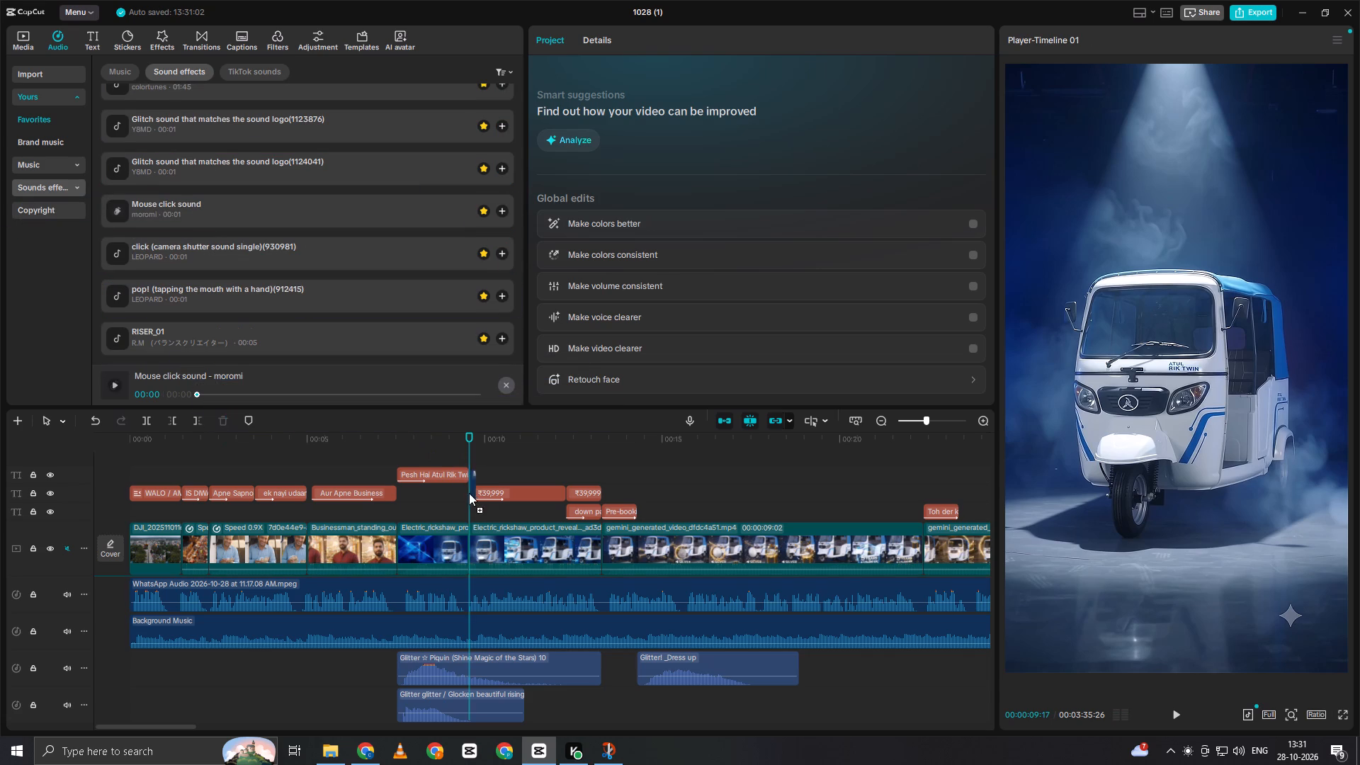
{"action": "left_click_drag", "start_coordinate": [469, 493], "coordinate": [465, 514]}
{"action": "left_click", "coordinate": [460, 510]}
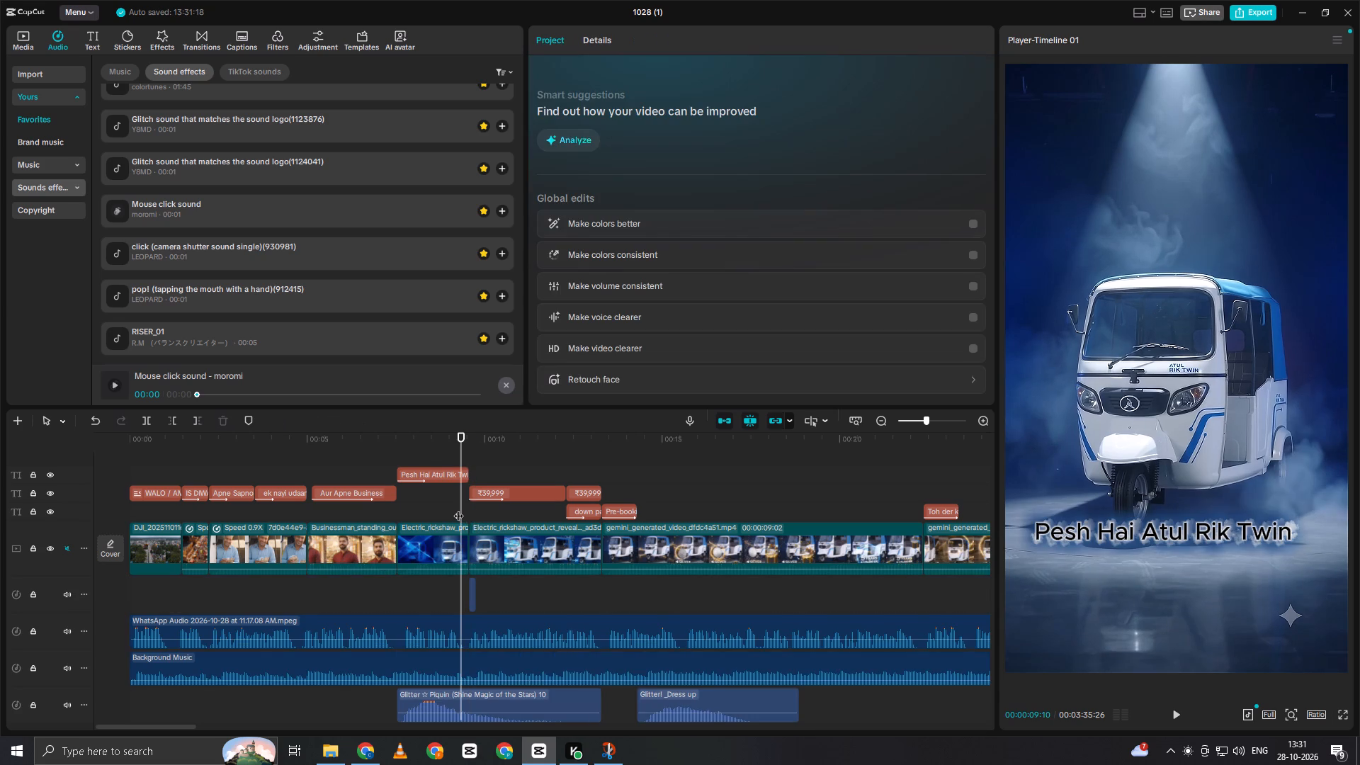
{"action": "key", "text": "space"}
{"action": "key", "text": "space"}
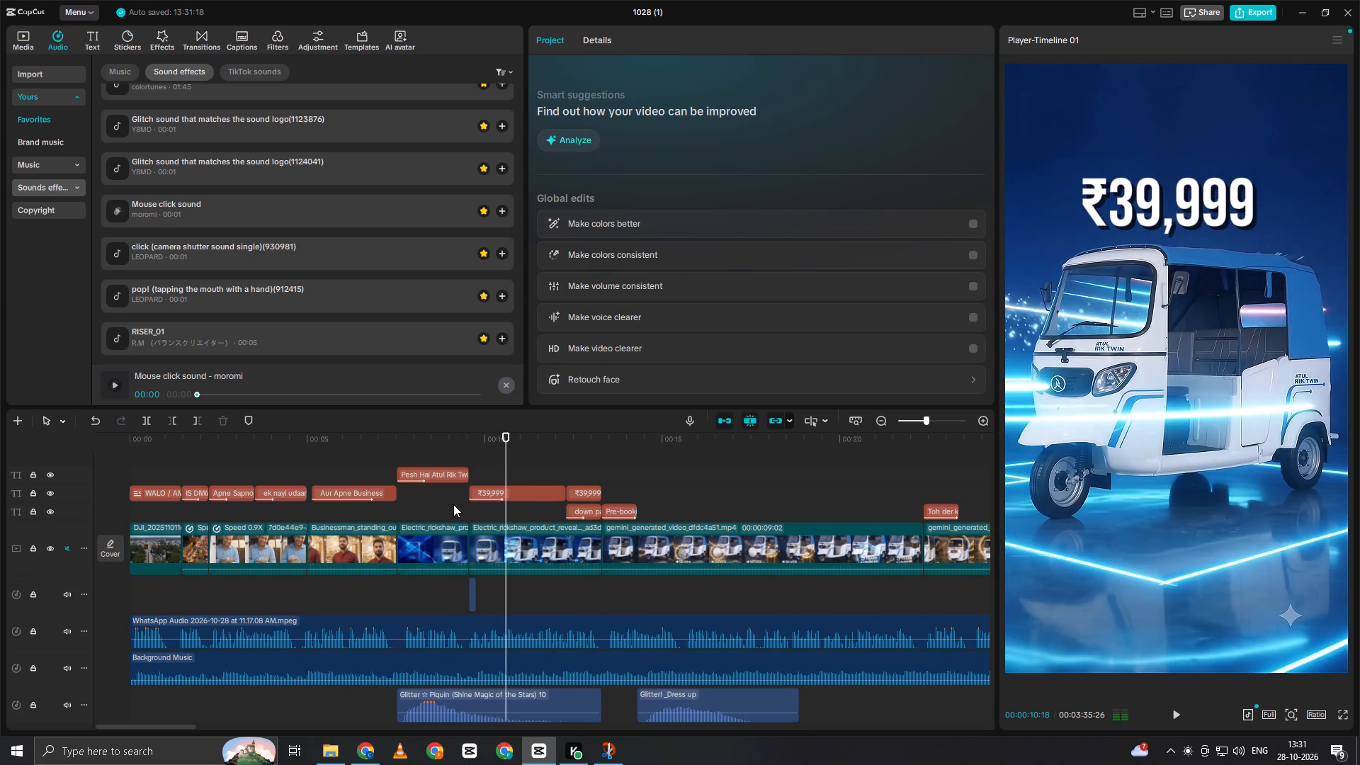
{"action": "key", "text": "space"}
{"action": "left_click", "coordinate": [452, 498]}
{"action": "key", "text": "space"}
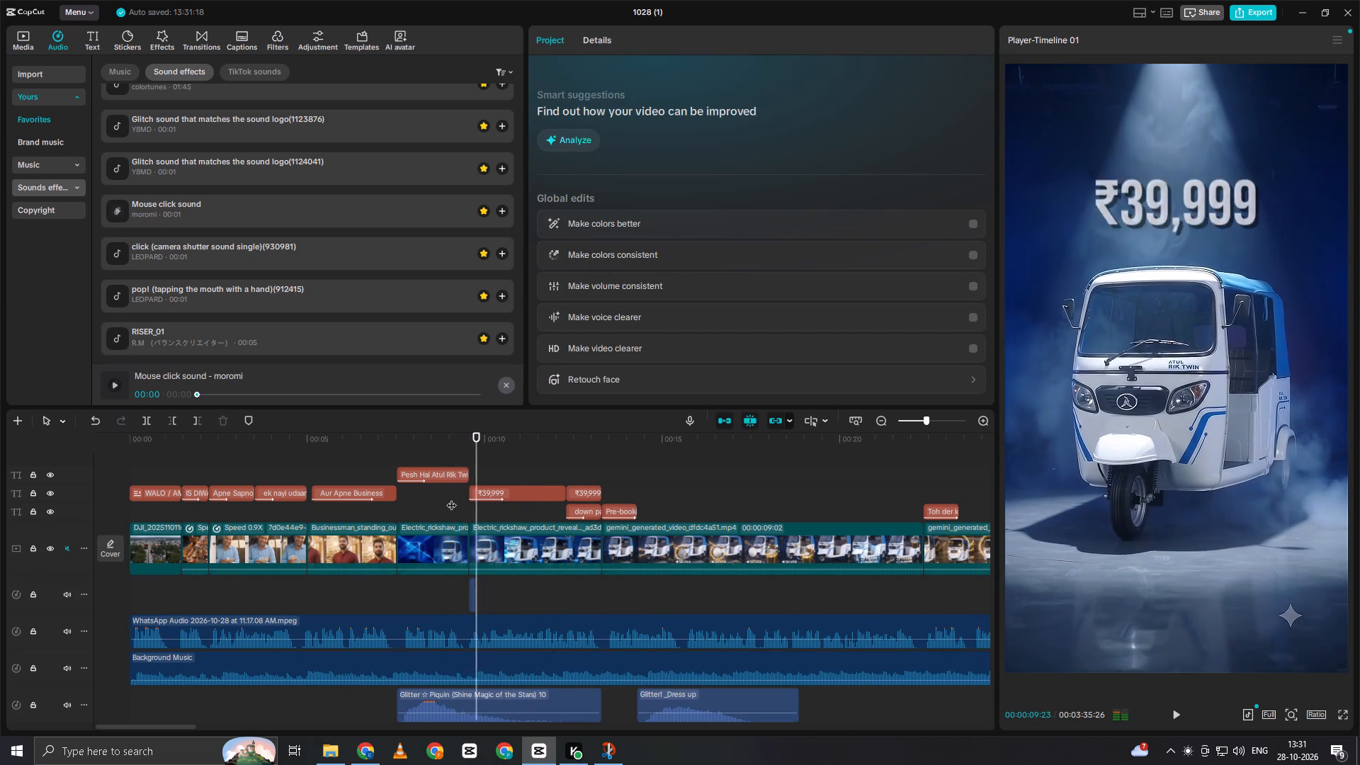
{"action": "key", "text": "space"}
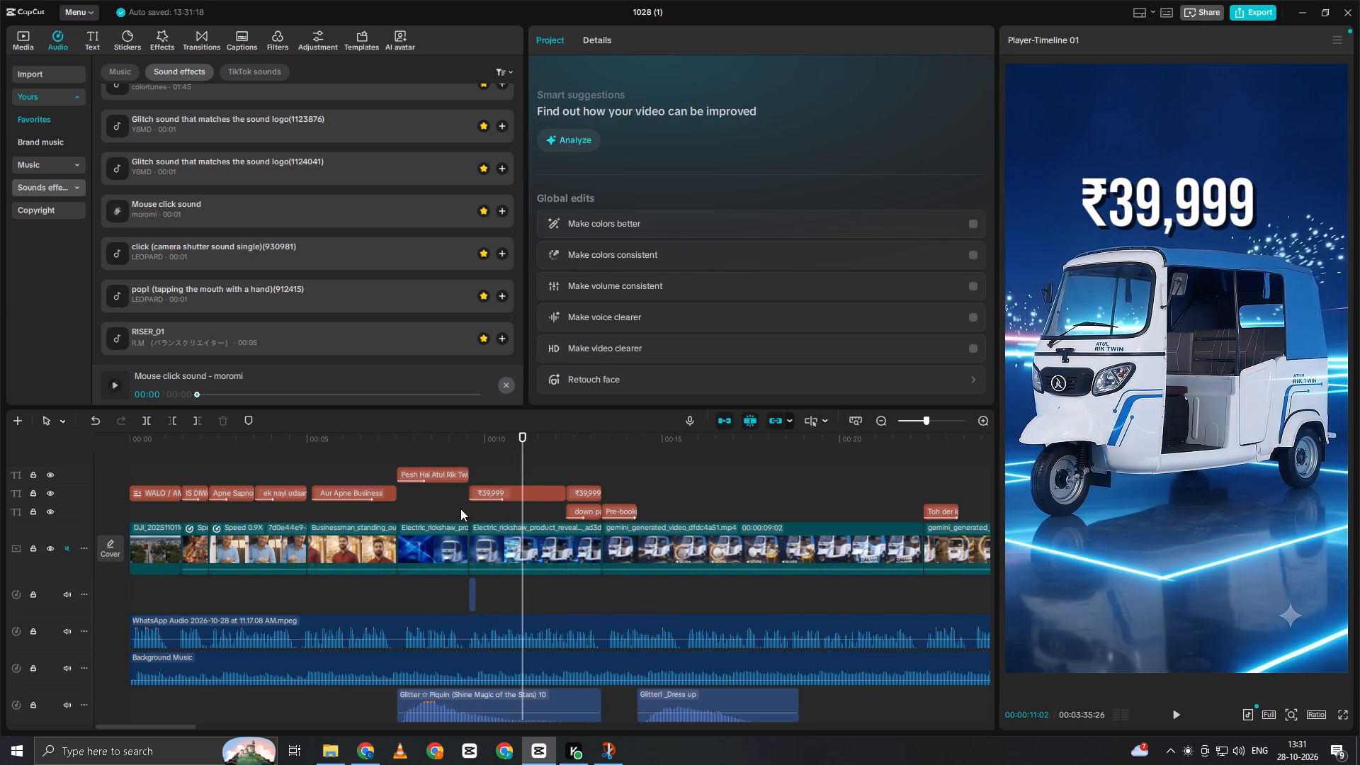
{"action": "double_click", "coordinate": [462, 508]}
Layer the favourite "pop! (tapping the mouth with a hand)" sound at the start of the first ₹39,999 title and play it back.
{"action": "left_click", "coordinate": [156, 323]}
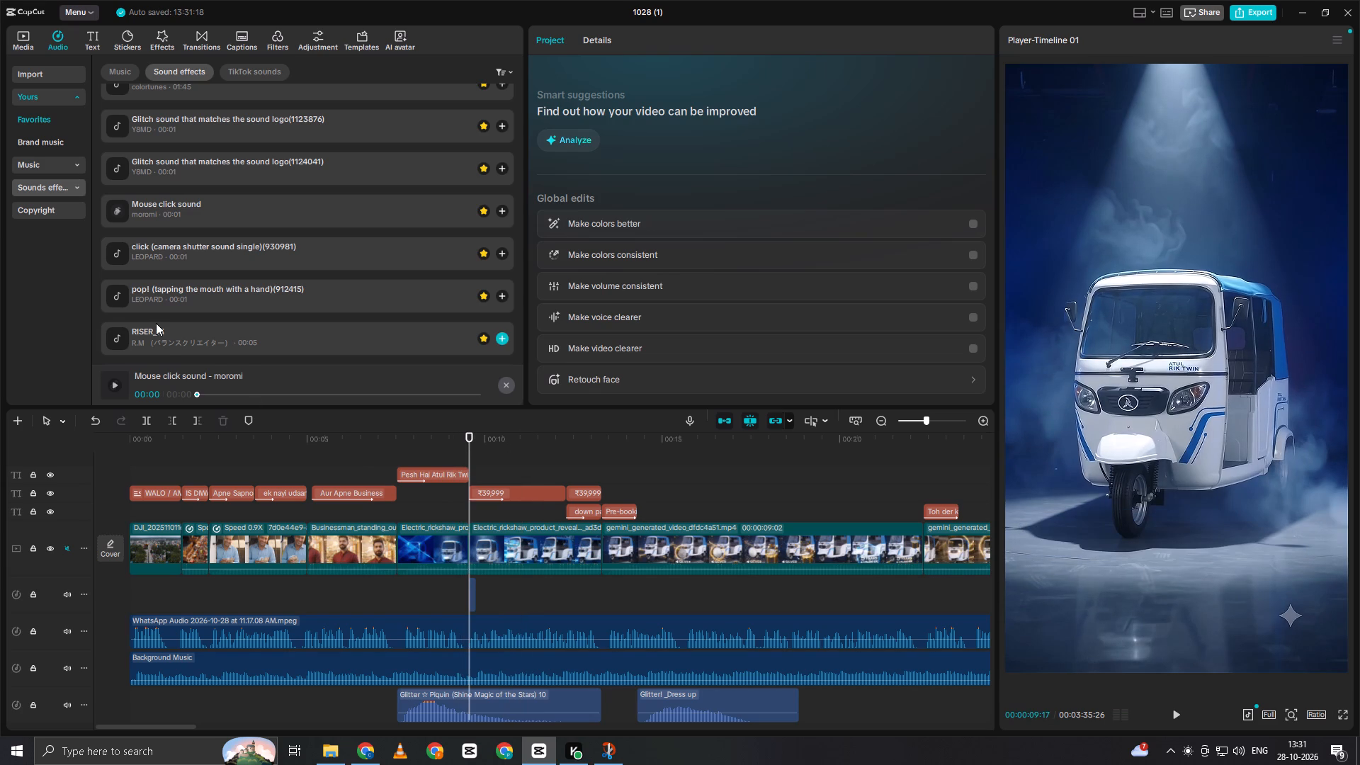
{"action": "scroll", "coordinate": [159, 322], "scroll_direction": "down", "scroll_amount": 2}
{"action": "left_click", "coordinate": [174, 173]}
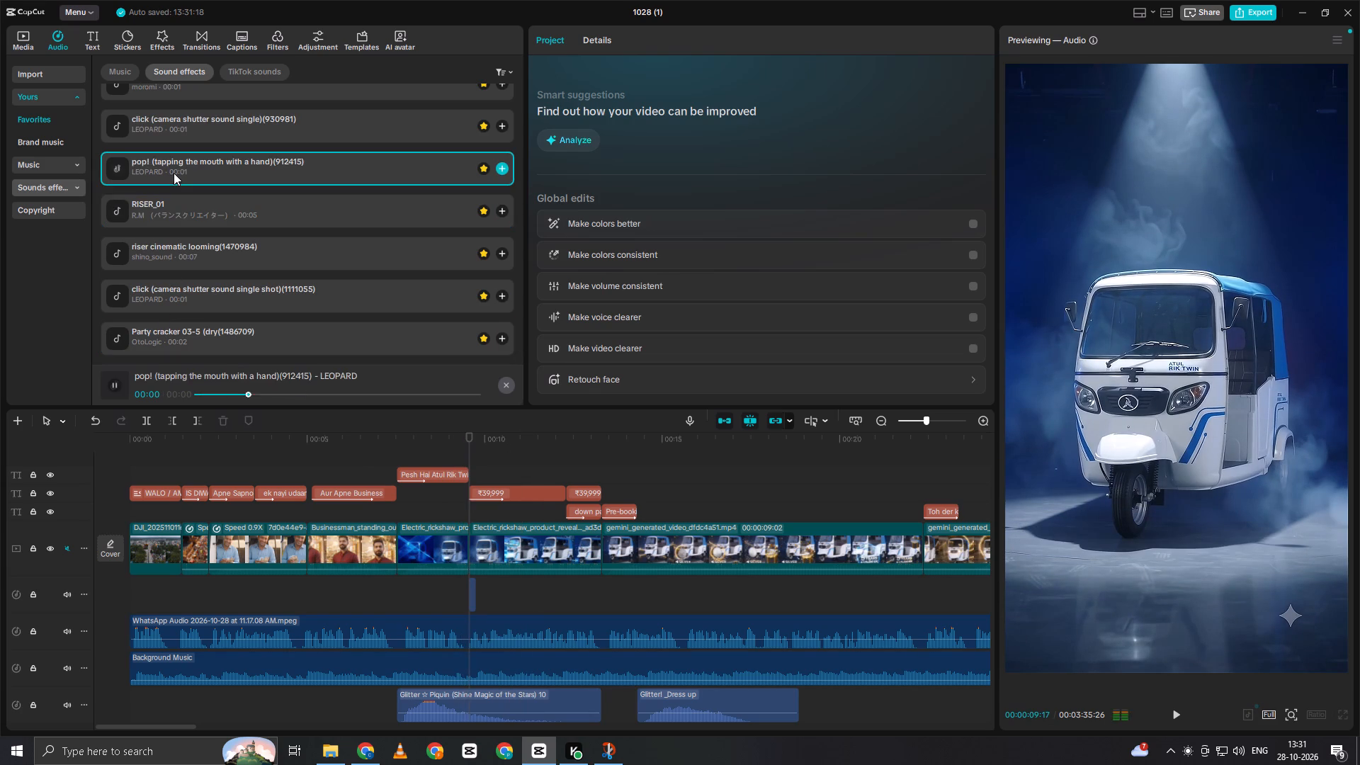
{"action": "left_click_drag", "start_coordinate": [173, 169], "coordinate": [467, 513]}
{"action": "left_click", "coordinate": [463, 510]}
{"action": "key", "text": "space"}
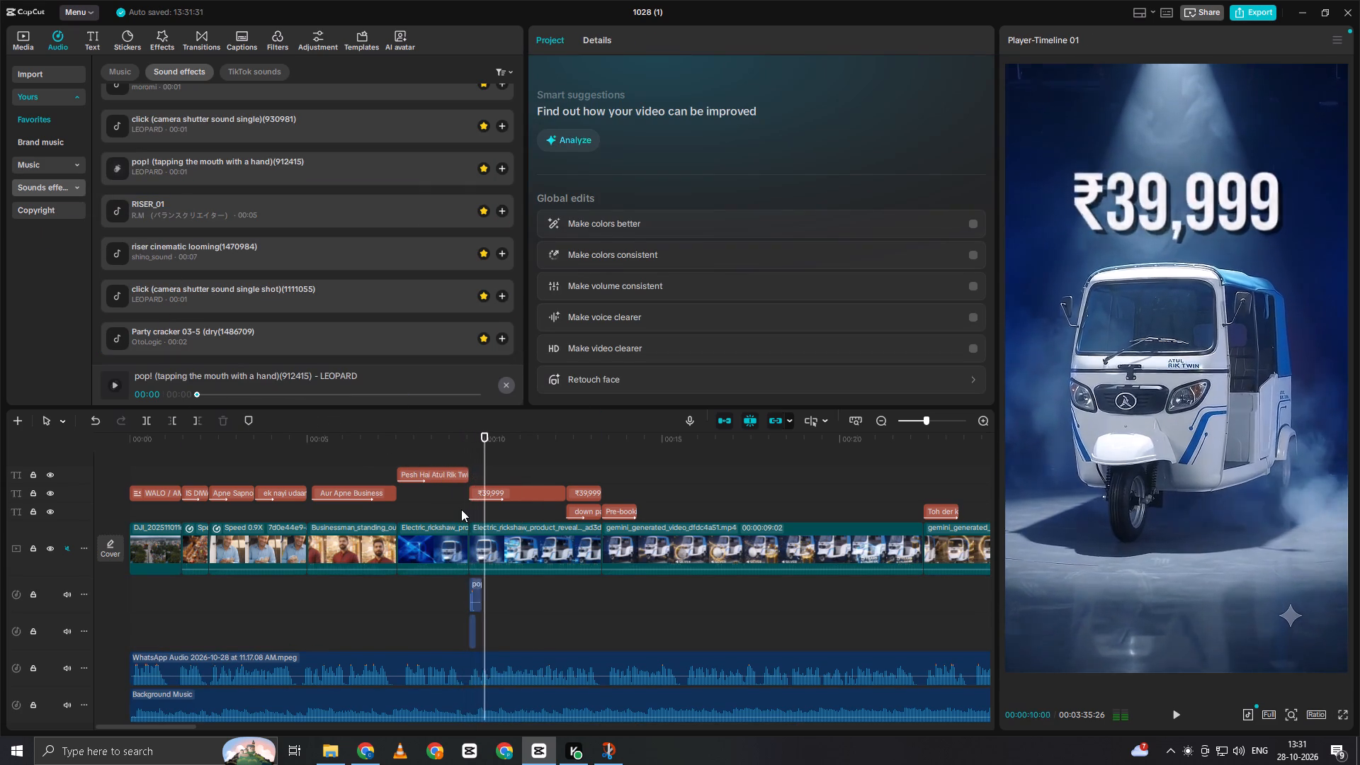
Audition "click (camera shutter sound single shot)" and play the edit from the businessman clip into the pre-booking title.
{"action": "left_click", "coordinate": [150, 332]}
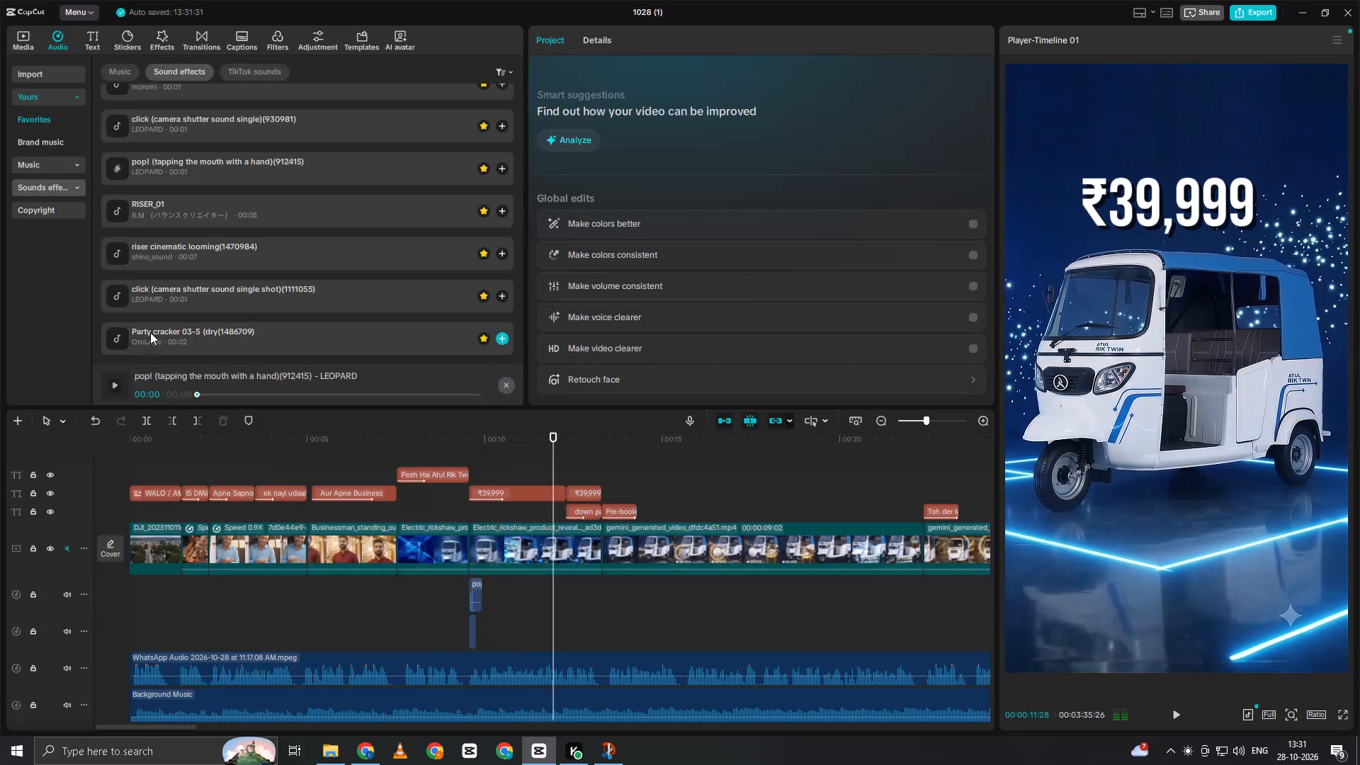
{"action": "left_click", "coordinate": [159, 304]}
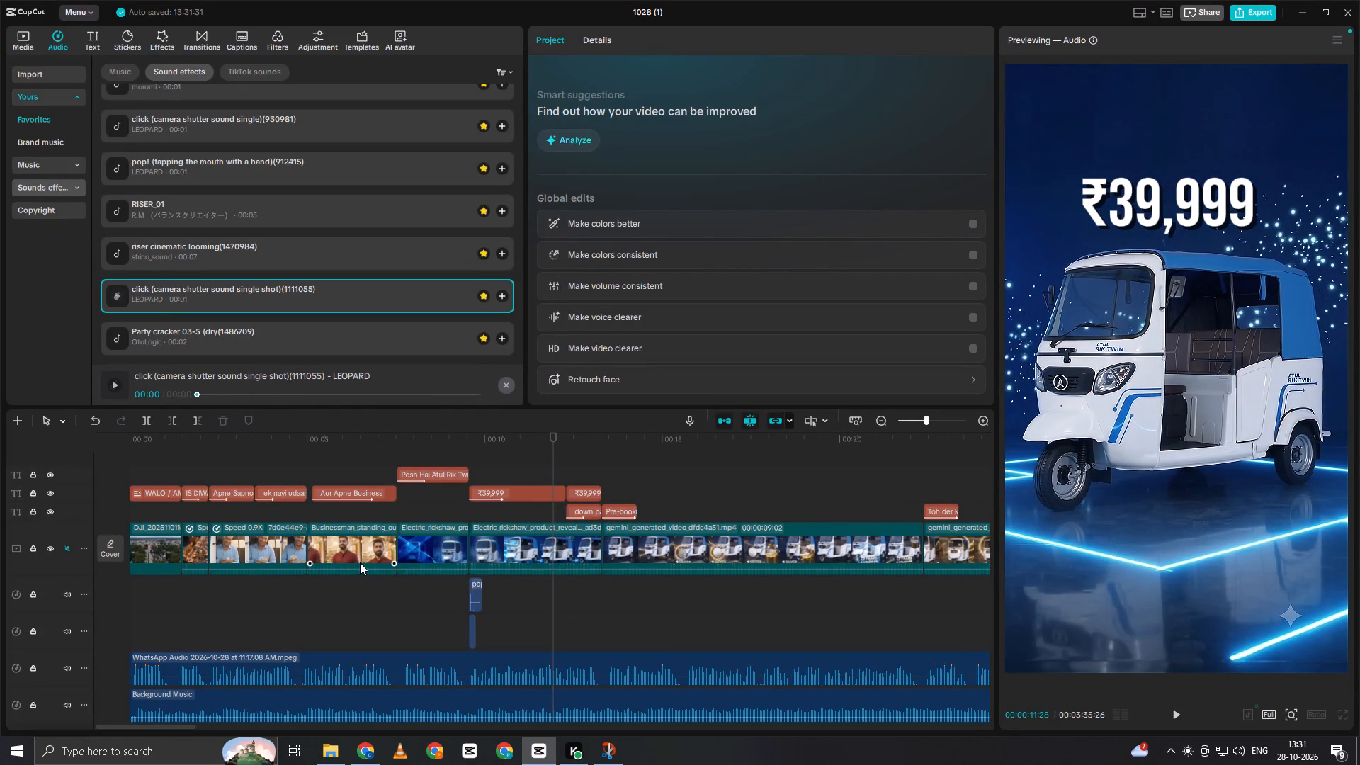
{"action": "left_click", "coordinate": [361, 563]}
{"action": "left_click", "coordinate": [363, 577]}
{"action": "key", "text": "space"}
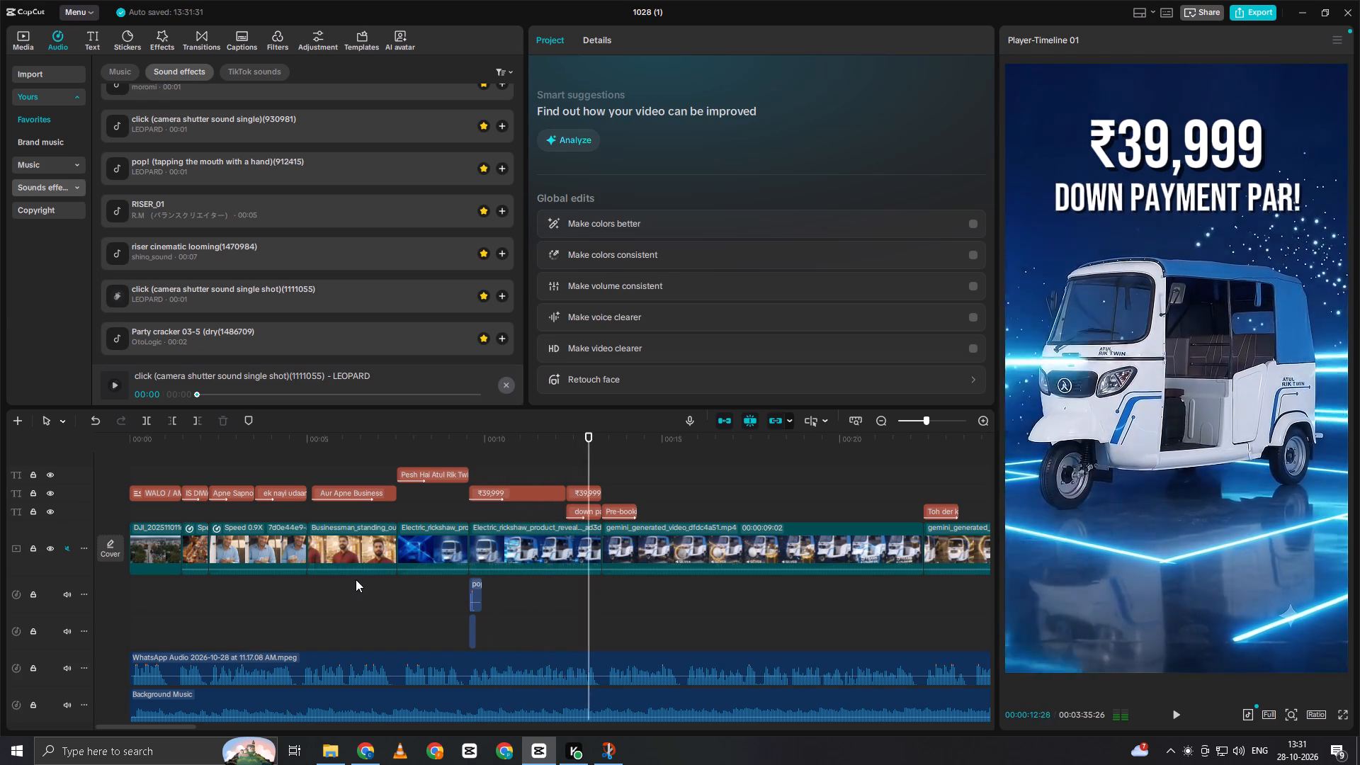
{"action": "key", "text": "space"}
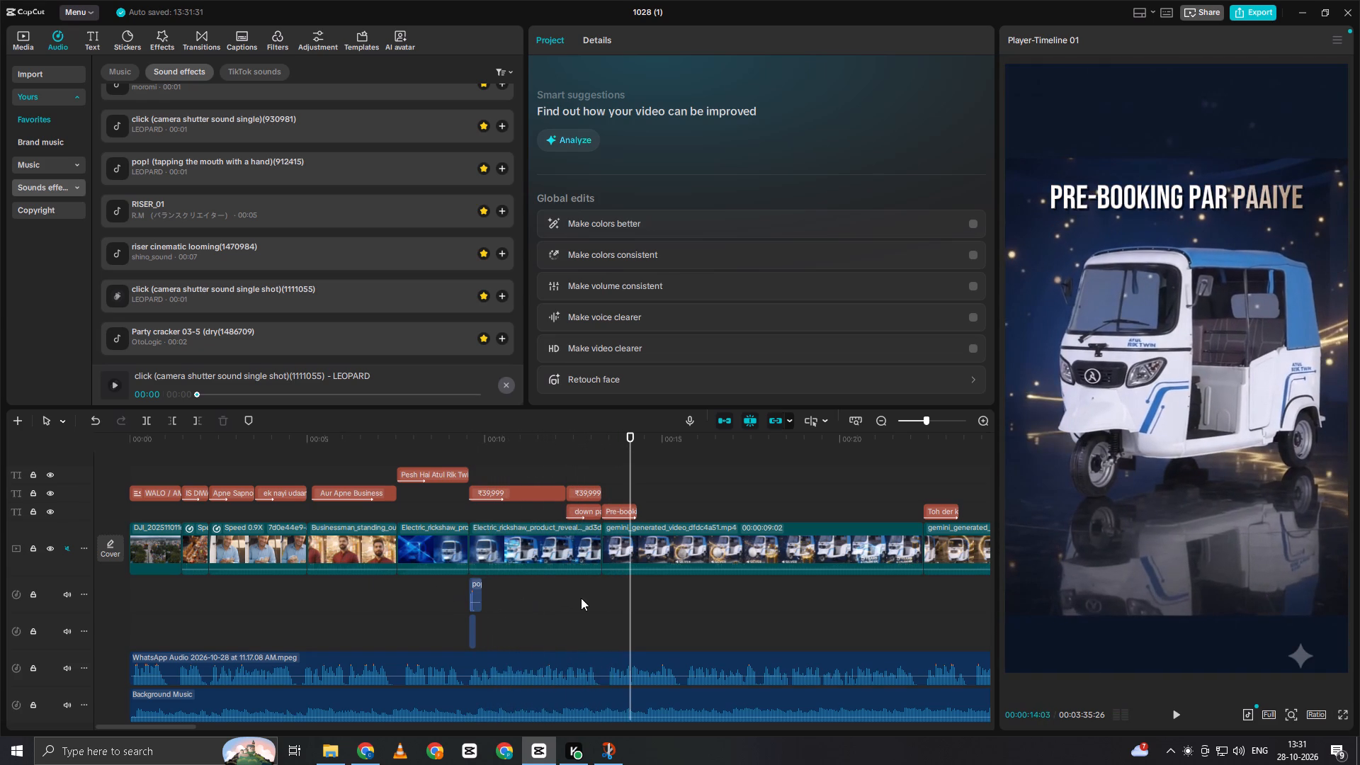
{"action": "double_click", "coordinate": [589, 598]}
{"action": "key", "text": "space"}
{"action": "key", "text": "space"}
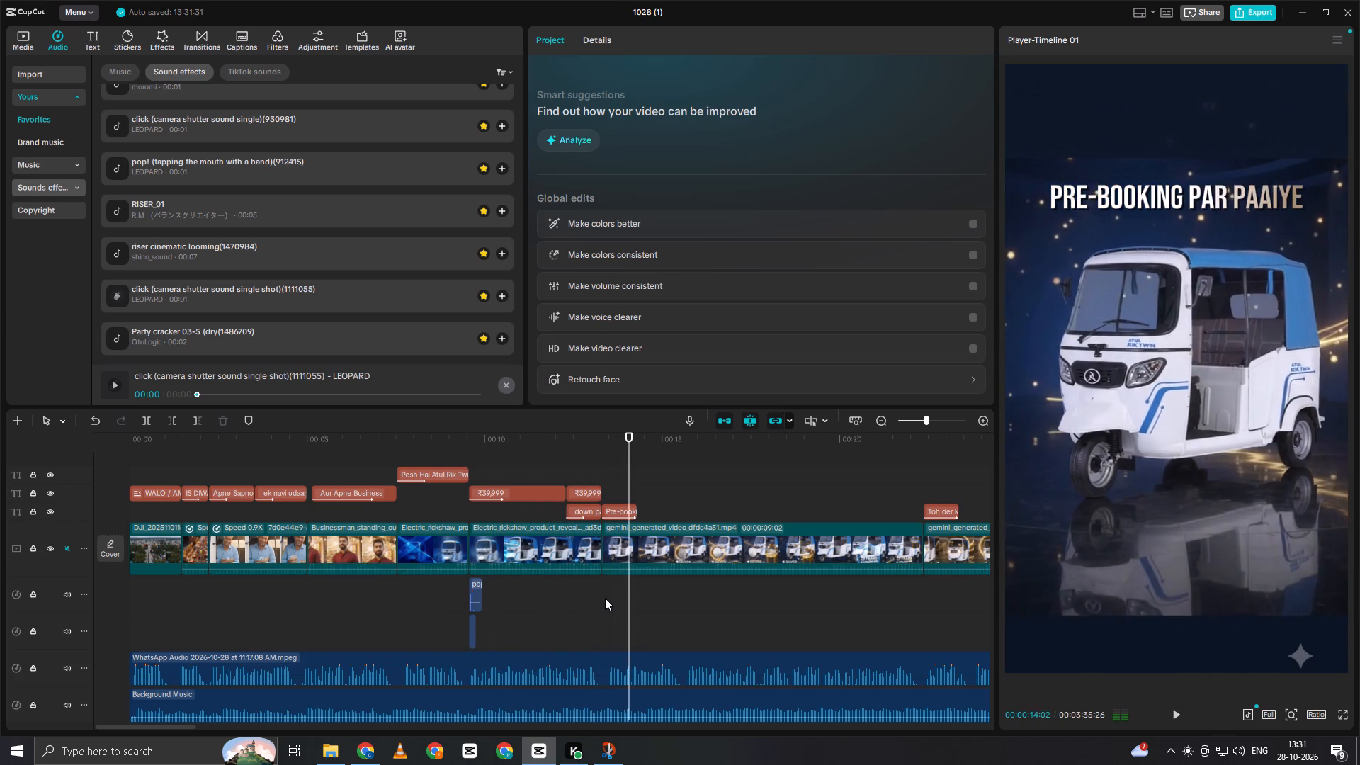
Add a favourite Slow Fade transition between the rickshaw product reveal clip and the following gemini_generated_video clip, with a 1.1 s duration.
{"action": "double_click", "coordinate": [606, 598]}
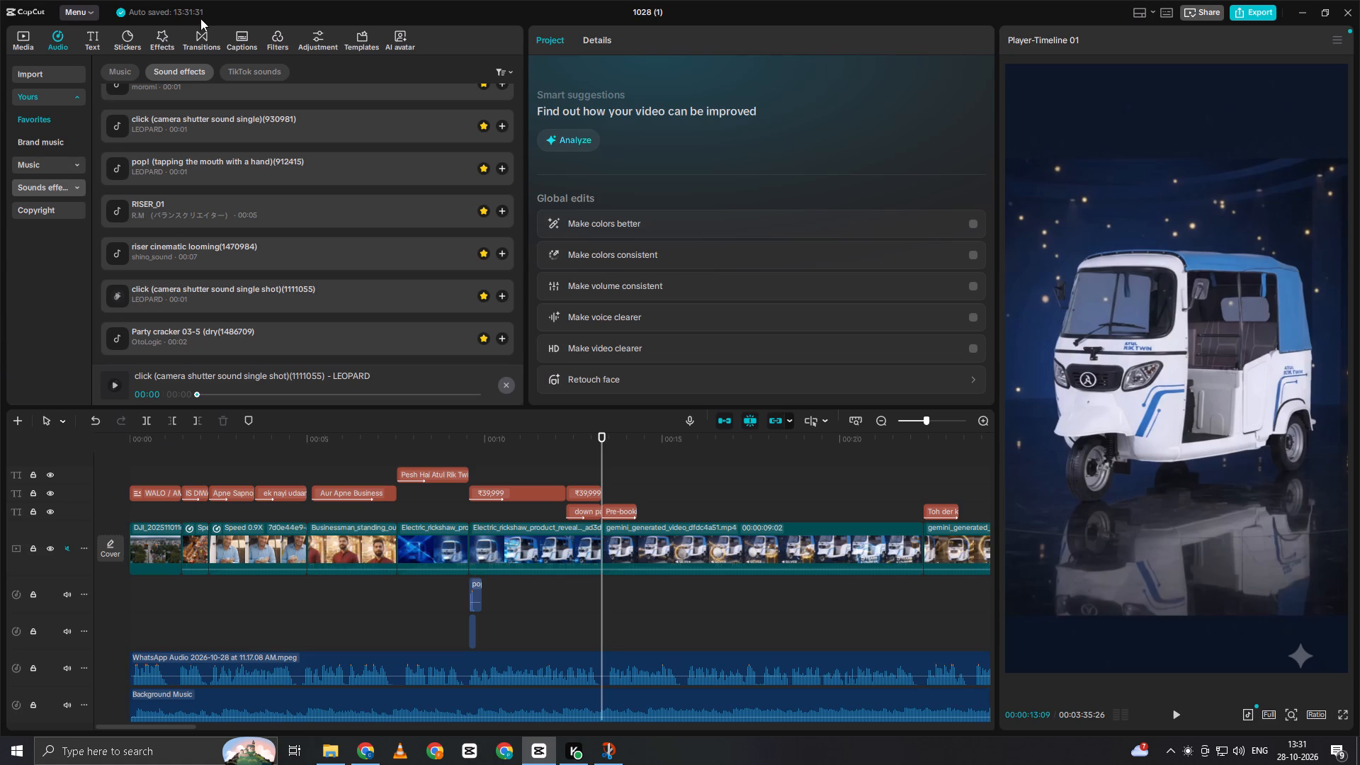
{"action": "left_click", "coordinate": [205, 25]}
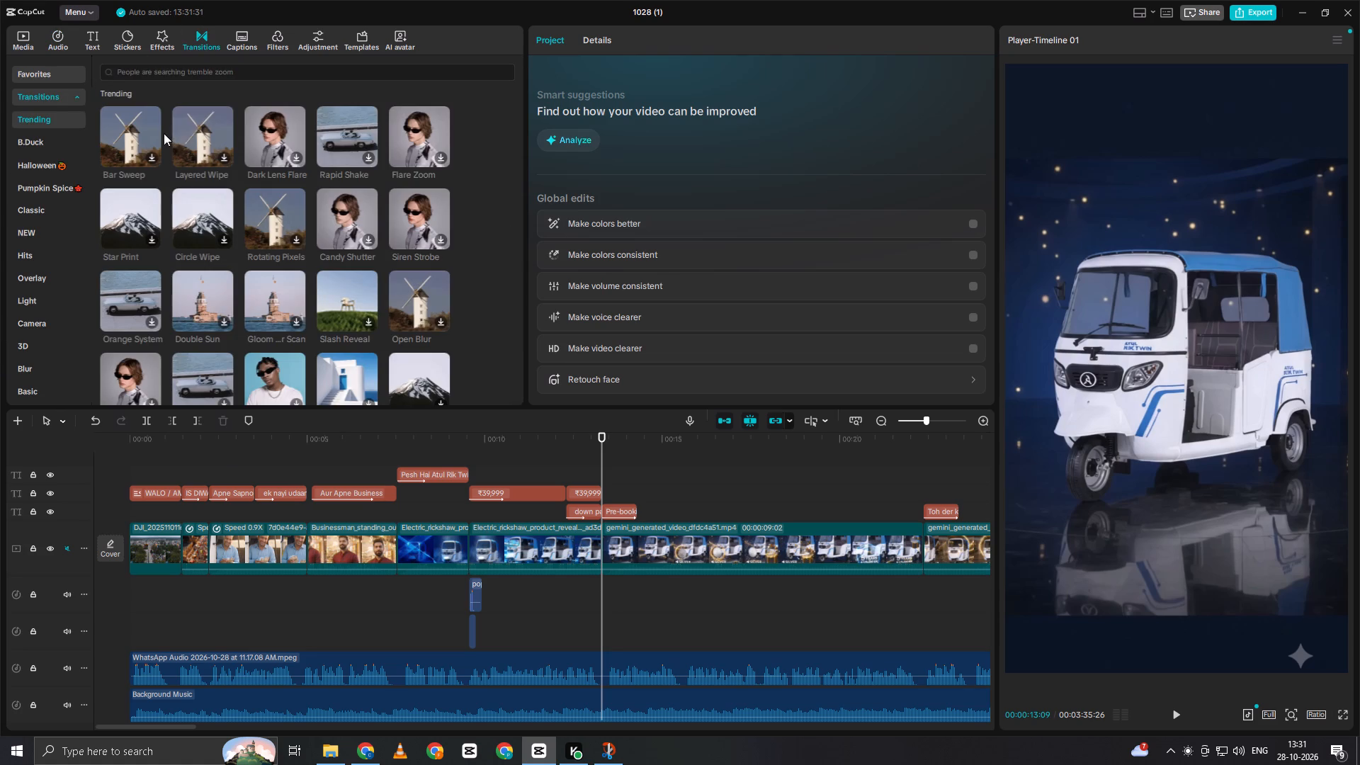
{"action": "left_click", "coordinate": [142, 73]}
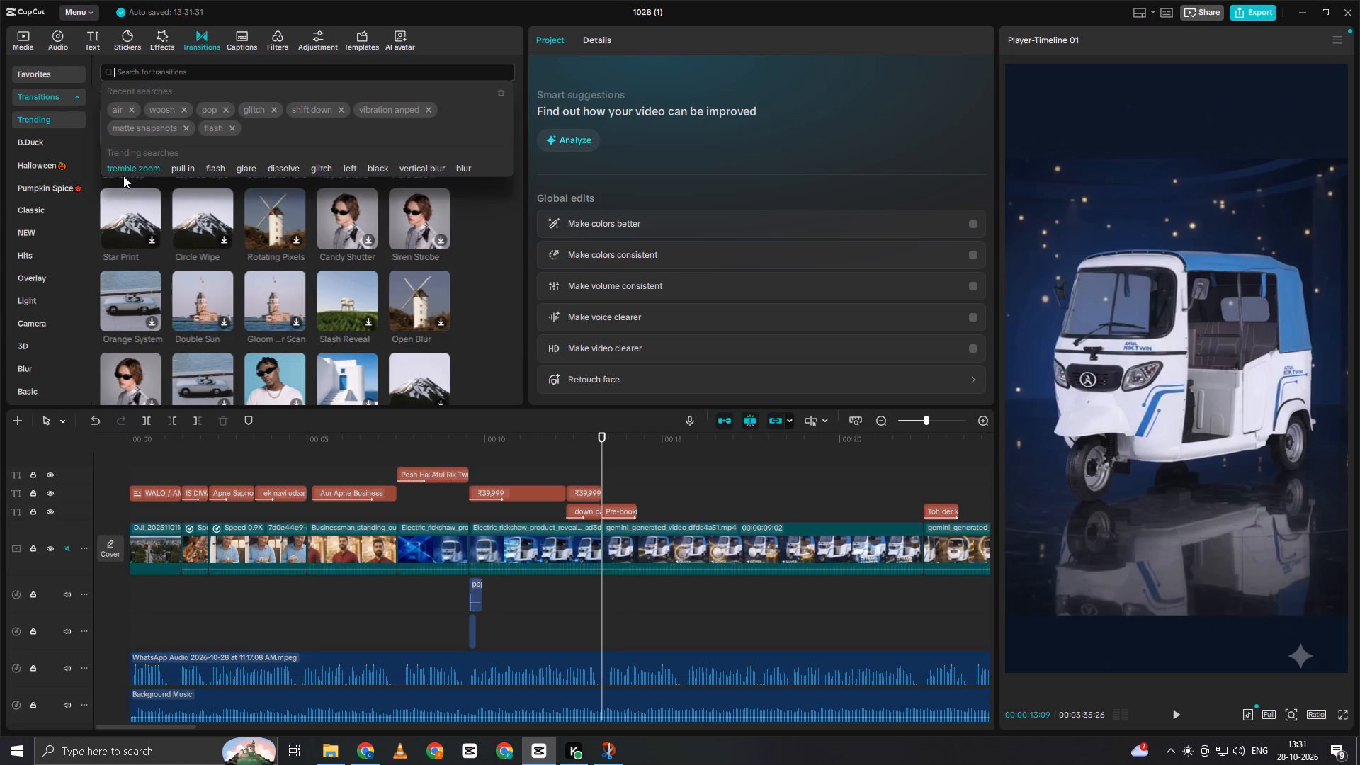
{"action": "left_click", "coordinate": [51, 72]}
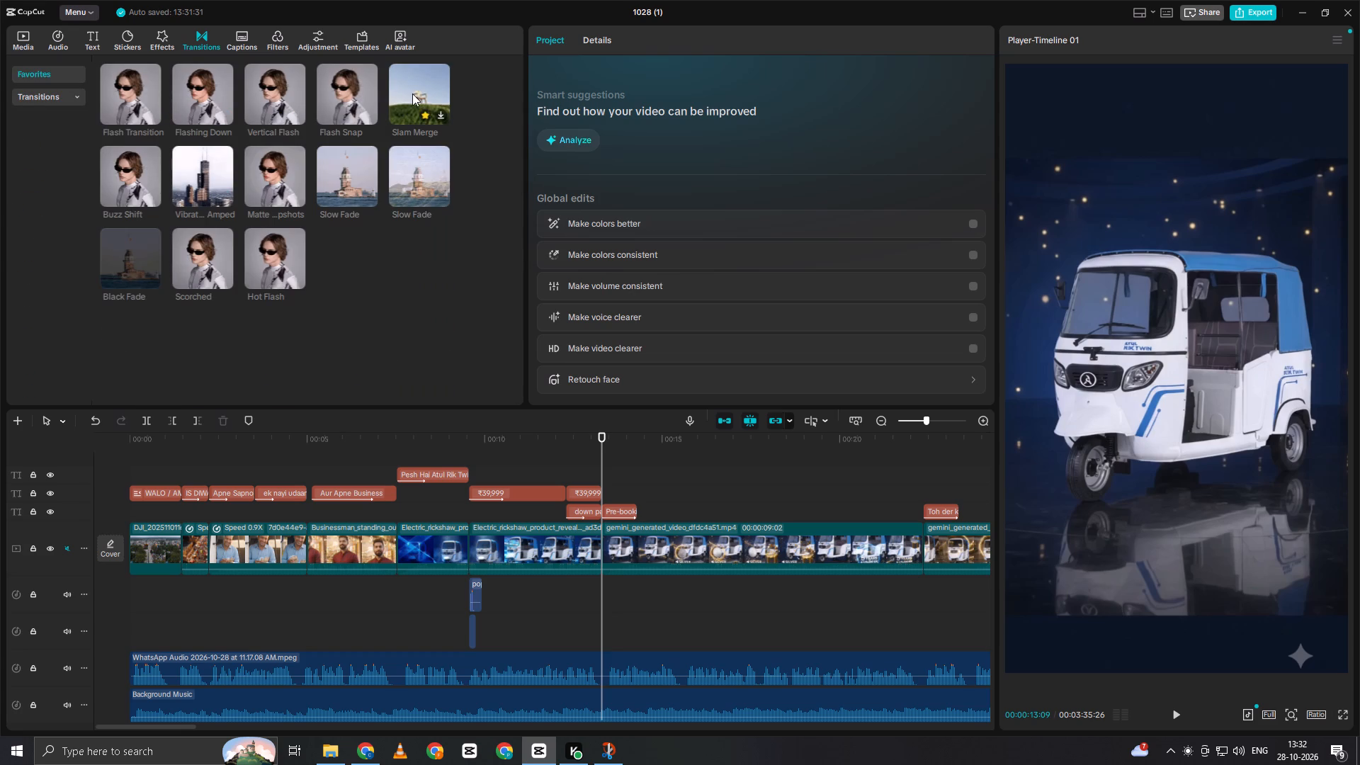
{"action": "left_click_drag", "start_coordinate": [415, 183], "coordinate": [587, 531]}
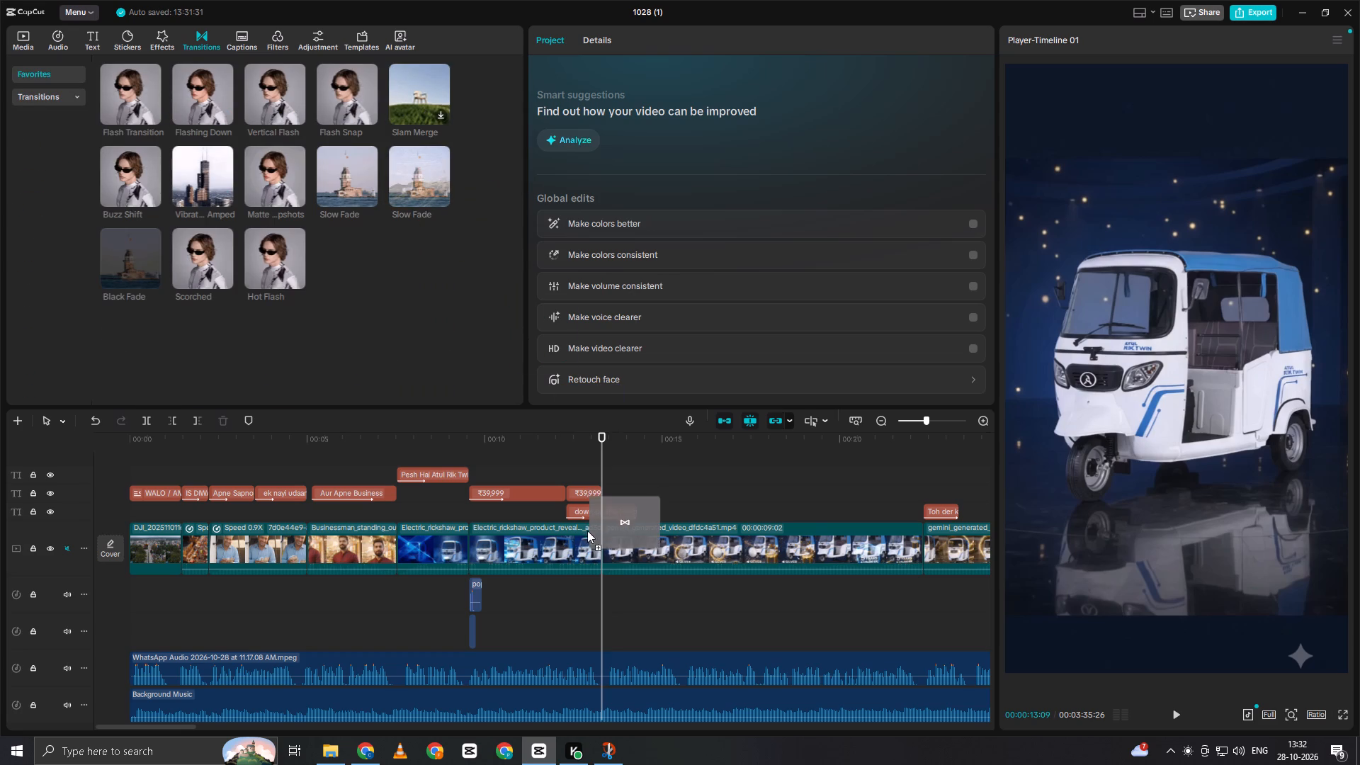
{"action": "left_click_drag", "start_coordinate": [587, 531], "coordinate": [578, 545]}
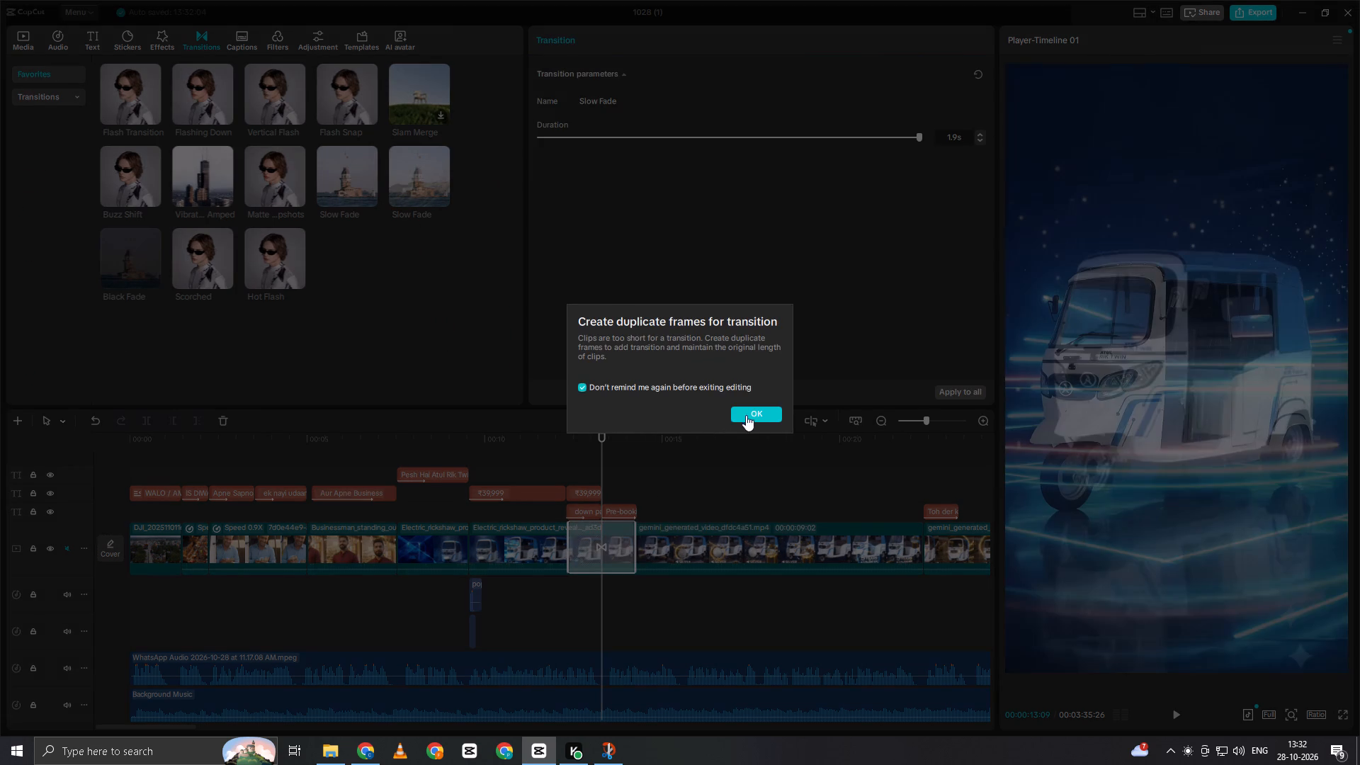
{"action": "left_click", "coordinate": [751, 412]}
{"action": "left_click", "coordinate": [748, 139]}
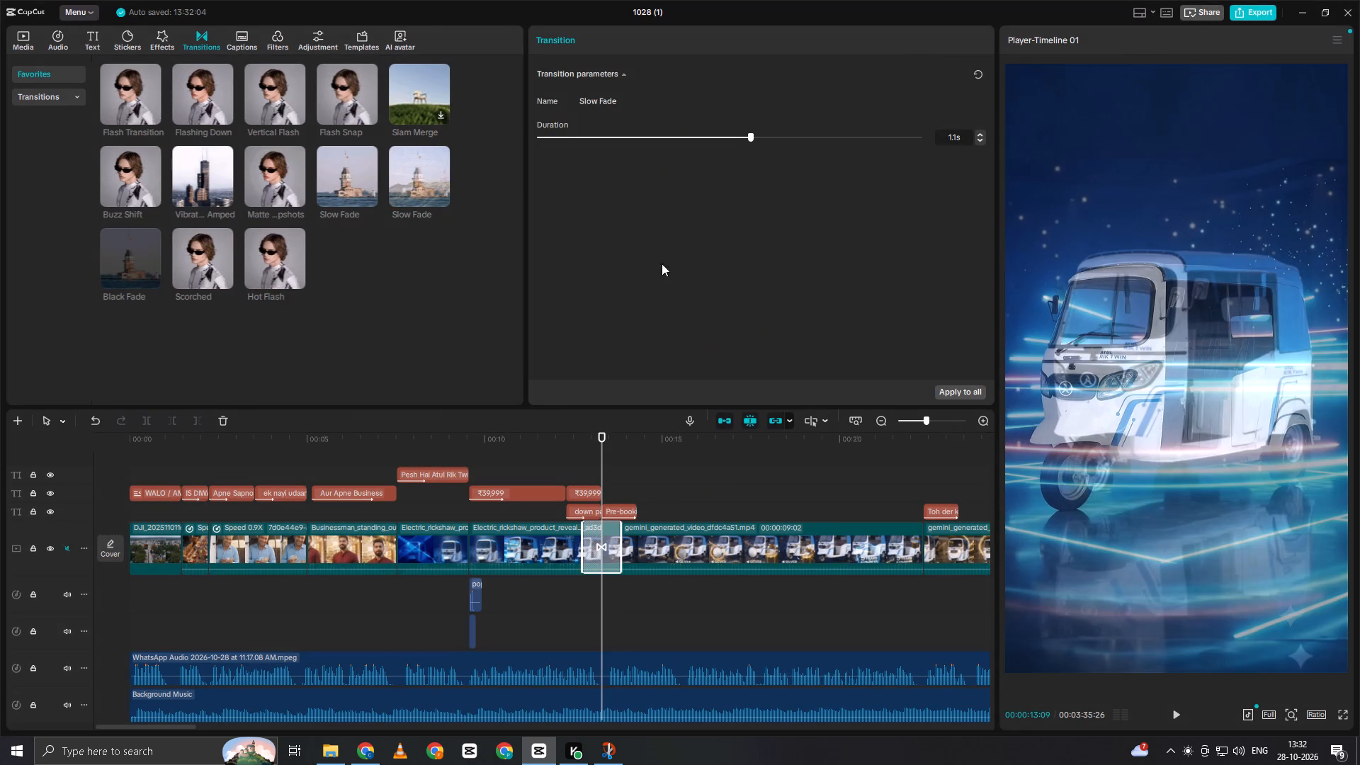
Play back from just before the Slow Fade transition through the silver coin and assured gift section.
{"action": "left_click", "coordinate": [563, 470]}
{"action": "key", "text": "space"}
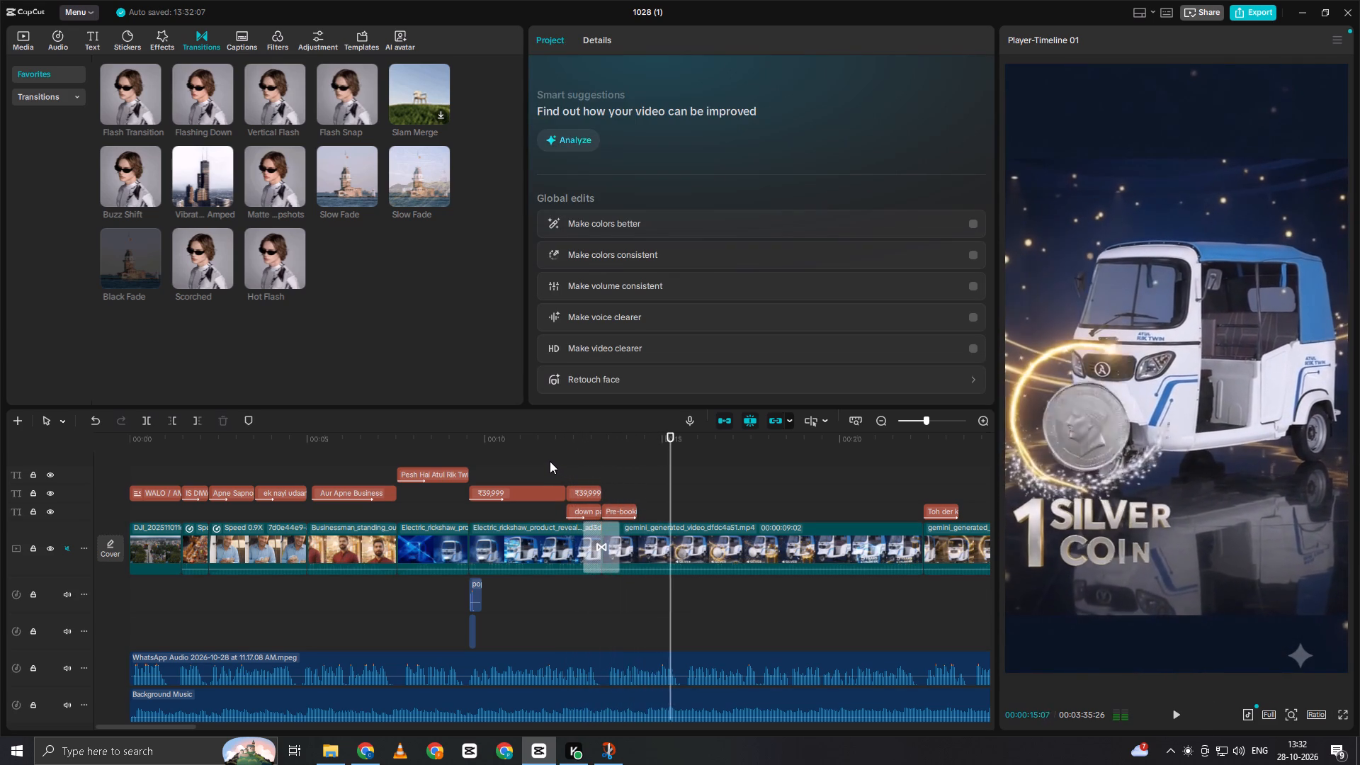
{"action": "key", "text": "space"}
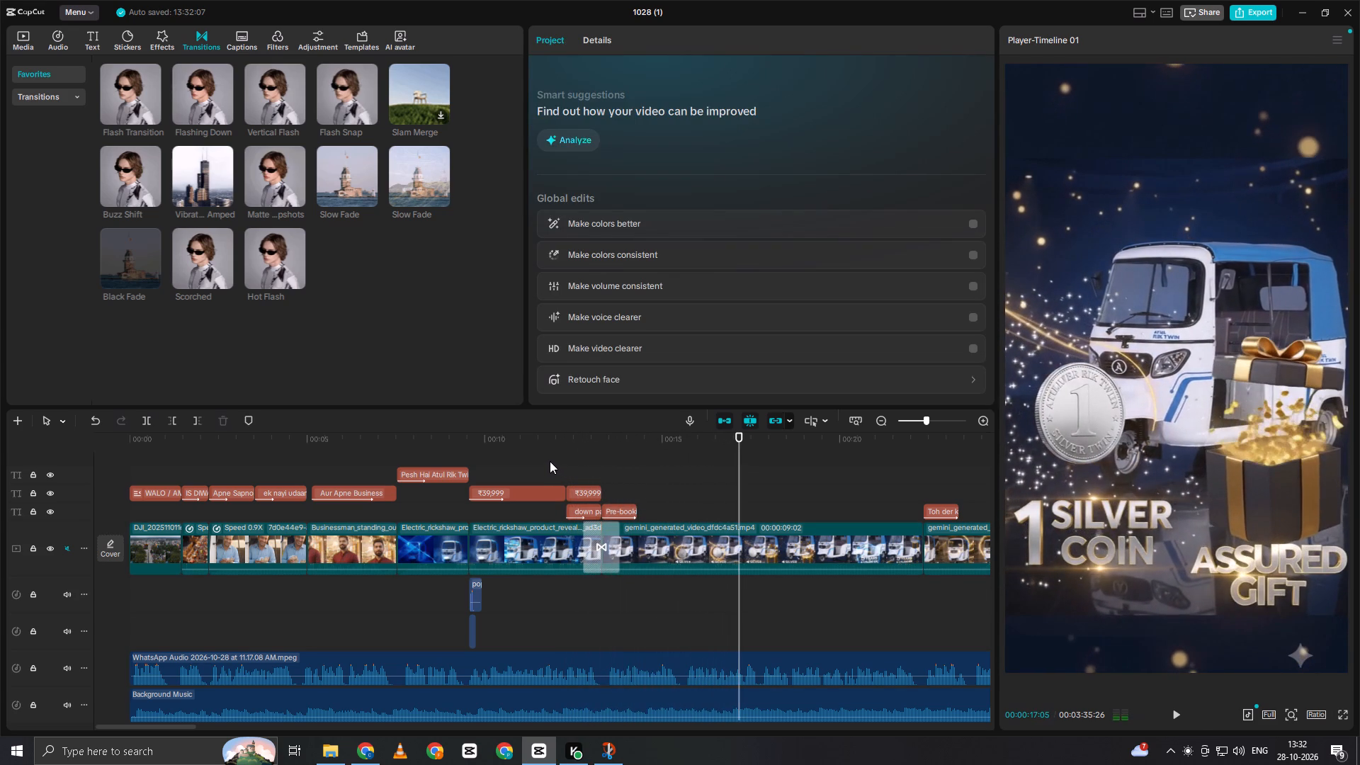
{"action": "key", "text": "space"}
{"action": "key", "text": "space"}
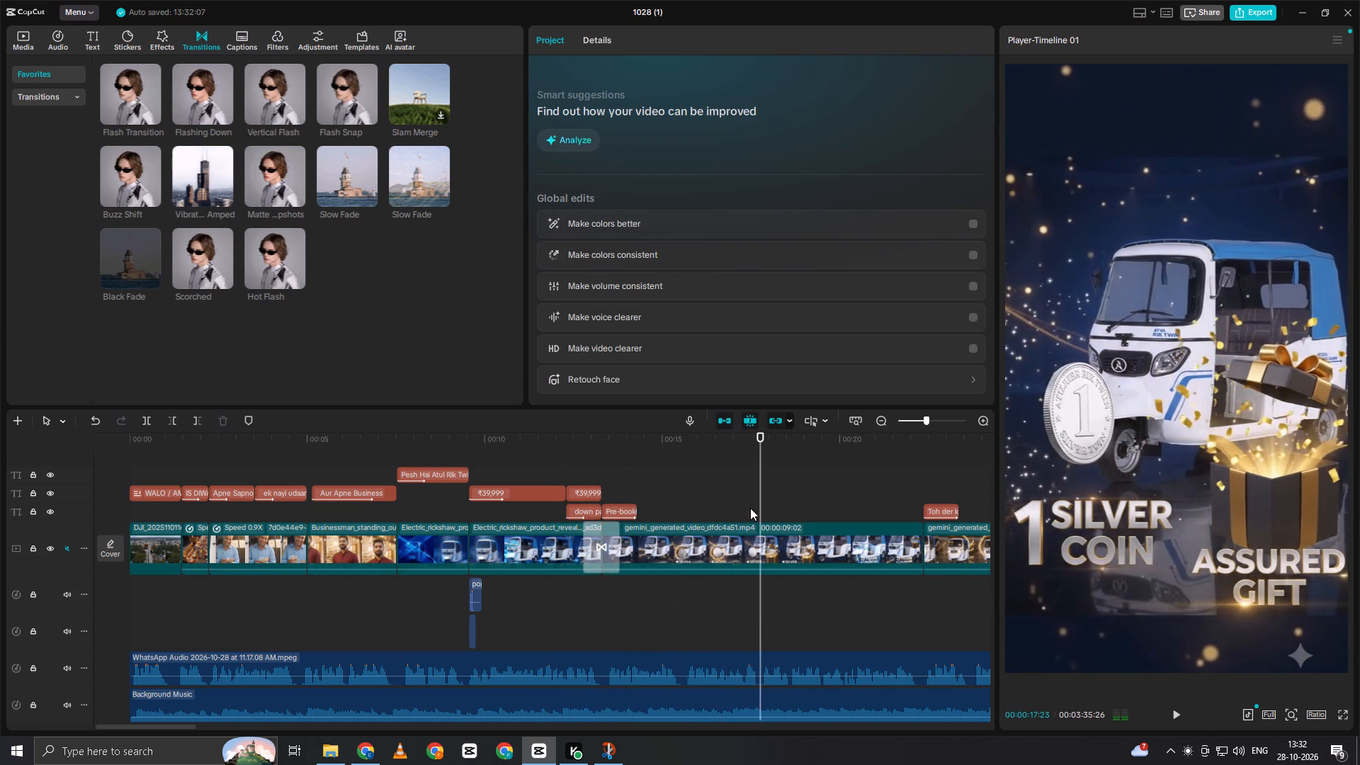
Add the favourite "Party cracker 03-S (dry)" sound at about 00:00:16:28, where the assured gift text appears, and play it back.
{"action": "double_click", "coordinate": [750, 508]}
{"action": "key", "text": "space"}
{"action": "key", "text": "space"}
{"action": "left_click", "coordinate": [749, 499]}
{"action": "left_click_drag", "start_coordinate": [749, 499], "coordinate": [733, 513]}
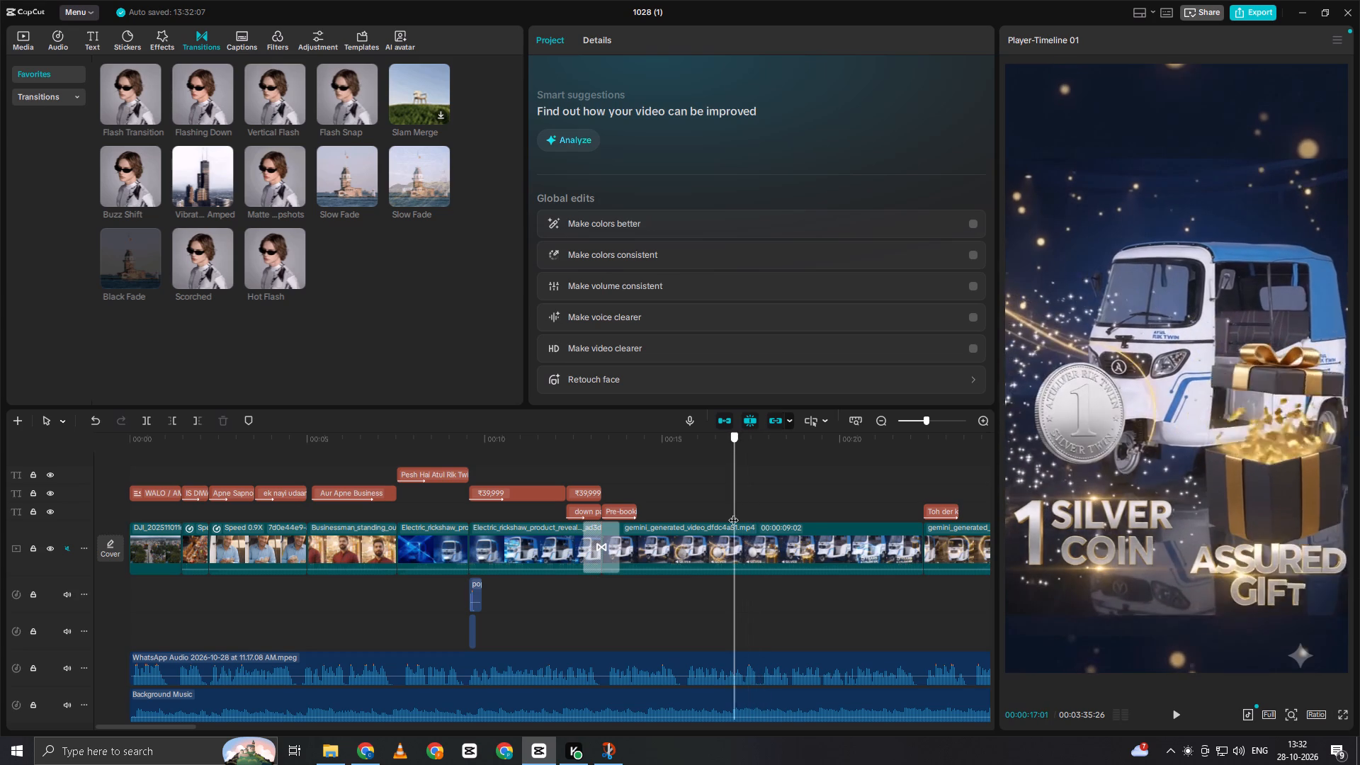
{"action": "left_click_drag", "start_coordinate": [733, 513], "coordinate": [727, 518]}
{"action": "key", "text": "space"}
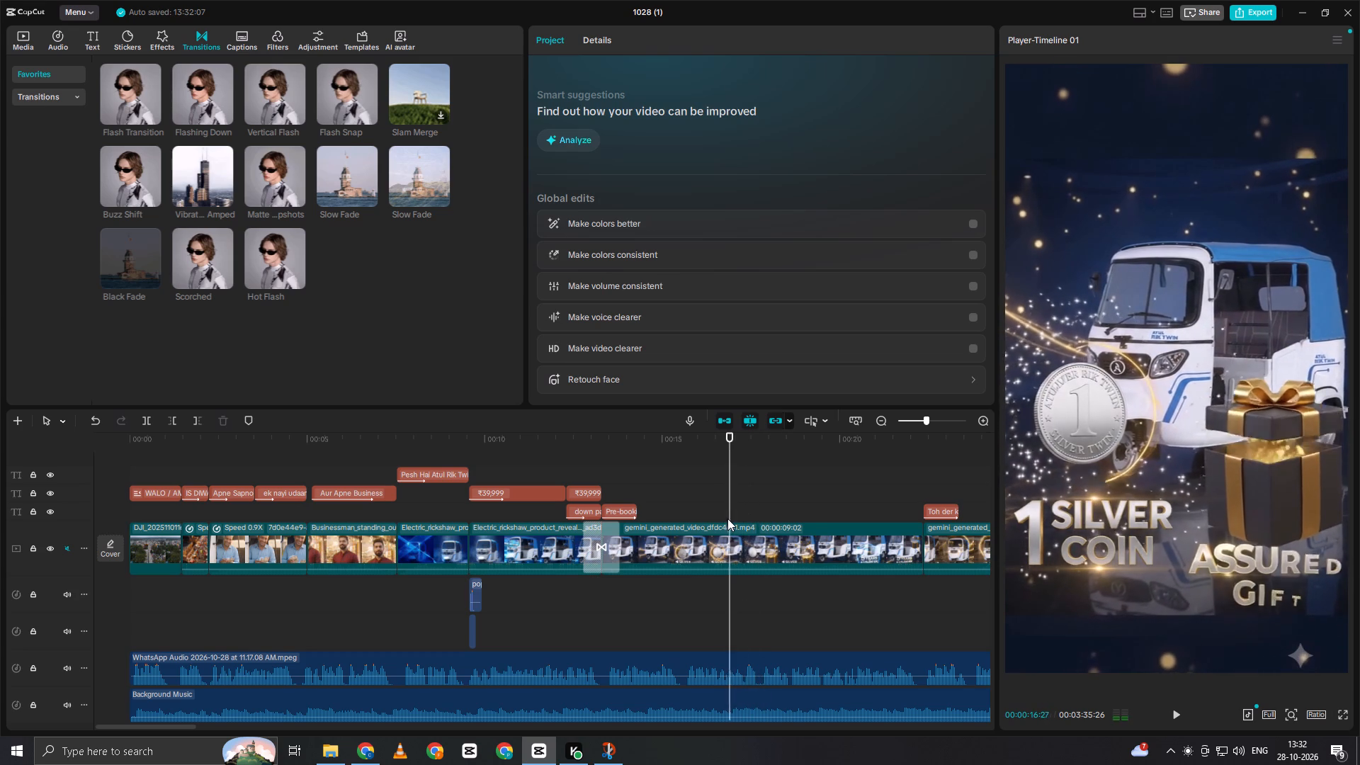
{"action": "key", "text": "space"}
{"action": "double_click", "coordinate": [730, 511]}
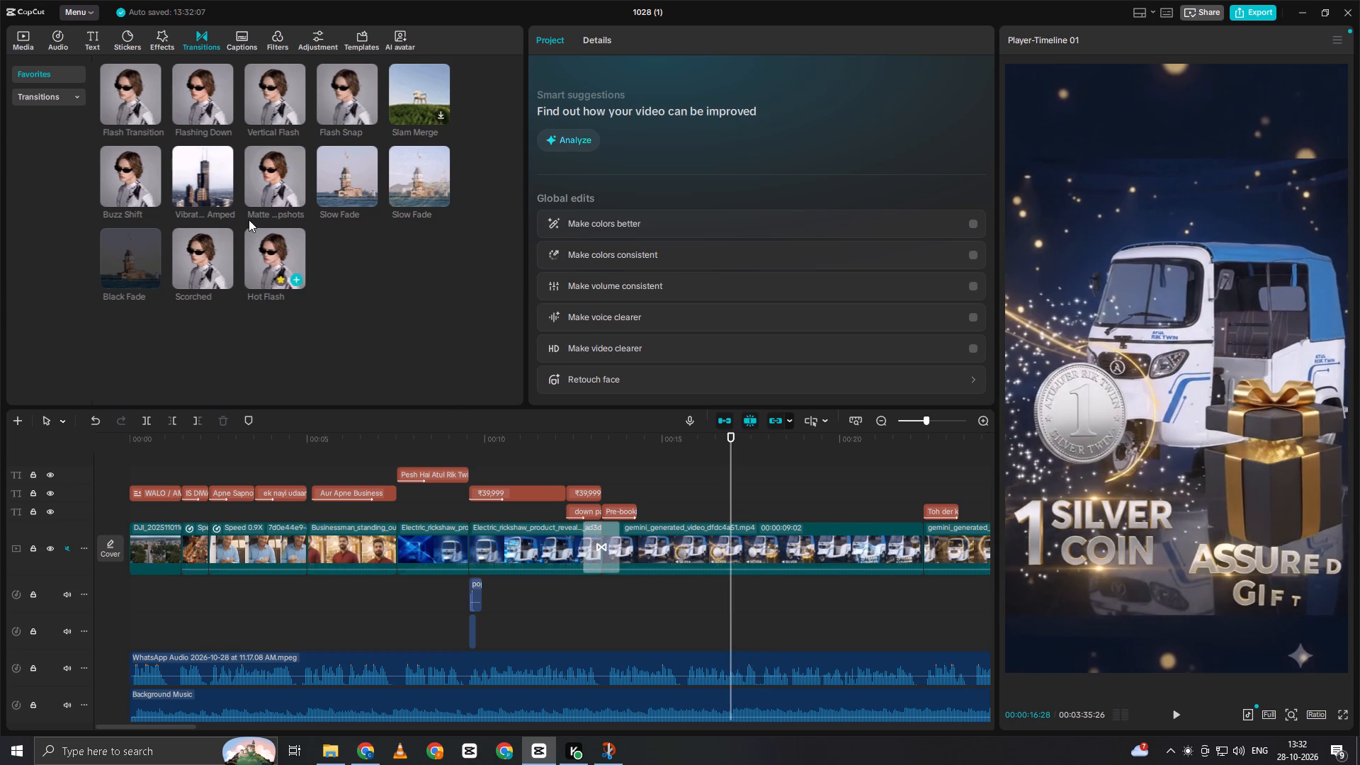
{"action": "left_click", "coordinate": [65, 38]}
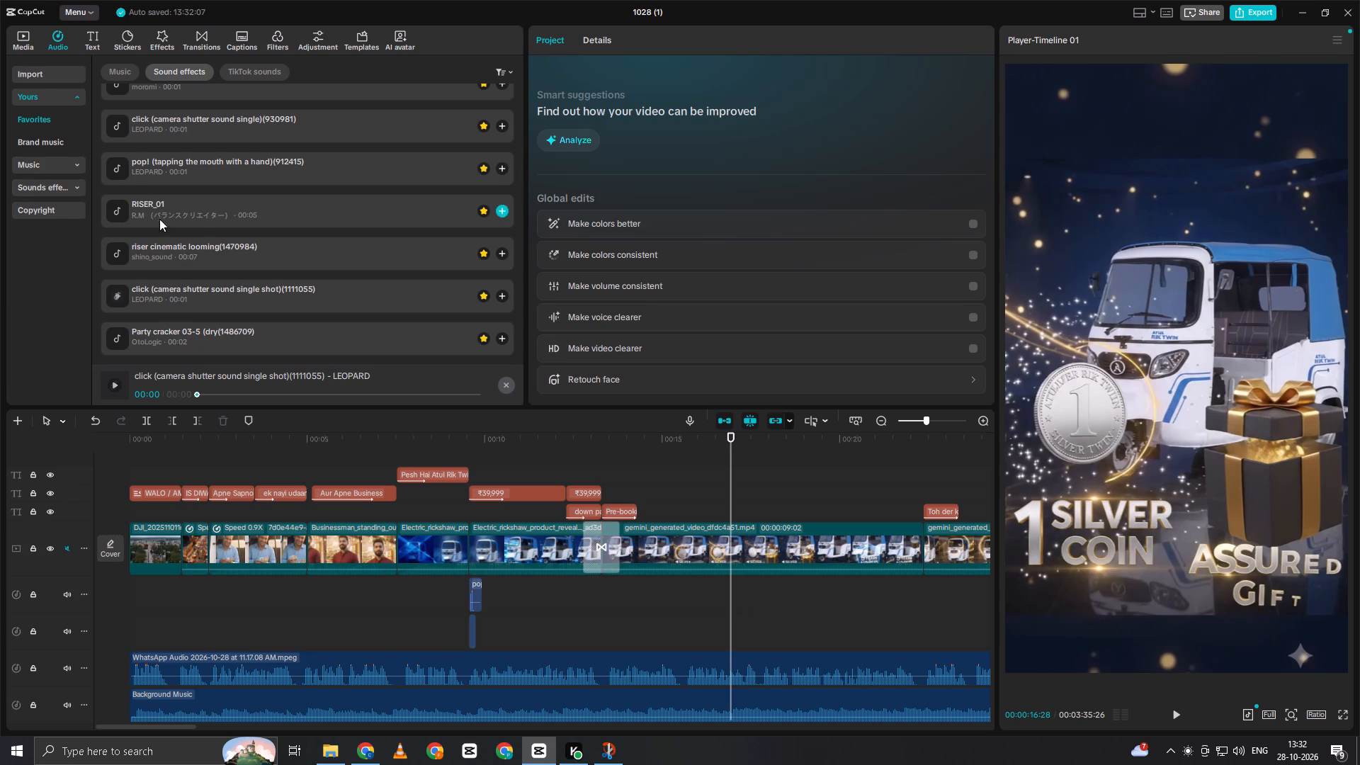
{"action": "scroll", "coordinate": [185, 251], "scroll_direction": "down", "scroll_amount": 5}
{"action": "left_click", "coordinate": [195, 272]}
{"action": "key", "text": "space"}
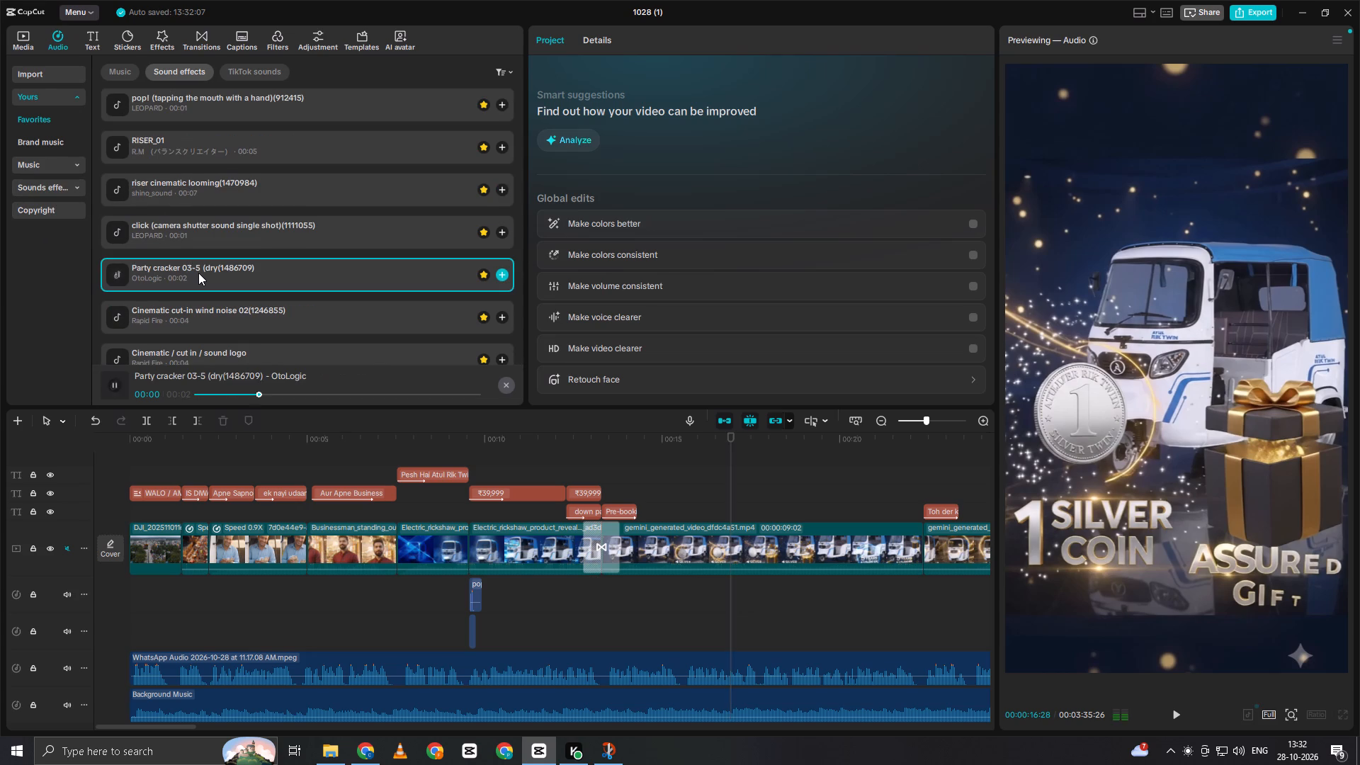
{"action": "left_click_drag", "start_coordinate": [198, 270], "coordinate": [734, 586]}
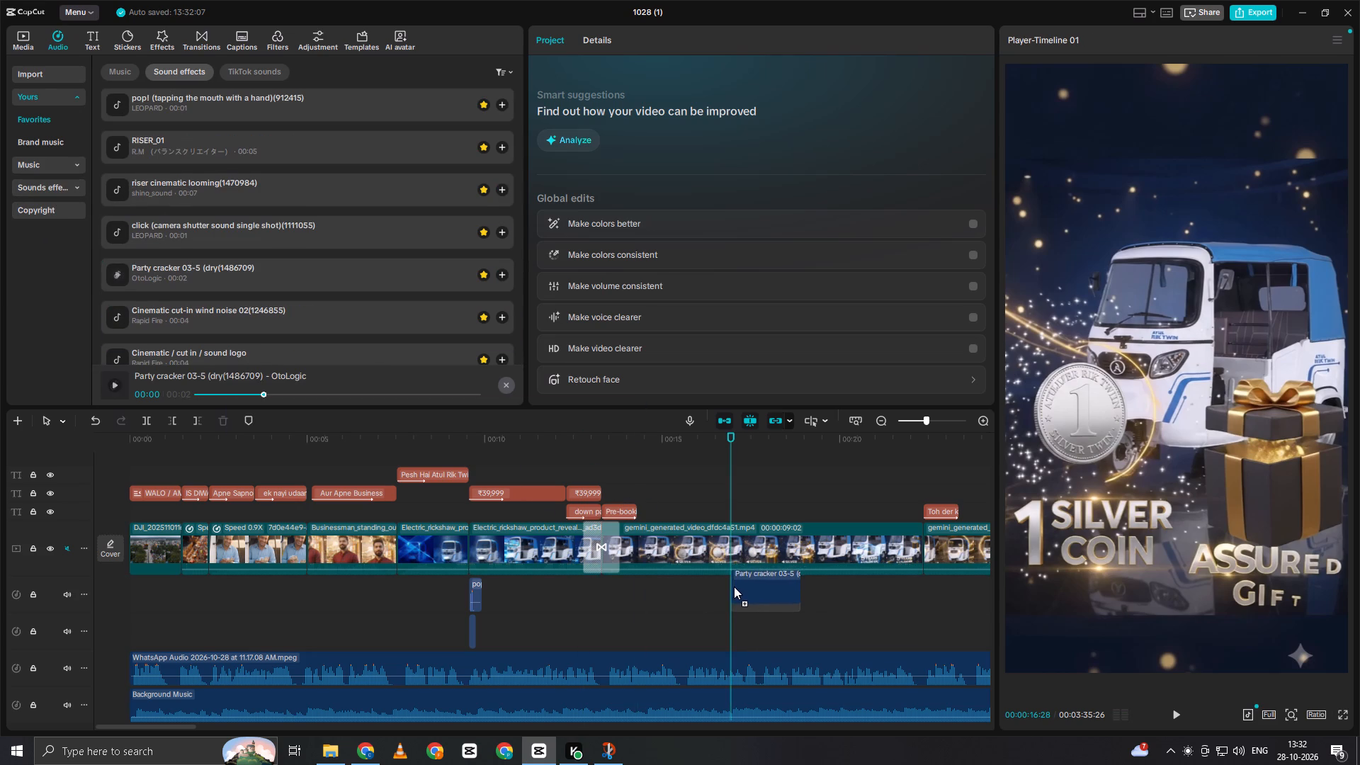
{"action": "left_click_drag", "start_coordinate": [734, 586], "coordinate": [733, 587]}
{"action": "left_click", "coordinate": [727, 589]}
{"action": "key", "text": "space"}
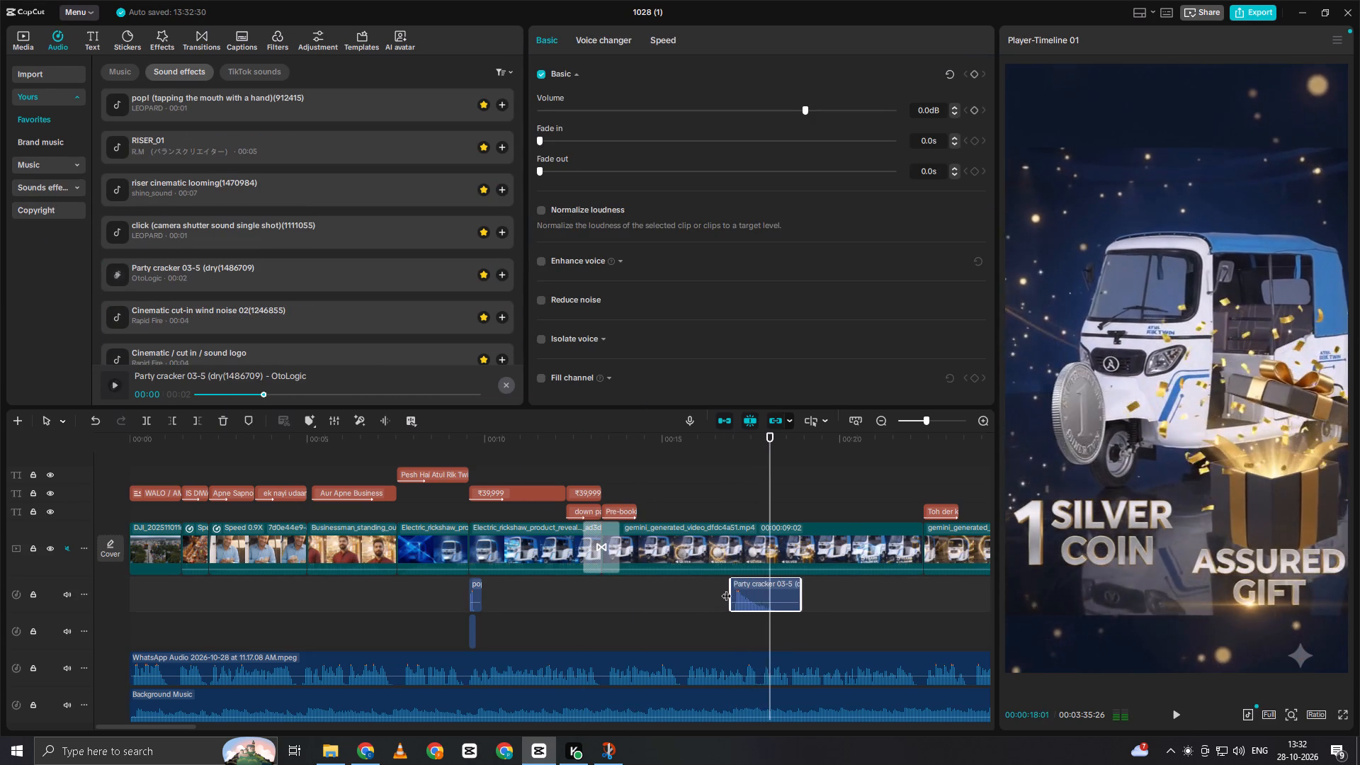
{"action": "key", "text": "space"}
Lower the volume of the Party cracker sound and play the edit through to the 5 years warranty reveal.
{"action": "left_click", "coordinate": [751, 597]}
{"action": "left_click", "coordinate": [743, 92]}
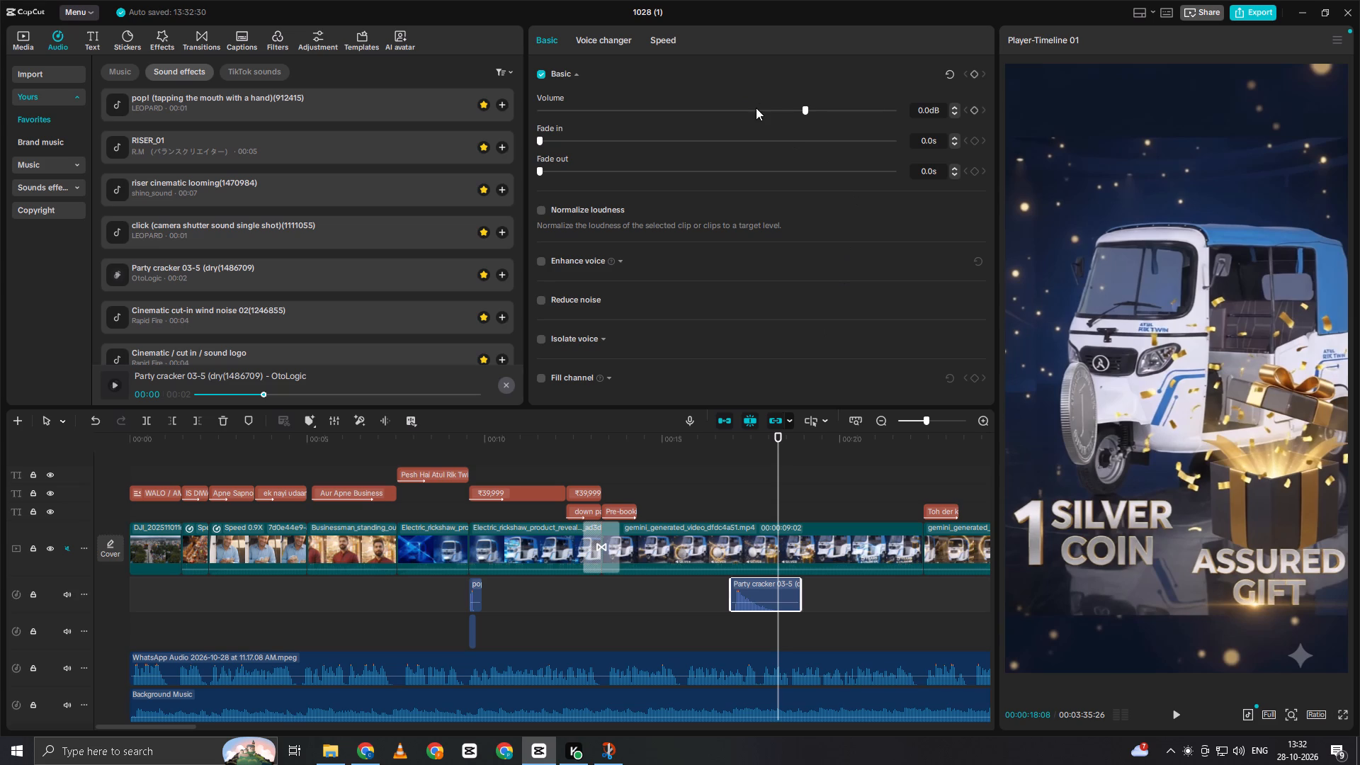
{"action": "left_click", "coordinate": [756, 108]}
{"action": "left_click", "coordinate": [703, 616]}
{"action": "key", "text": "space"}
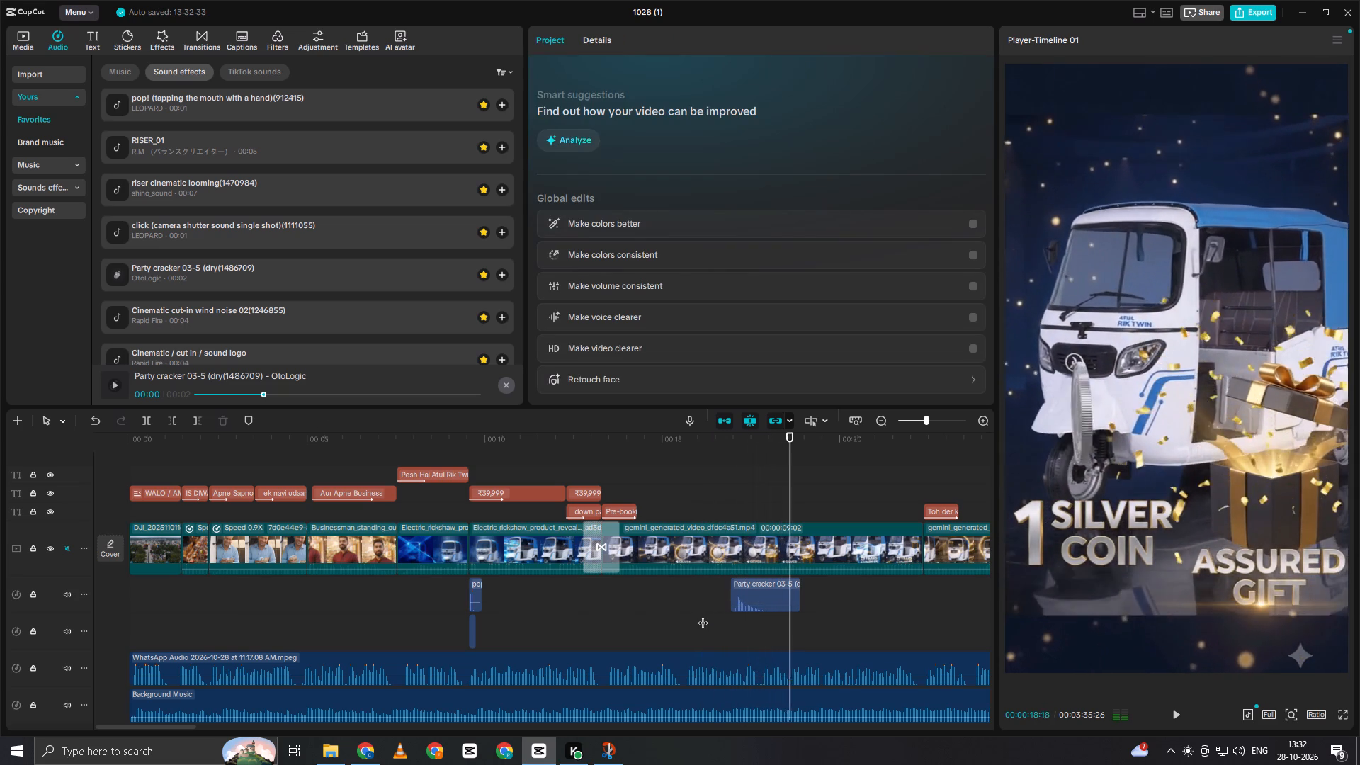
{"action": "key", "text": "space"}
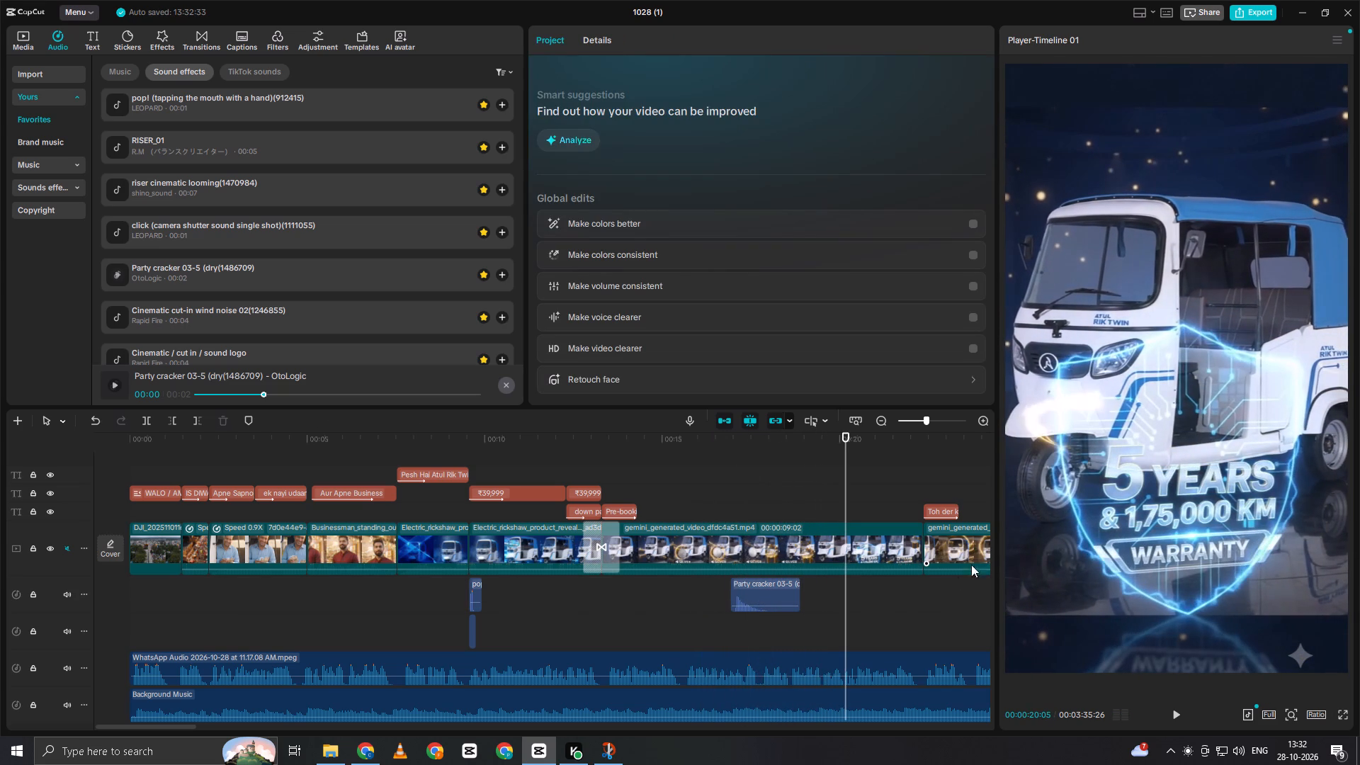
Audition favourite sound effects such as "Ah~ (image of recovery)", "UI Prompt" and "Magic / Makeover" for the 5 years warranty reveal.
{"action": "left_click_drag", "start_coordinate": [846, 609], "coordinate": [833, 615]}
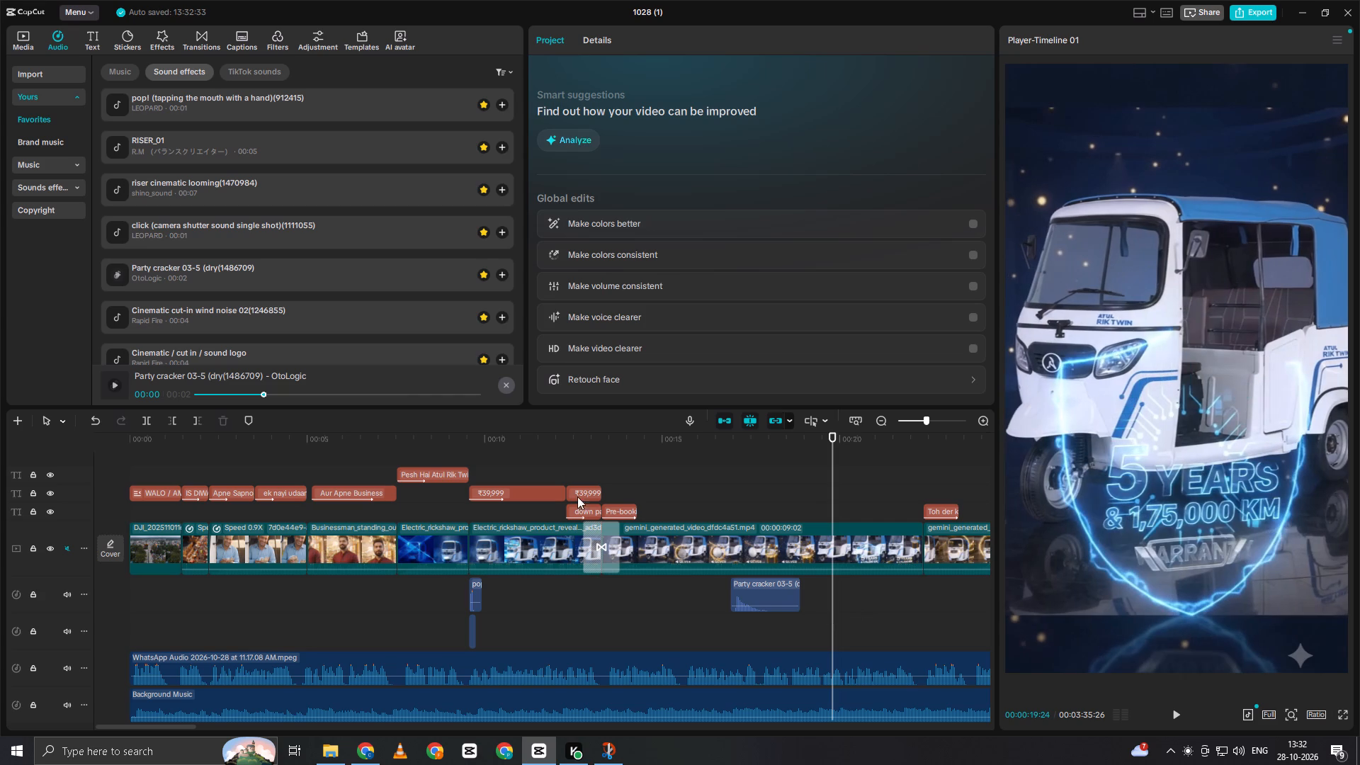
{"action": "left_click", "coordinate": [115, 67]}
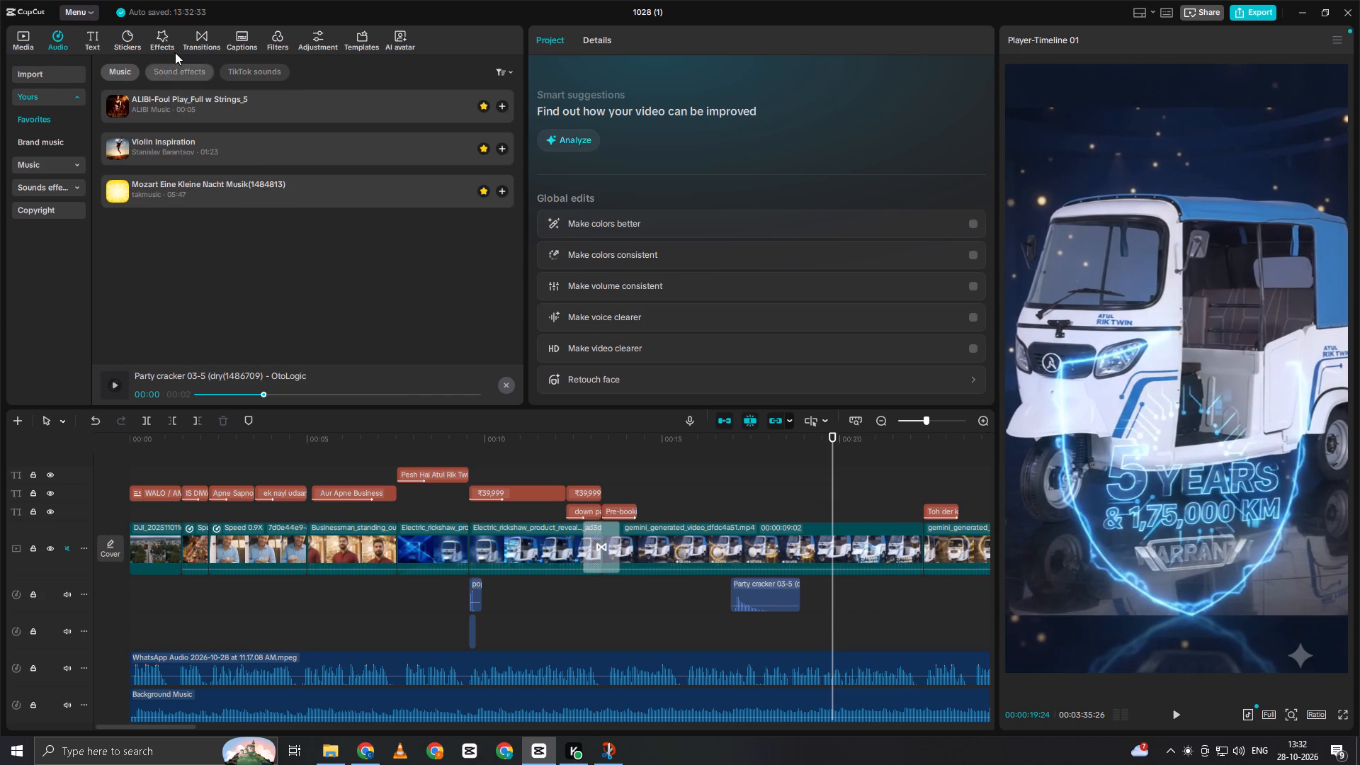
{"action": "left_click_drag", "start_coordinate": [175, 55], "coordinate": [175, 64]}
{"action": "left_click", "coordinate": [177, 70]}
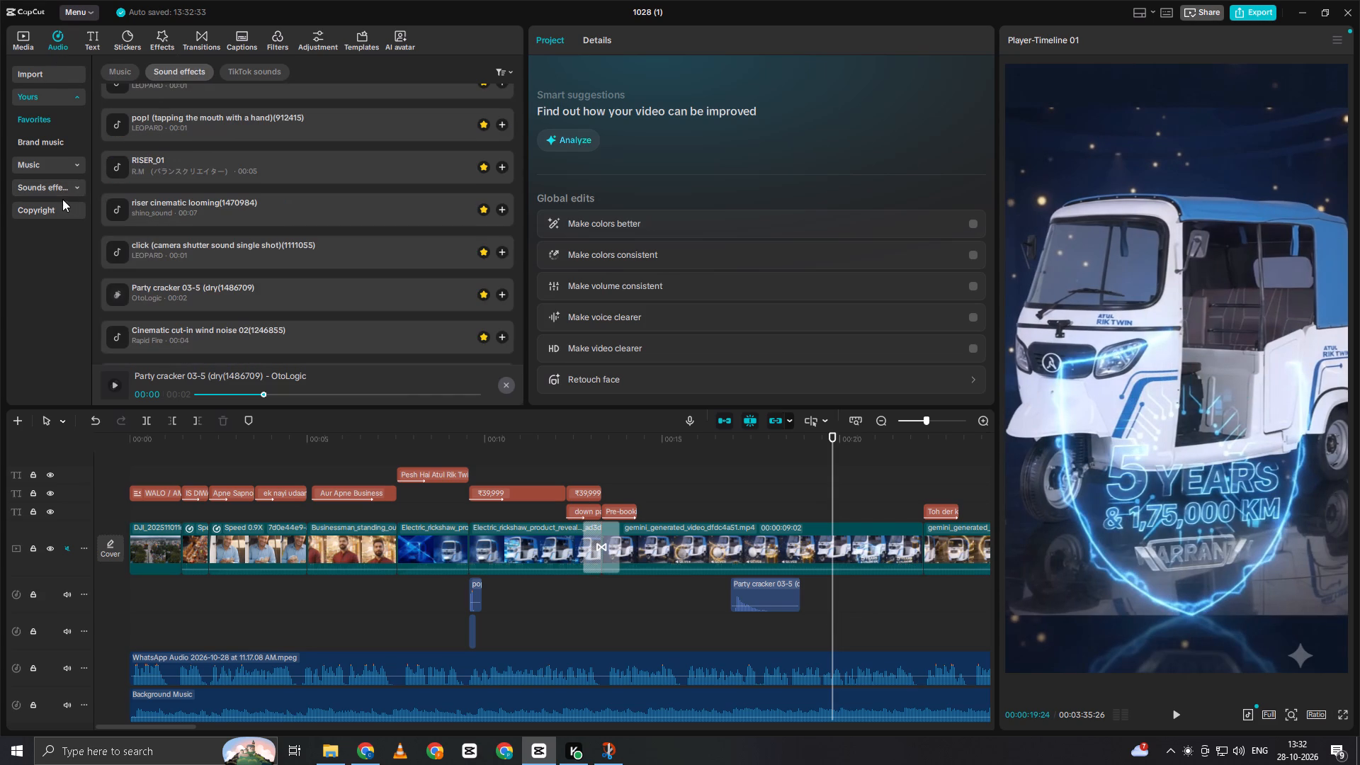
{"action": "left_click", "coordinate": [202, 110]}
{"action": "scroll", "coordinate": [203, 145], "scroll_direction": "up", "scroll_amount": 3}
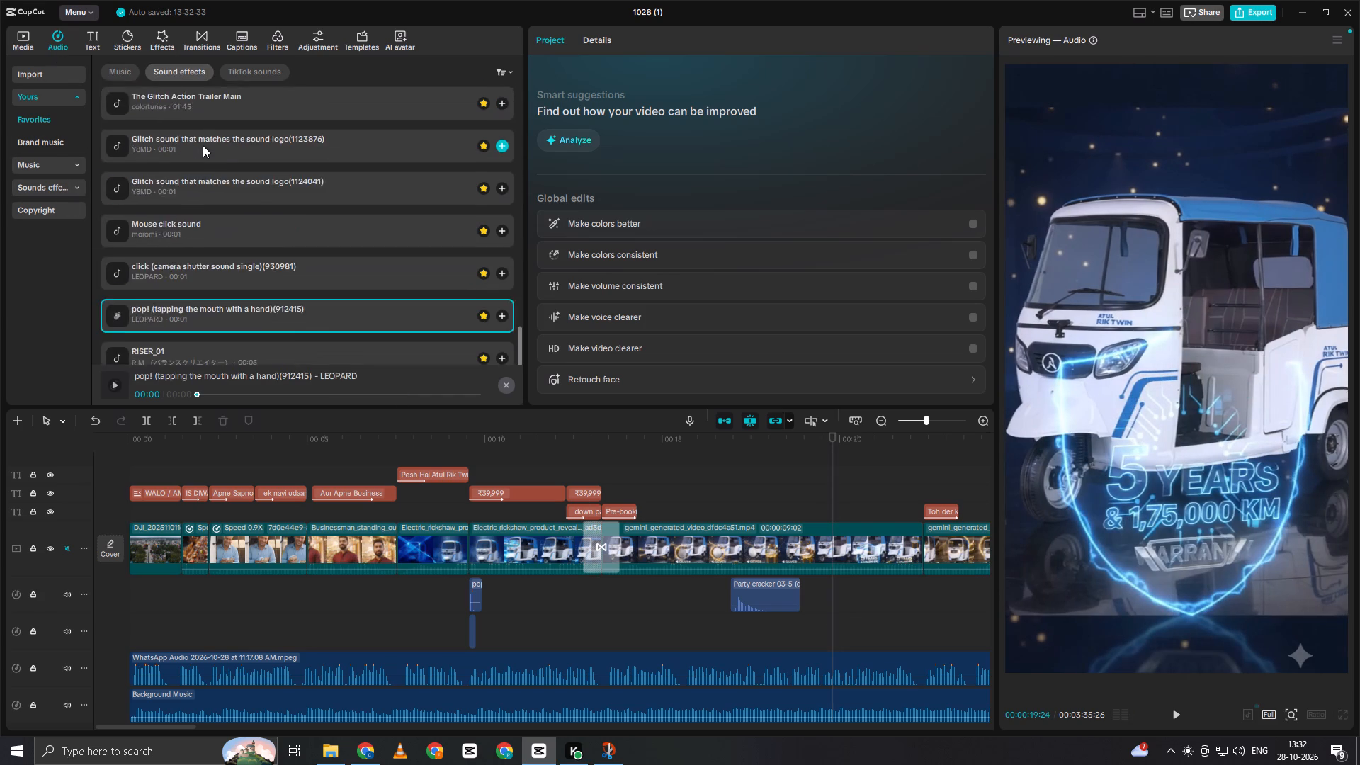
{"action": "scroll", "coordinate": [203, 145], "scroll_direction": "up", "scroll_amount": 10}
{"action": "scroll", "coordinate": [206, 165], "scroll_direction": "down", "scroll_amount": 1}
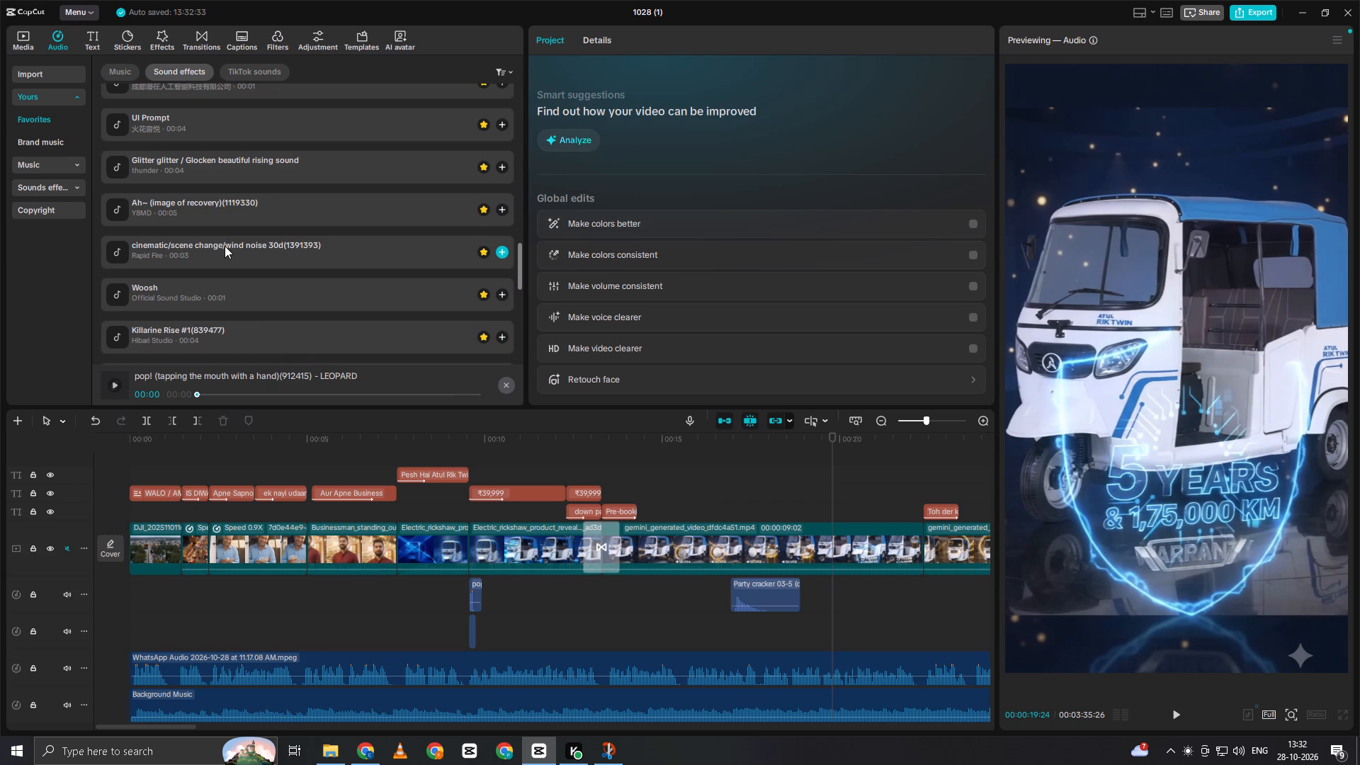
{"action": "left_click", "coordinate": [225, 247]}
{"action": "left_click", "coordinate": [245, 222]}
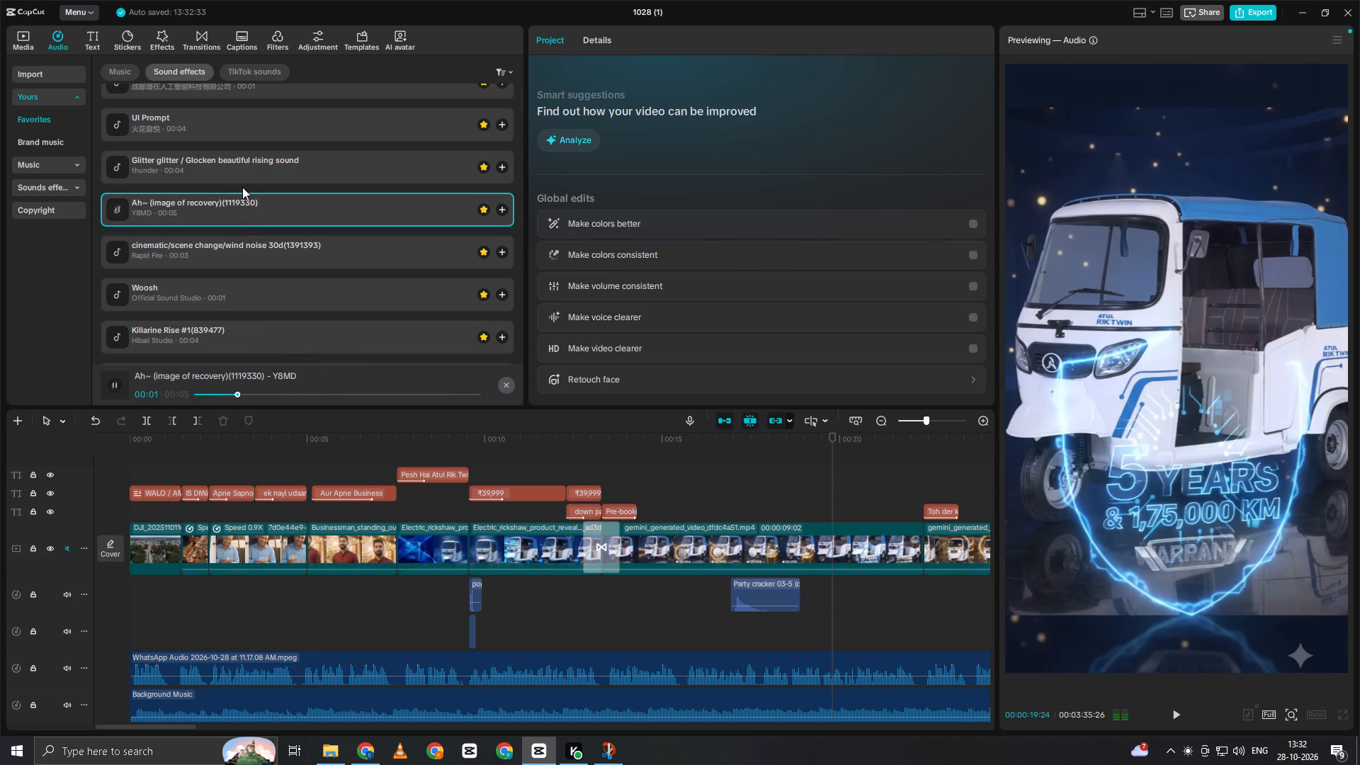
{"action": "left_click", "coordinate": [241, 175]}
{"action": "scroll", "coordinate": [240, 174], "scroll_direction": "up", "scroll_amount": 1}
{"action": "left_click", "coordinate": [240, 174]}
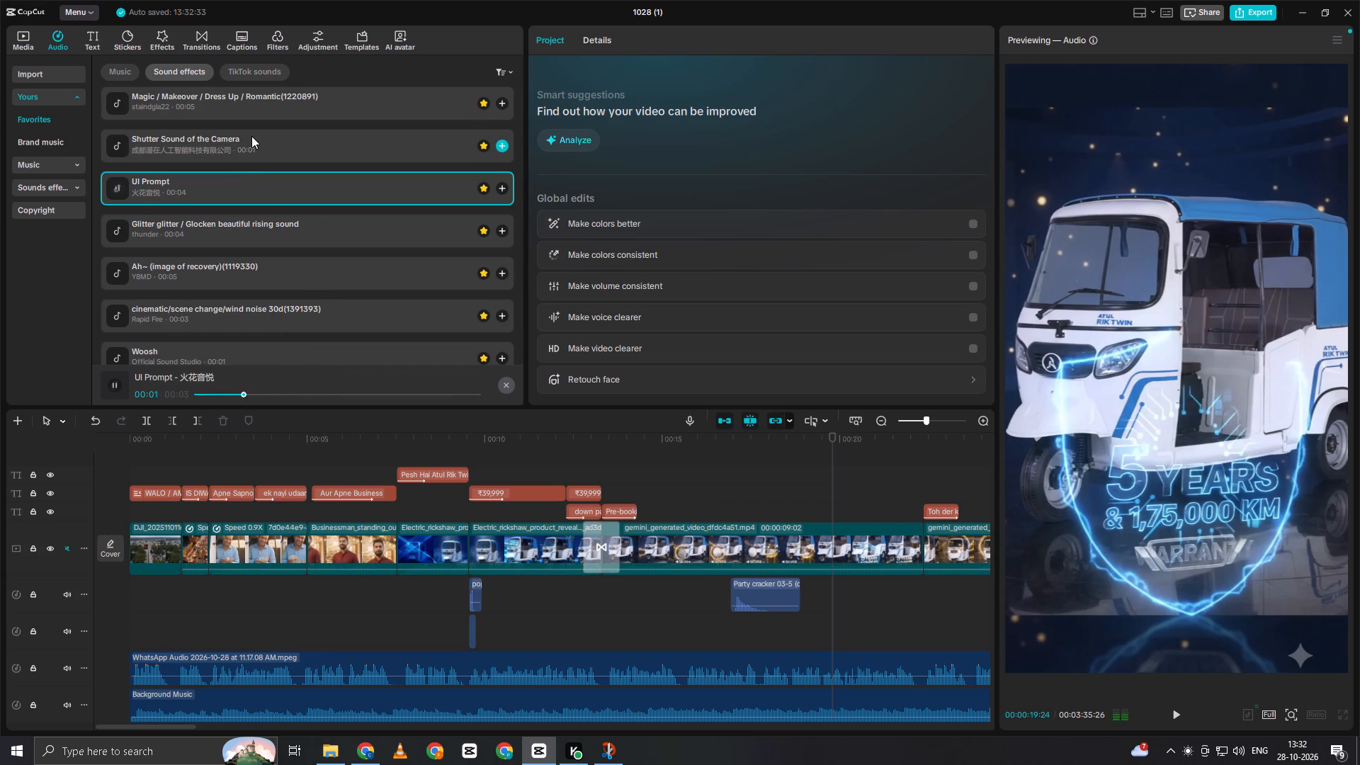
{"action": "left_click", "coordinate": [251, 136]}
{"action": "scroll", "coordinate": [251, 136], "scroll_direction": "up", "scroll_amount": 1}
{"action": "left_click", "coordinate": [246, 157]}
{"action": "scroll", "coordinate": [246, 157], "scroll_direction": "up", "scroll_amount": 3}
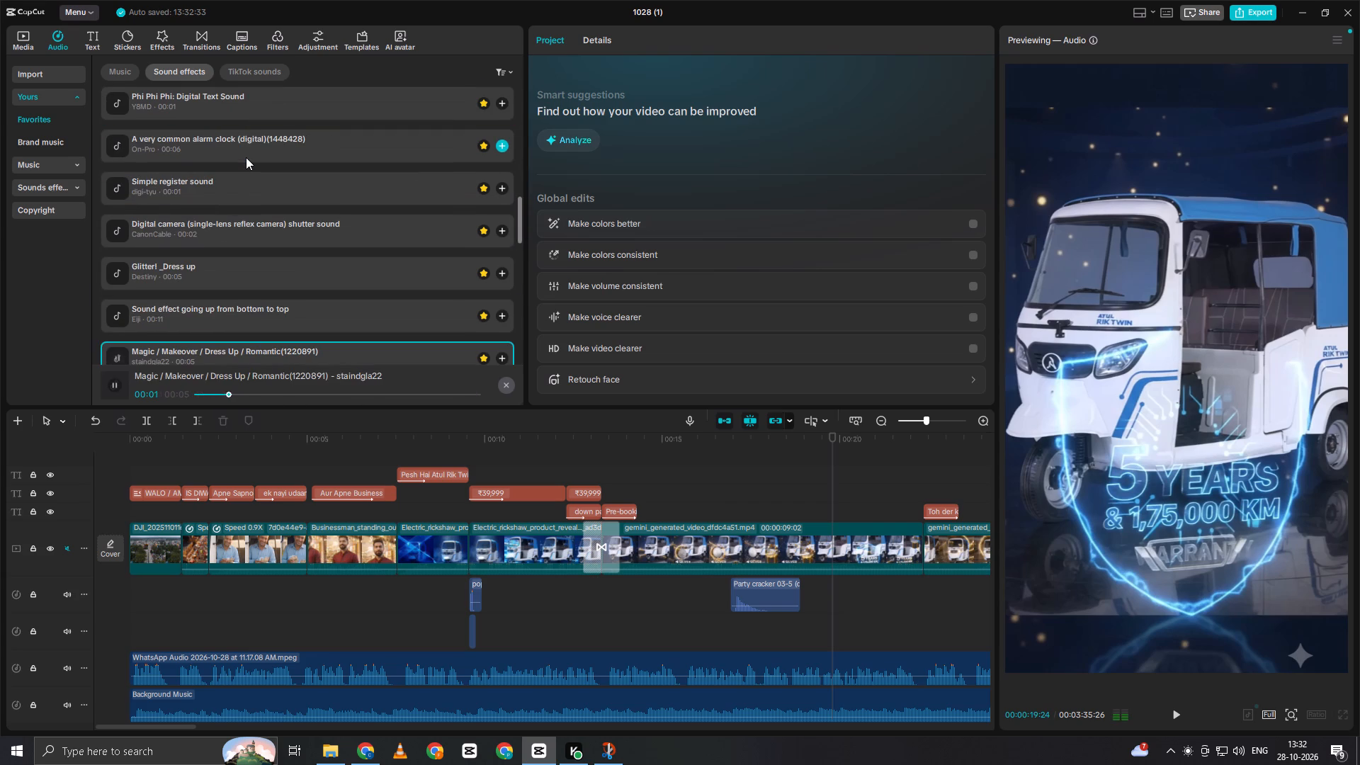
{"action": "left_click", "coordinate": [245, 157]}
Add the favourite "Phi Phi Phi: Digital Text Sound" just before the 00:00:19:24 warranty text reveal and play it back.
{"action": "left_click", "coordinate": [233, 110]}
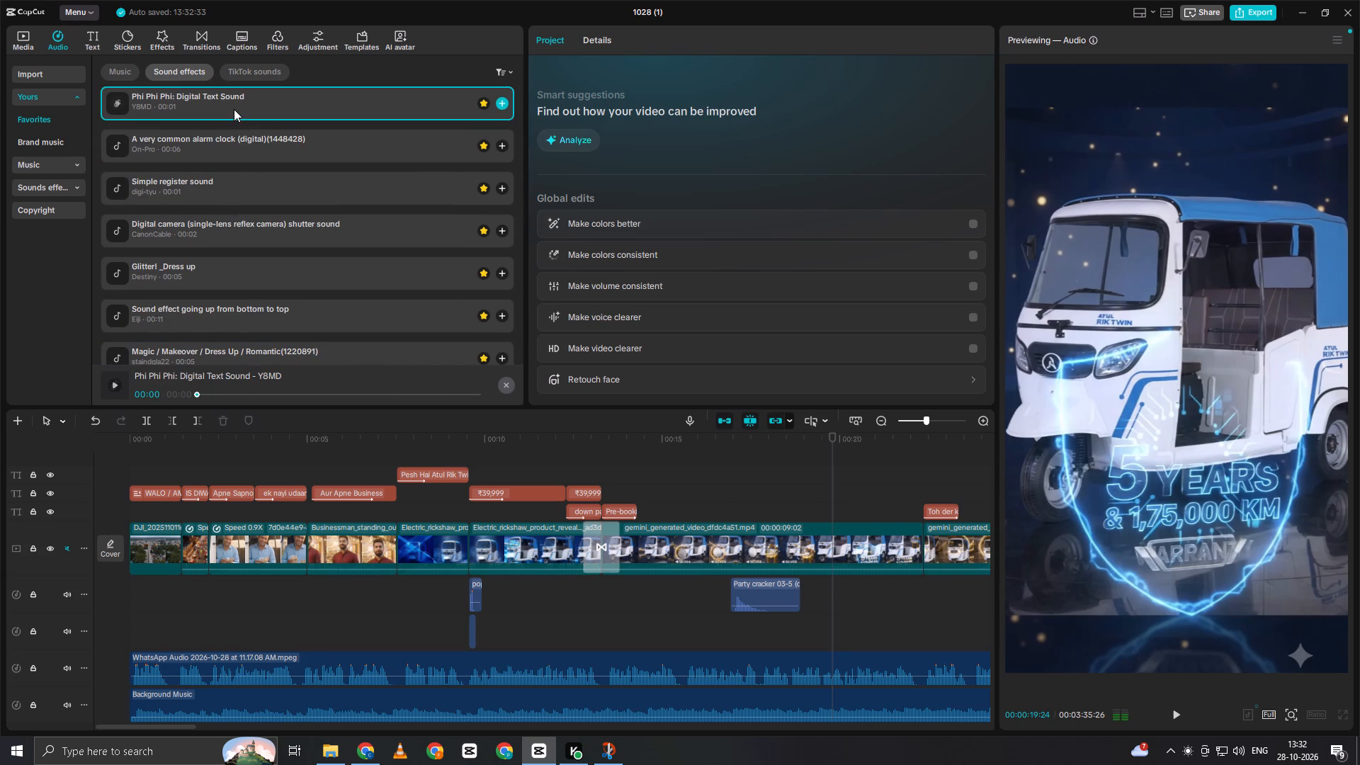
{"action": "left_click_drag", "start_coordinate": [234, 108], "coordinate": [821, 618]}
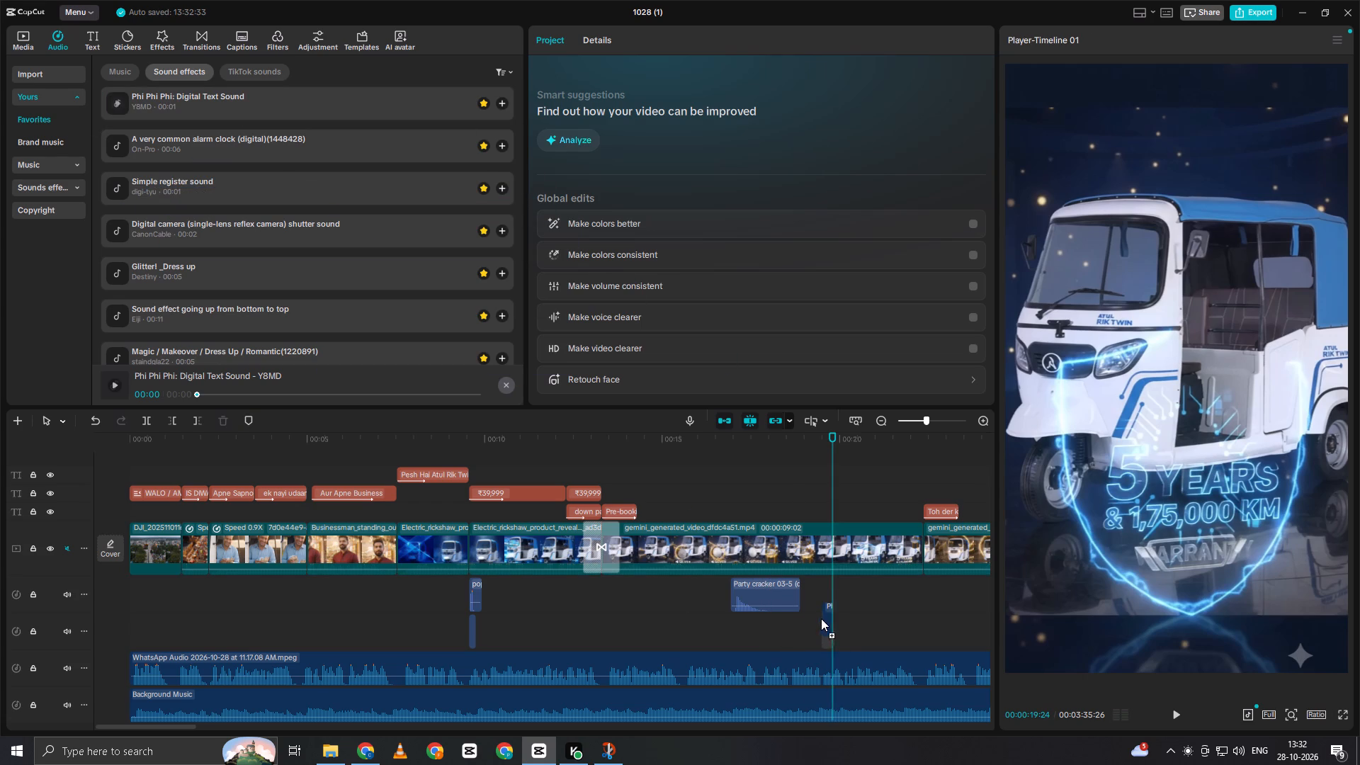
{"action": "left_click_drag", "start_coordinate": [821, 618], "coordinate": [826, 597]}
{"action": "left_click", "coordinate": [806, 489]}
{"action": "key", "text": "space"}
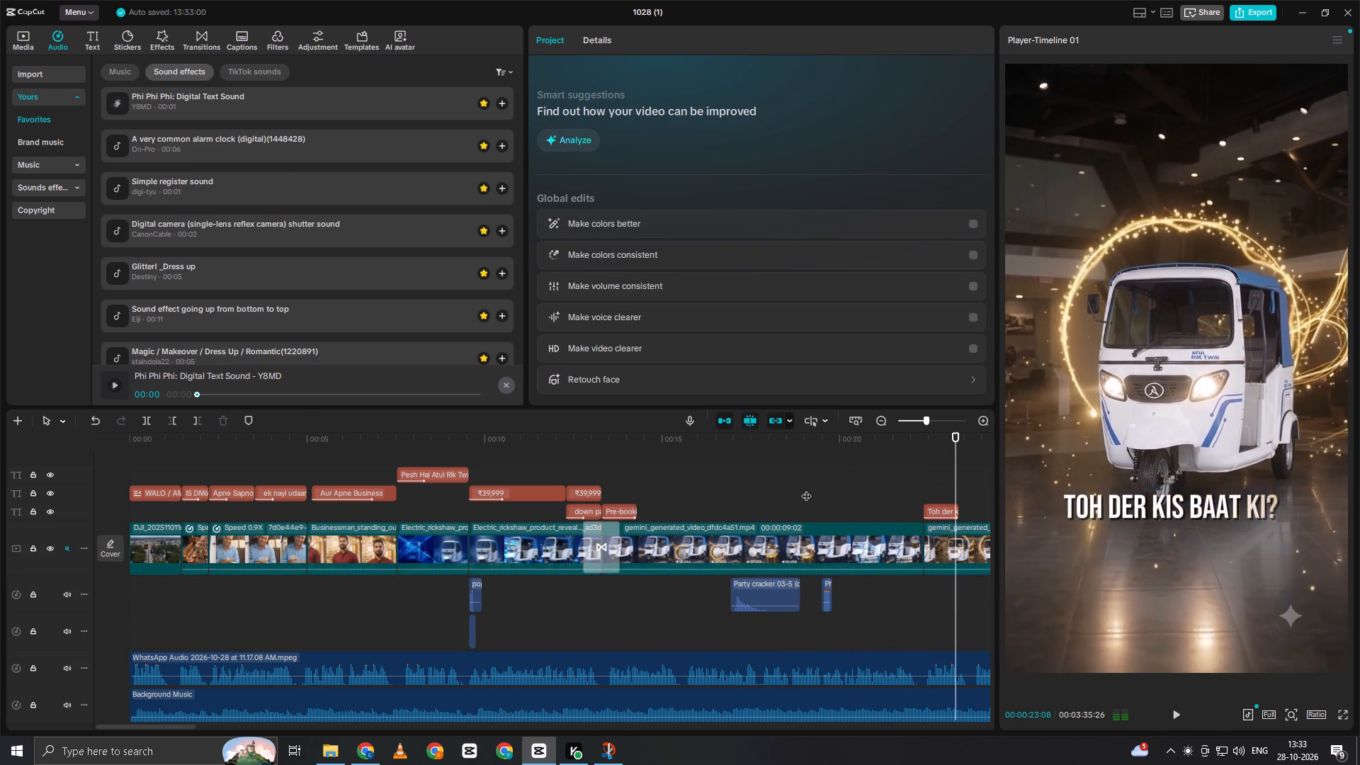
{"action": "key", "text": "space"}
Play back from the end of the warranty section across the cut into the "Toh Der Kis Baat Ki?" title.
{"action": "left_click", "coordinate": [890, 484]}
{"action": "left_click_drag", "start_coordinate": [890, 484], "coordinate": [881, 494]}
{"action": "key", "text": "space"}
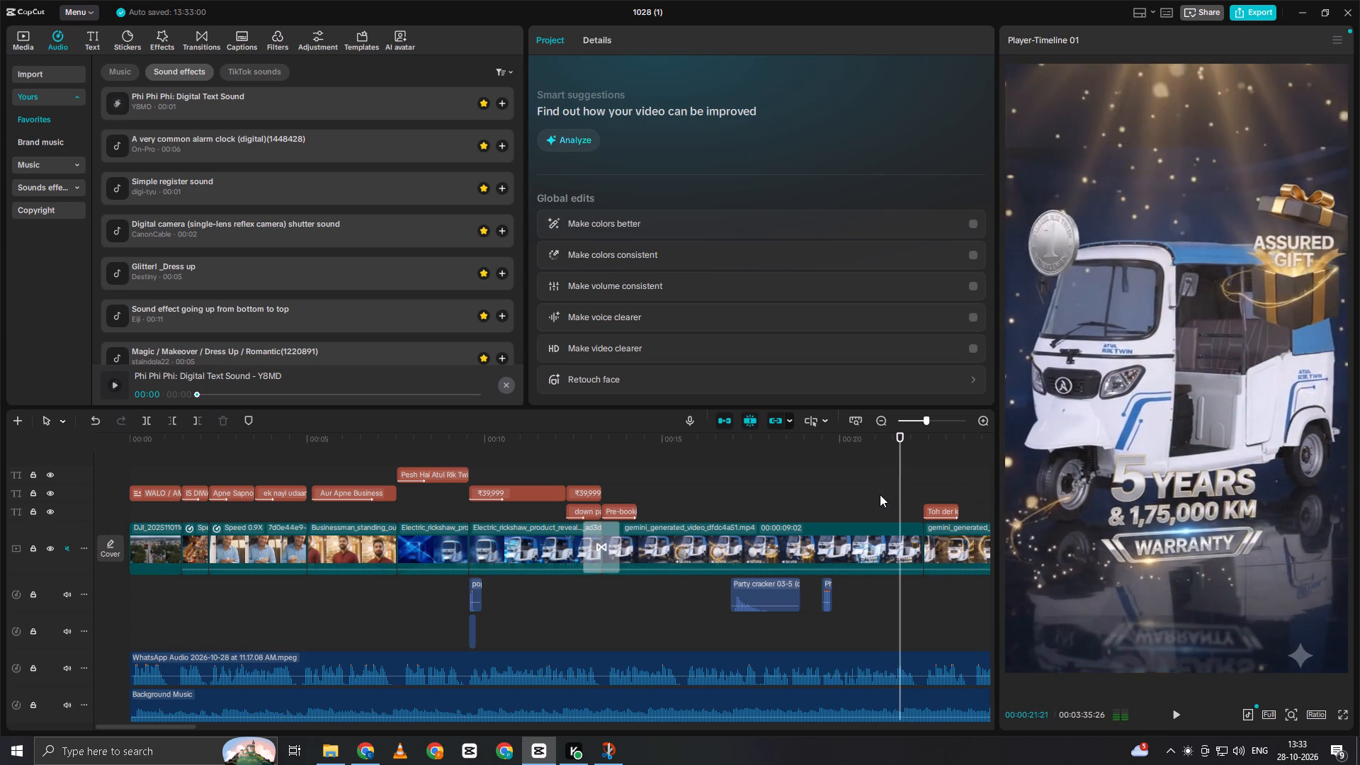
{"action": "key", "text": "space"}
{"action": "left_click", "coordinate": [914, 472]}
{"action": "left_click_drag", "start_coordinate": [914, 472], "coordinate": [916, 474]}
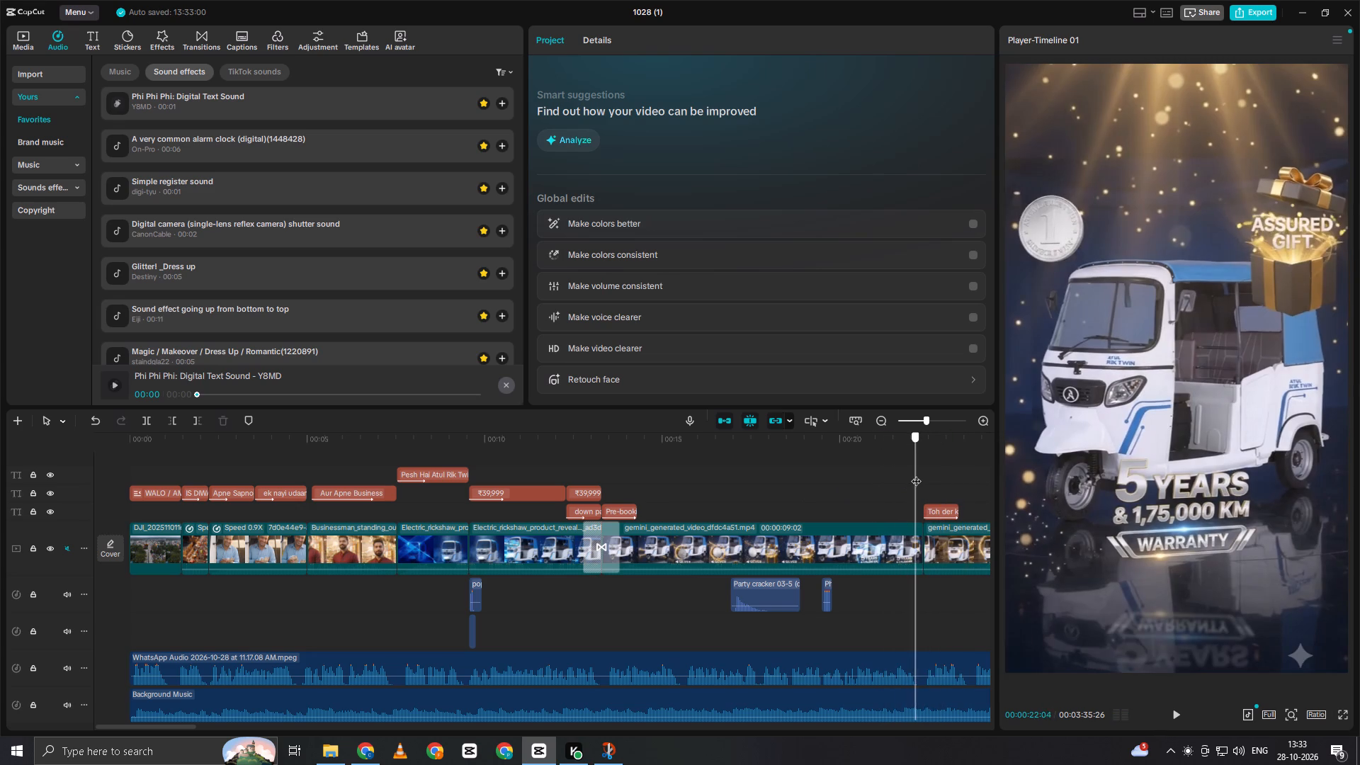
{"action": "left_click_drag", "start_coordinate": [916, 474], "coordinate": [922, 475]}
{"action": "key", "text": "space"}
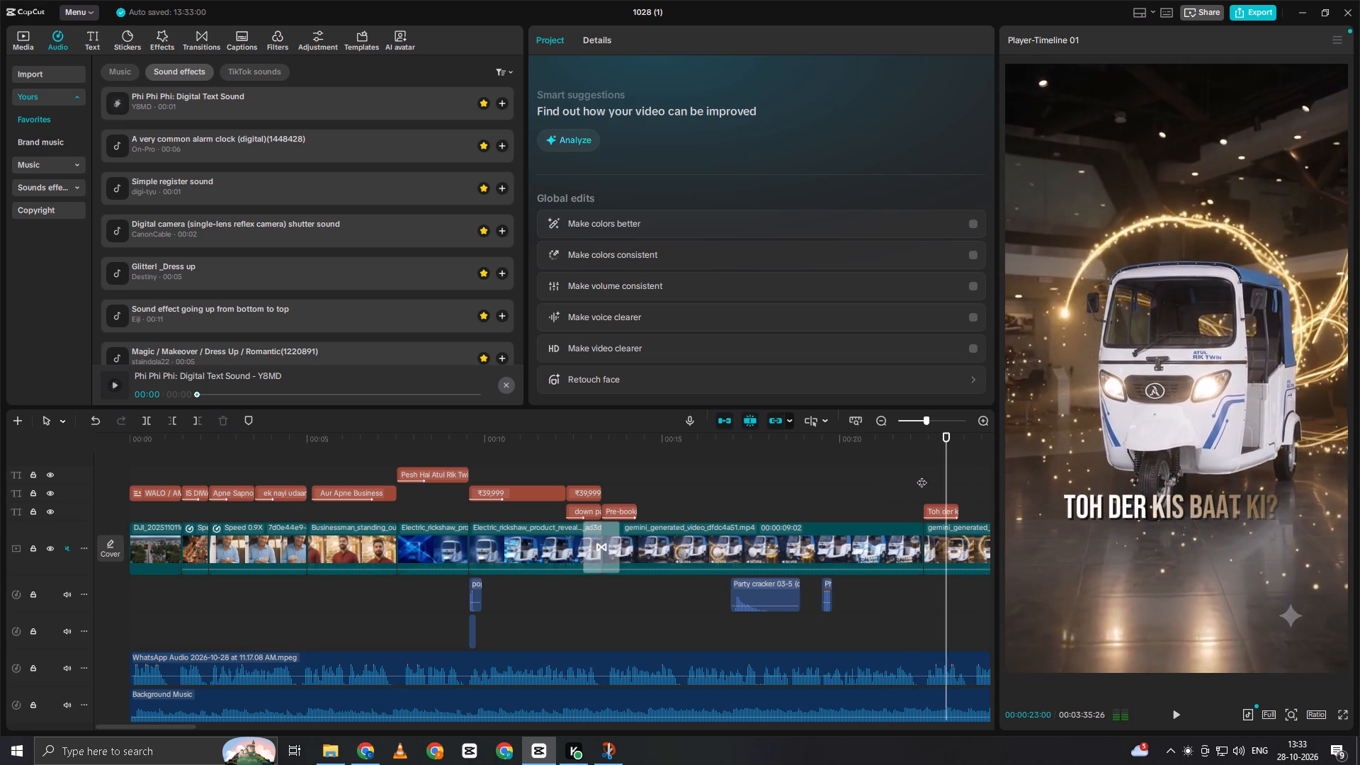
{"action": "key", "text": "space"}
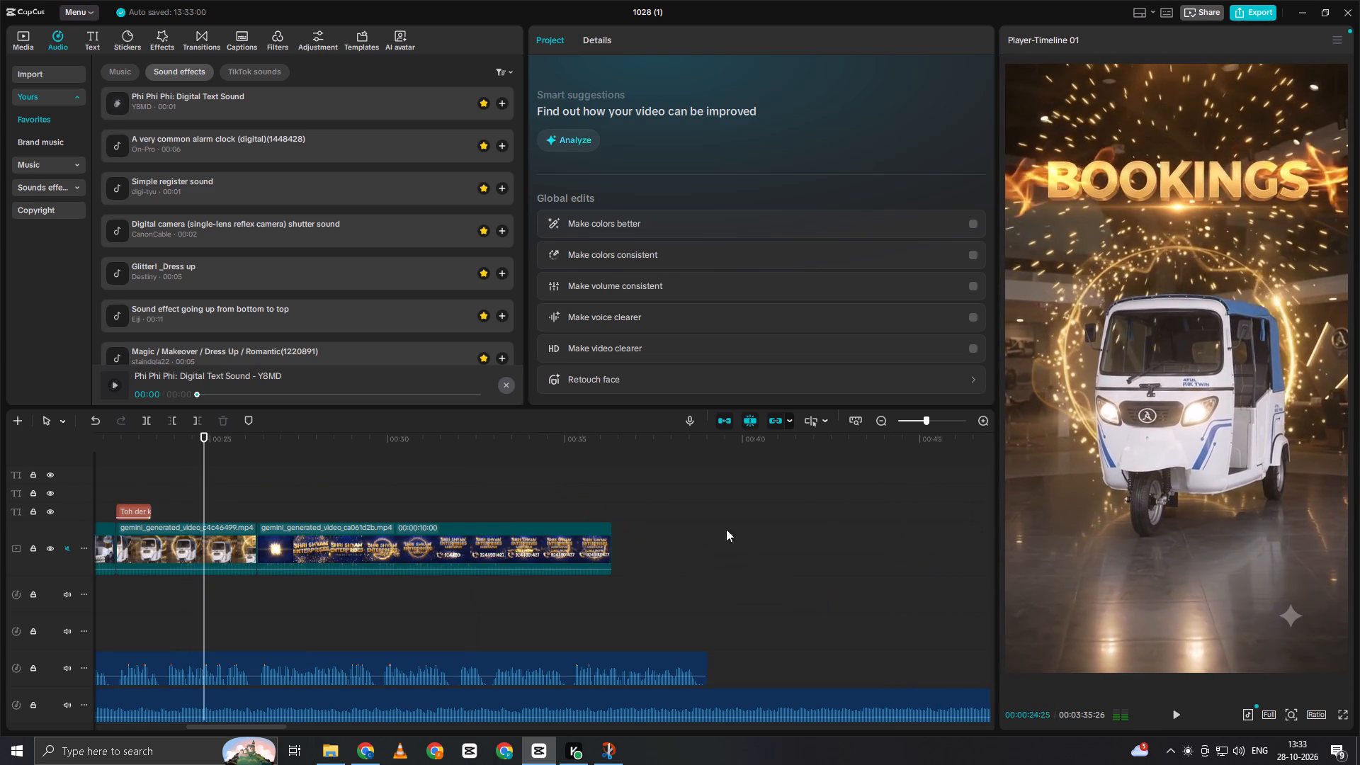
Review the clip under the "Toh Der Kis Baat Ki?" title repeatedly through its "Bookings Now Open!" animation.
{"action": "left_click", "coordinate": [183, 505]}
{"action": "left_click_drag", "start_coordinate": [182, 504], "coordinate": [121, 531]}
{"action": "key", "text": "space"}
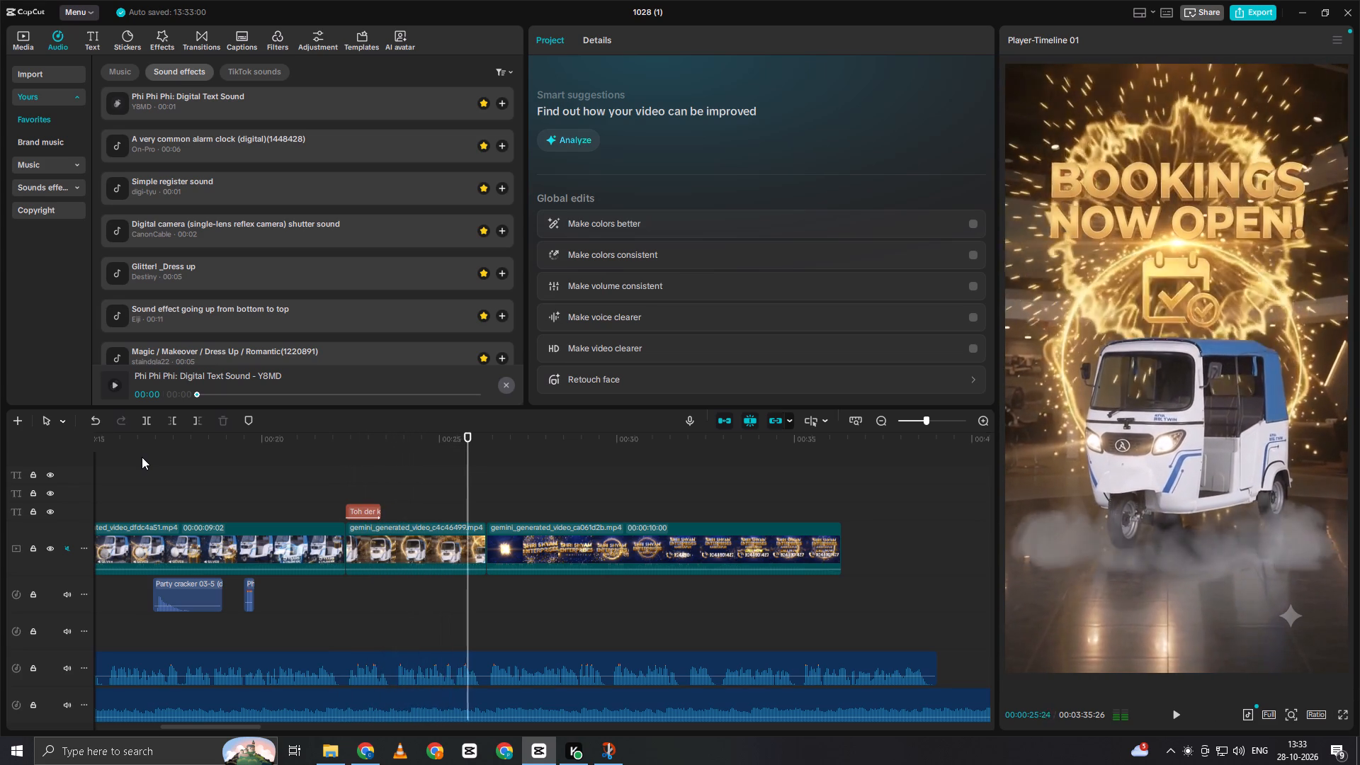
{"action": "key", "text": "space"}
{"action": "left_click", "coordinate": [443, 484]}
{"action": "left_click_drag", "start_coordinate": [443, 483], "coordinate": [440, 489]}
{"action": "left_click_drag", "start_coordinate": [438, 490], "coordinate": [435, 492]}
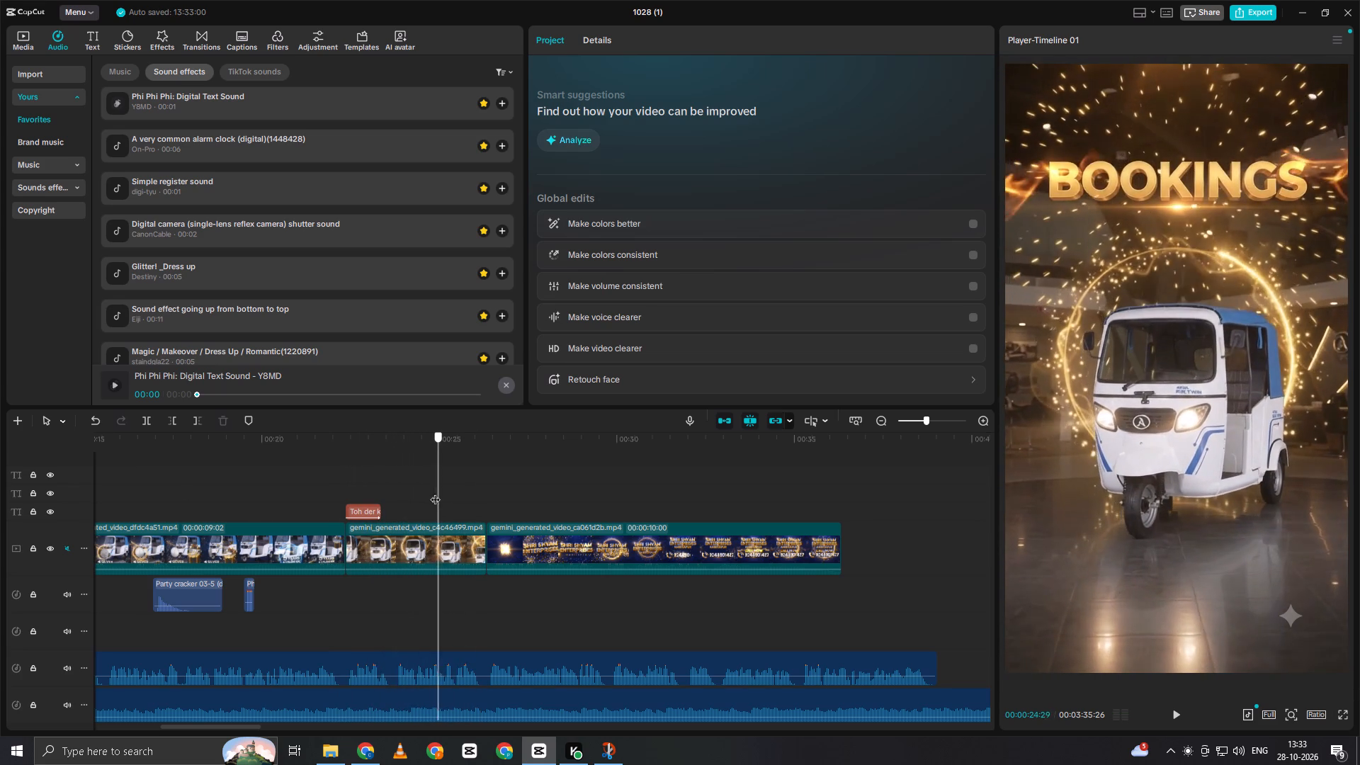
{"action": "left_click_drag", "start_coordinate": [435, 492], "coordinate": [423, 501]}
{"action": "key", "text": "space"}
{"action": "left_click", "coordinate": [419, 497]}
{"action": "left_click_drag", "start_coordinate": [419, 497], "coordinate": [351, 532]}
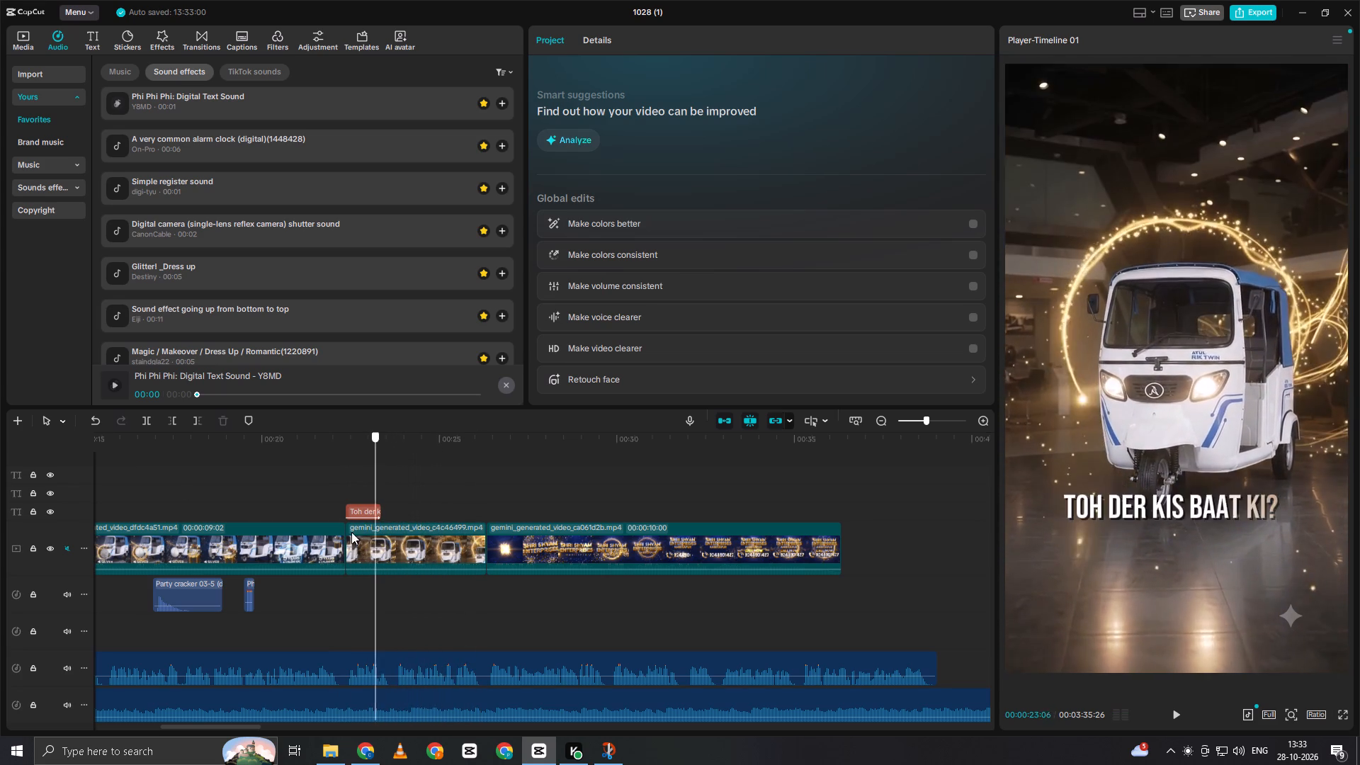
{"action": "left_click_drag", "start_coordinate": [351, 532], "coordinate": [323, 541]}
{"action": "key", "text": "space"}
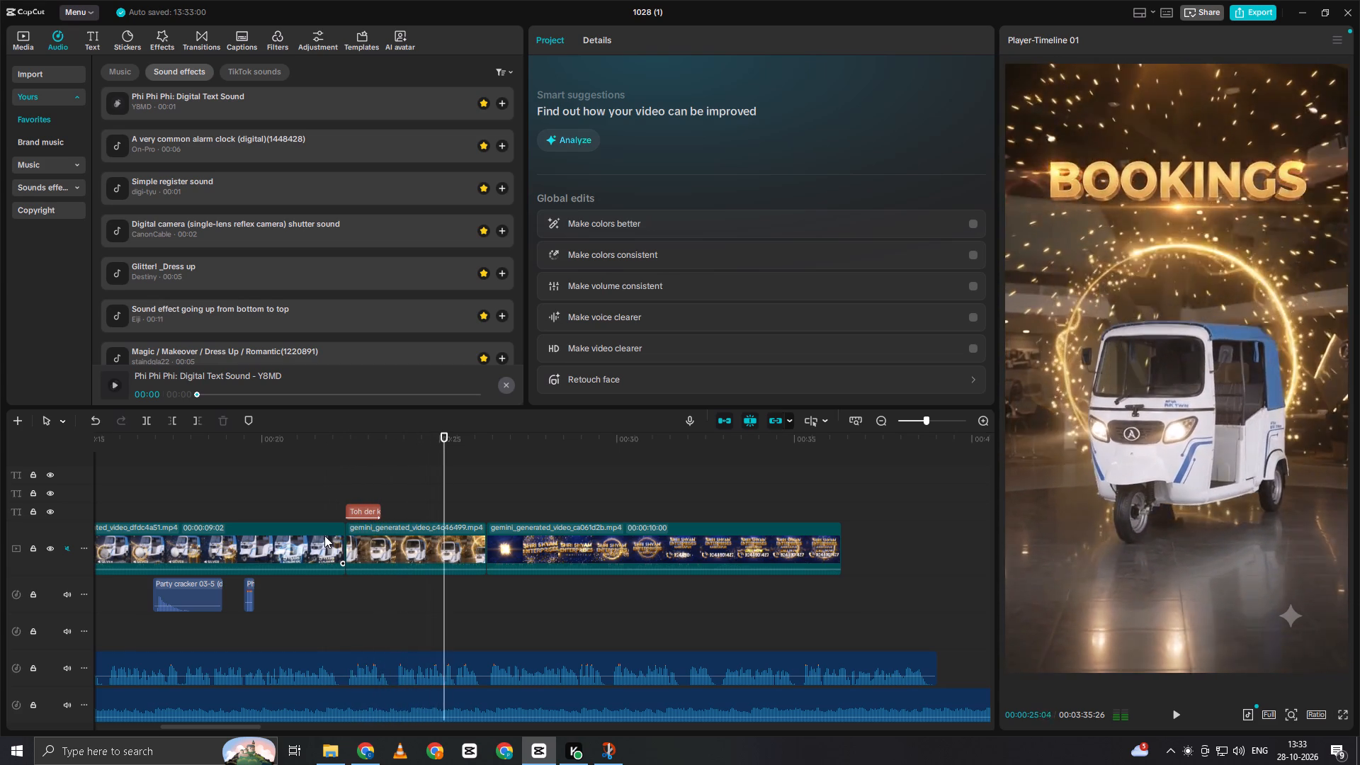
{"action": "key", "text": "space"}
{"action": "left_click", "coordinate": [401, 503]}
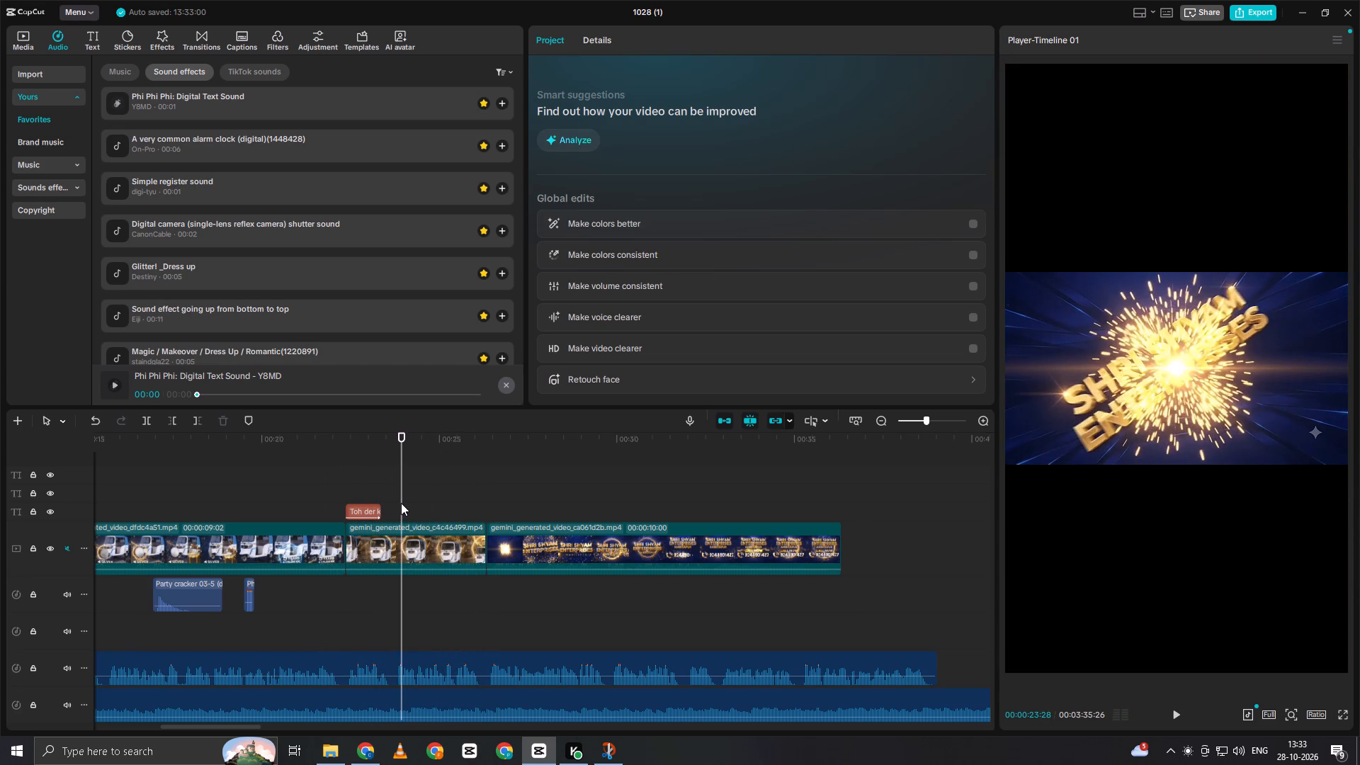
{"action": "left_click_drag", "start_coordinate": [401, 503], "coordinate": [353, 528]}
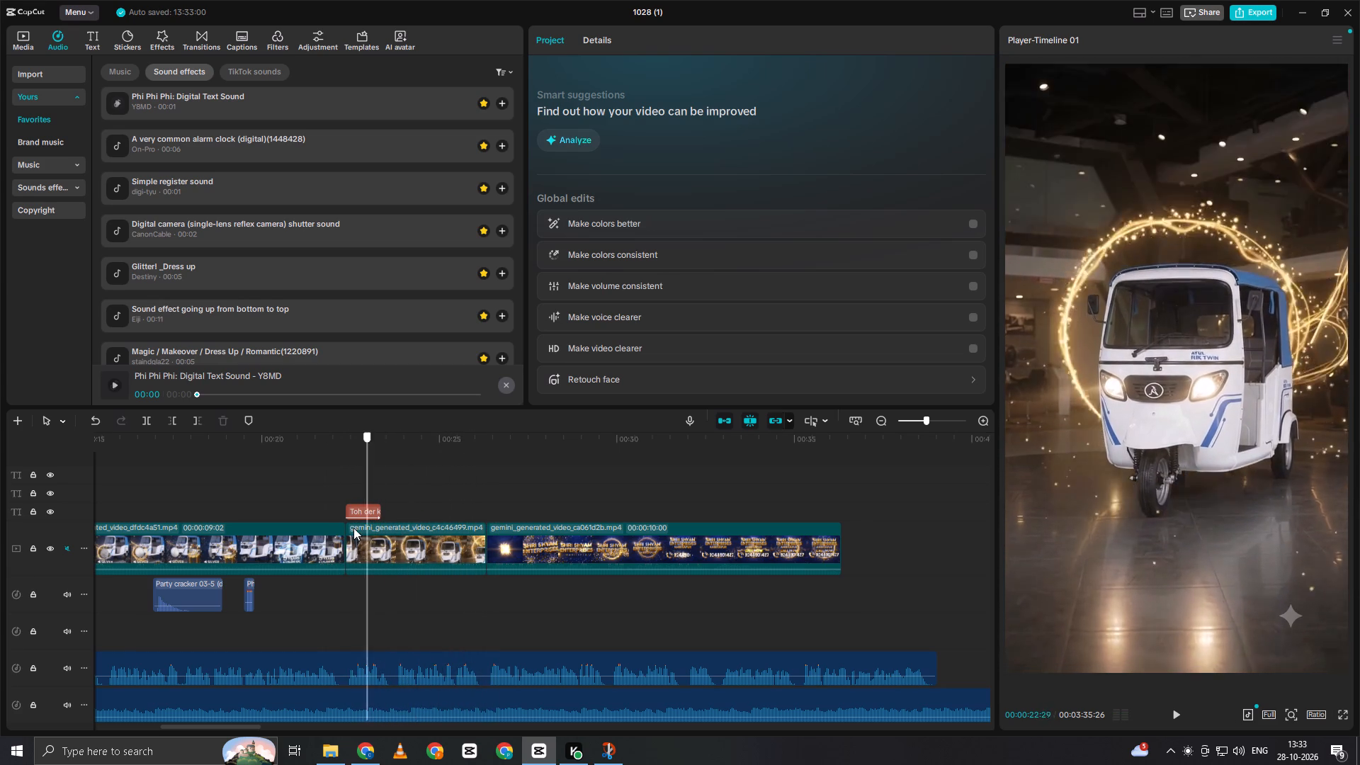
{"action": "left_click_drag", "start_coordinate": [353, 528], "coordinate": [341, 534]}
{"action": "key", "text": "space"}
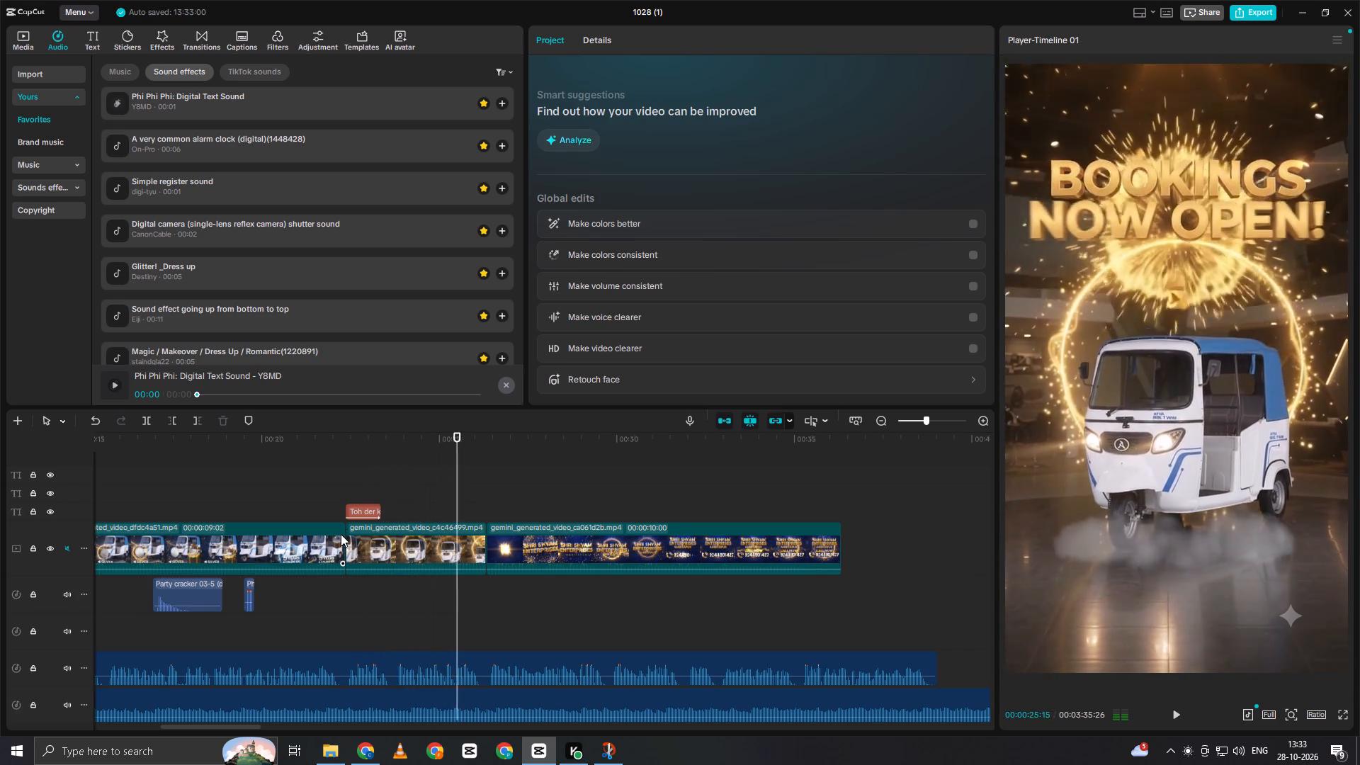
{"action": "key", "text": "space"}
Scrub and play the clip after the "Toh Der Kis Baat Ki?" title to locate where the "BOOKINGS" text lands, around 00:00:24:24.
{"action": "left_click", "coordinate": [400, 511]}
{"action": "left_click", "coordinate": [404, 510]}
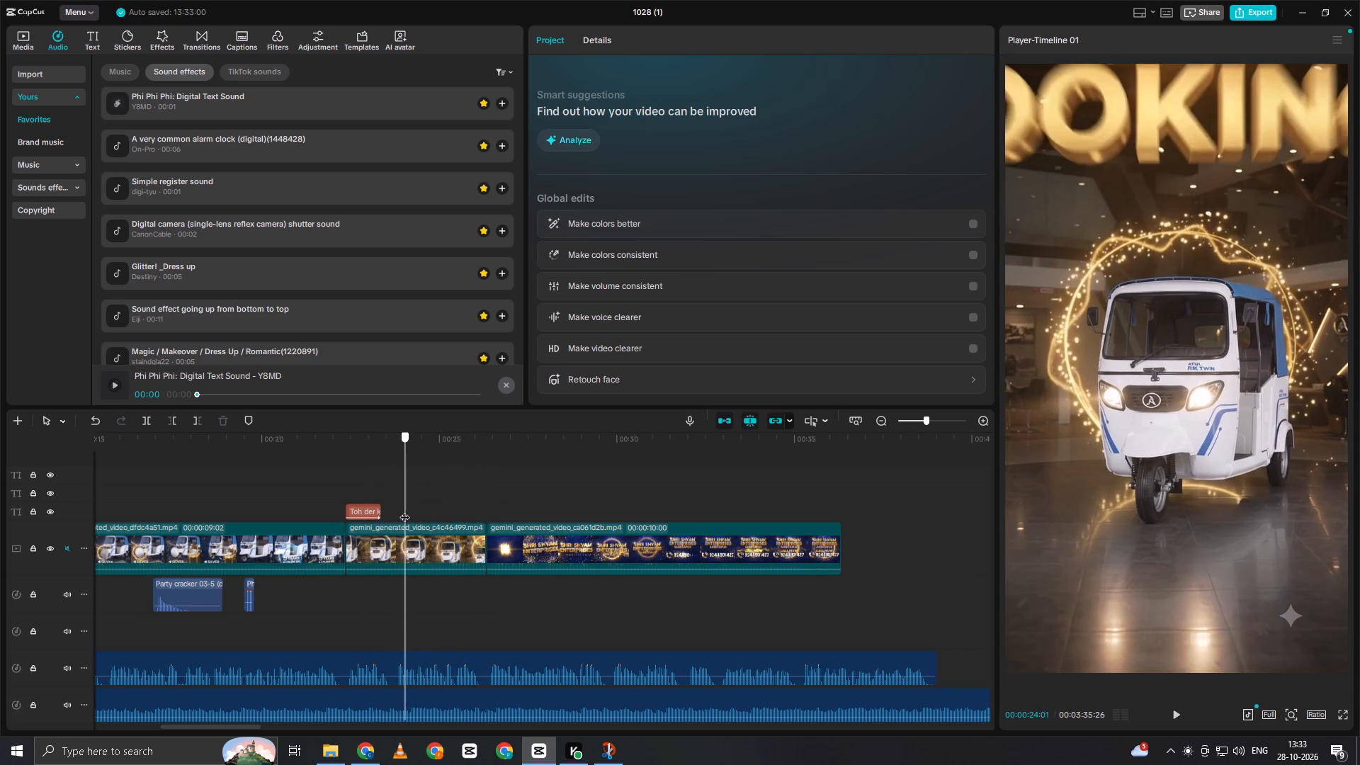
{"action": "left_click_drag", "start_coordinate": [404, 510], "coordinate": [445, 498]}
{"action": "key", "text": "space"}
{"action": "left_click", "coordinate": [445, 498]}
{"action": "left_click_drag", "start_coordinate": [445, 498], "coordinate": [441, 503]}
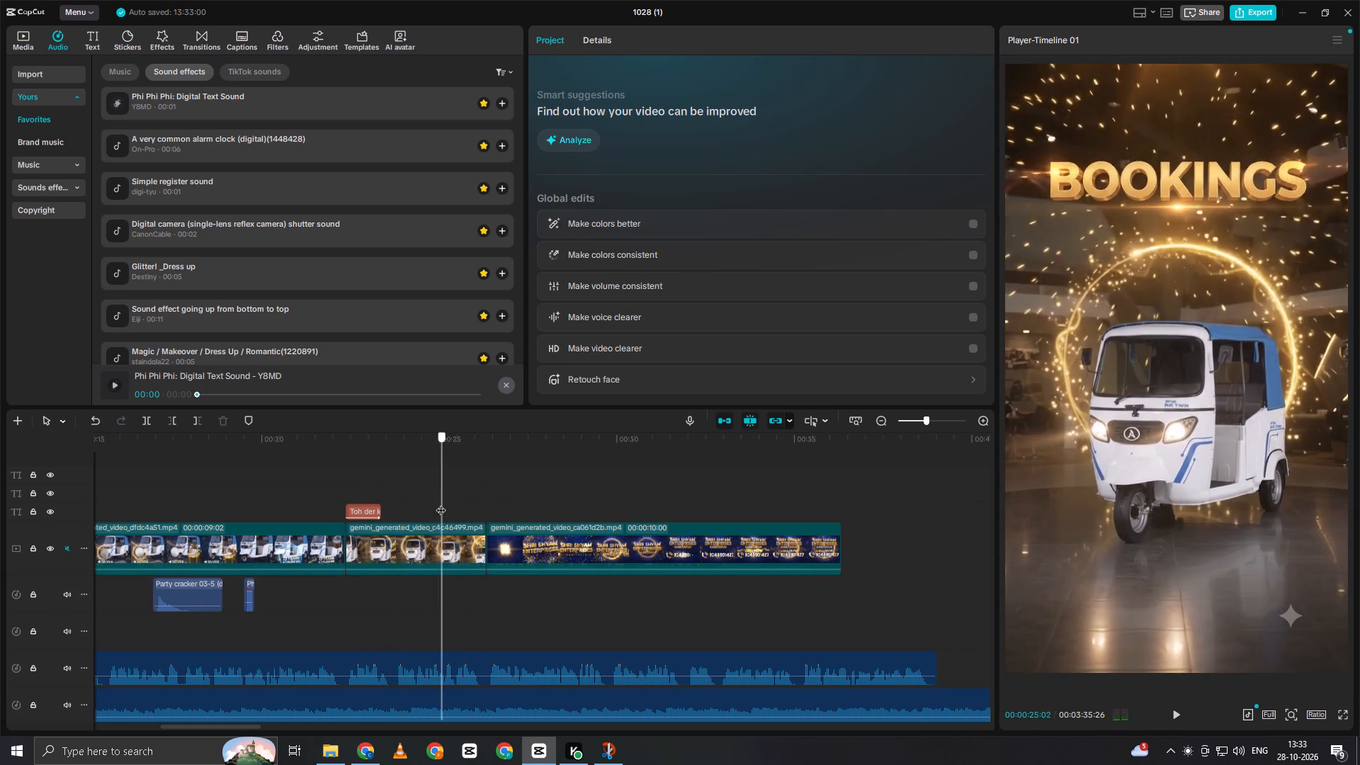
{"action": "left_click_drag", "start_coordinate": [441, 503], "coordinate": [432, 510]}
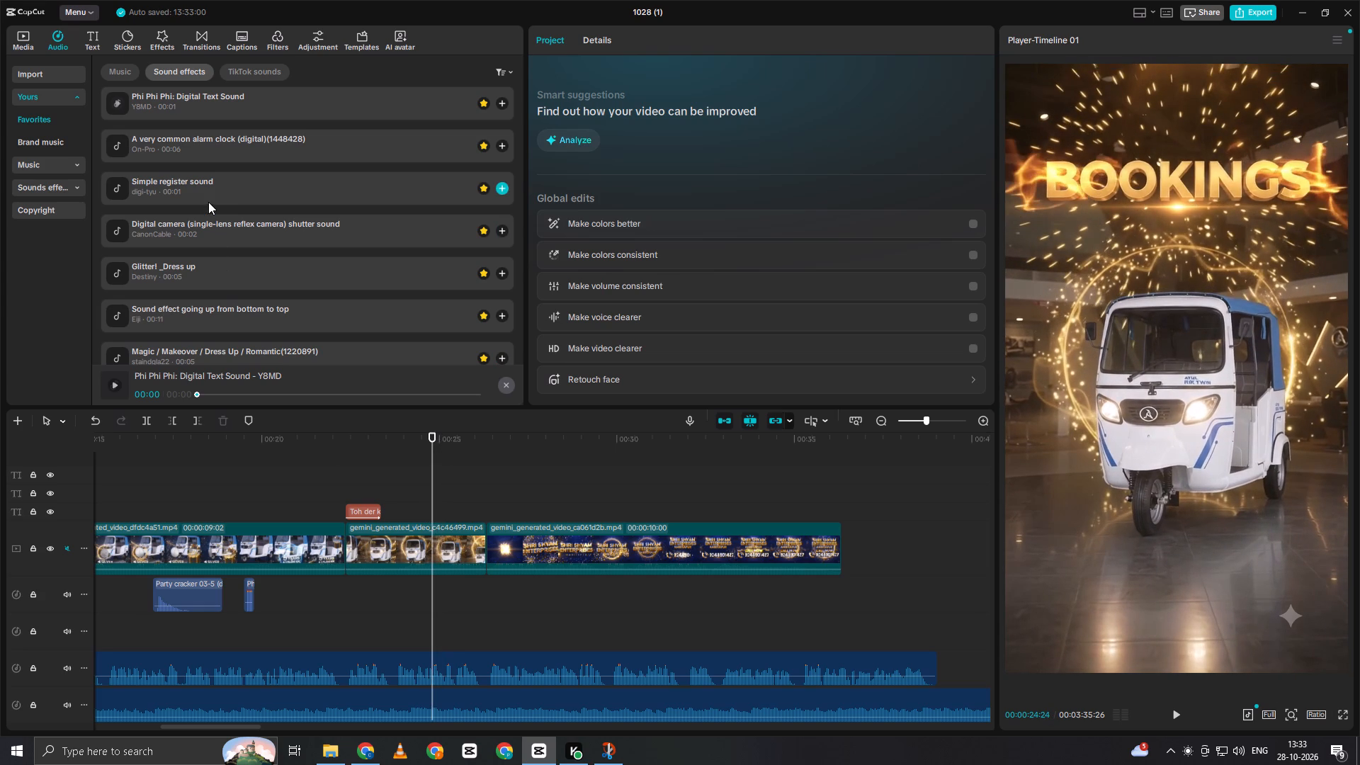
Audition favourite sound effects such as "UI Prompt", "Shutter Sound of the Camera", "Woosh" and "cinematic/scene change/wind noise" for the bookings reveal.
{"action": "left_click", "coordinate": [208, 201]}
{"action": "left_click", "coordinate": [210, 227]}
{"action": "scroll", "coordinate": [210, 227], "scroll_direction": "down", "scroll_amount": 1}
{"action": "left_click", "coordinate": [209, 227]}
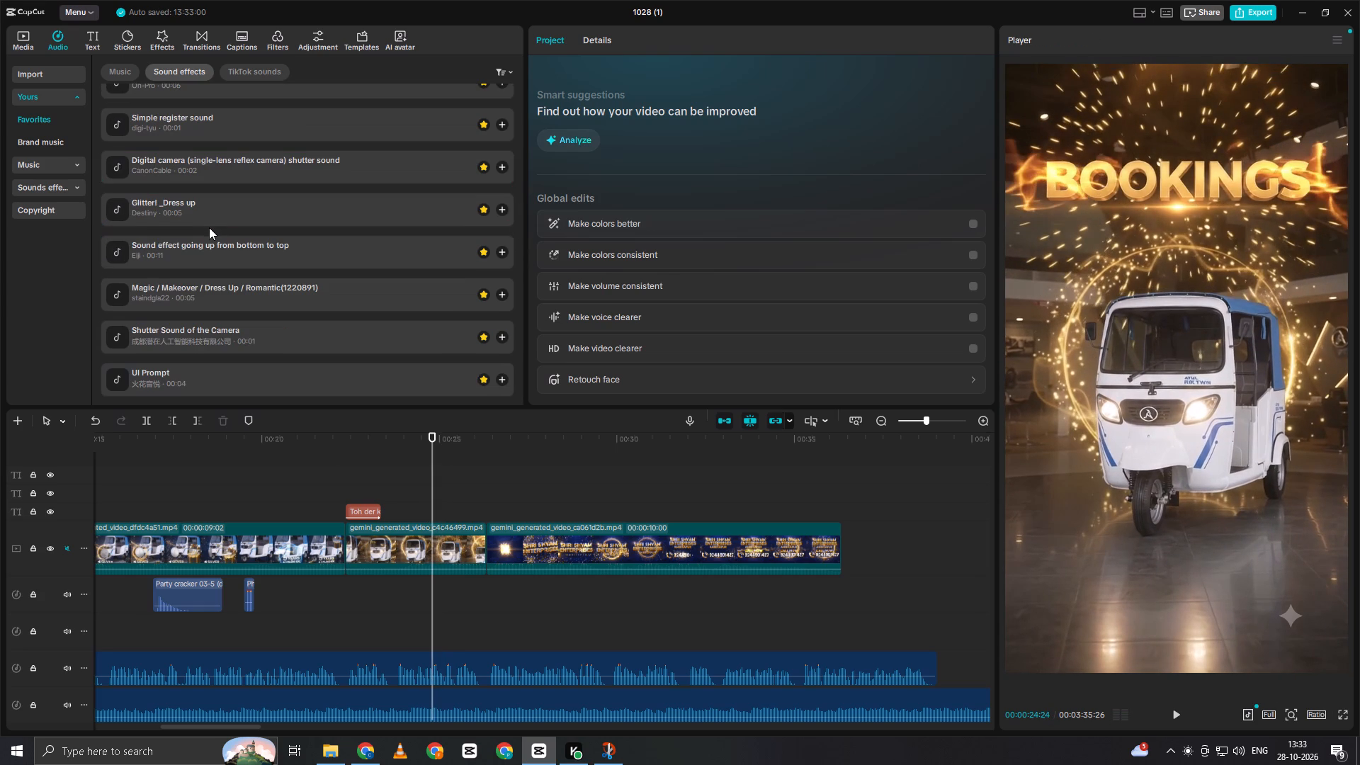
{"action": "left_click", "coordinate": [212, 242]}
{"action": "scroll", "coordinate": [212, 242], "scroll_direction": "down", "scroll_amount": 1}
{"action": "left_click", "coordinate": [212, 242]}
{"action": "scroll", "coordinate": [212, 242], "scroll_direction": "down", "scroll_amount": 1}
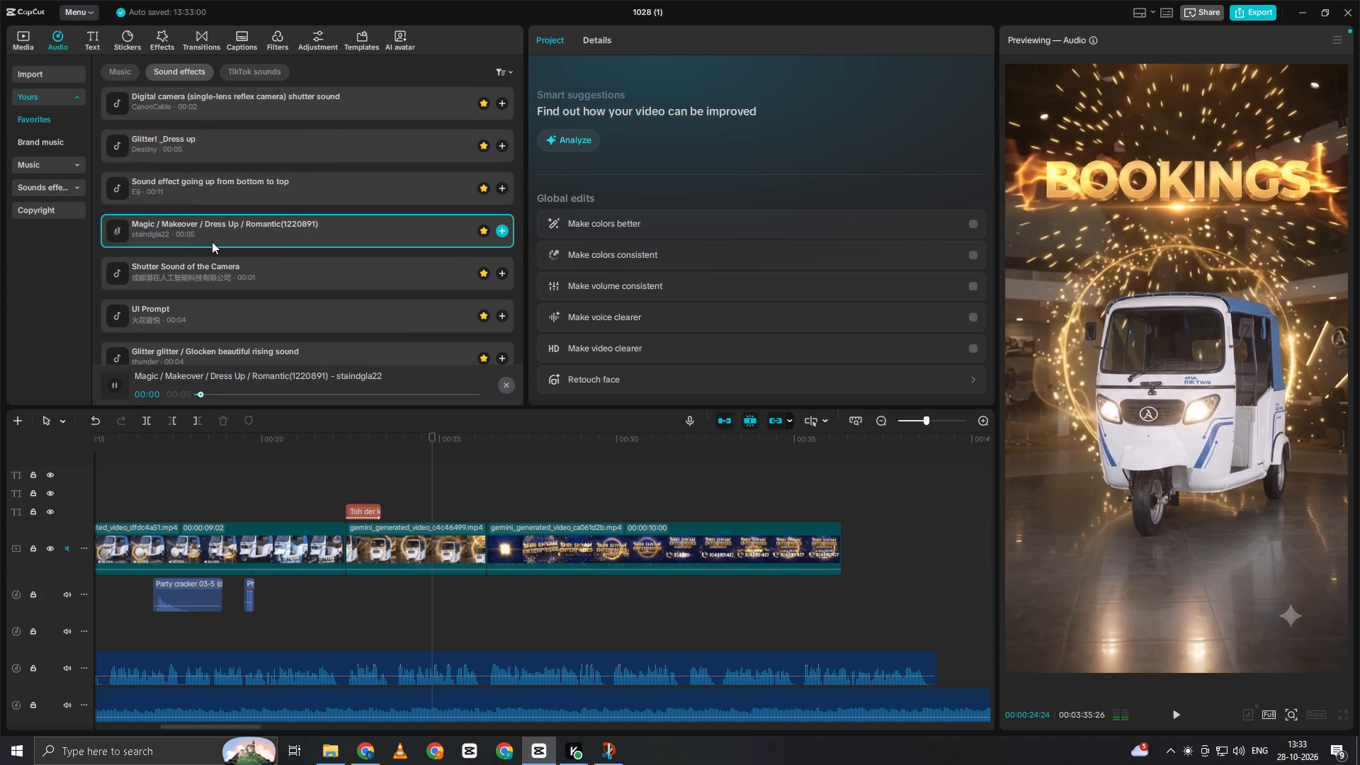
{"action": "scroll", "coordinate": [212, 242], "scroll_direction": "down", "scroll_amount": 1}
{"action": "left_click", "coordinate": [194, 210]}
{"action": "left_click", "coordinate": [193, 203]}
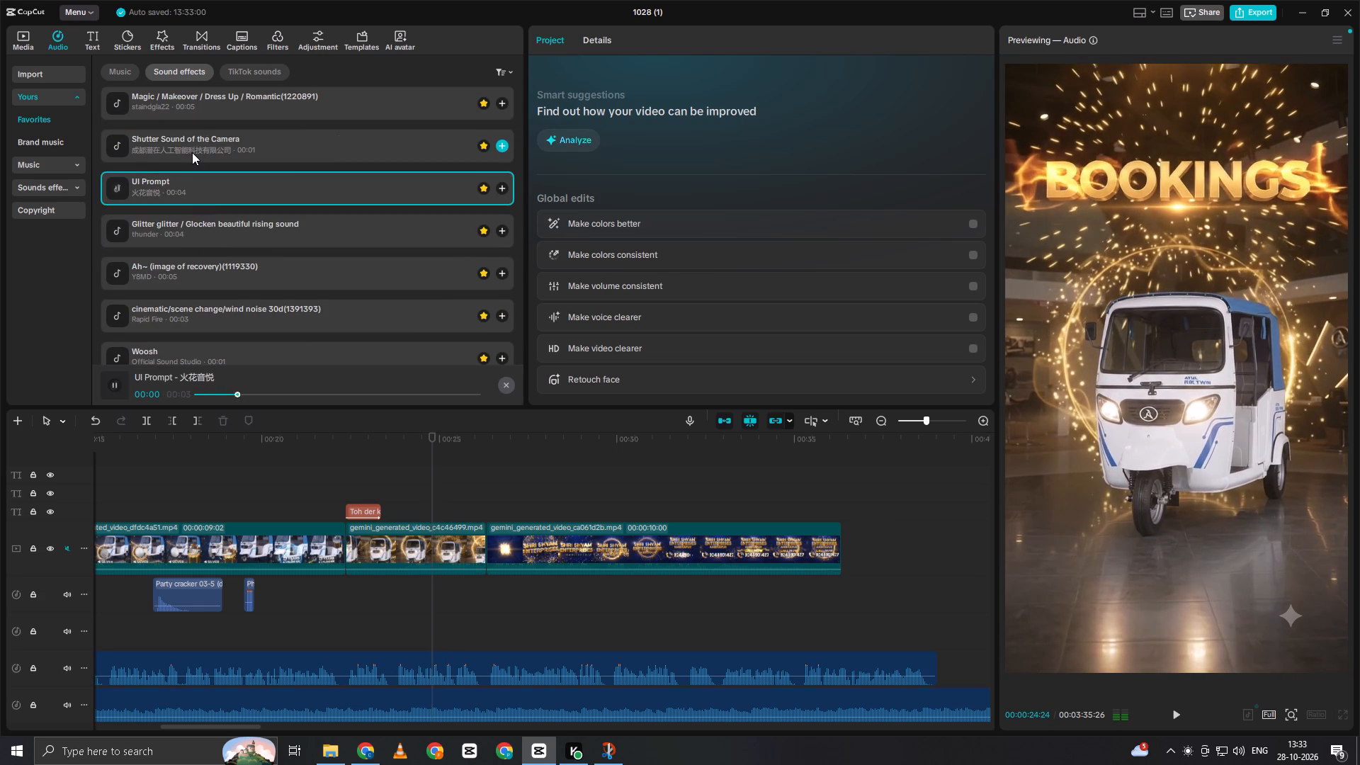
{"action": "left_click", "coordinate": [192, 151]}
{"action": "scroll", "coordinate": [194, 162], "scroll_direction": "down", "scroll_amount": 2}
{"action": "left_click", "coordinate": [193, 169]}
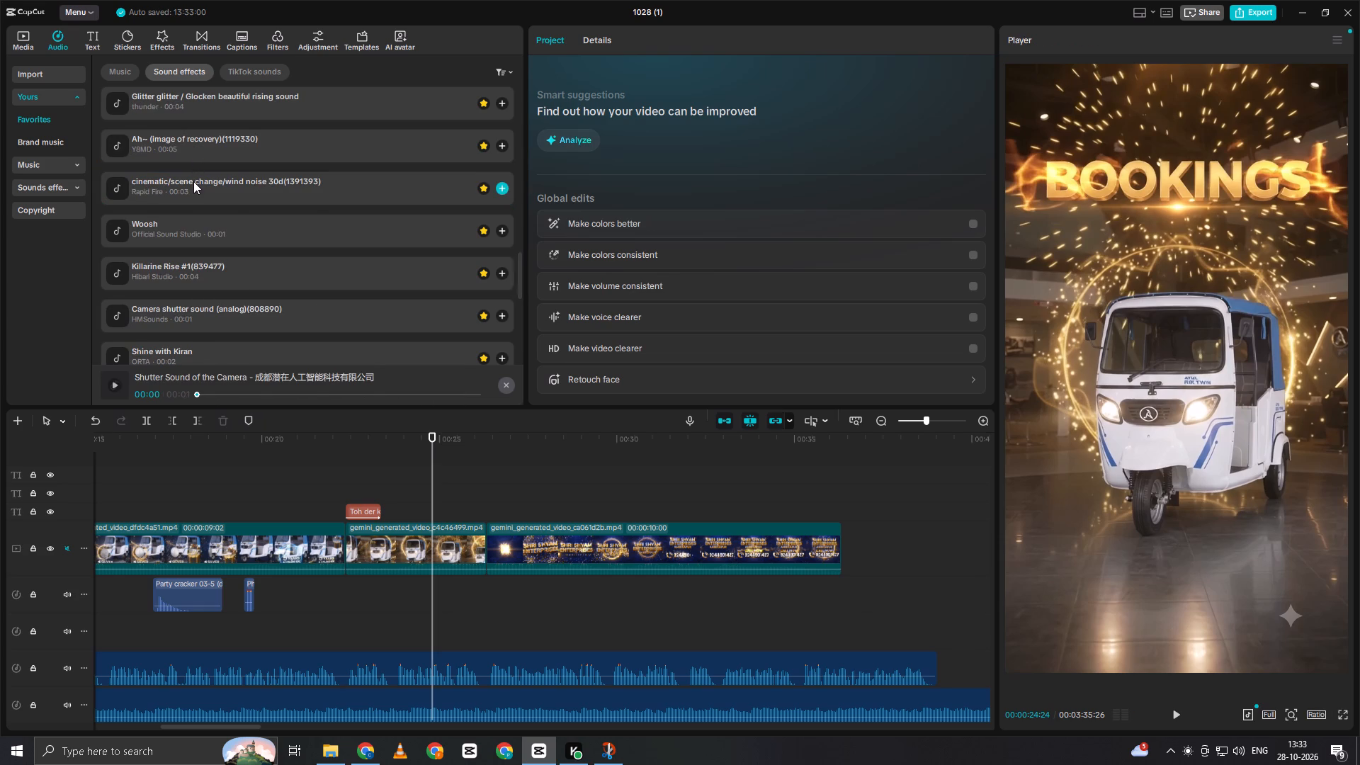
{"action": "left_click", "coordinate": [193, 181]}
{"action": "left_click", "coordinate": [196, 222]}
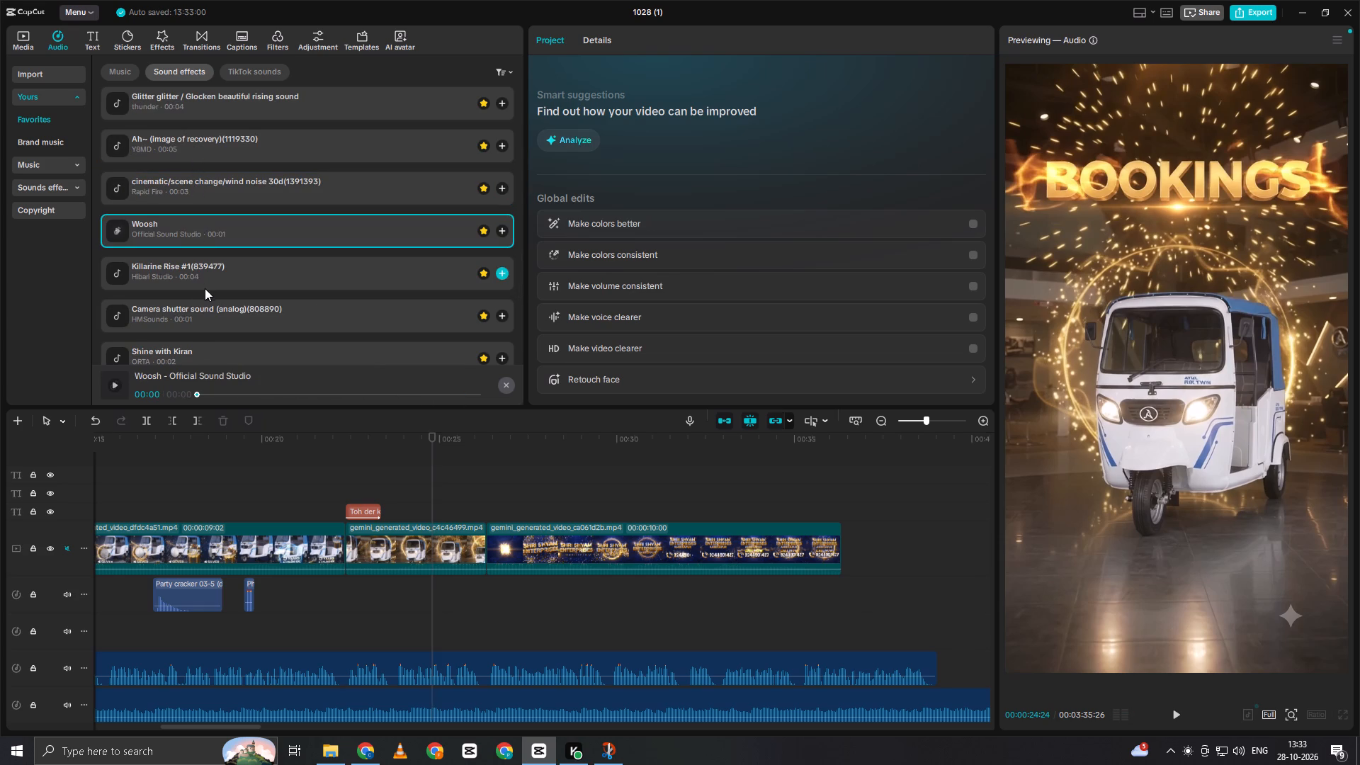
{"action": "left_click", "coordinate": [205, 289]}
{"action": "left_click", "coordinate": [205, 191]}
Add the favourite "cinematic/scene change/wind noise 30d" sound starting just before the 00:00:24:24 "BOOKINGS" reveal and play it back.
{"action": "left_click_drag", "start_coordinate": [205, 189], "coordinate": [205, 189]}
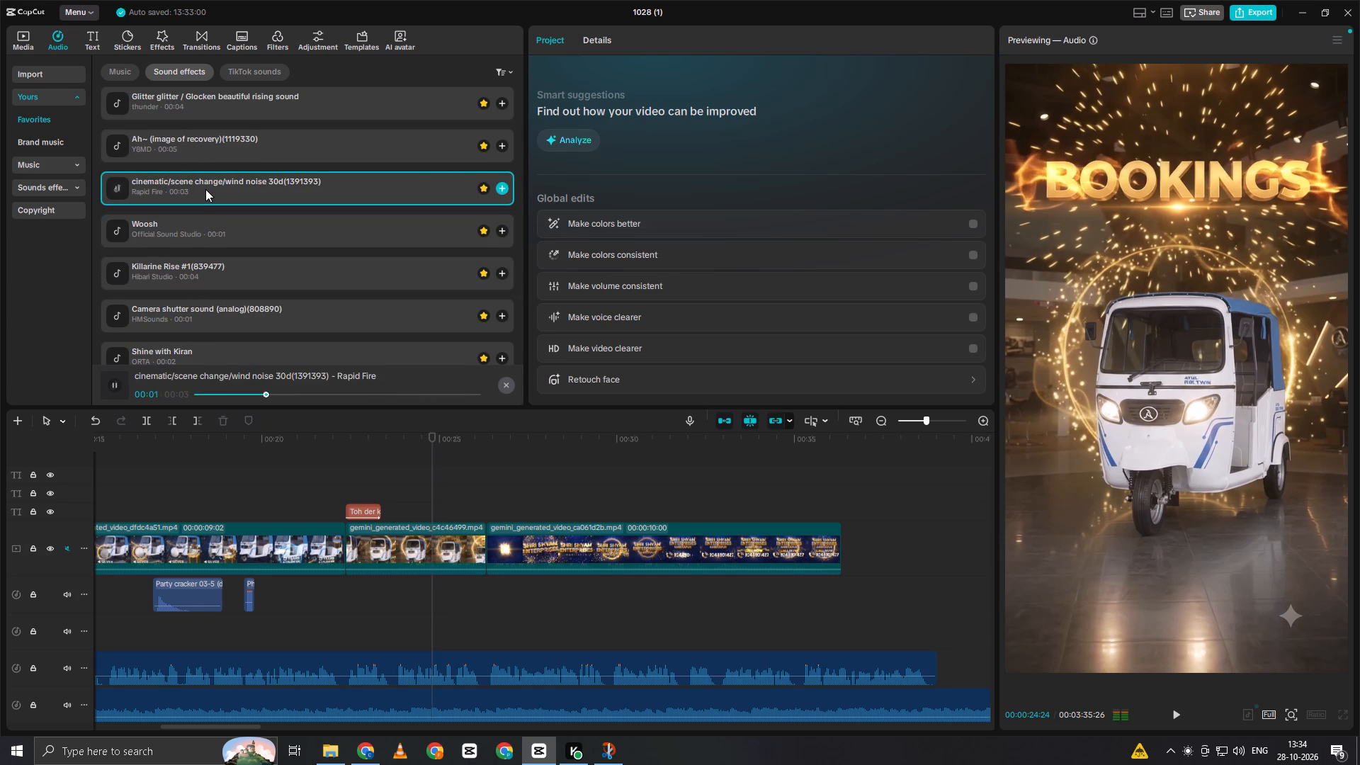
{"action": "left_click_drag", "start_coordinate": [205, 189], "coordinate": [415, 607]}
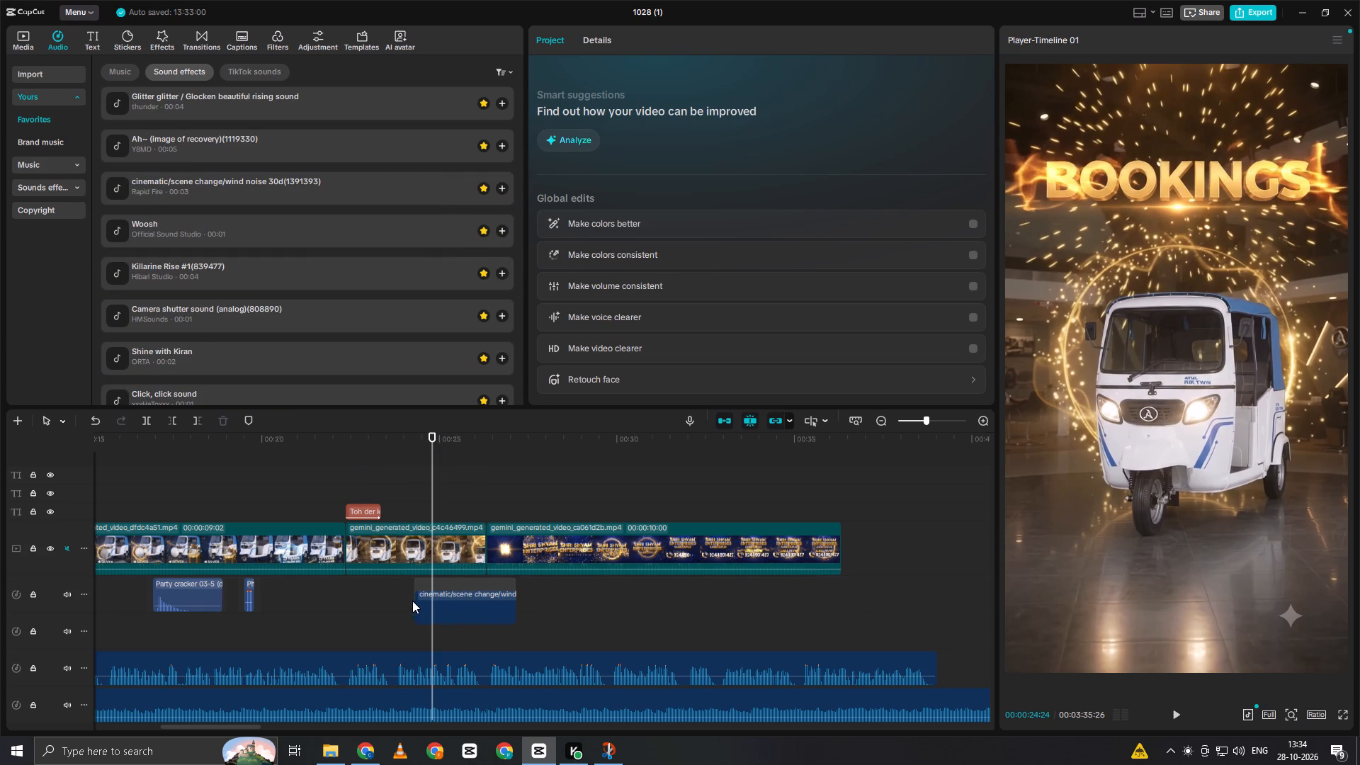
{"action": "left_click", "coordinate": [390, 595]}
{"action": "key", "text": "space"}
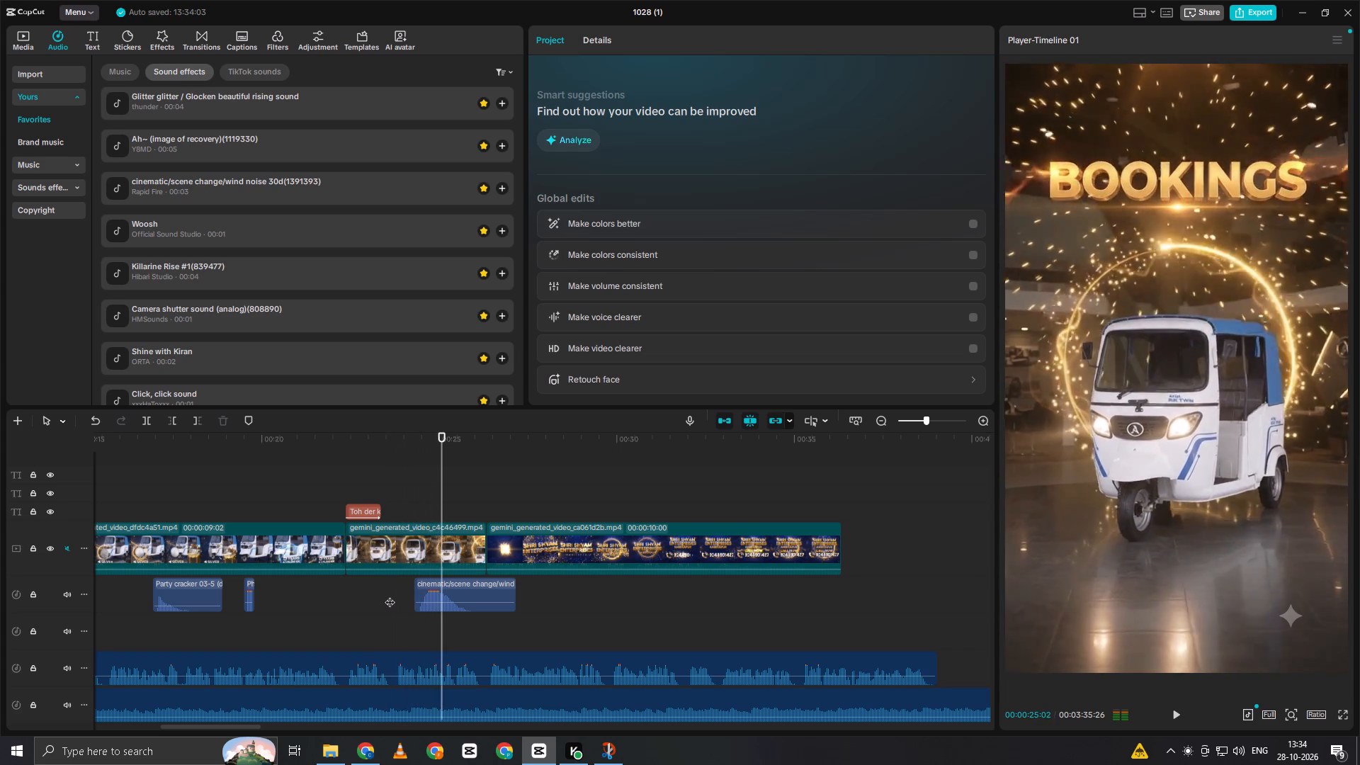
{"action": "key", "text": "space"}
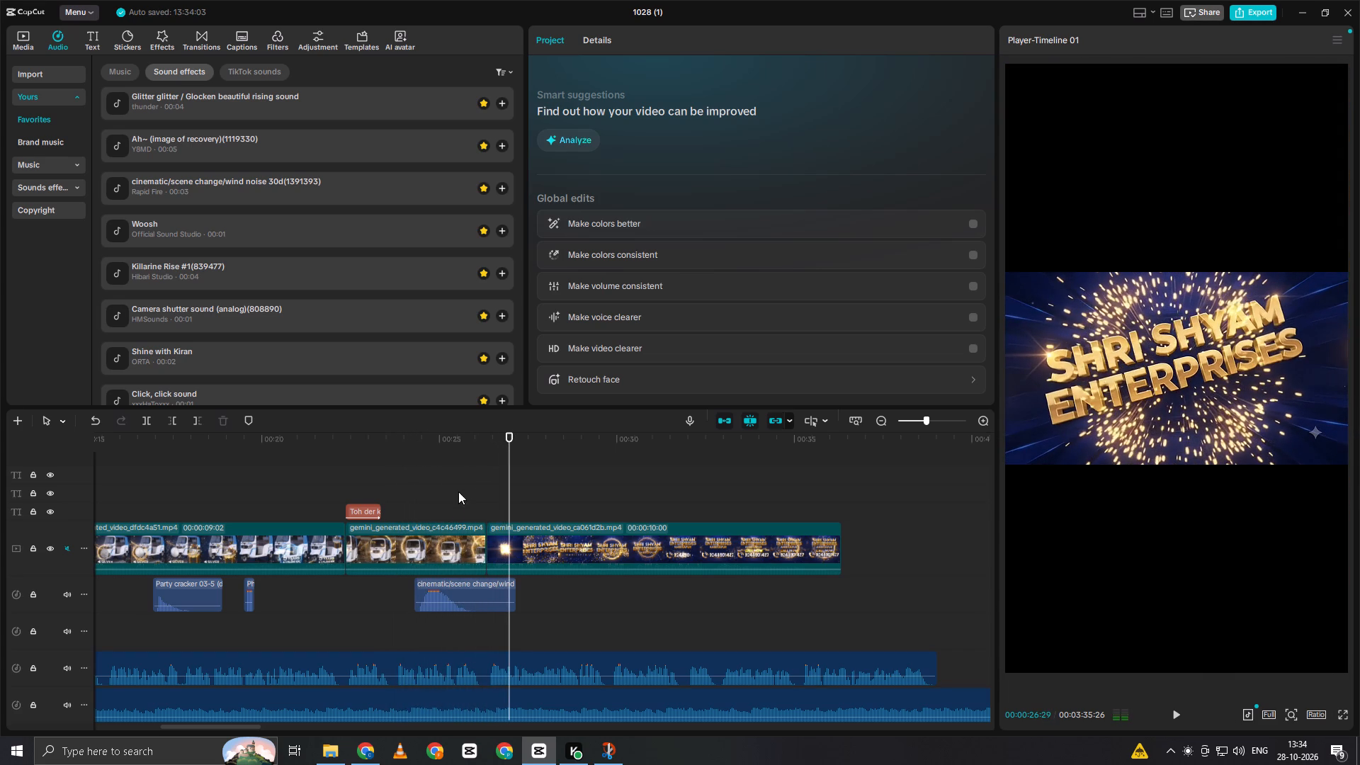